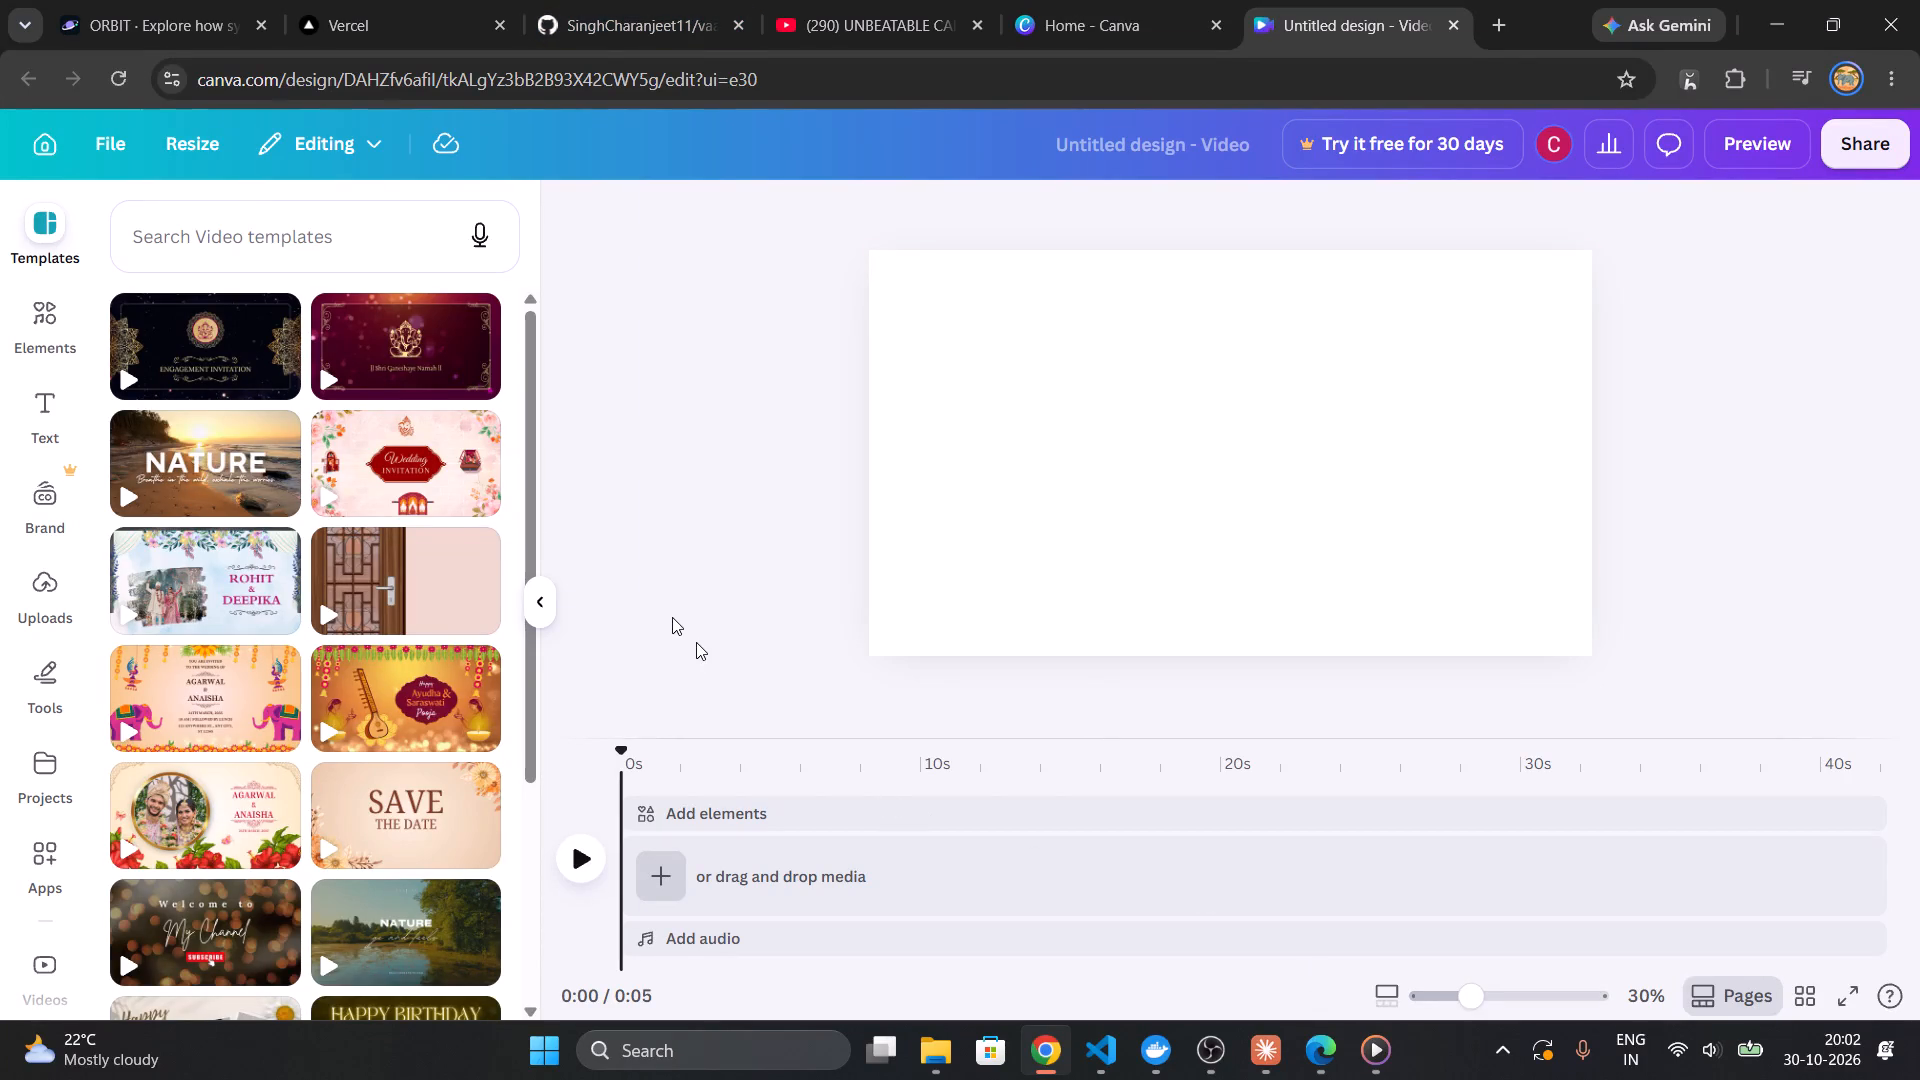
left_click(56, 582)
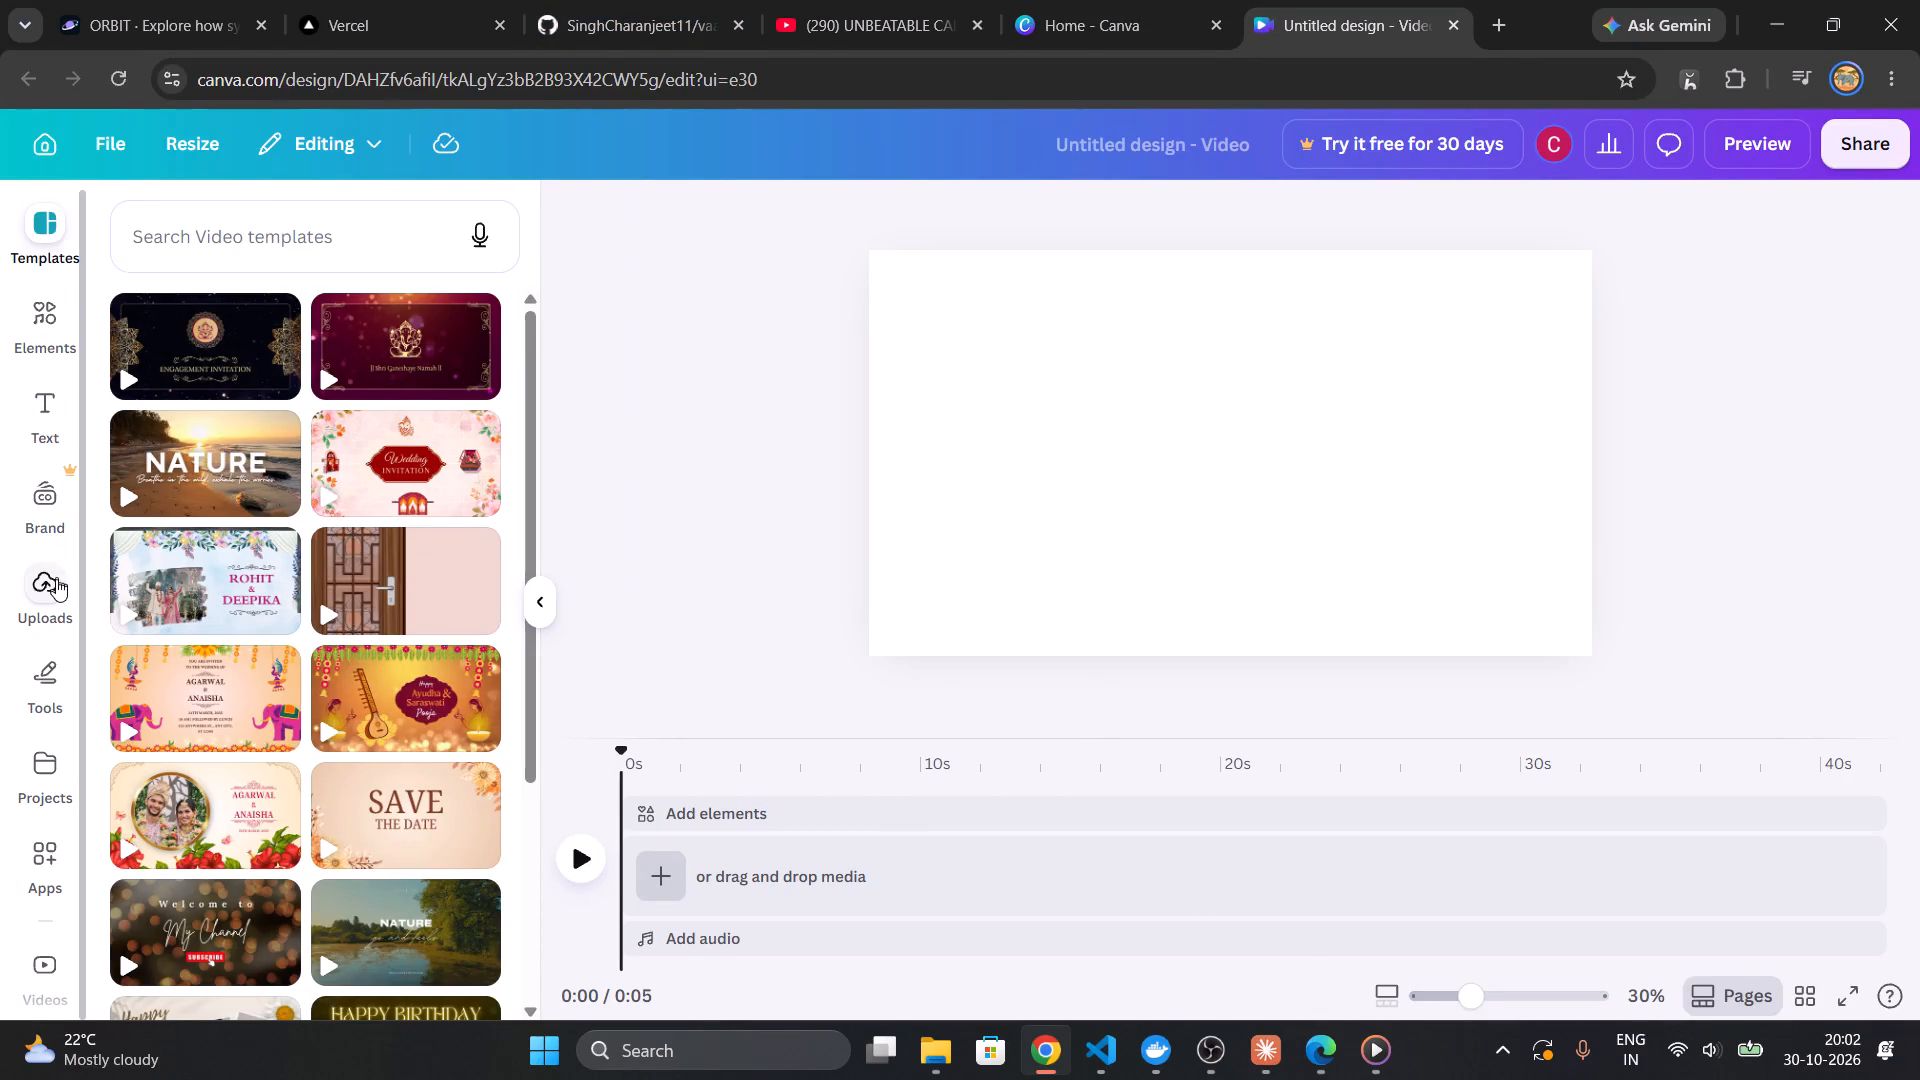
left_click(332, 309)
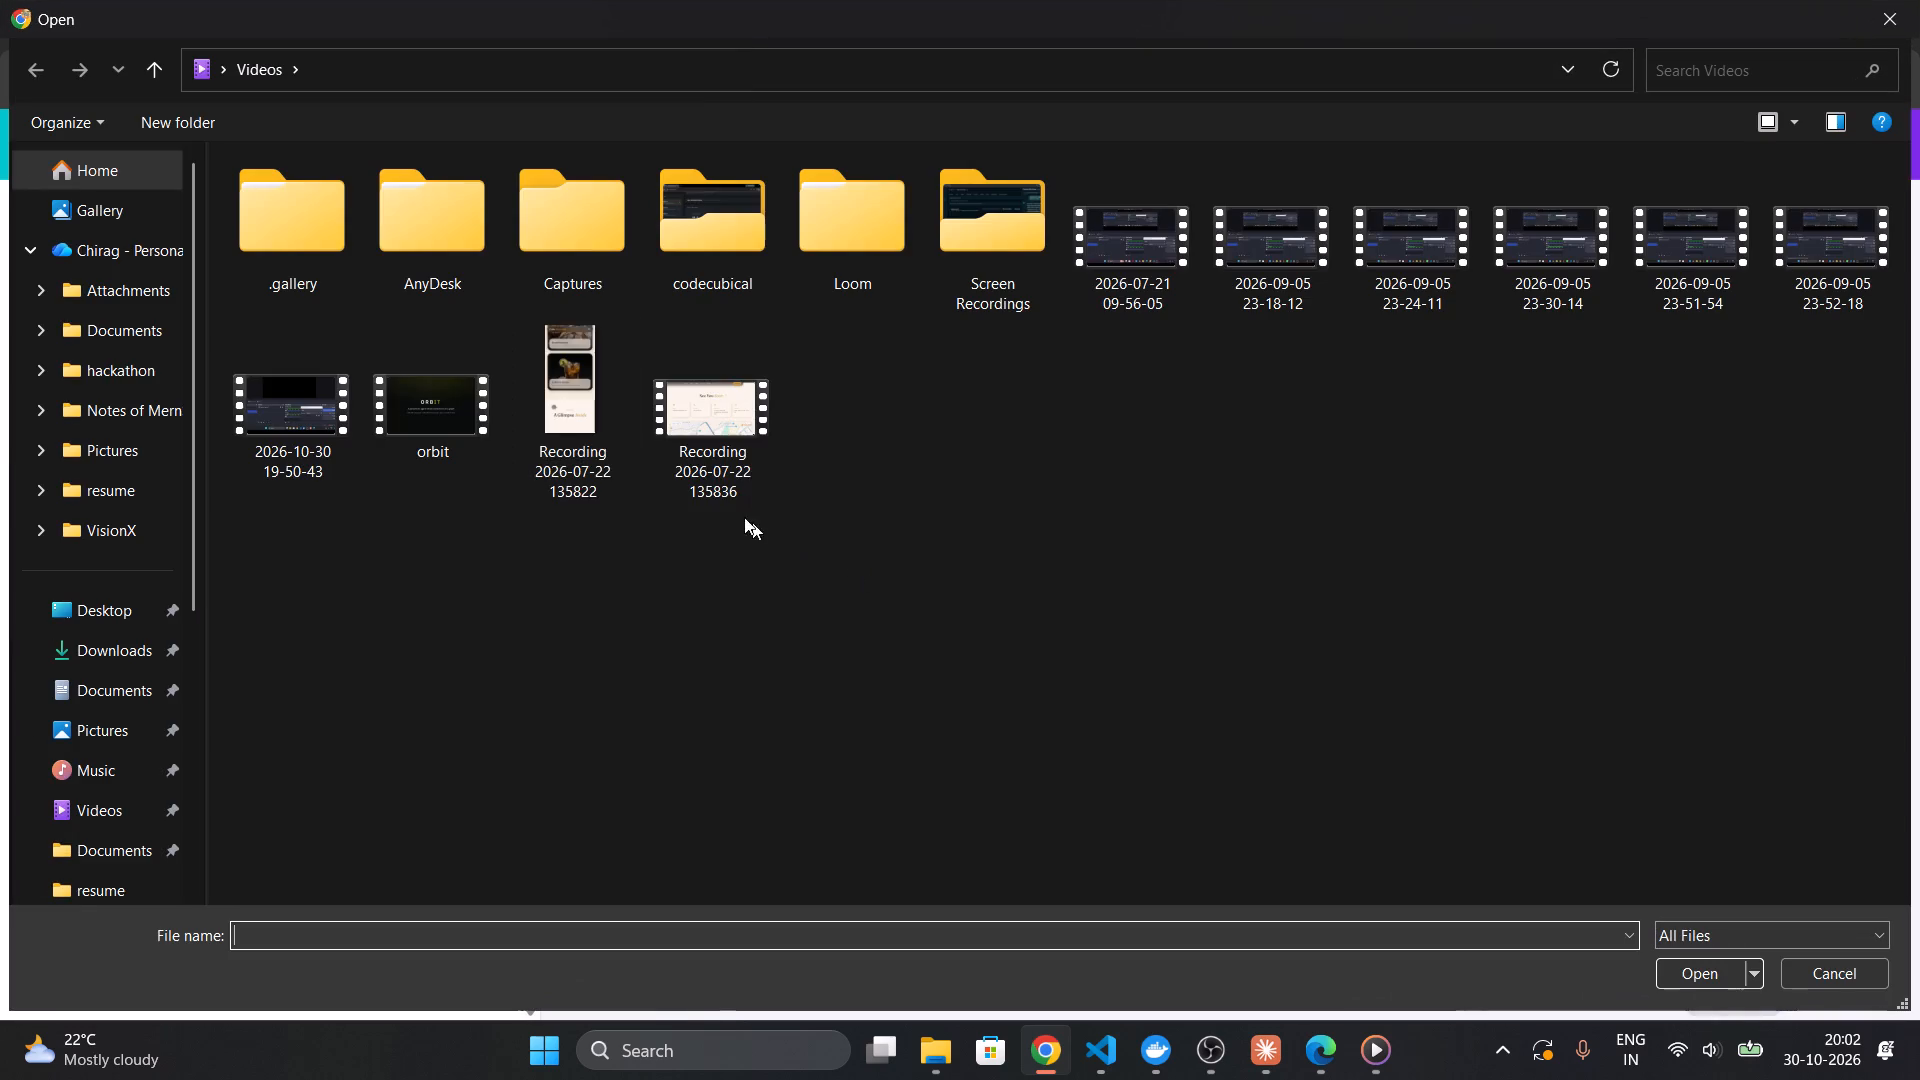
double_click(312, 443)
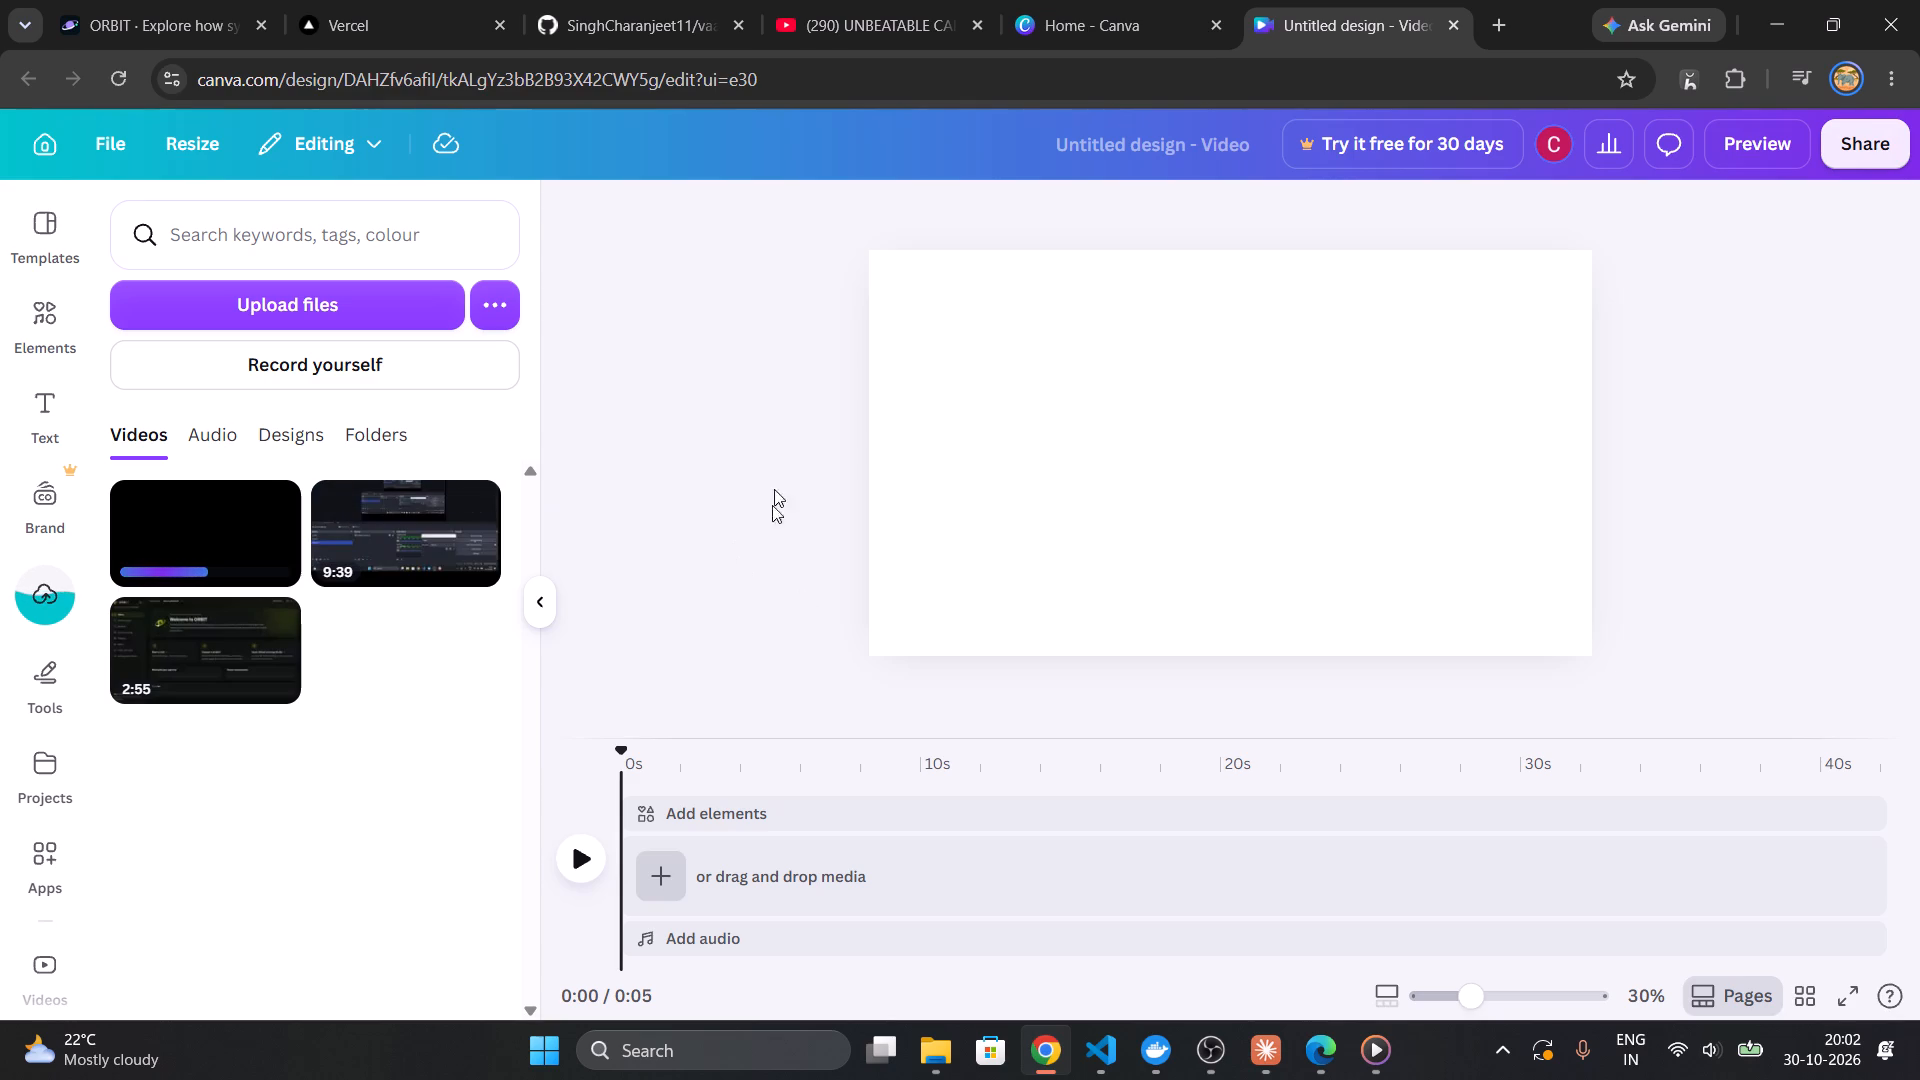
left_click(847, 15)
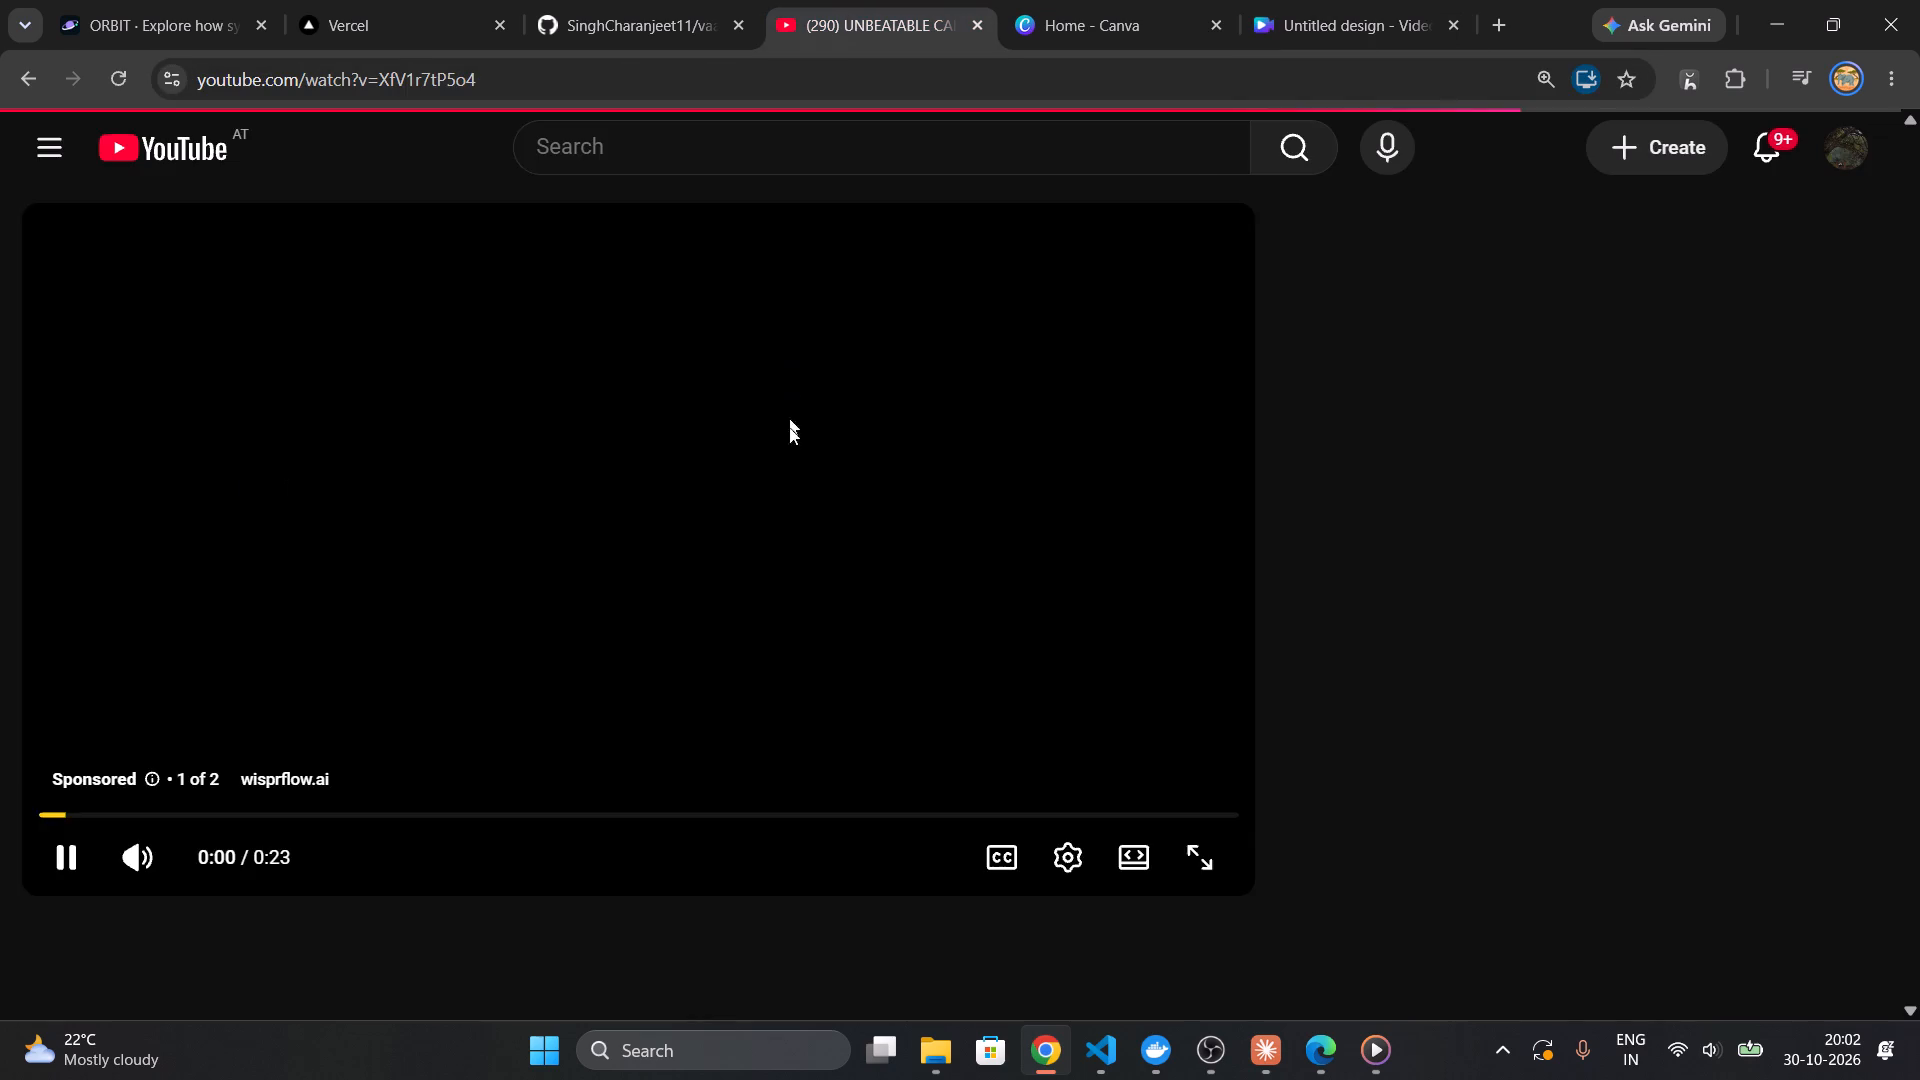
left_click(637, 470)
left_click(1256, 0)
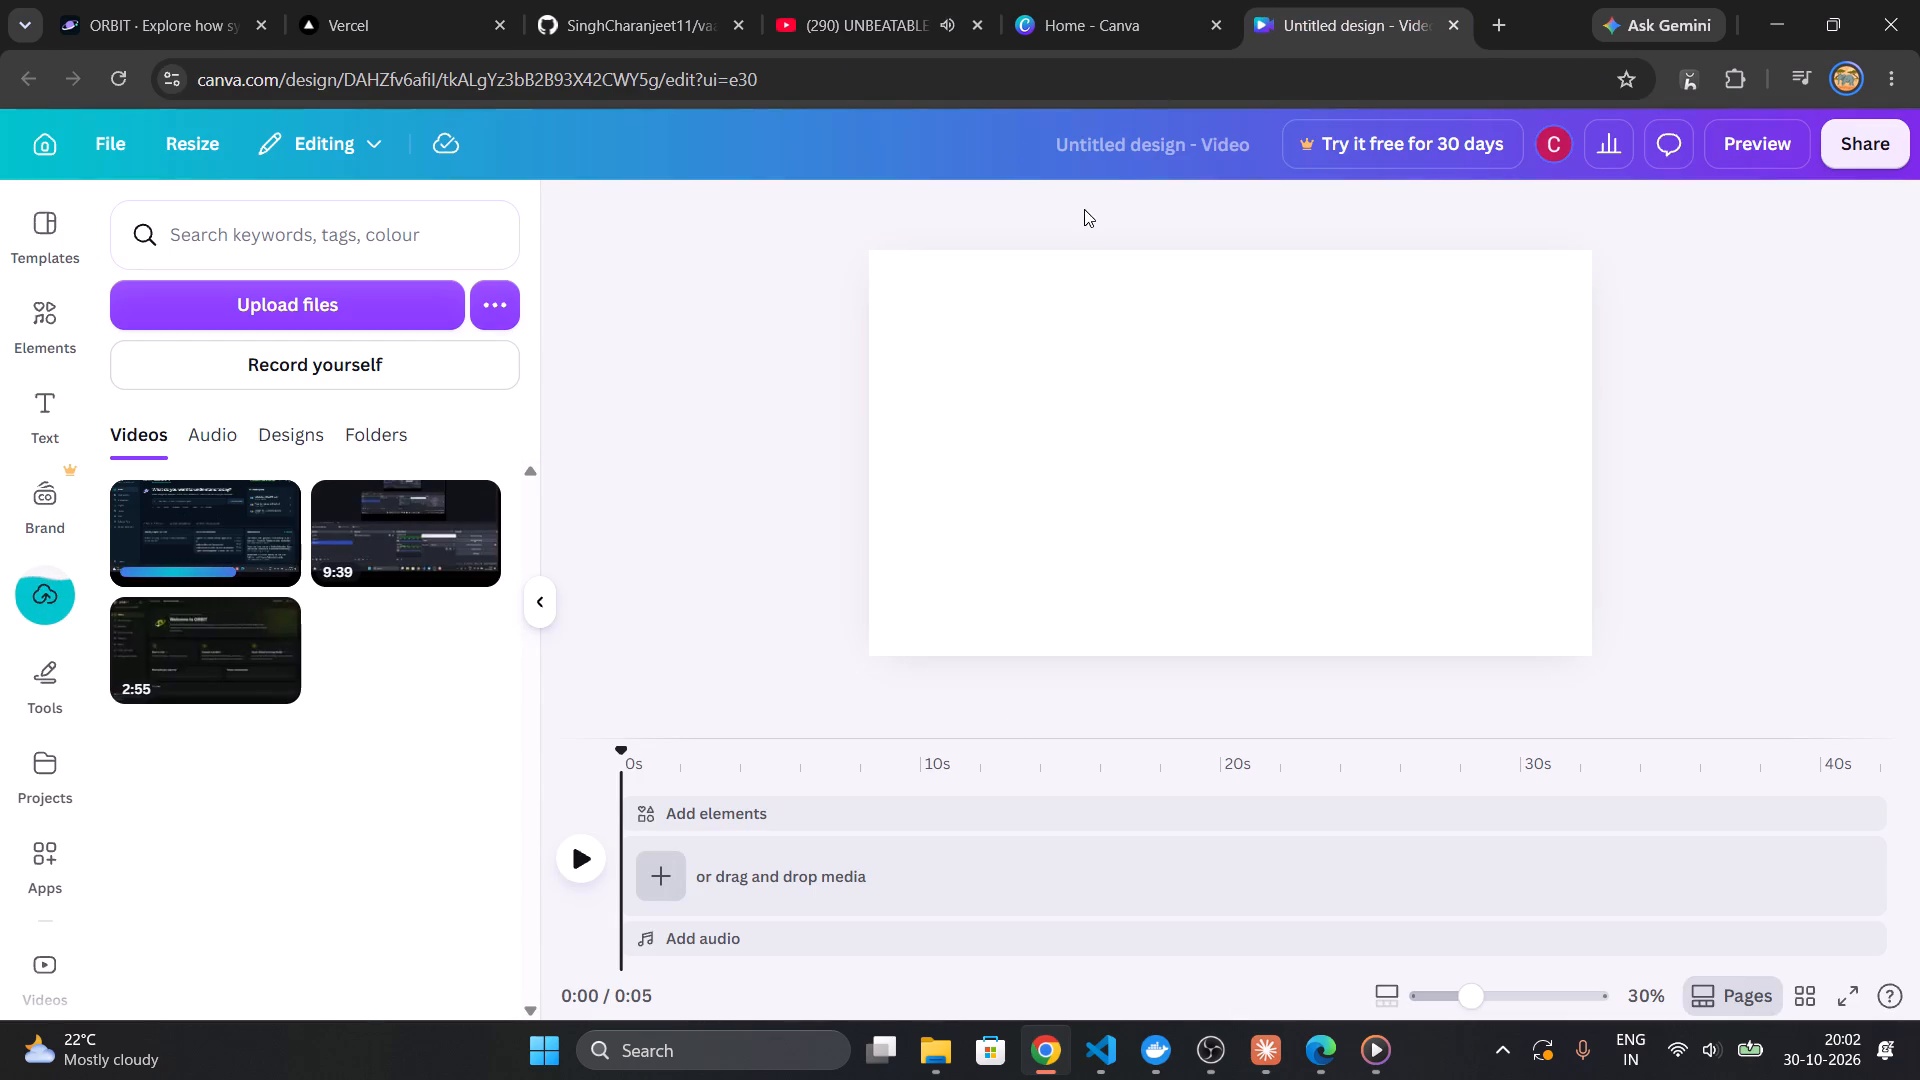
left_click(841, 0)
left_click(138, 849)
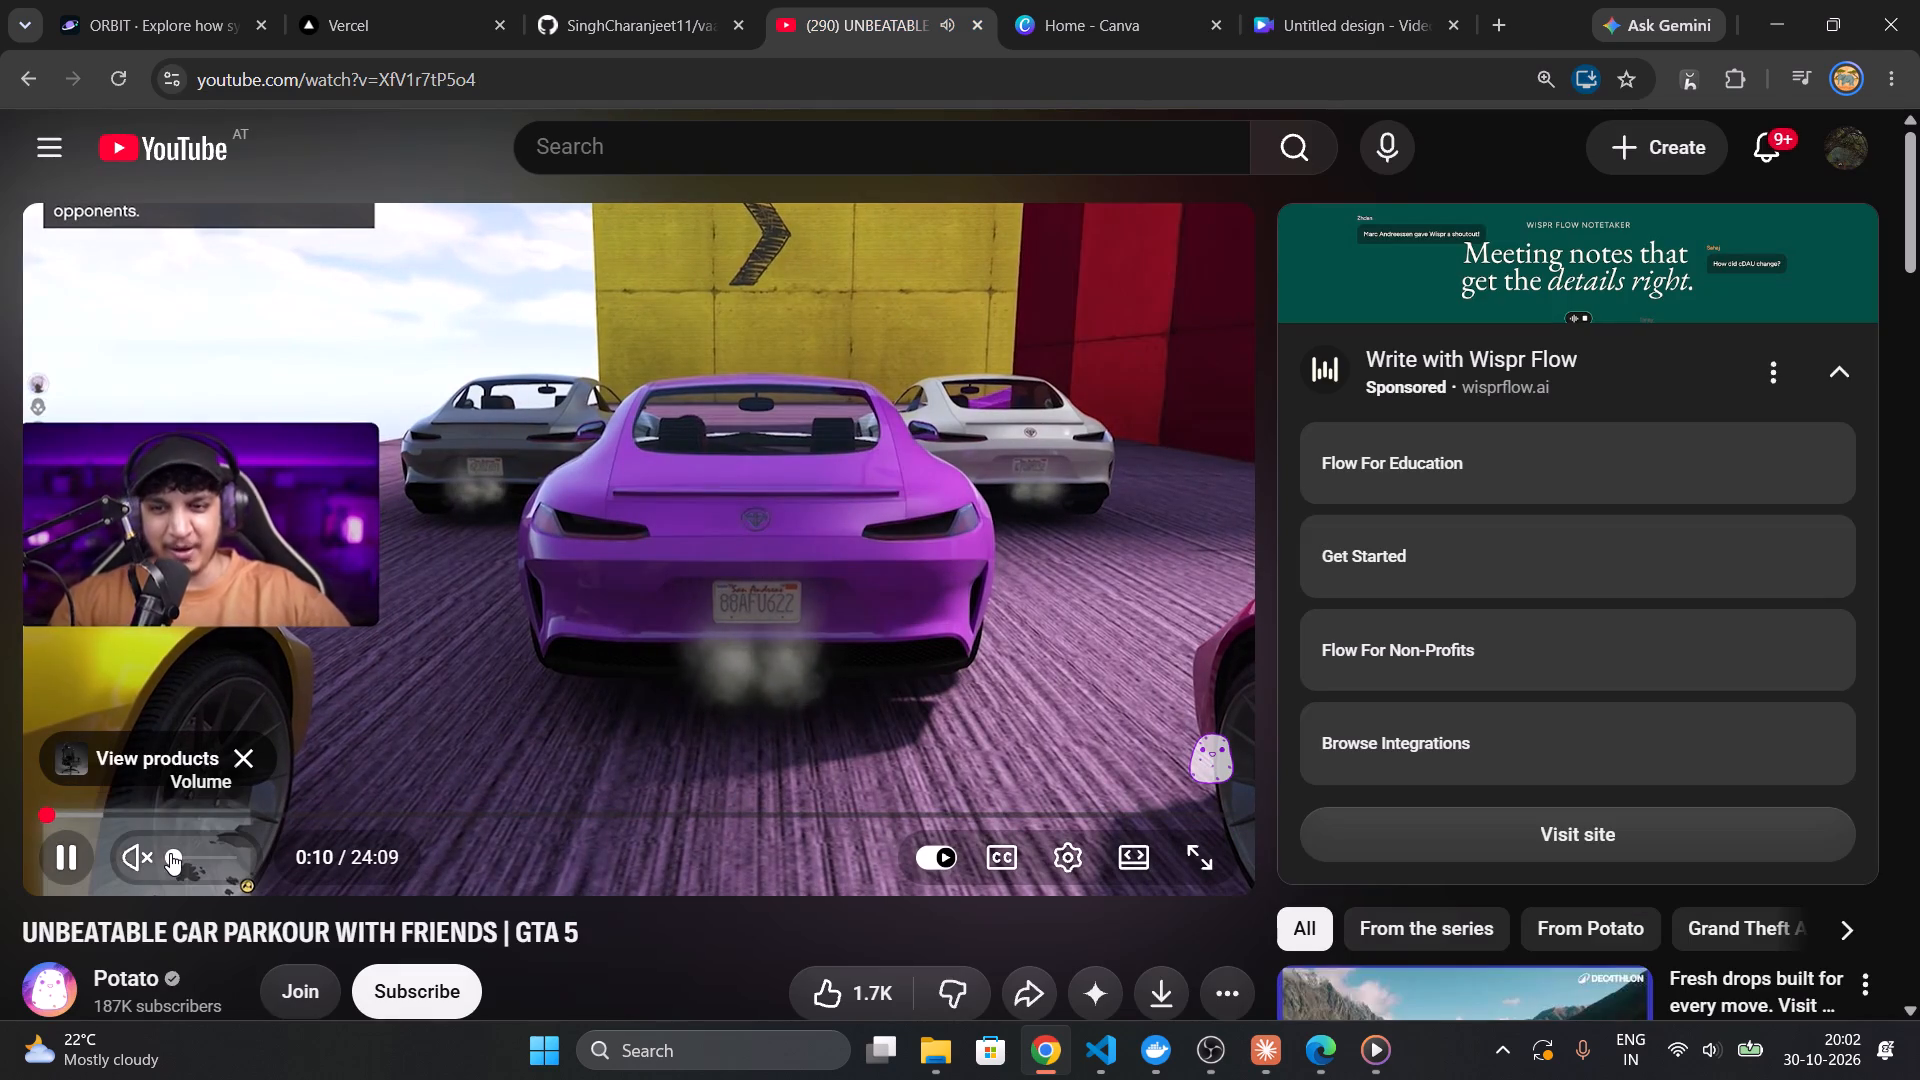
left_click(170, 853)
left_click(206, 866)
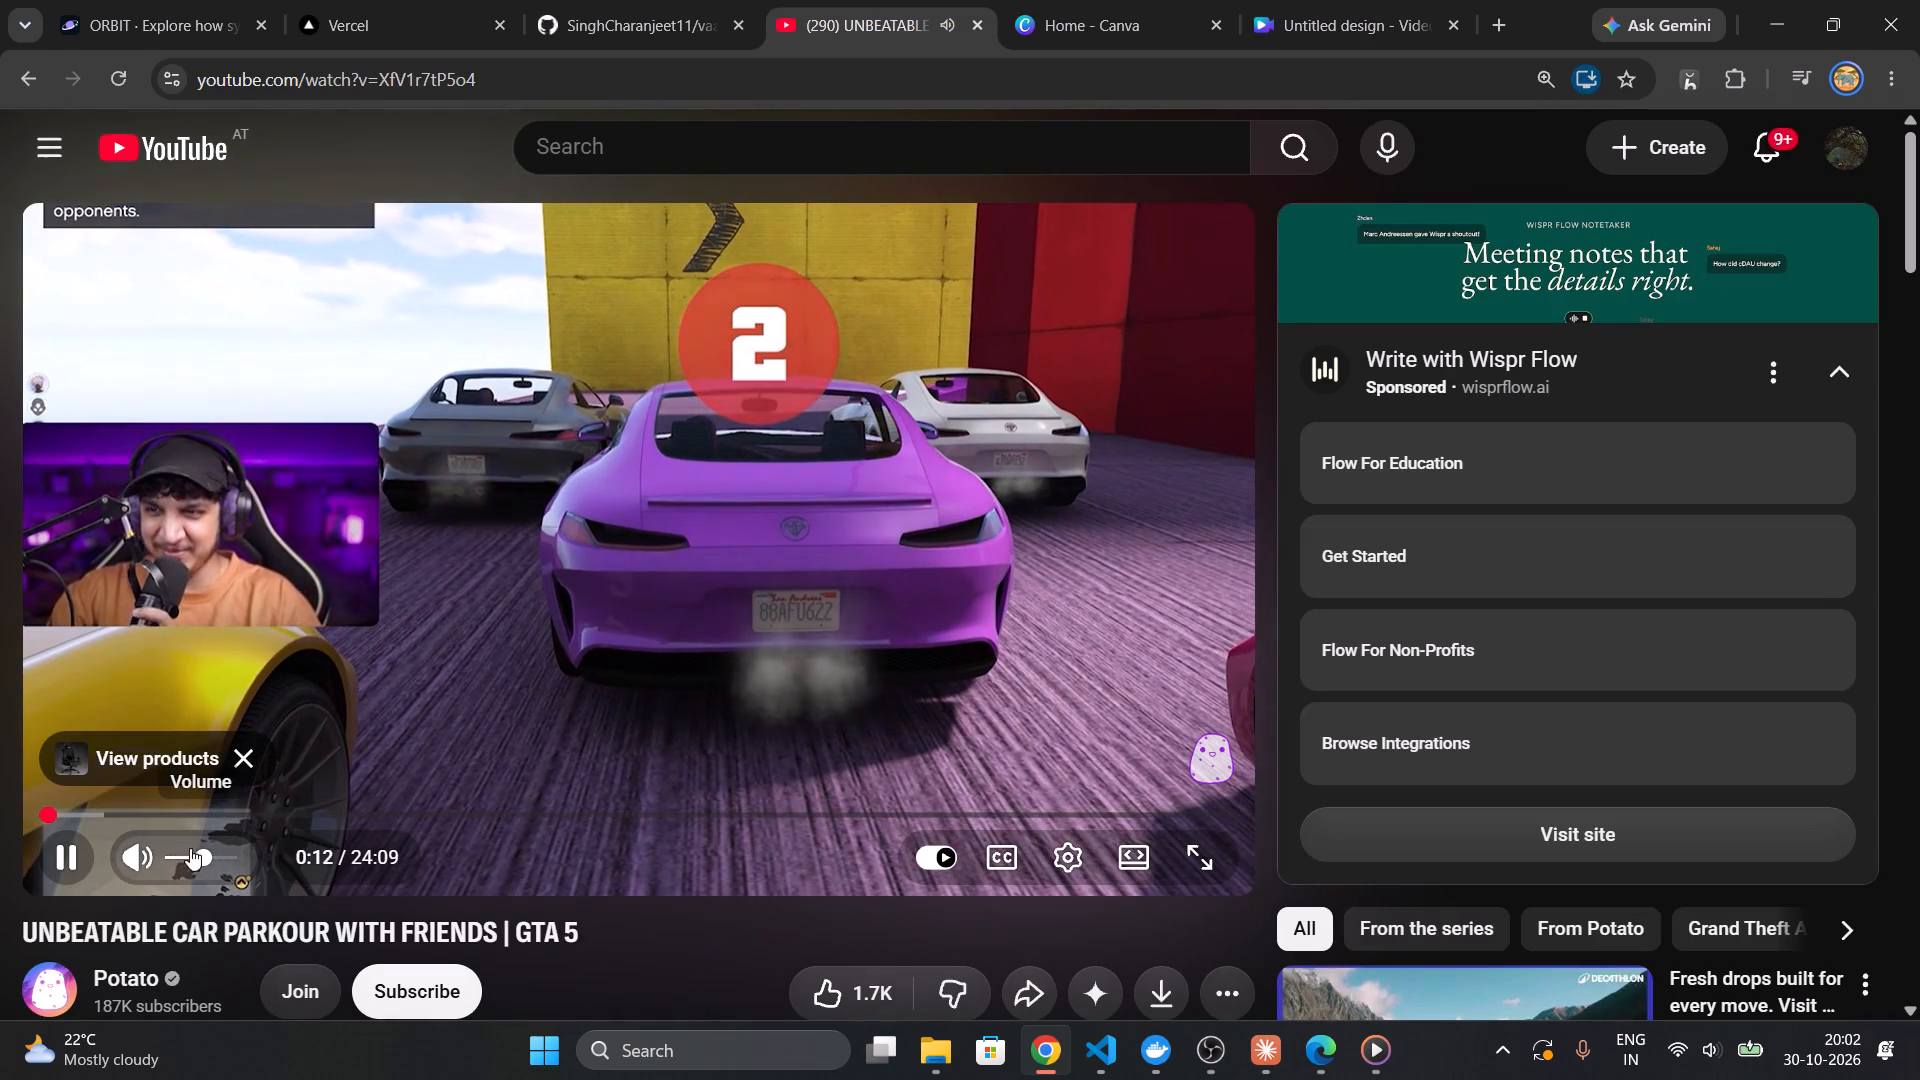
Add the newly uploaded recording to the blank video page and mark it in the uploads.
left_click(1371, 0)
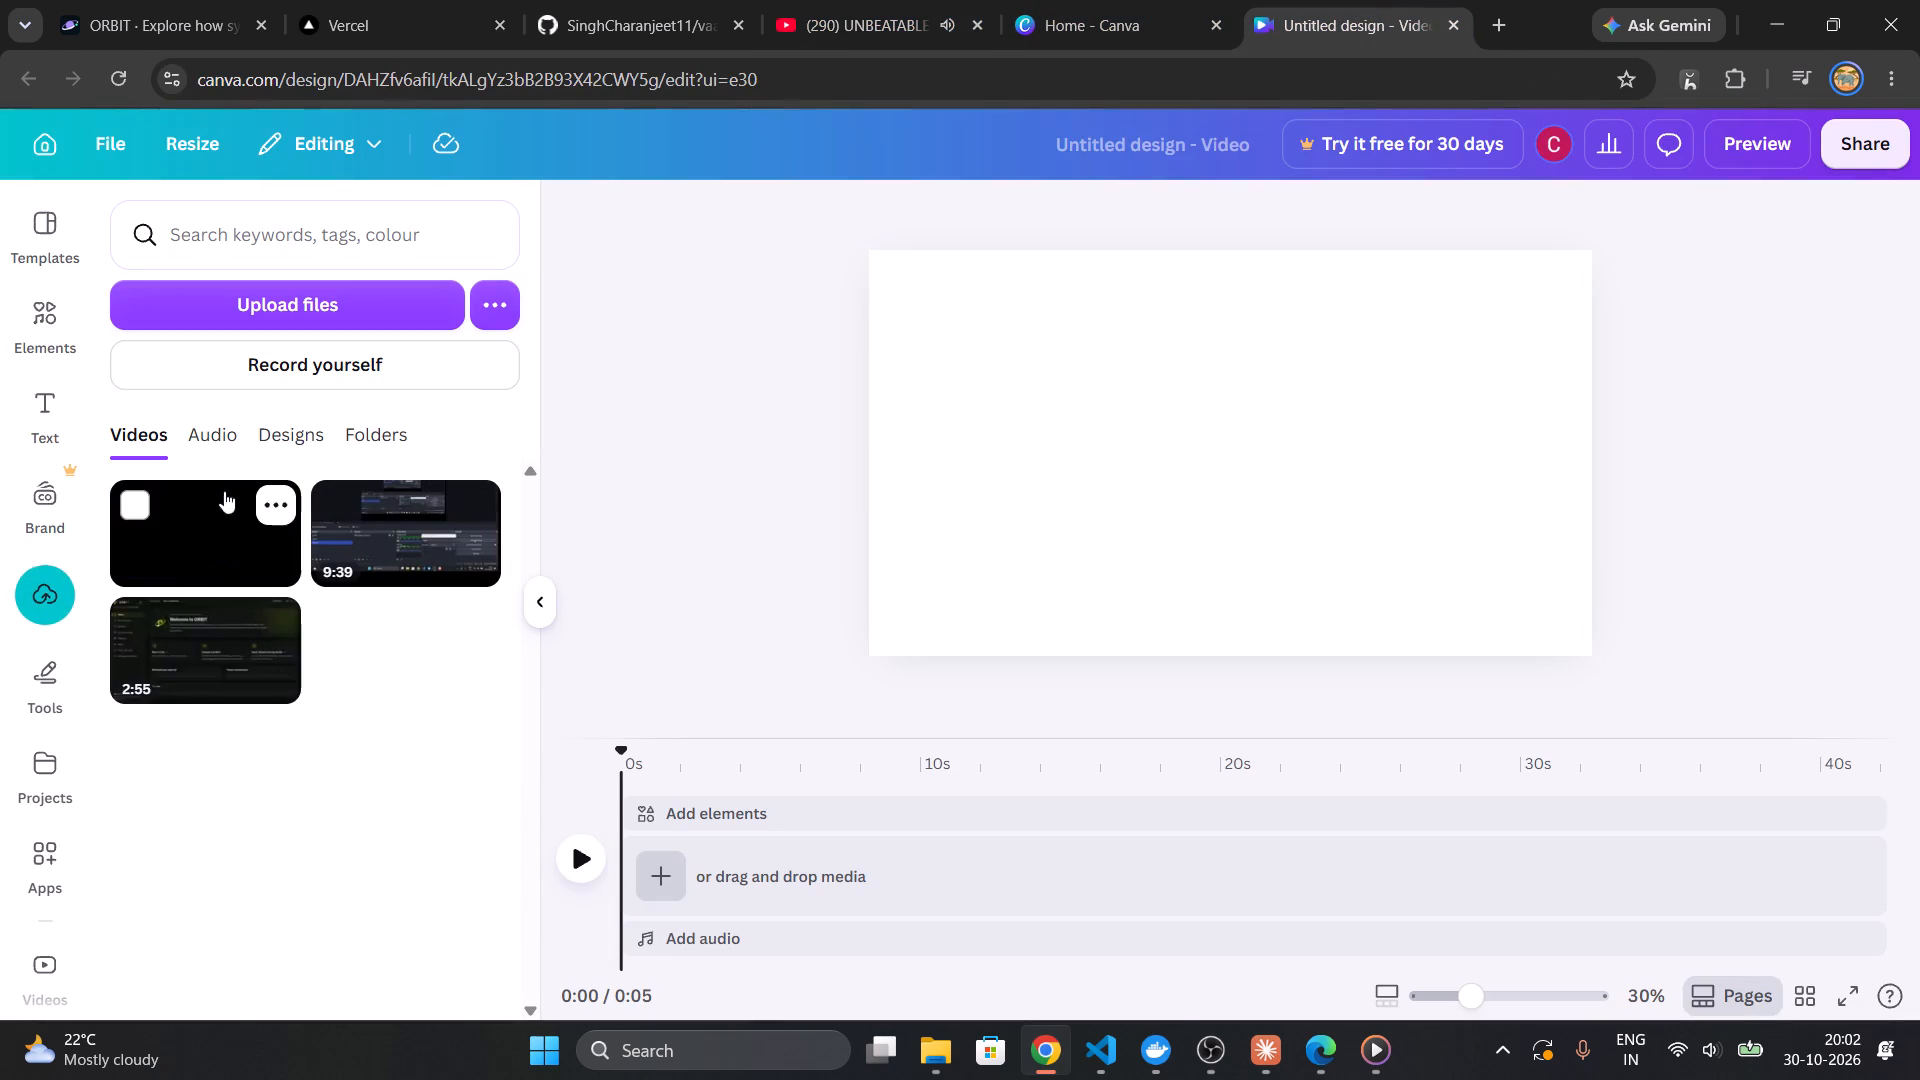
left_click(184, 517)
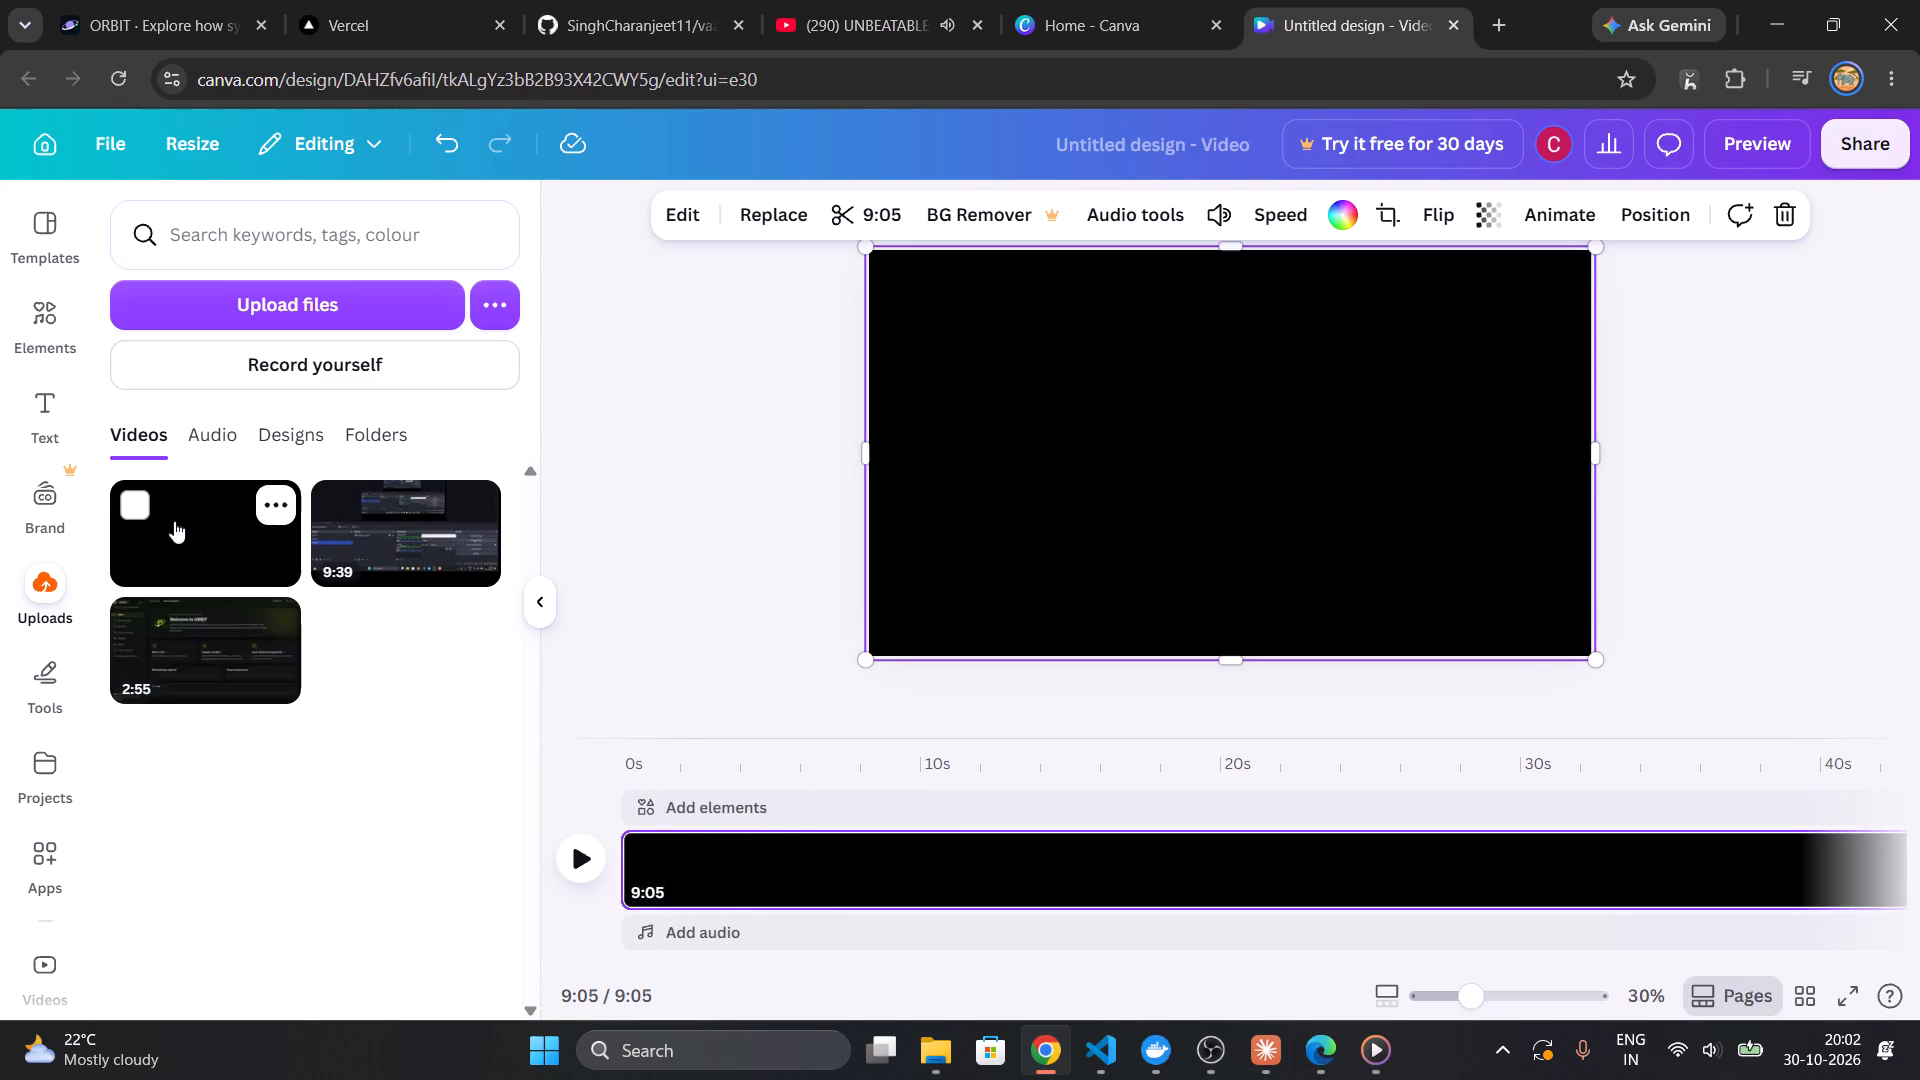
left_click(143, 513)
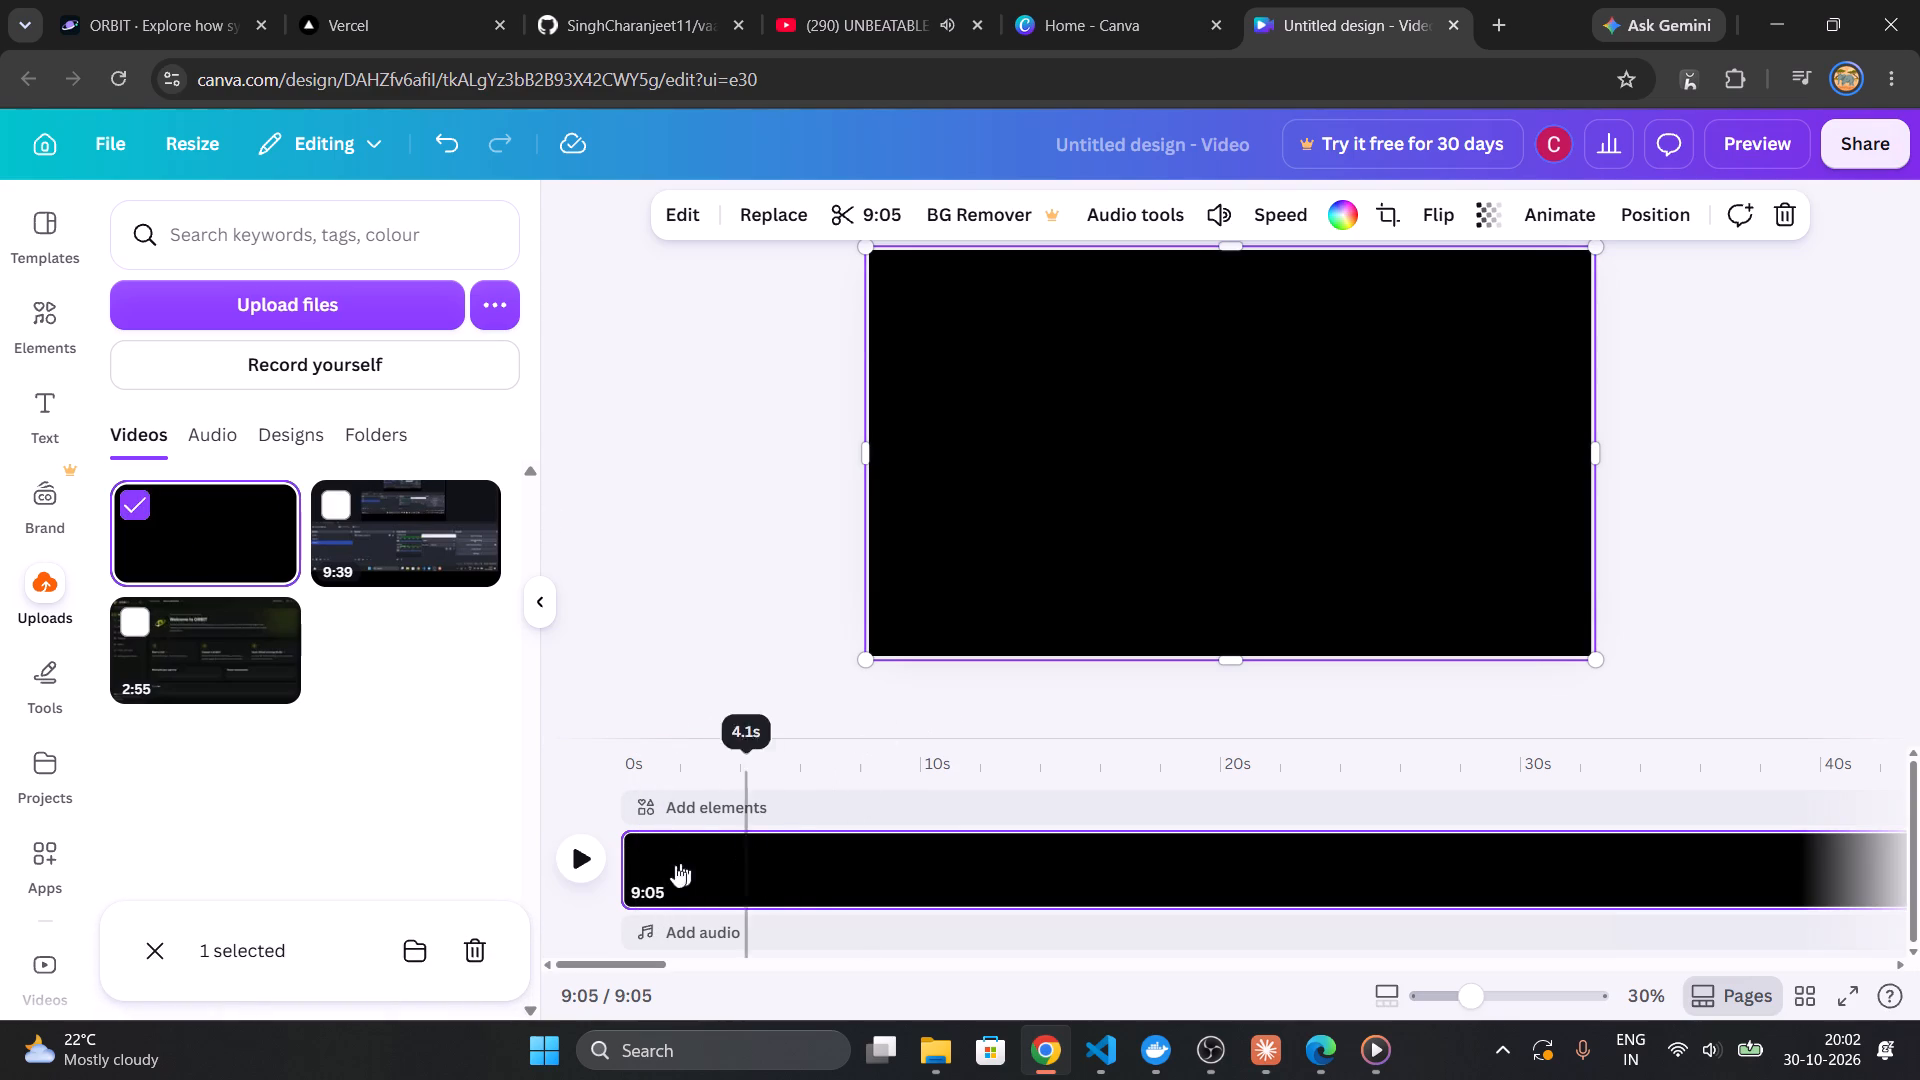
Play the recording on the timeline from its beginning.
left_click(571, 869)
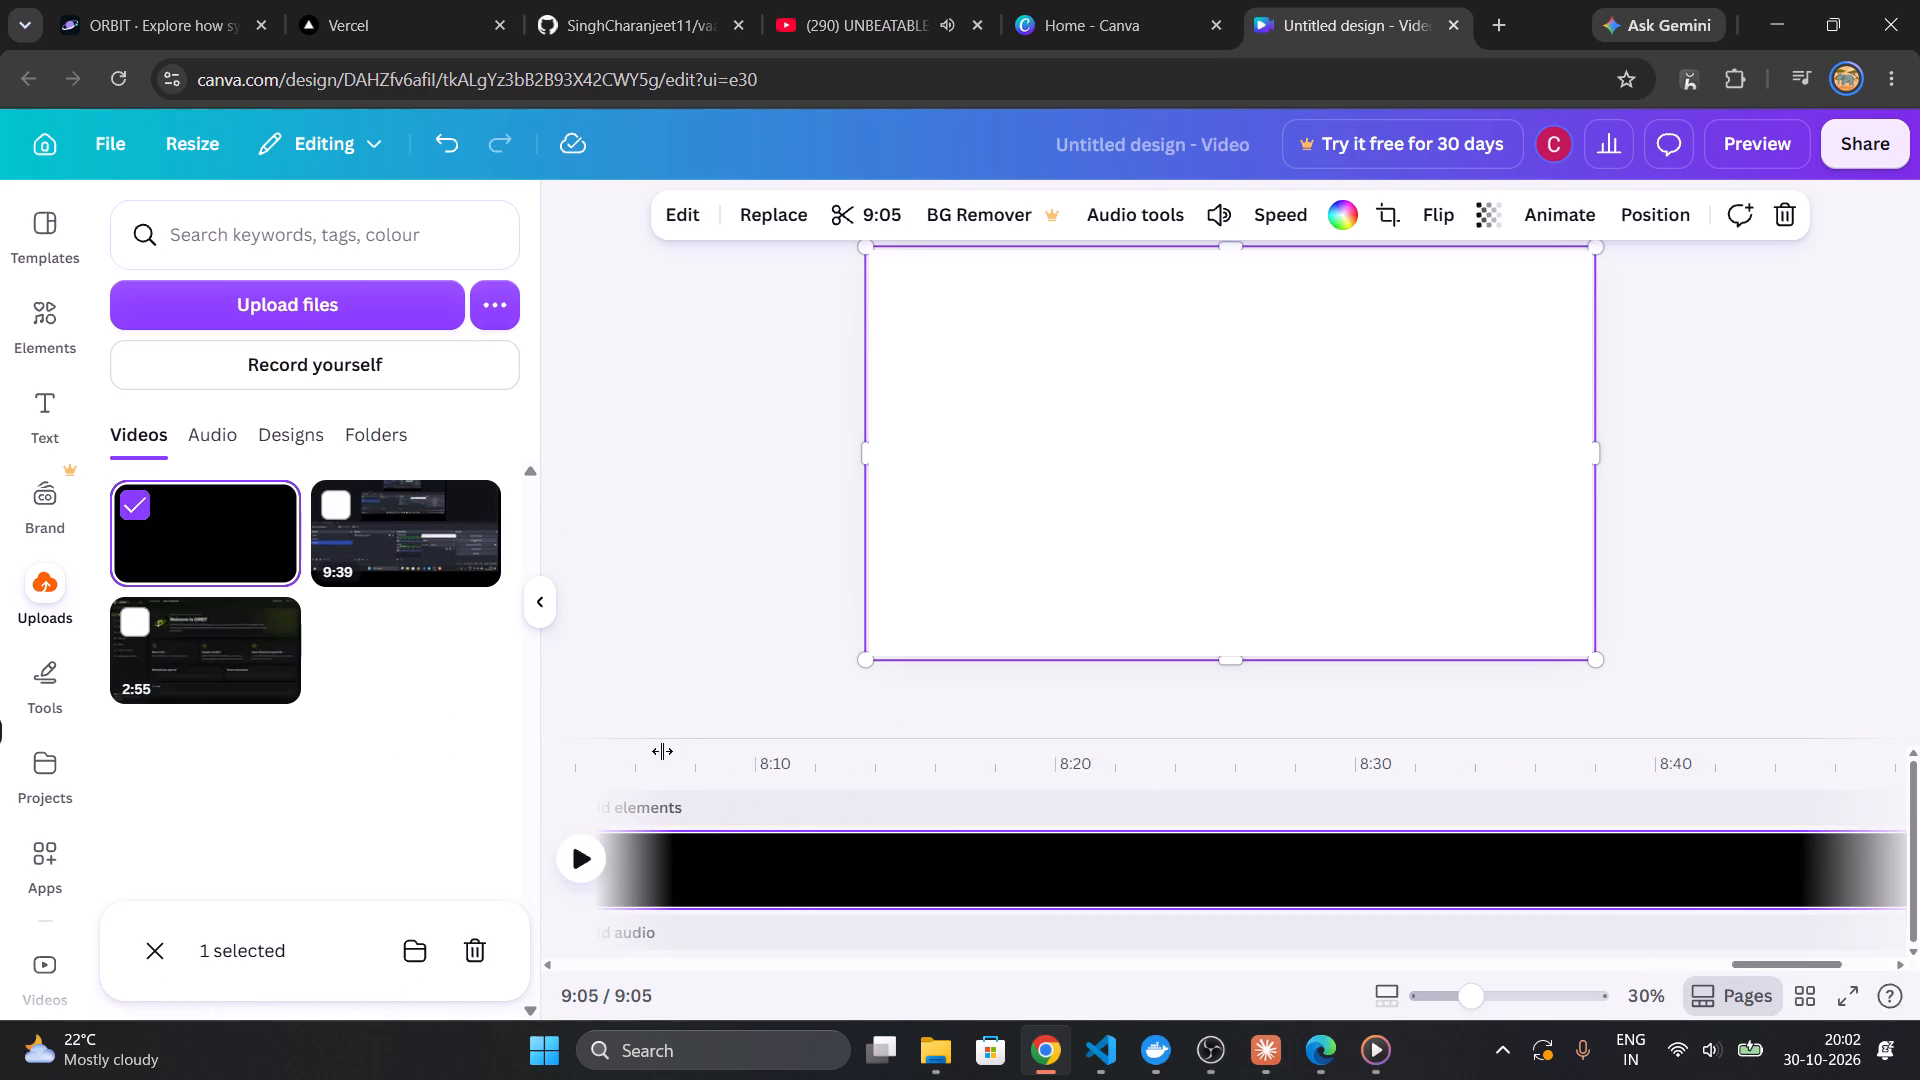
scroll(807, 858, "right", 4)
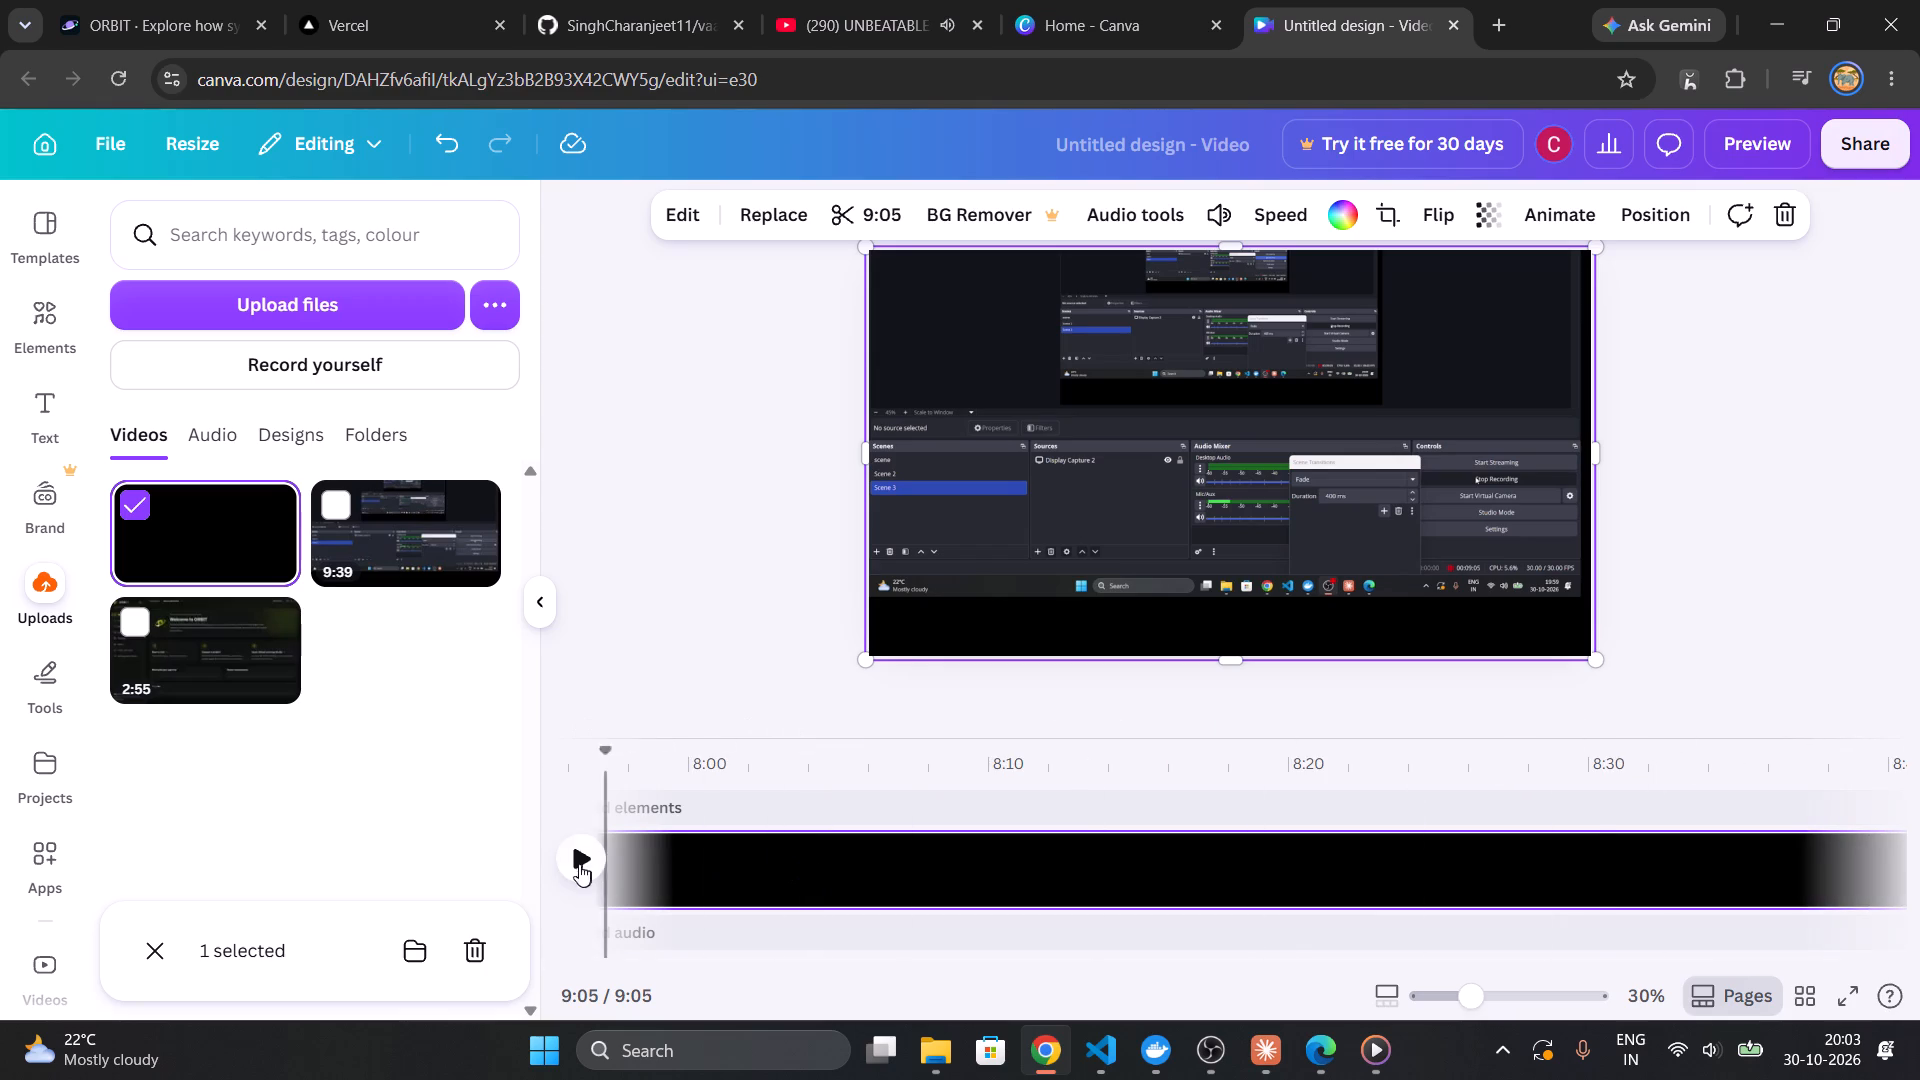
left_click(577, 863)
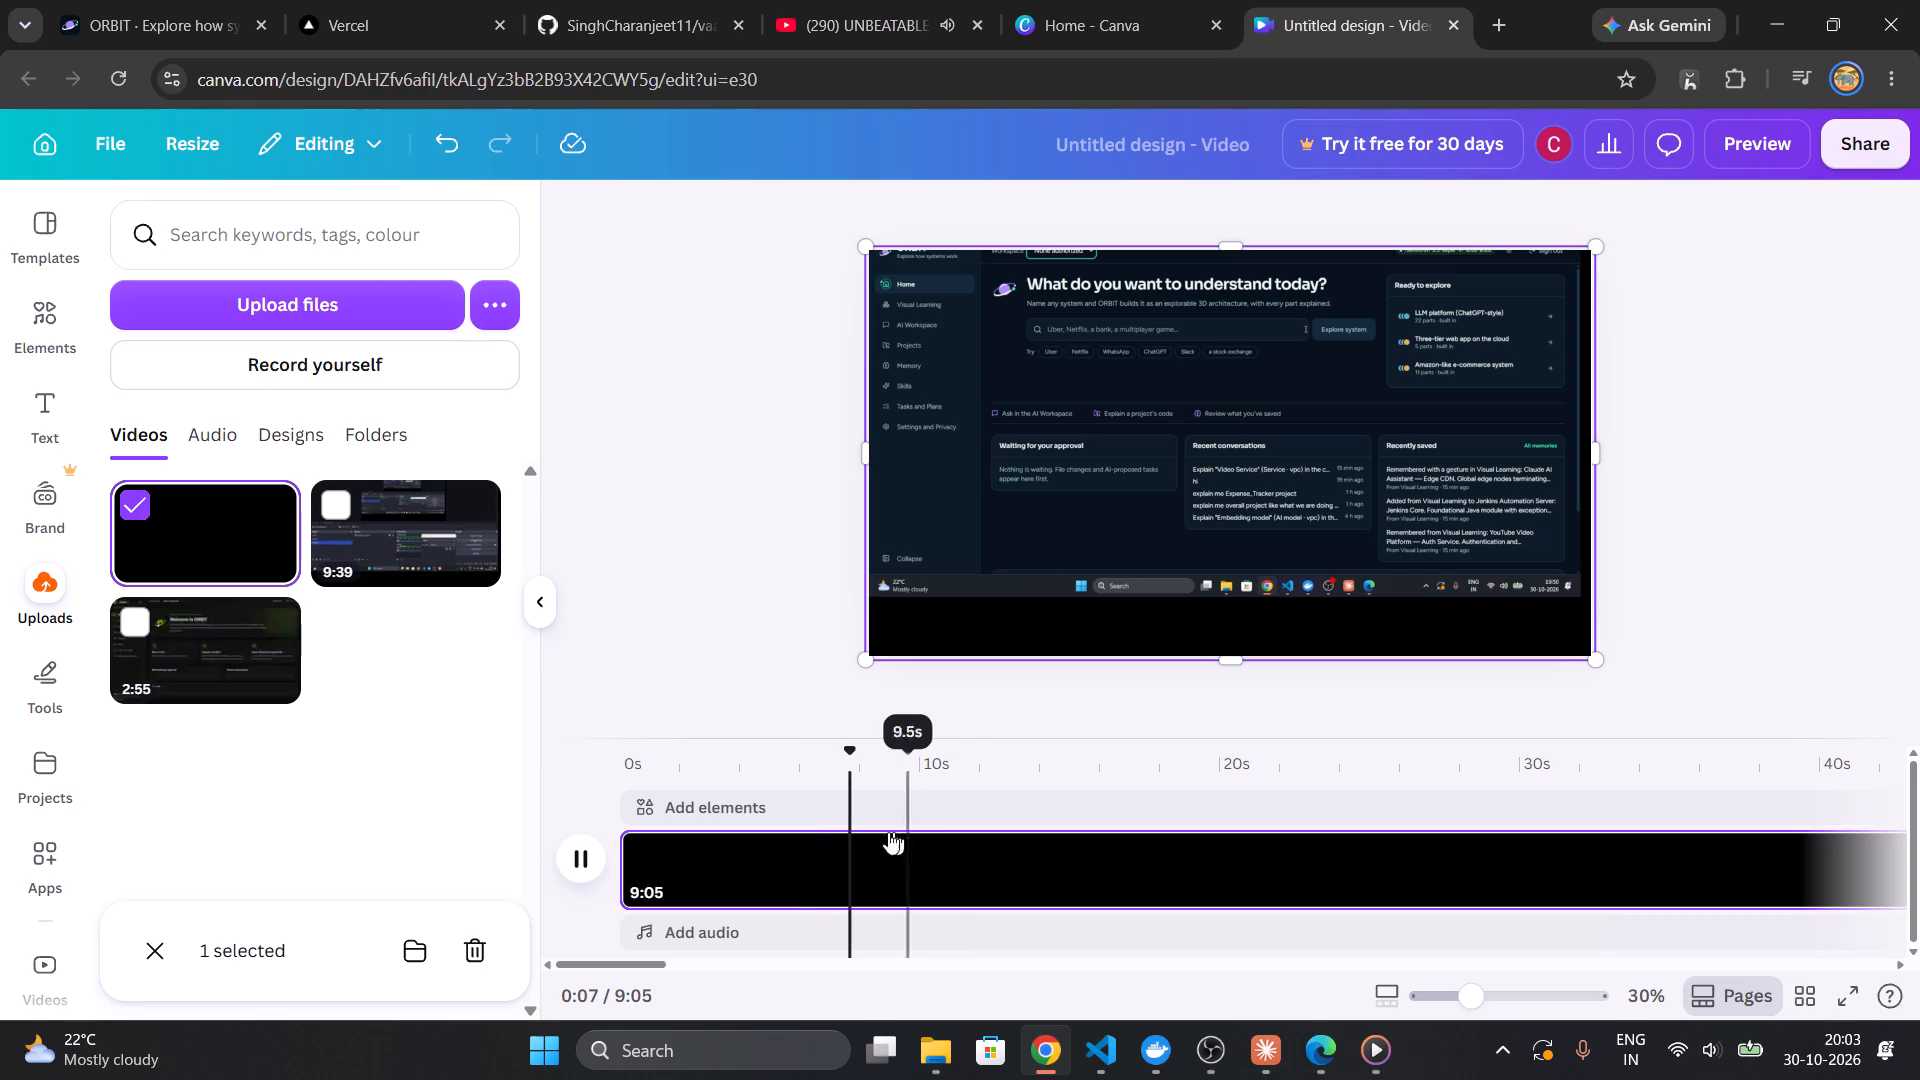
Pause the YouTube video playing in the other tab and return to the Canva video design.
left_click(889, 0)
left_click(561, 460)
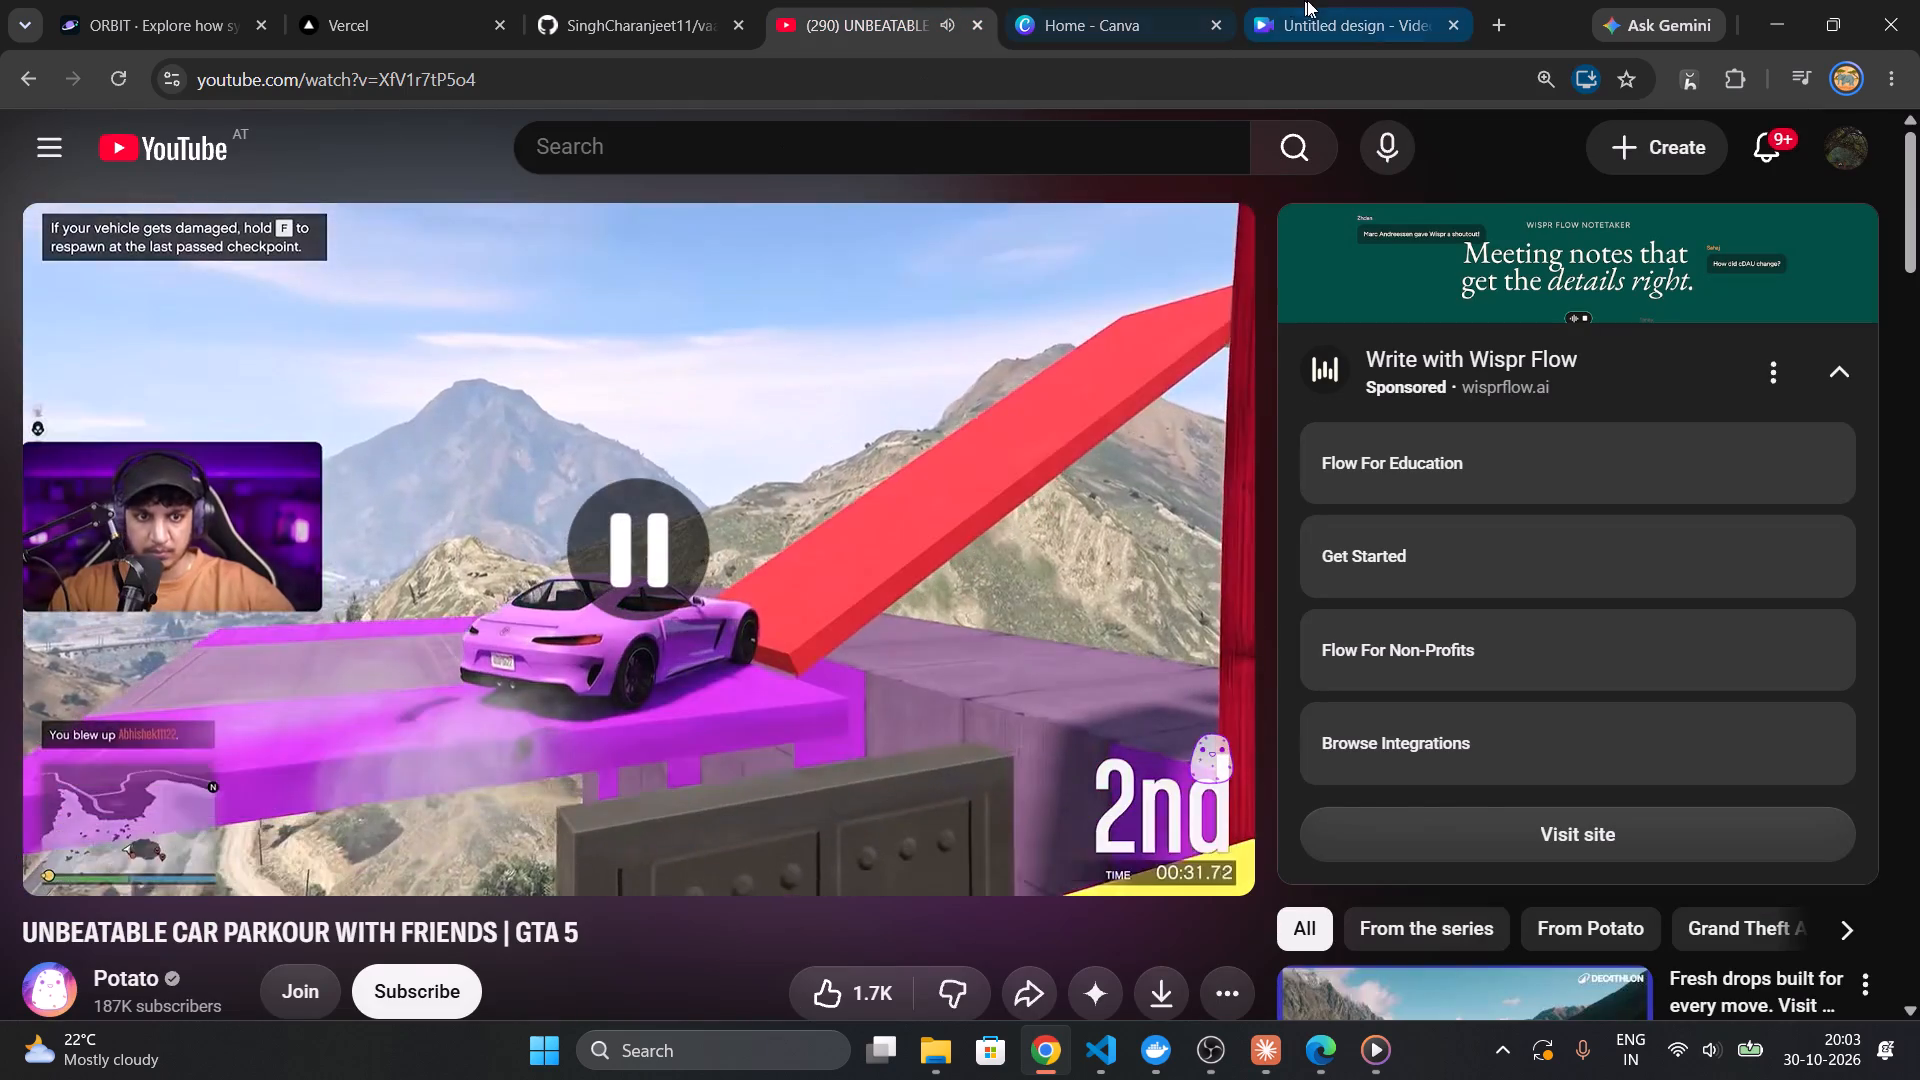
left_click(1309, 0)
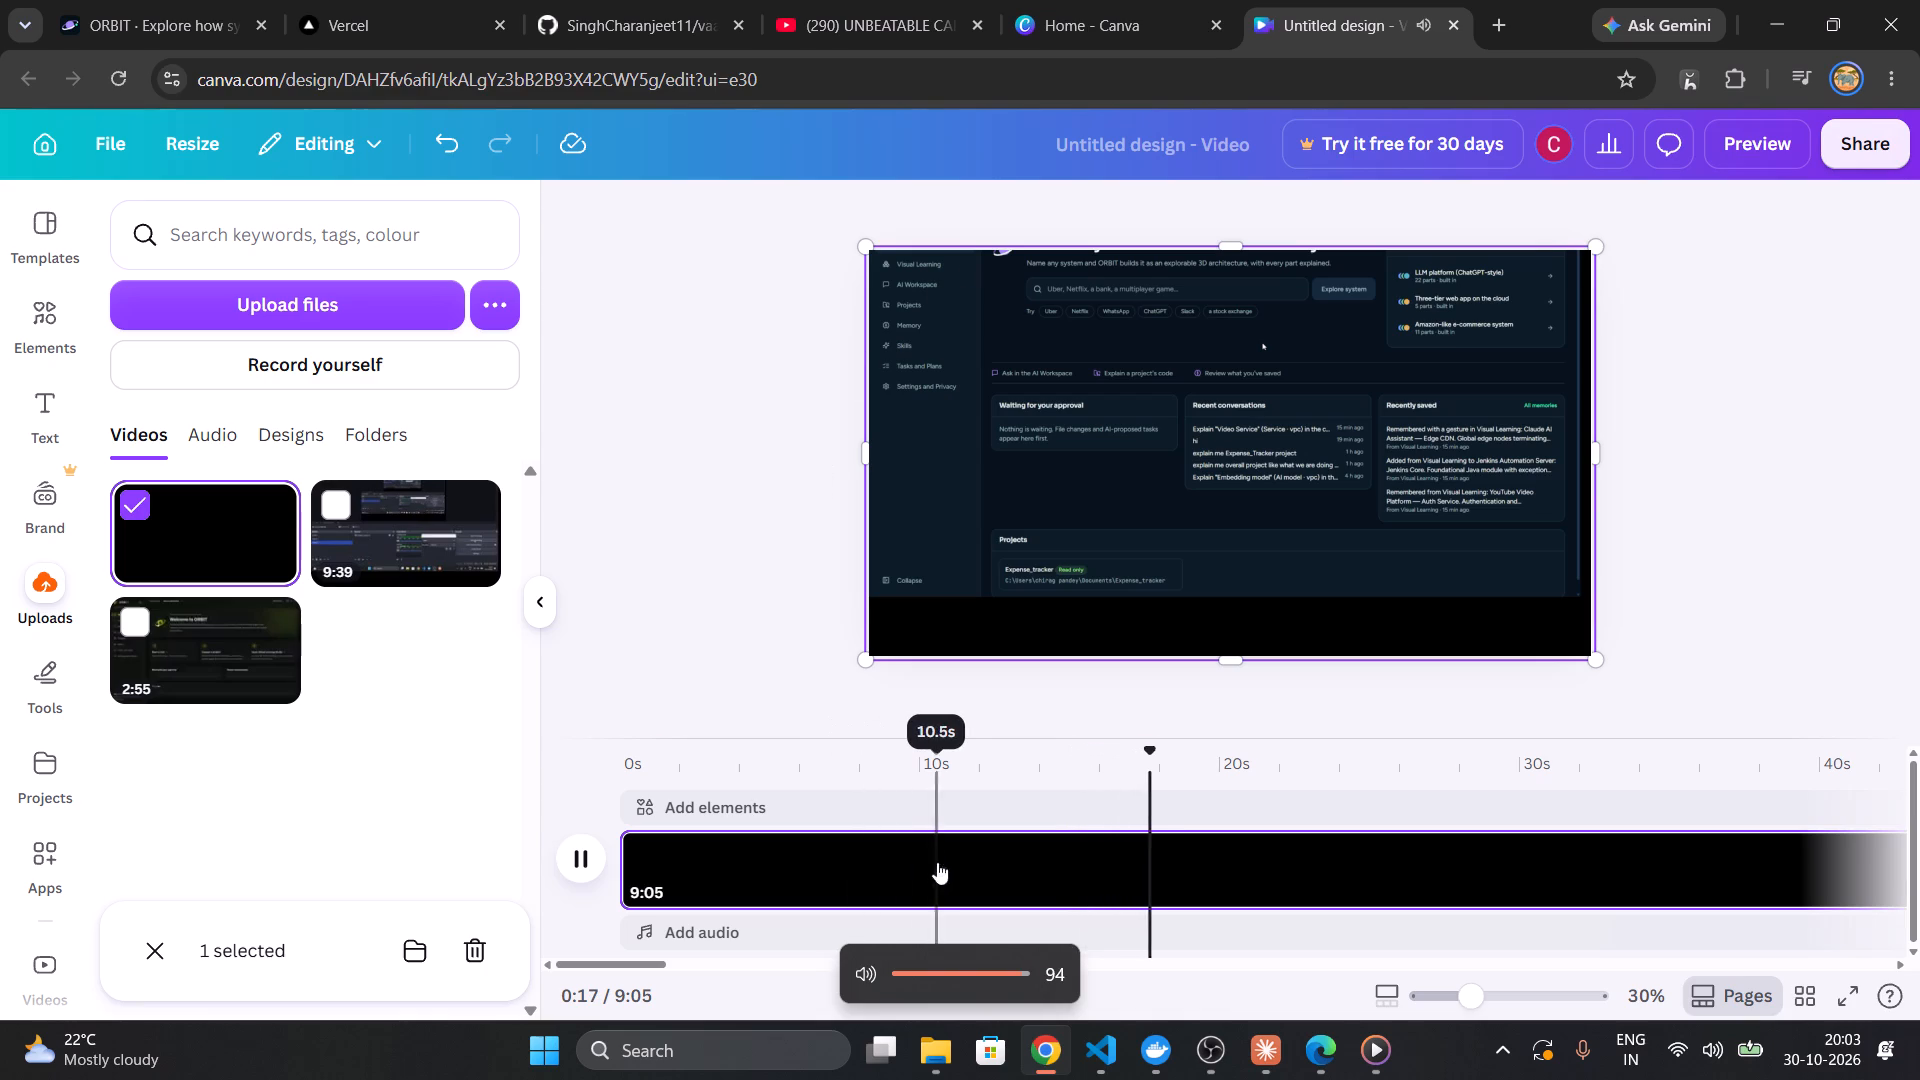
Replay the opening seconds of the recording to examine where the useful content starts.
left_click(871, 851)
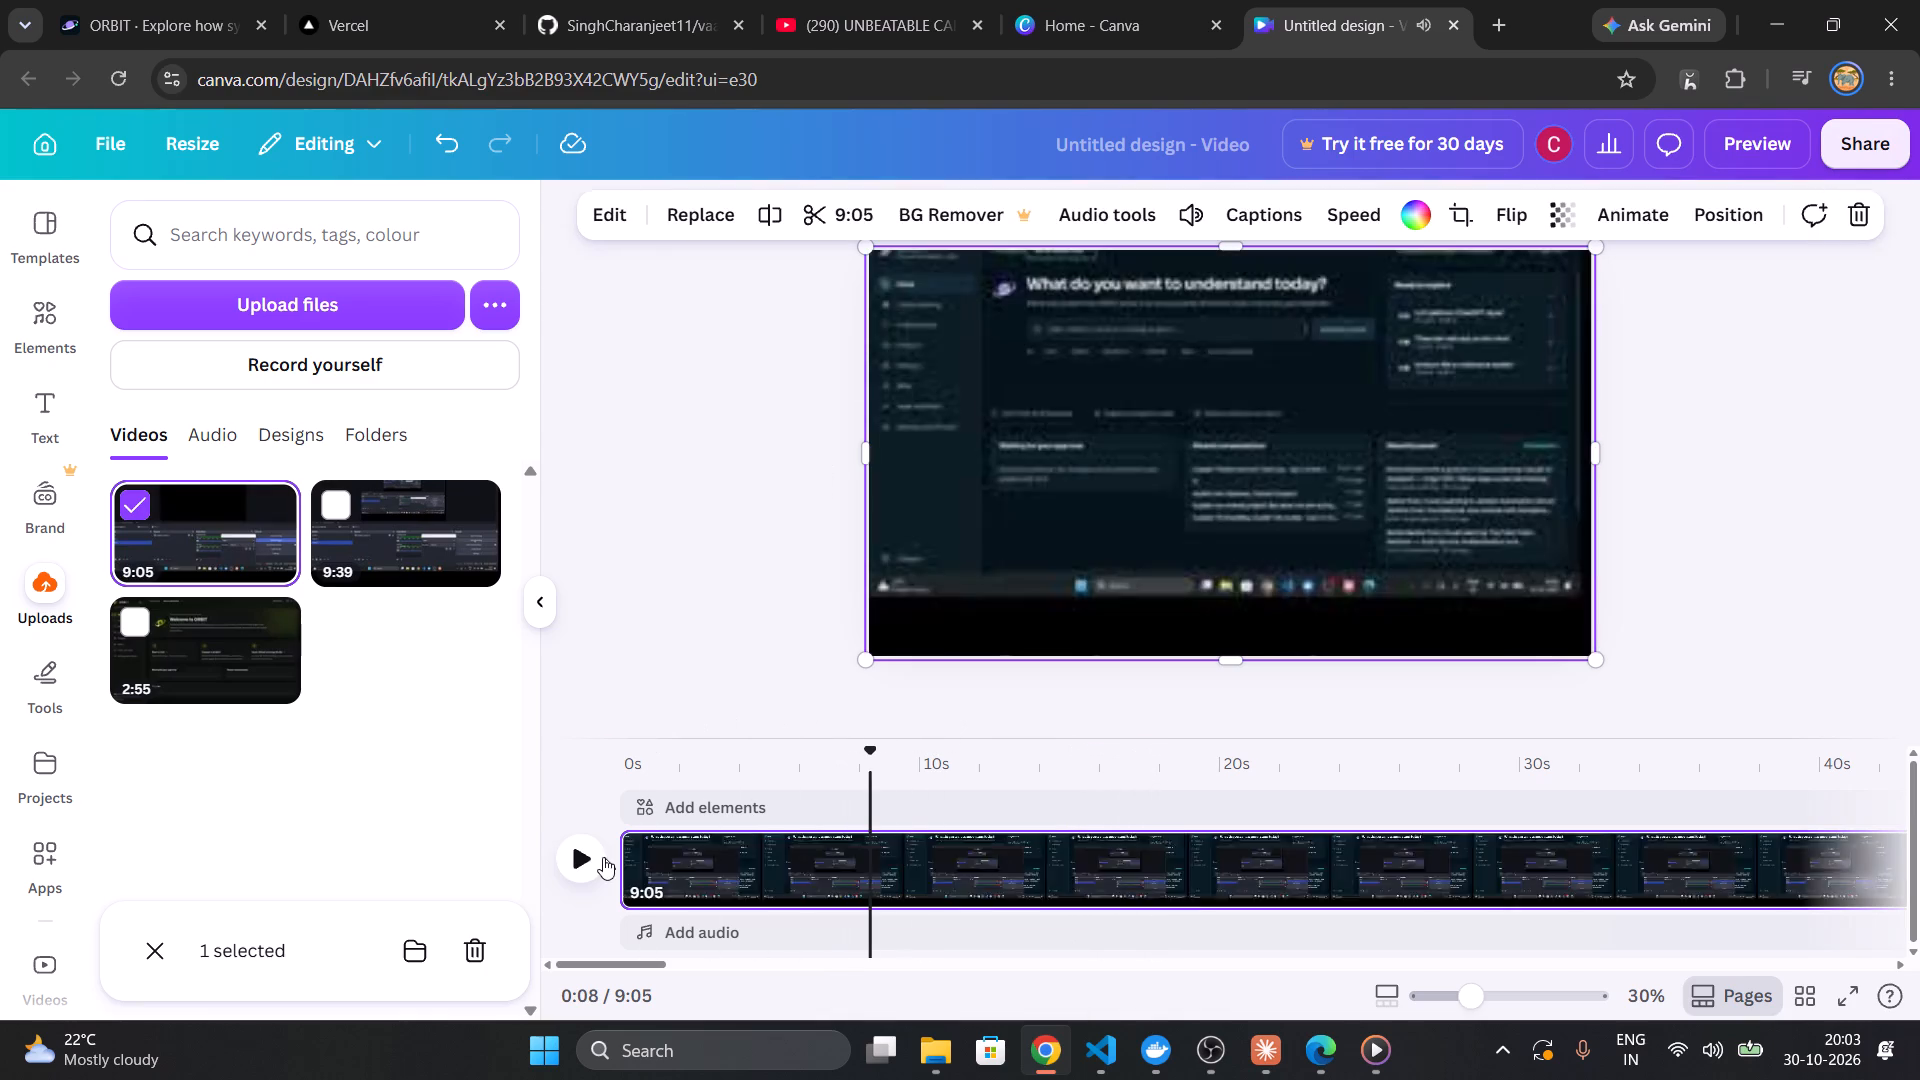
left_click(603, 857)
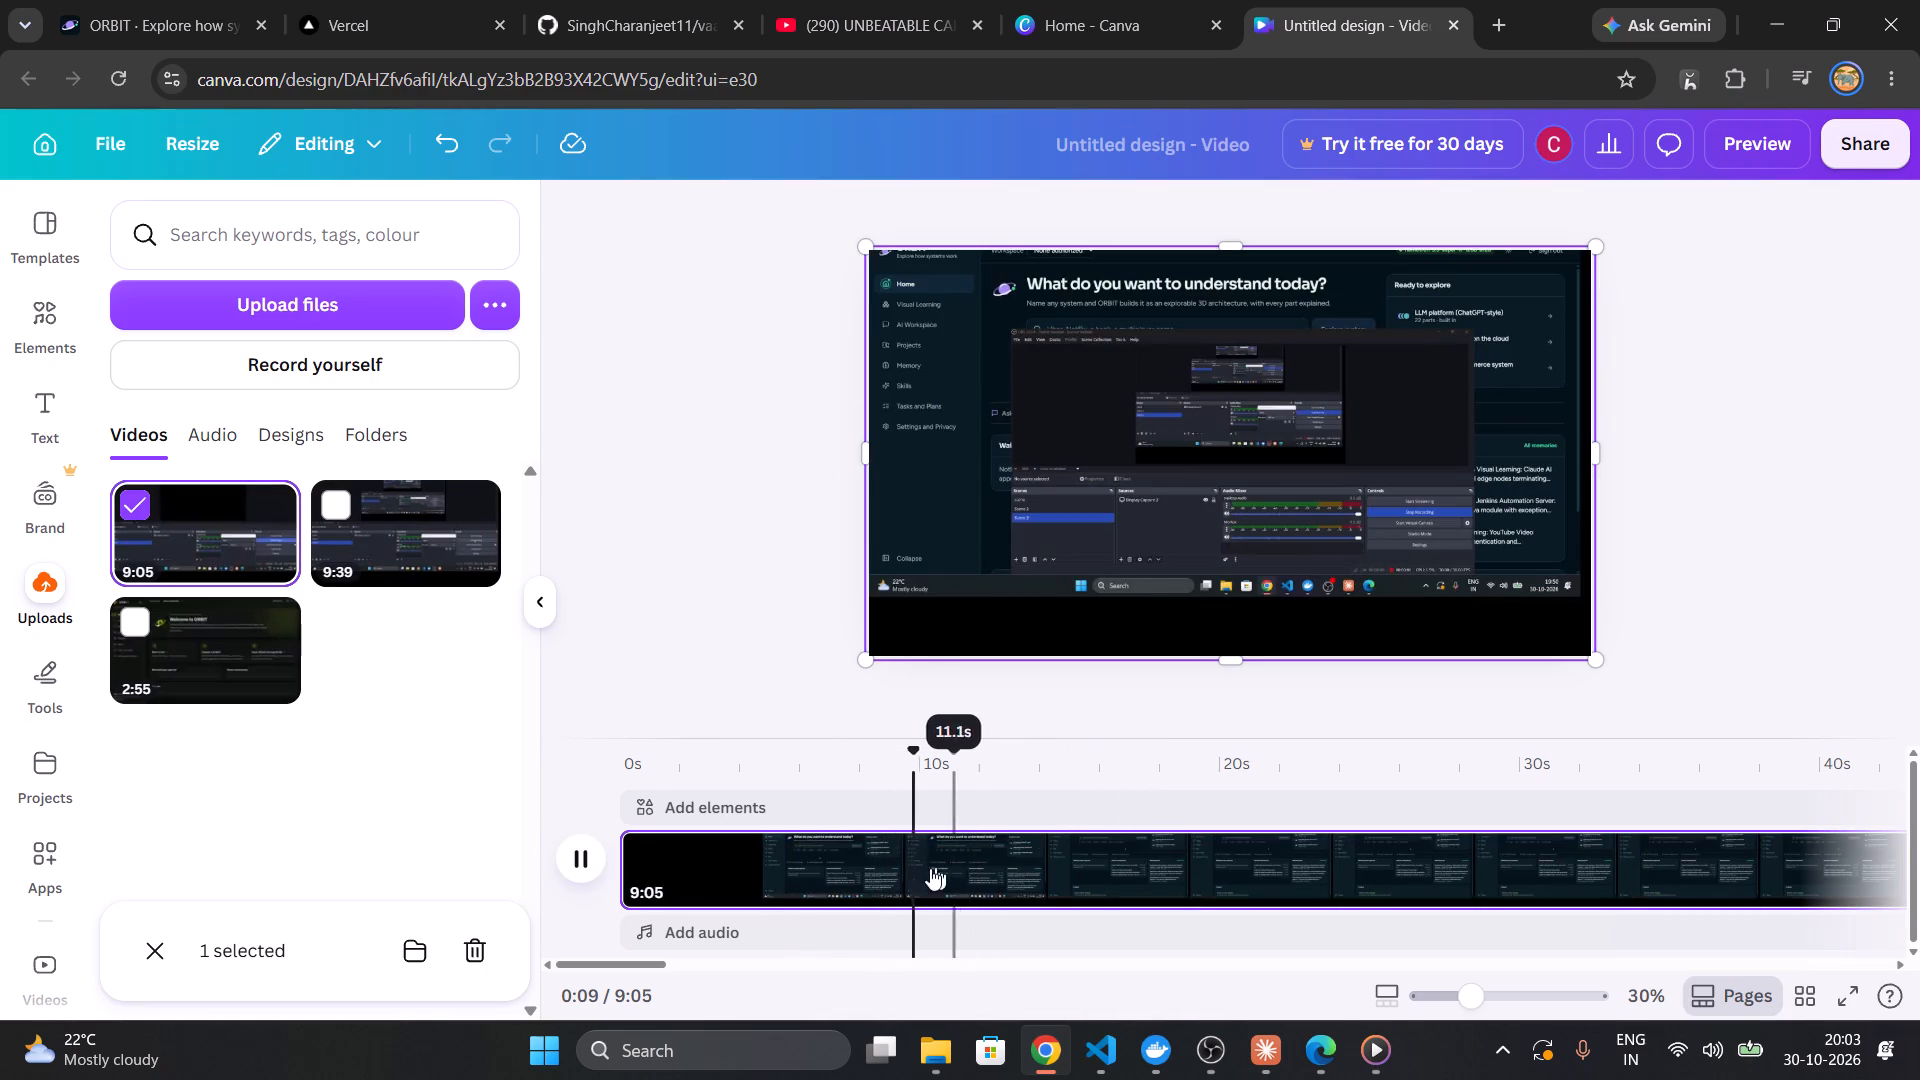
left_click(794, 891)
left_click(905, 862)
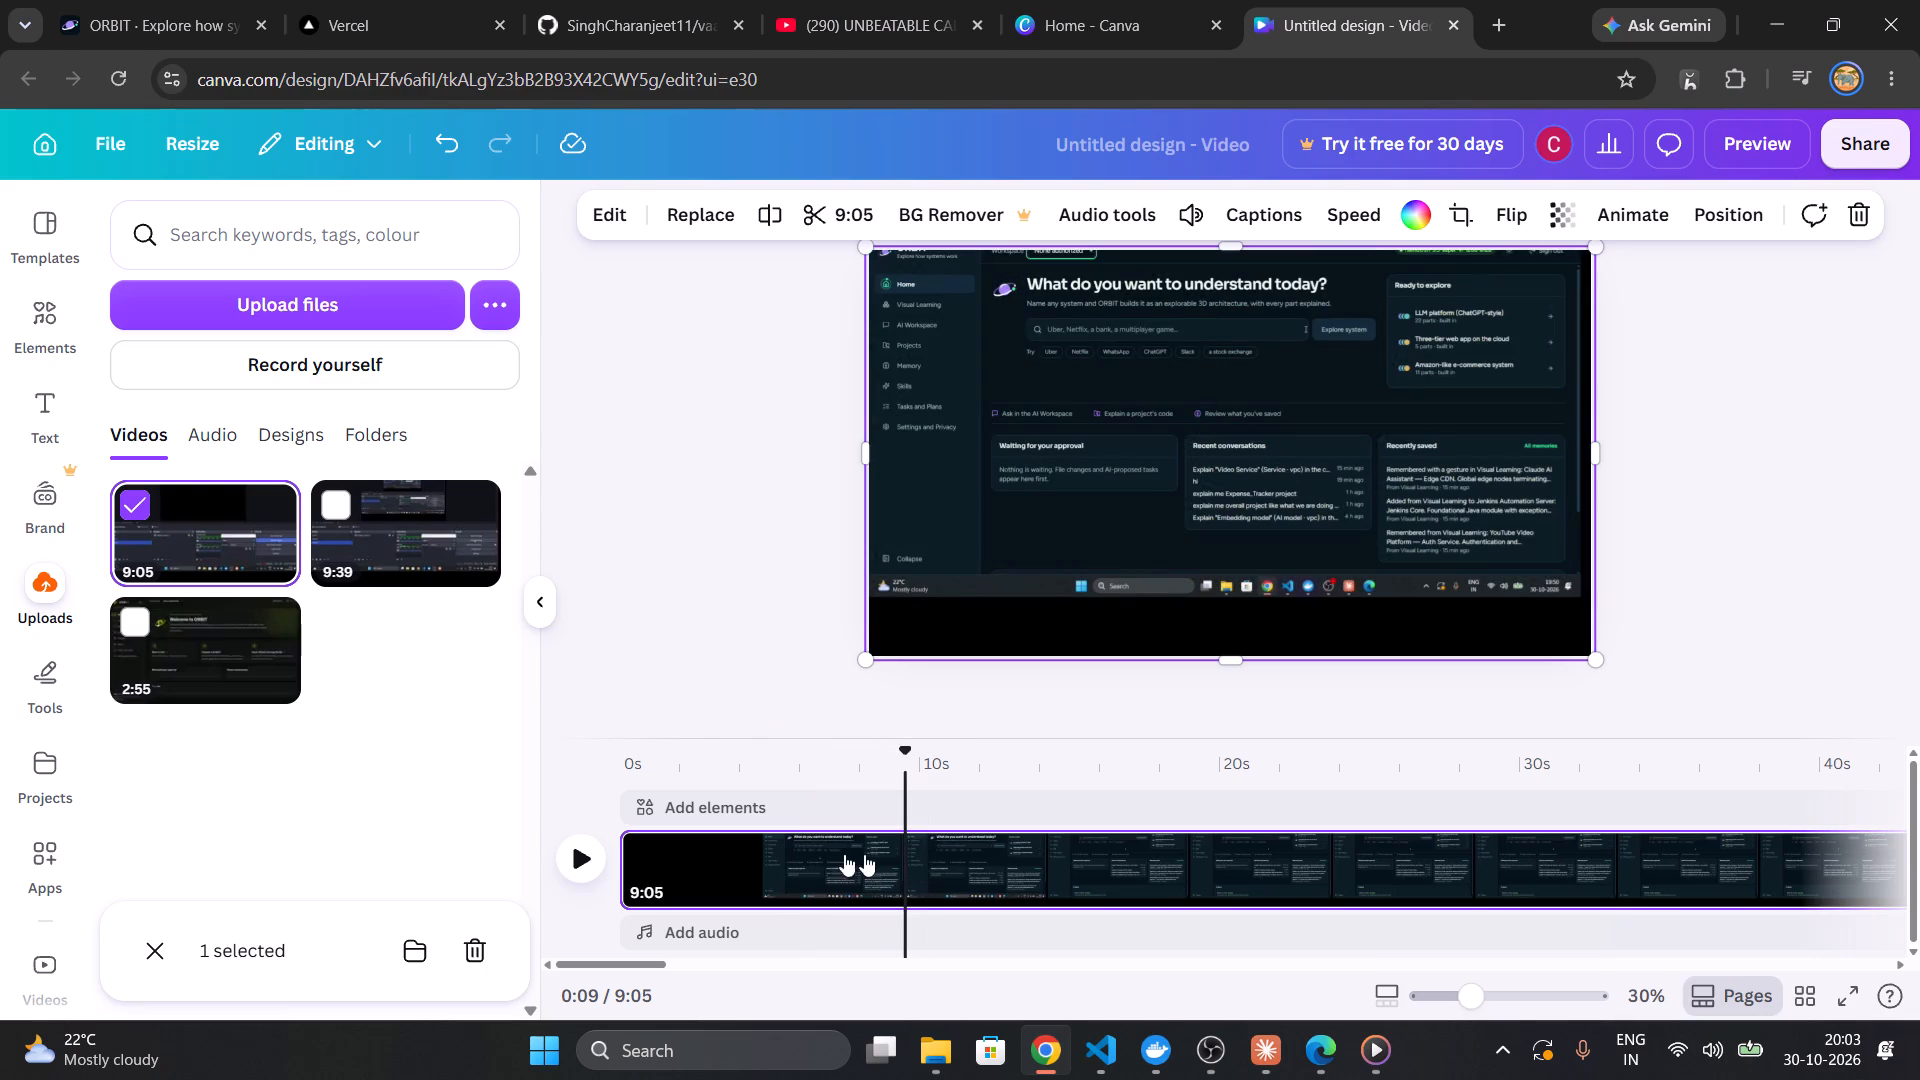
left_click(600, 868)
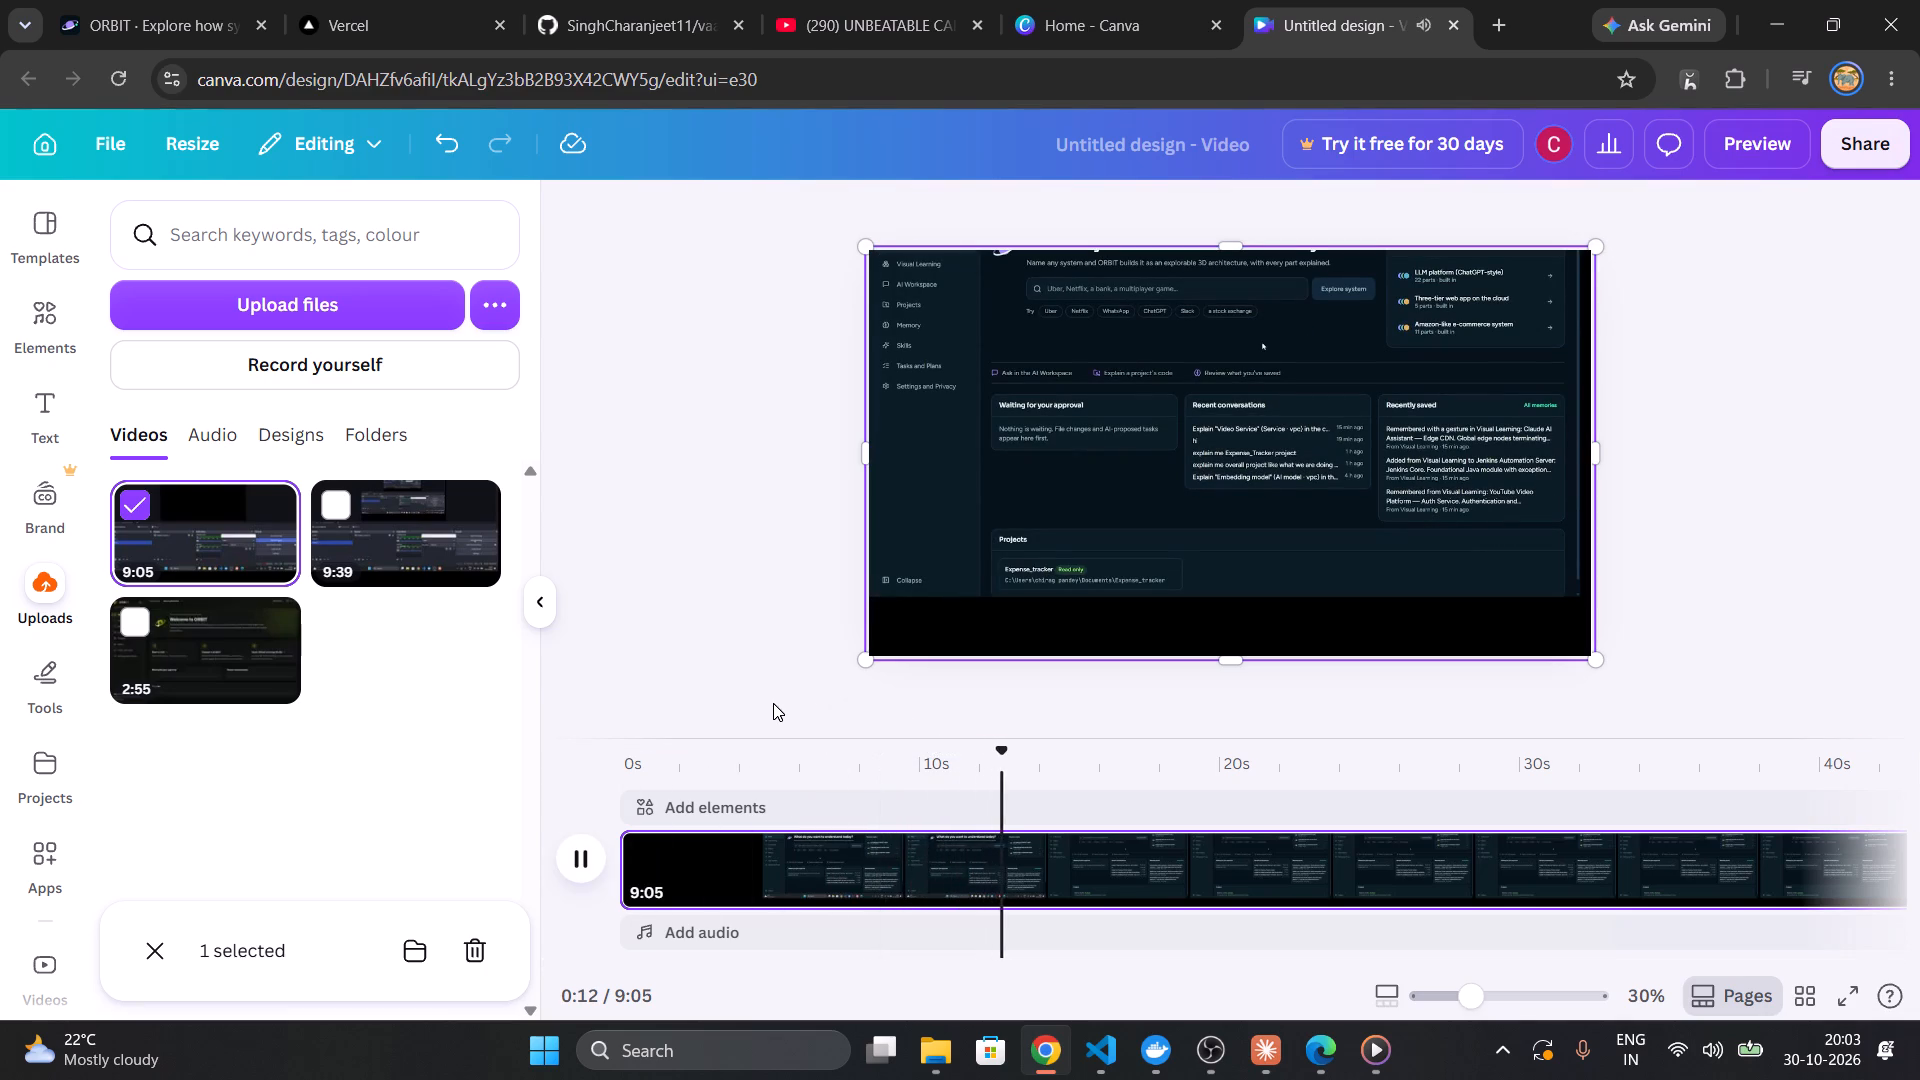
left_click(1042, 868)
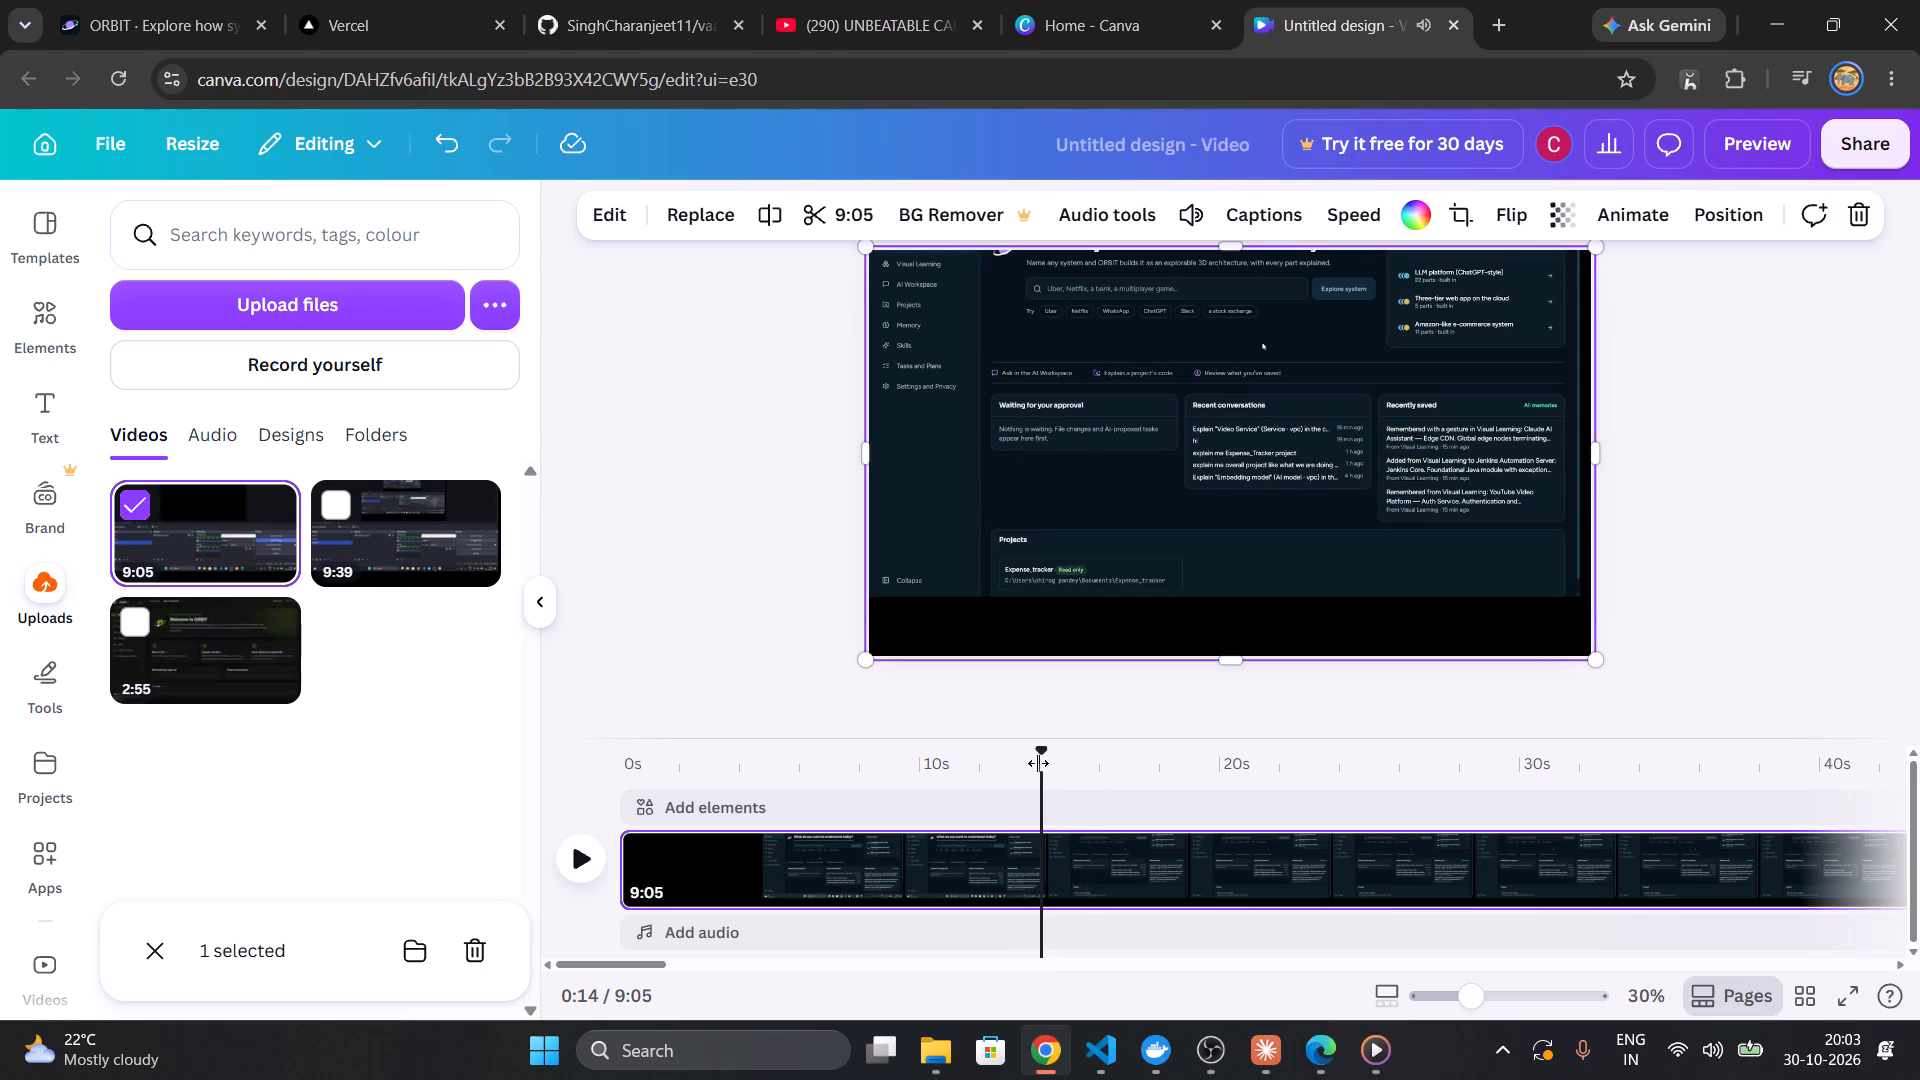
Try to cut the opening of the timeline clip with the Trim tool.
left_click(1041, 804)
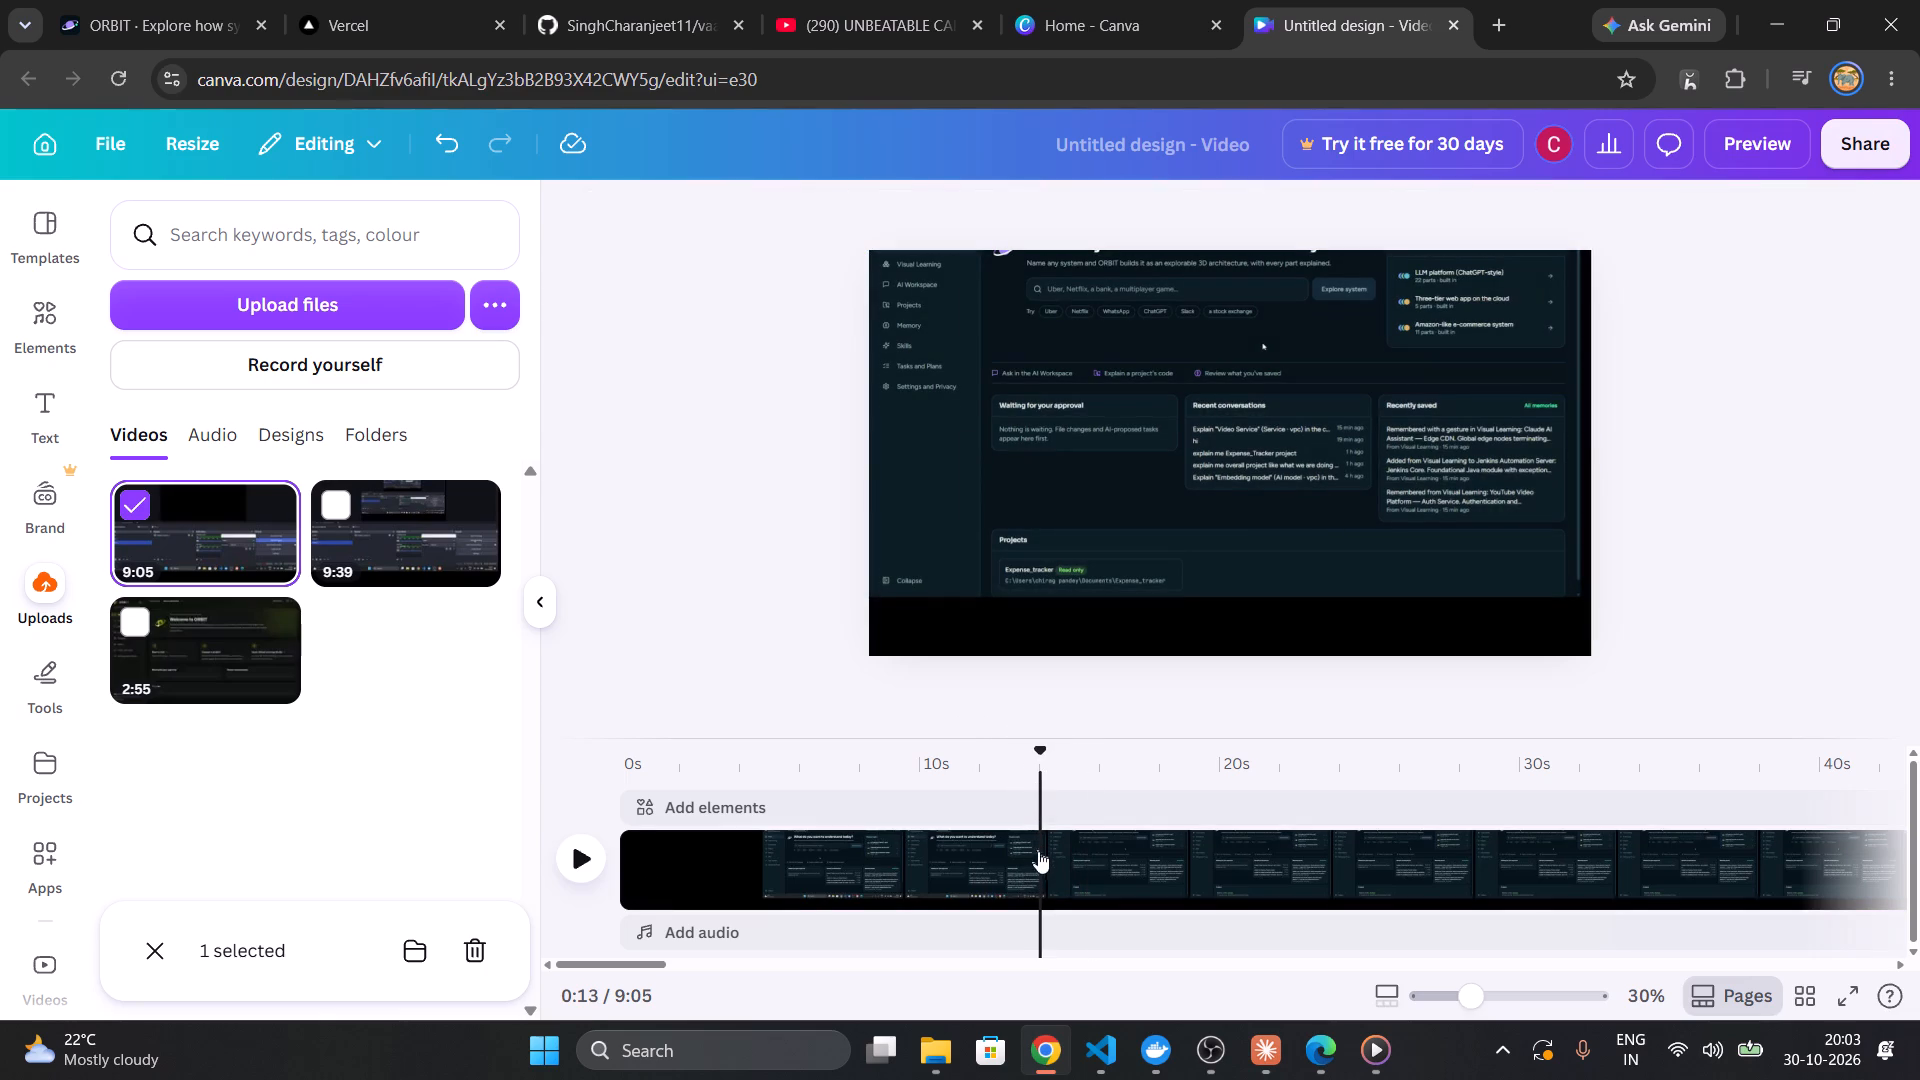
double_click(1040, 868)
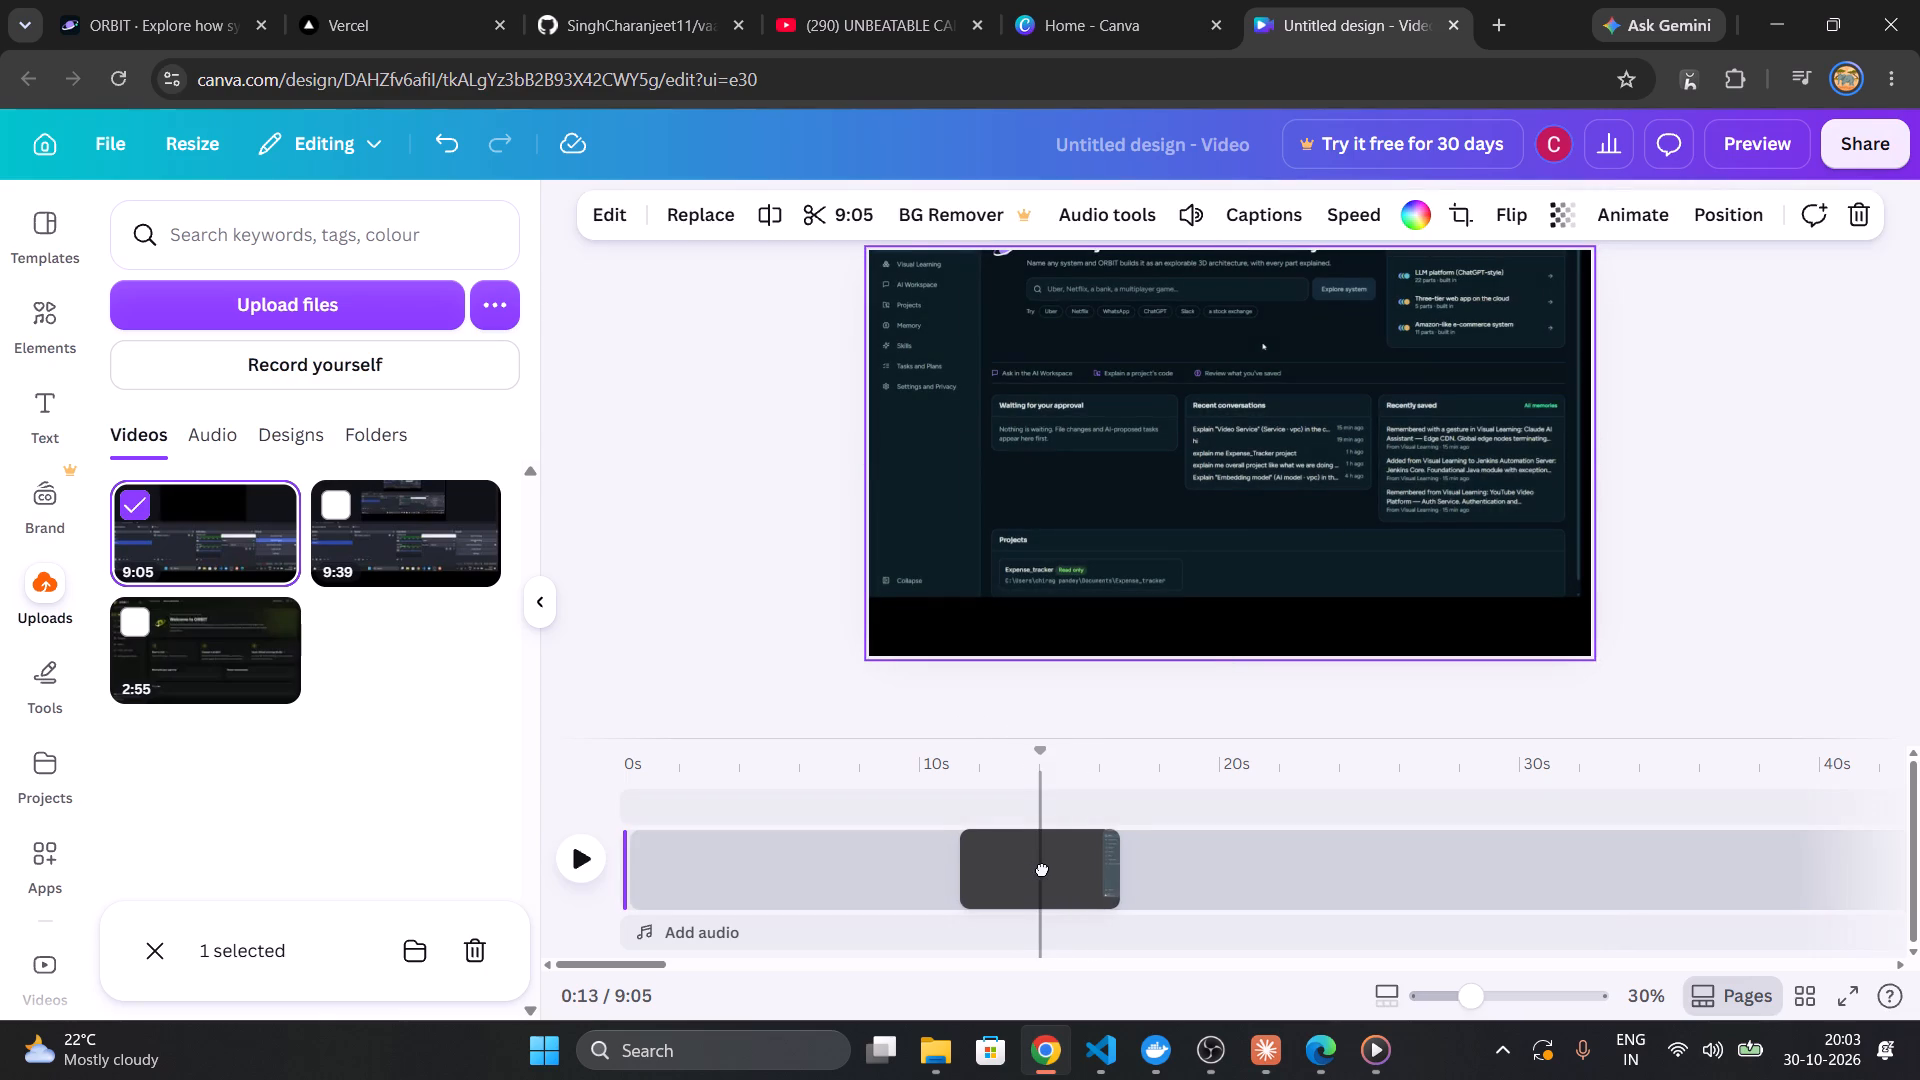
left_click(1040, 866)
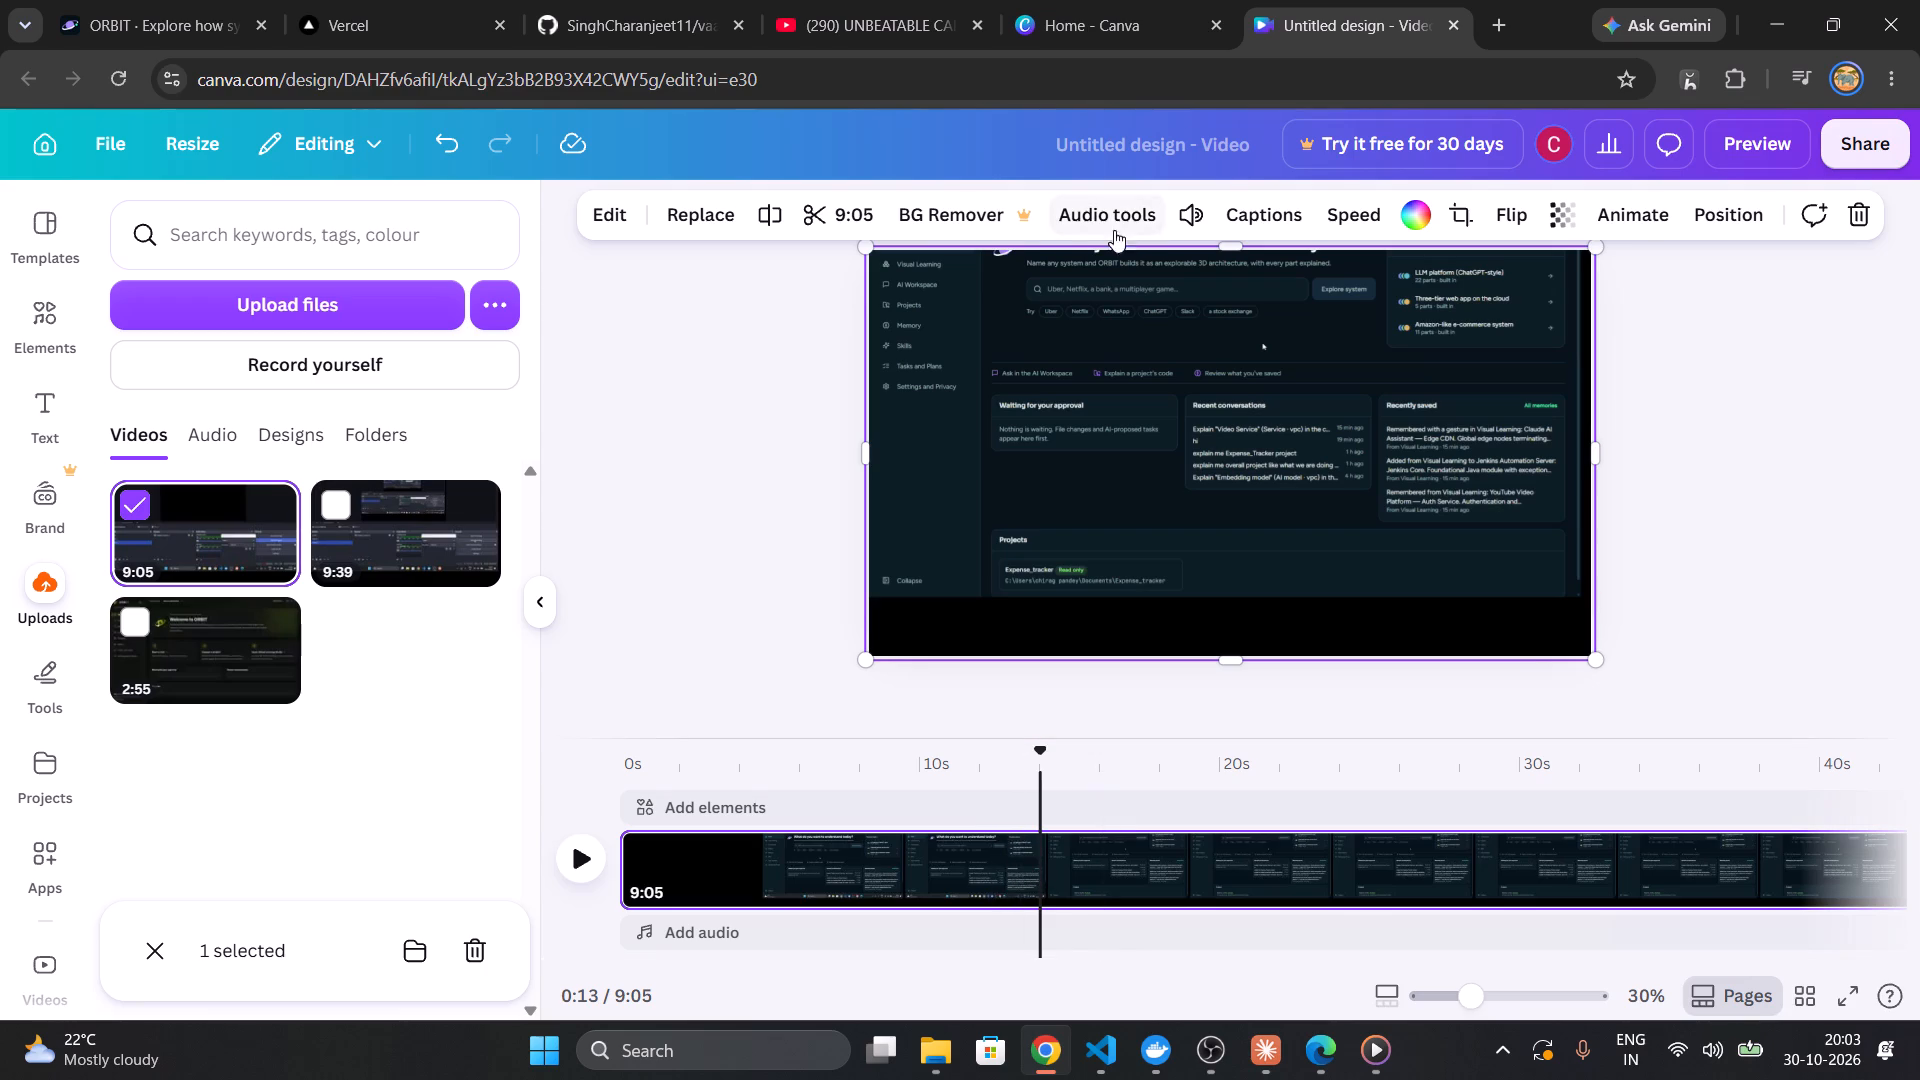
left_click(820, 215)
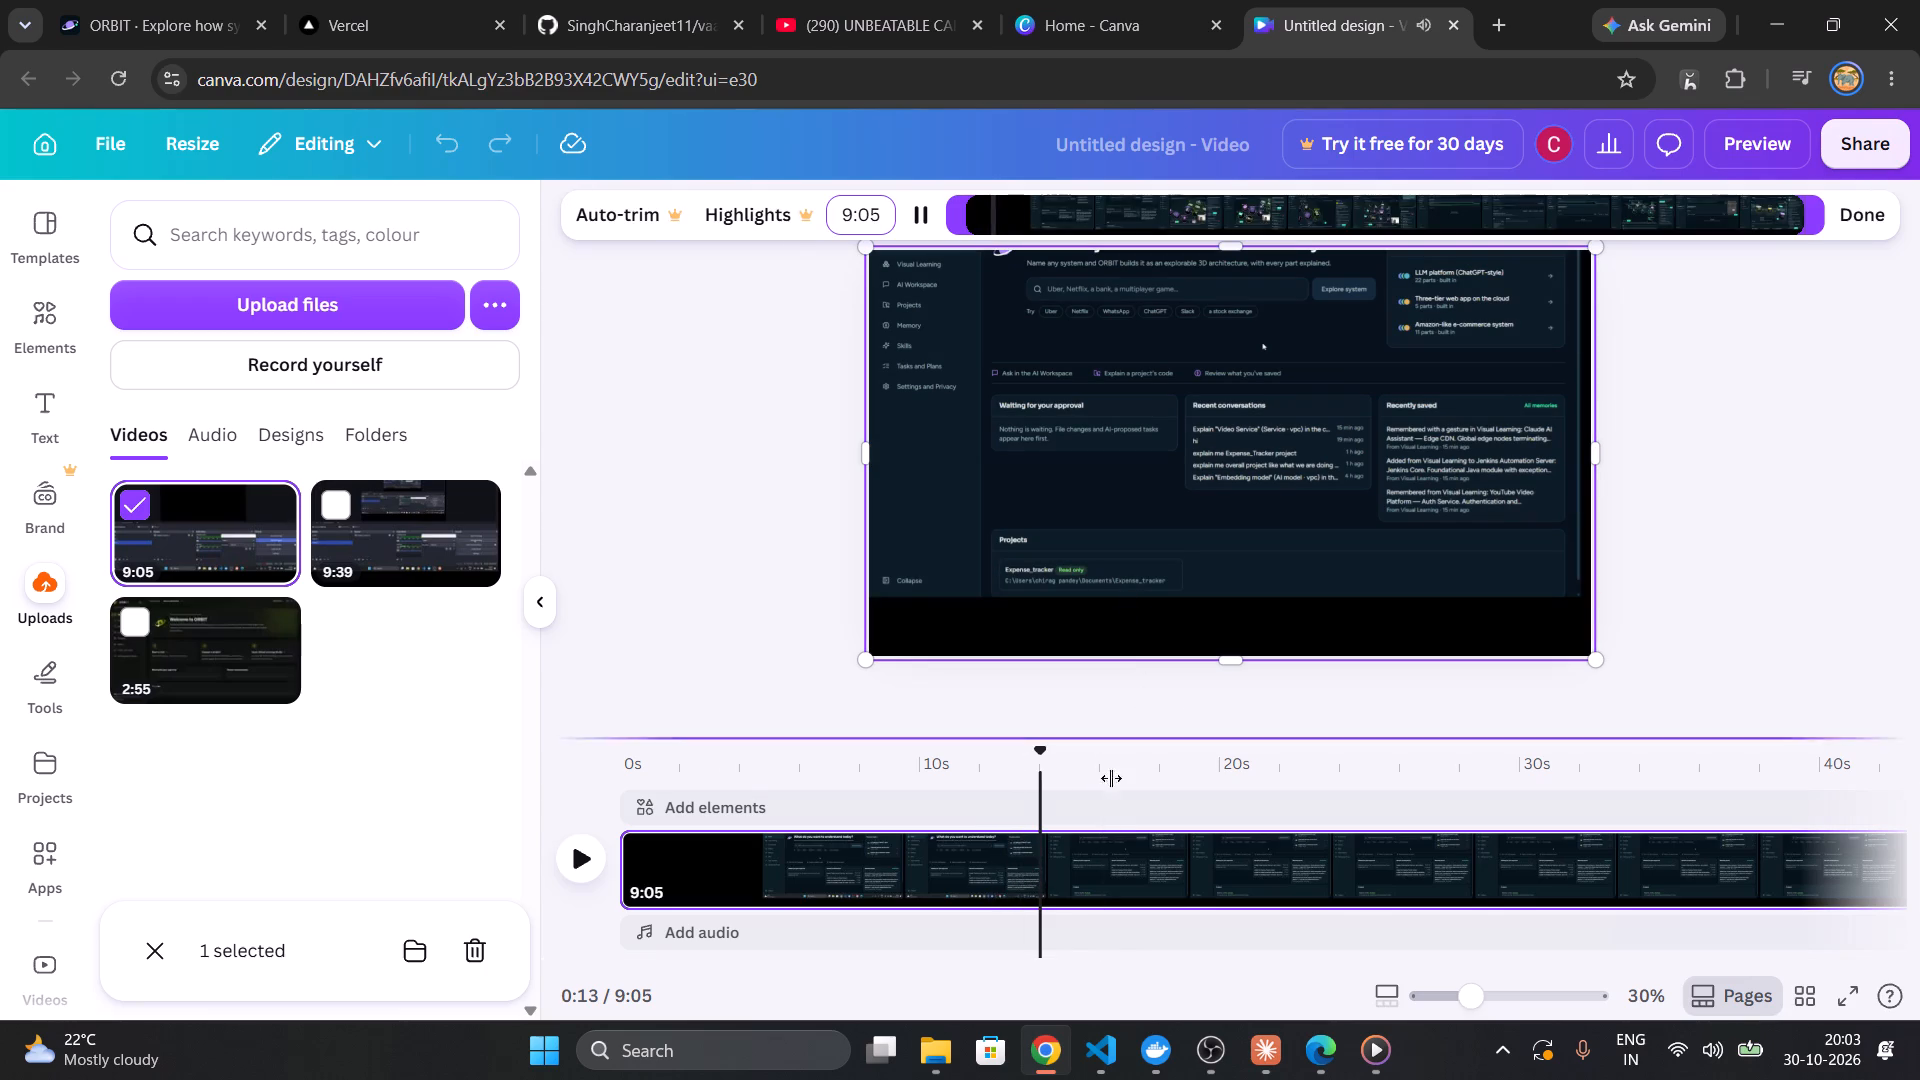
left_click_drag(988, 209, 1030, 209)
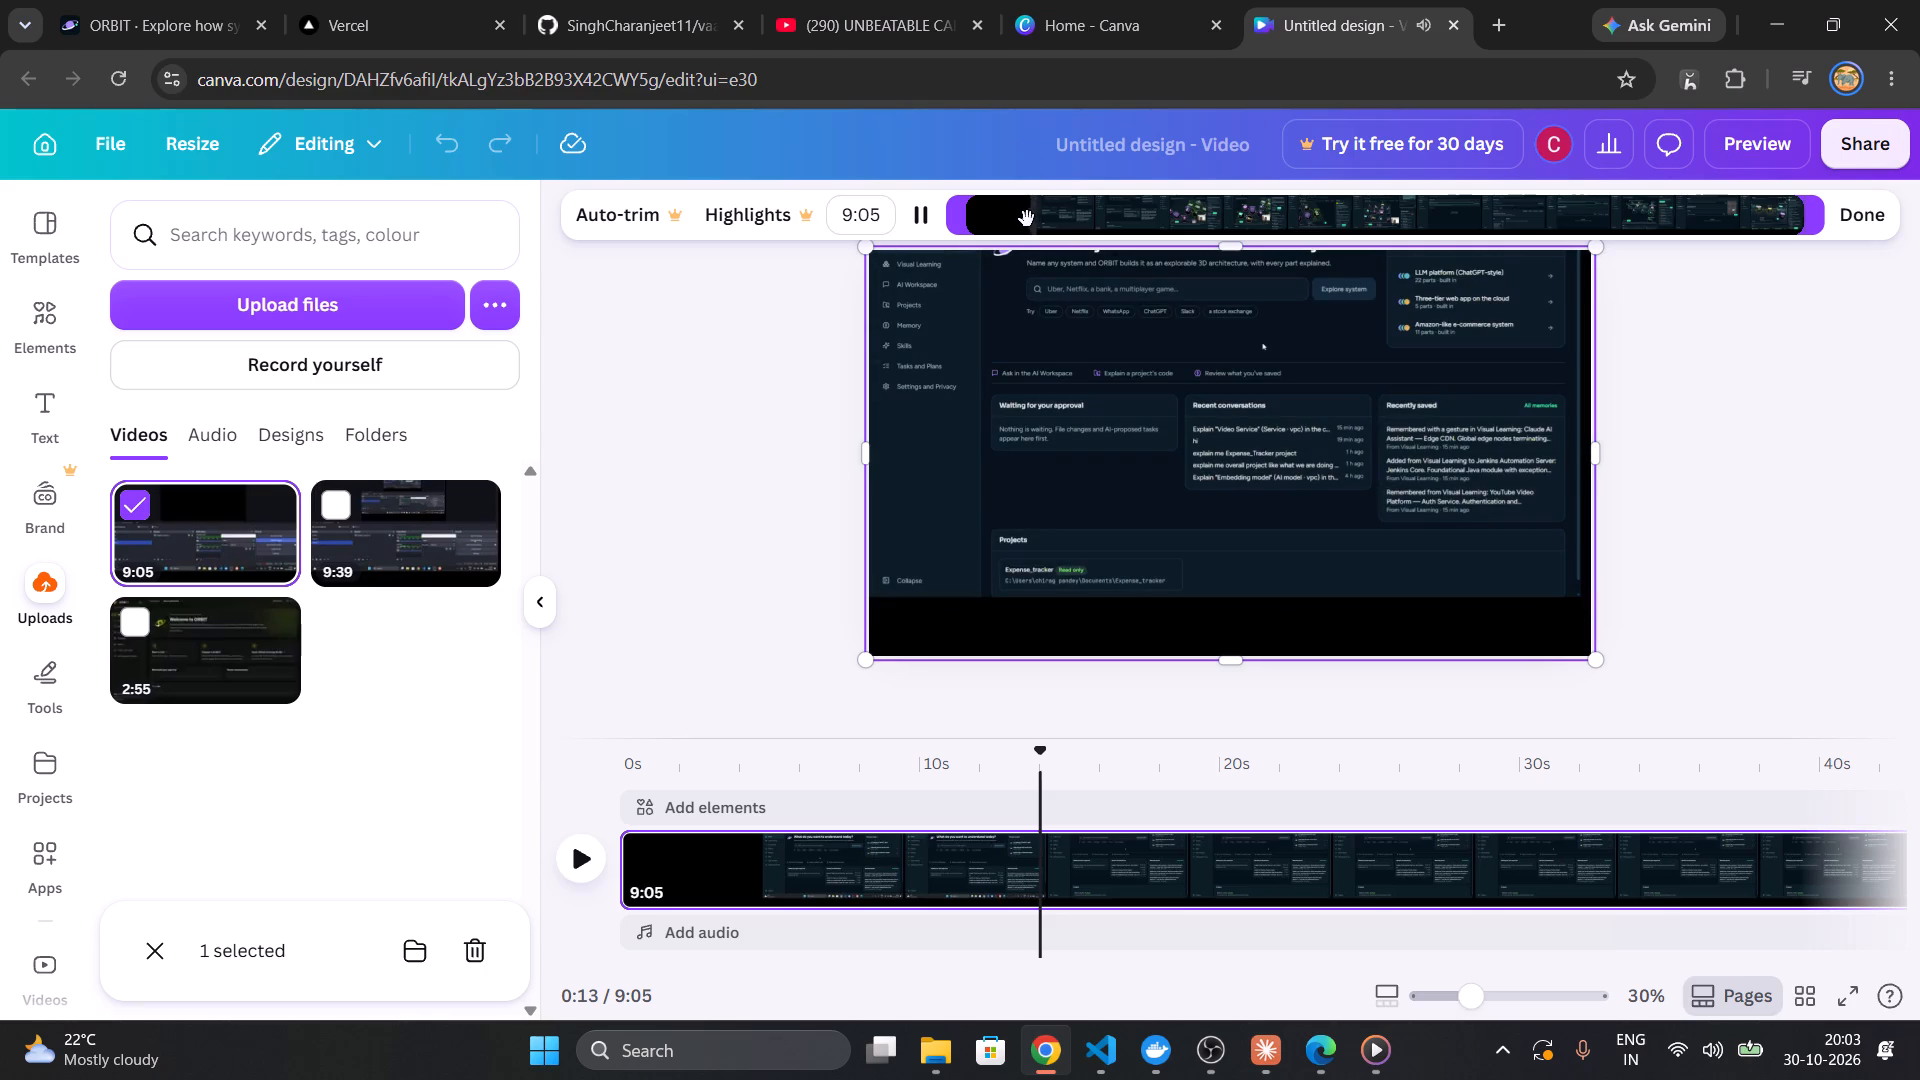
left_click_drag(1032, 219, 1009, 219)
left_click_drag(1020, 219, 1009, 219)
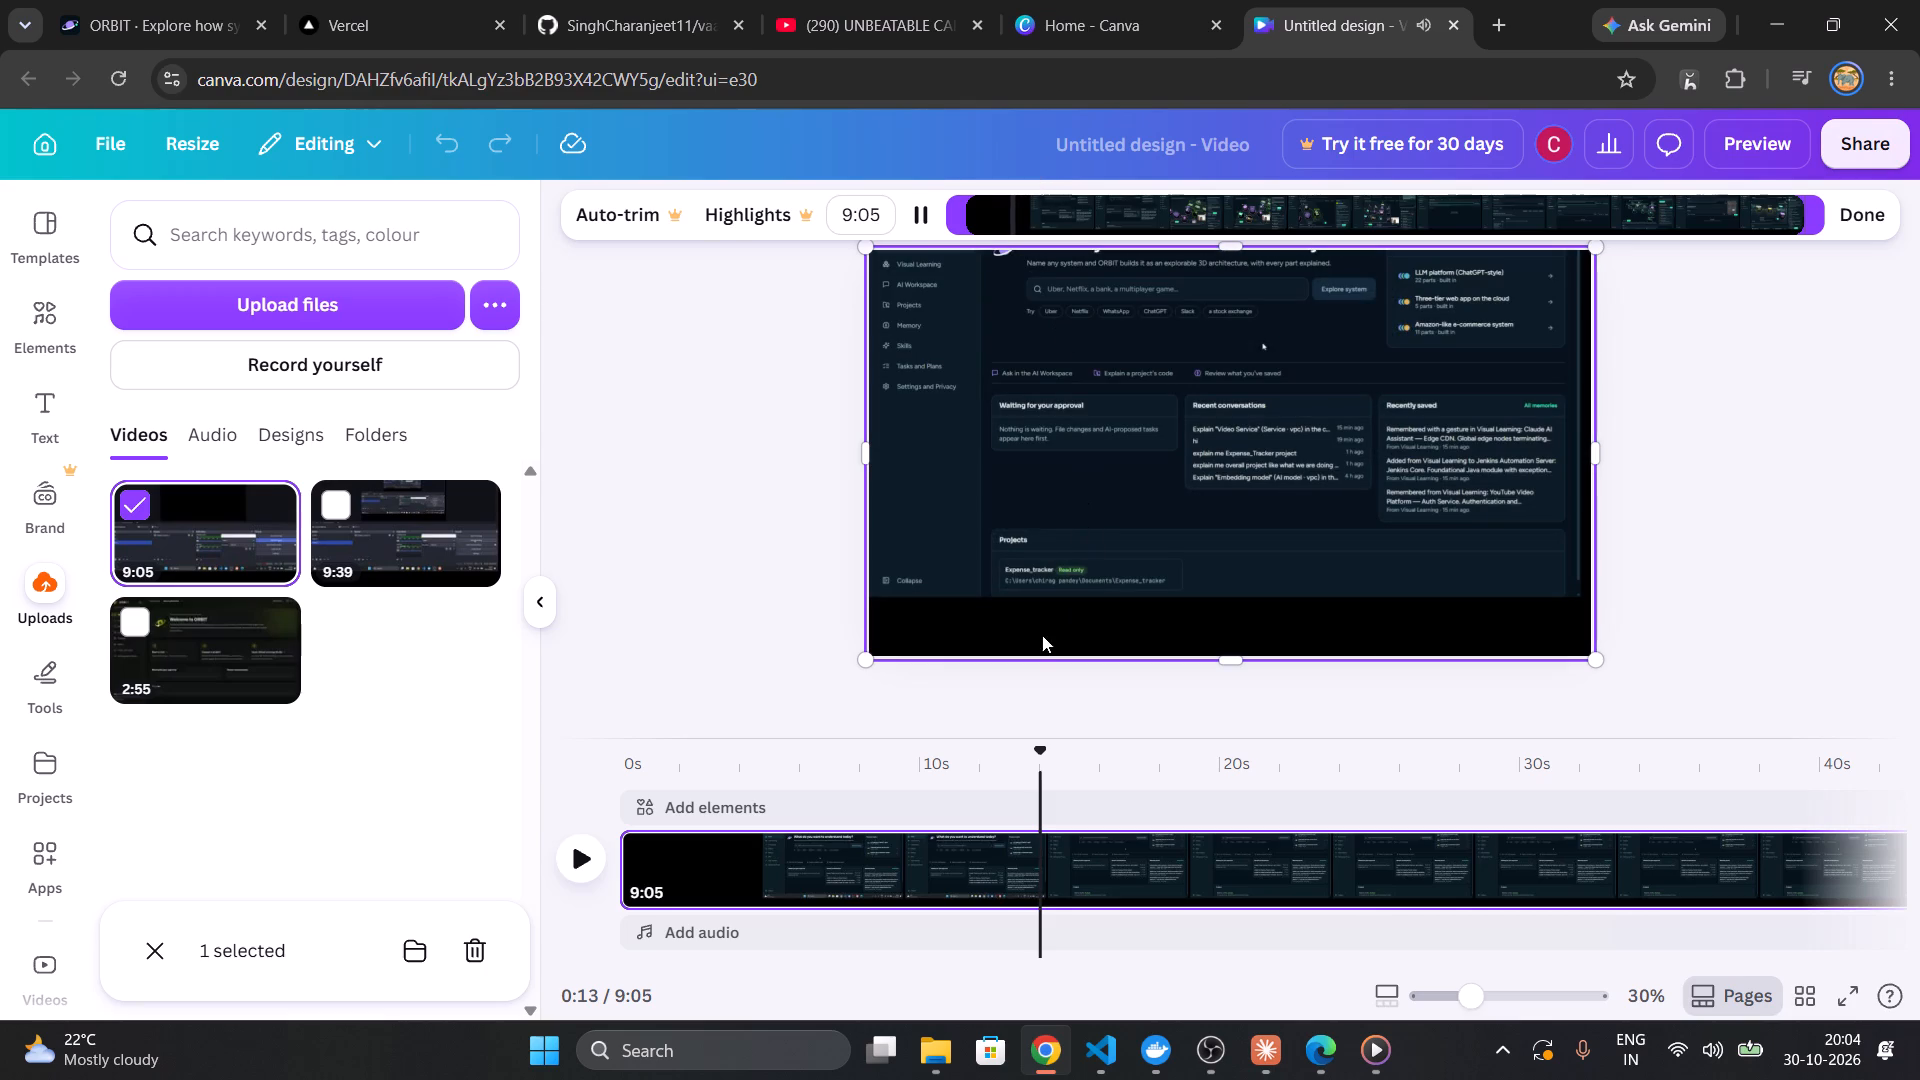
Trim the beginning of the timeline clip in stages, checking playback, until its length is 8:54.
left_click(938, 854)
left_click(995, 853)
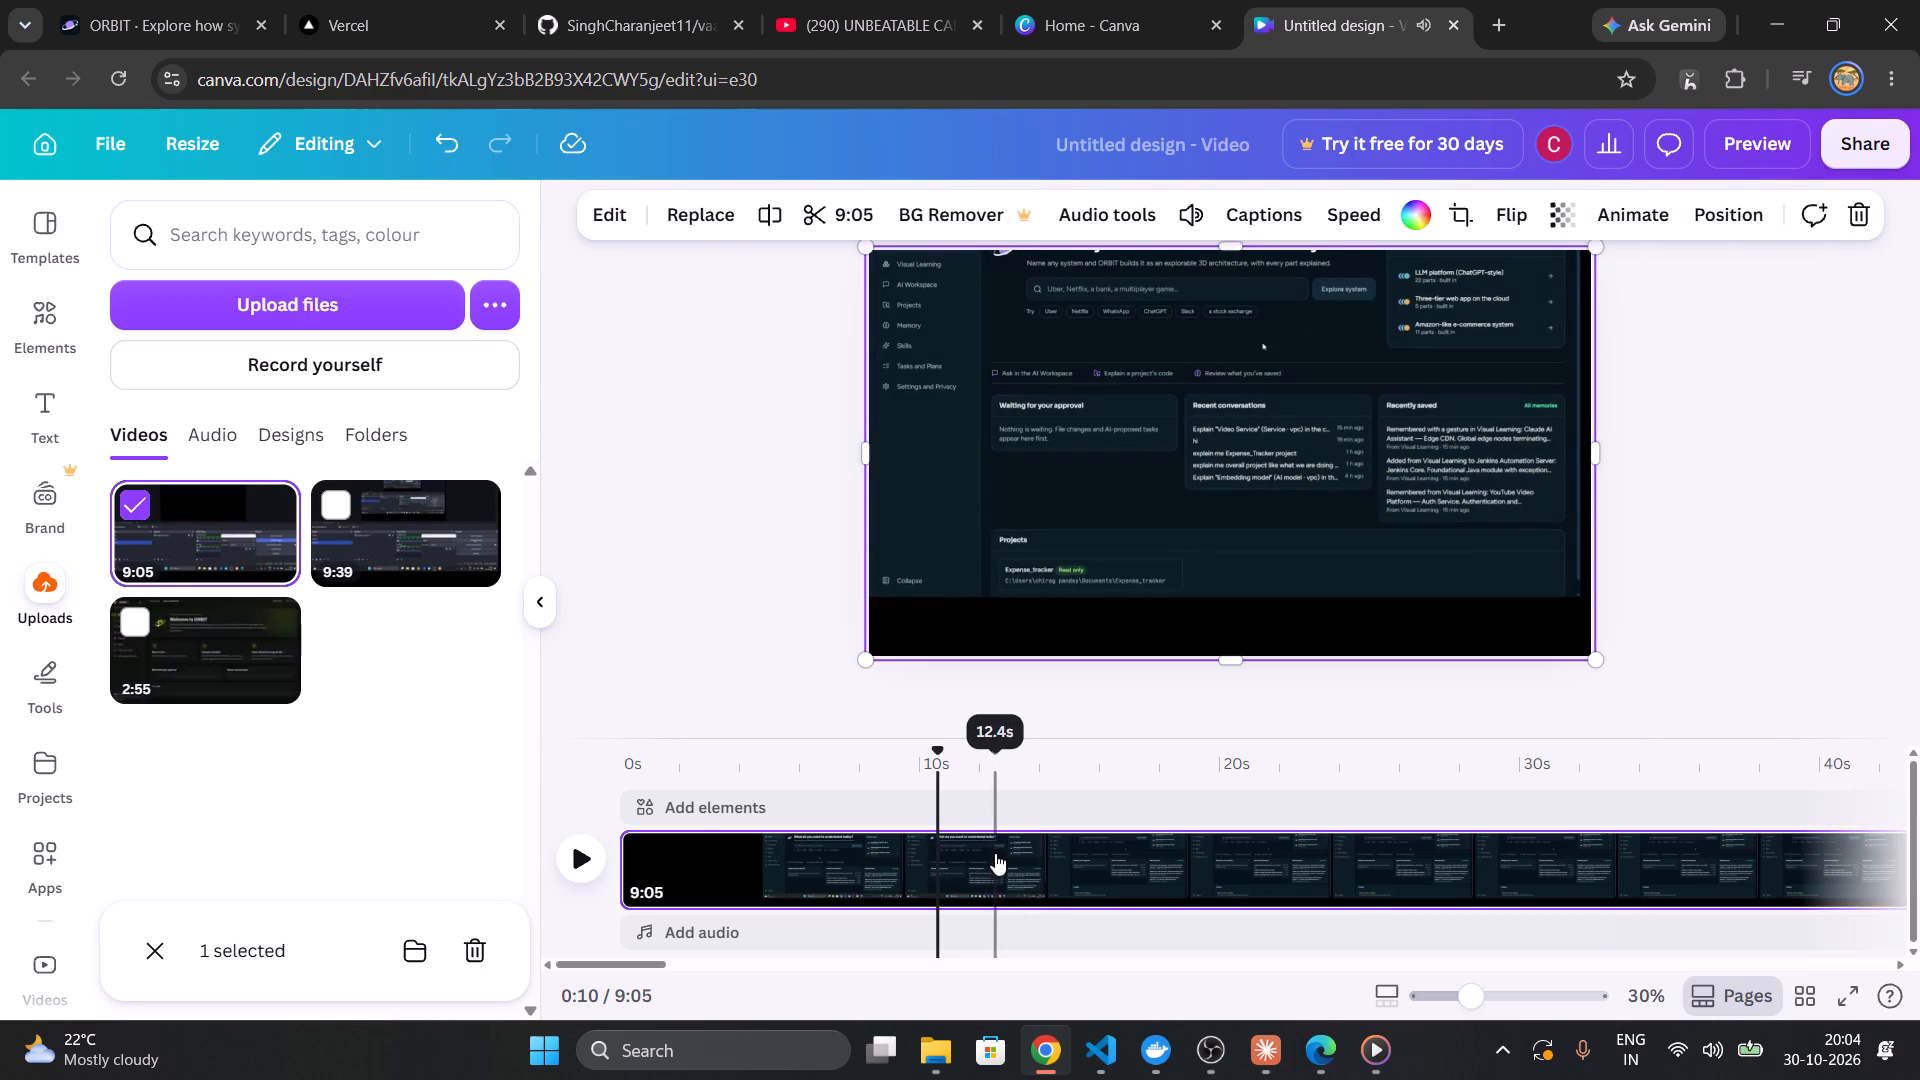
left_click(591, 859)
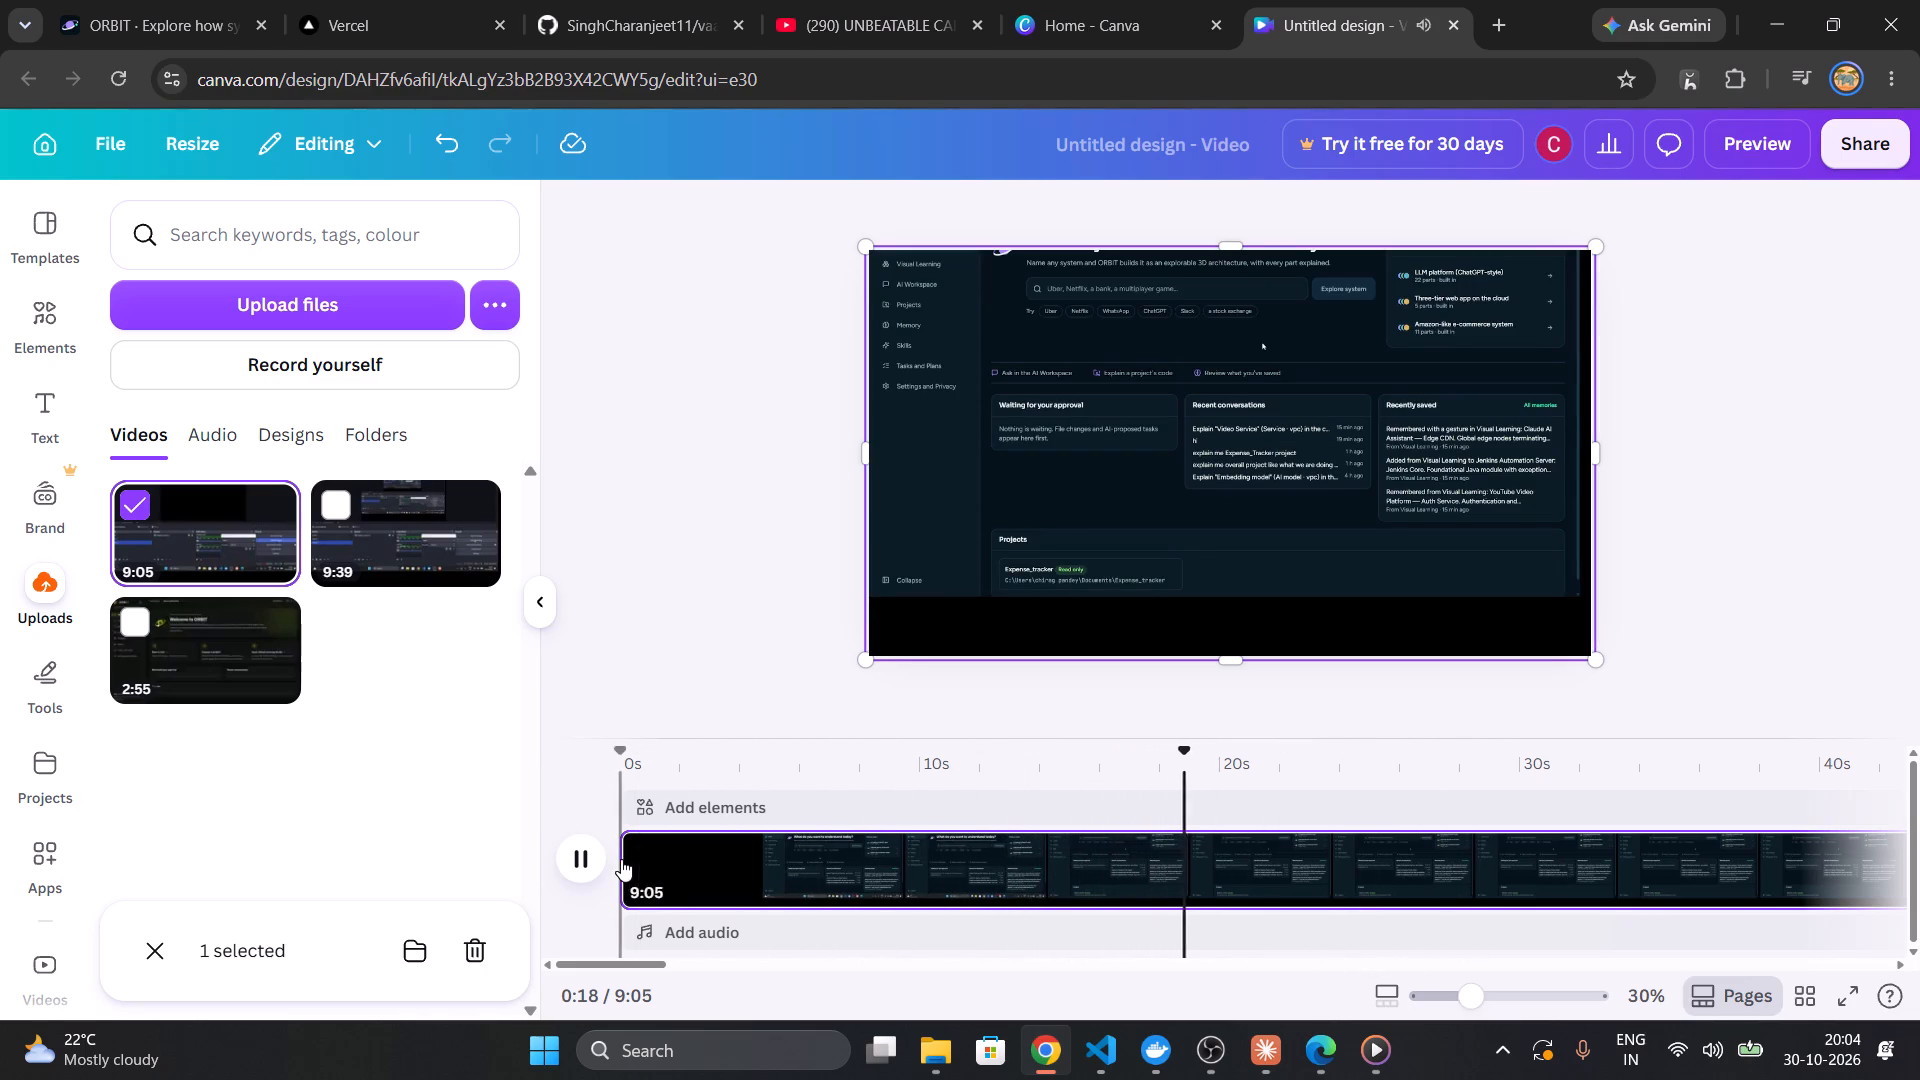
left_click_drag(634, 861, 864, 857)
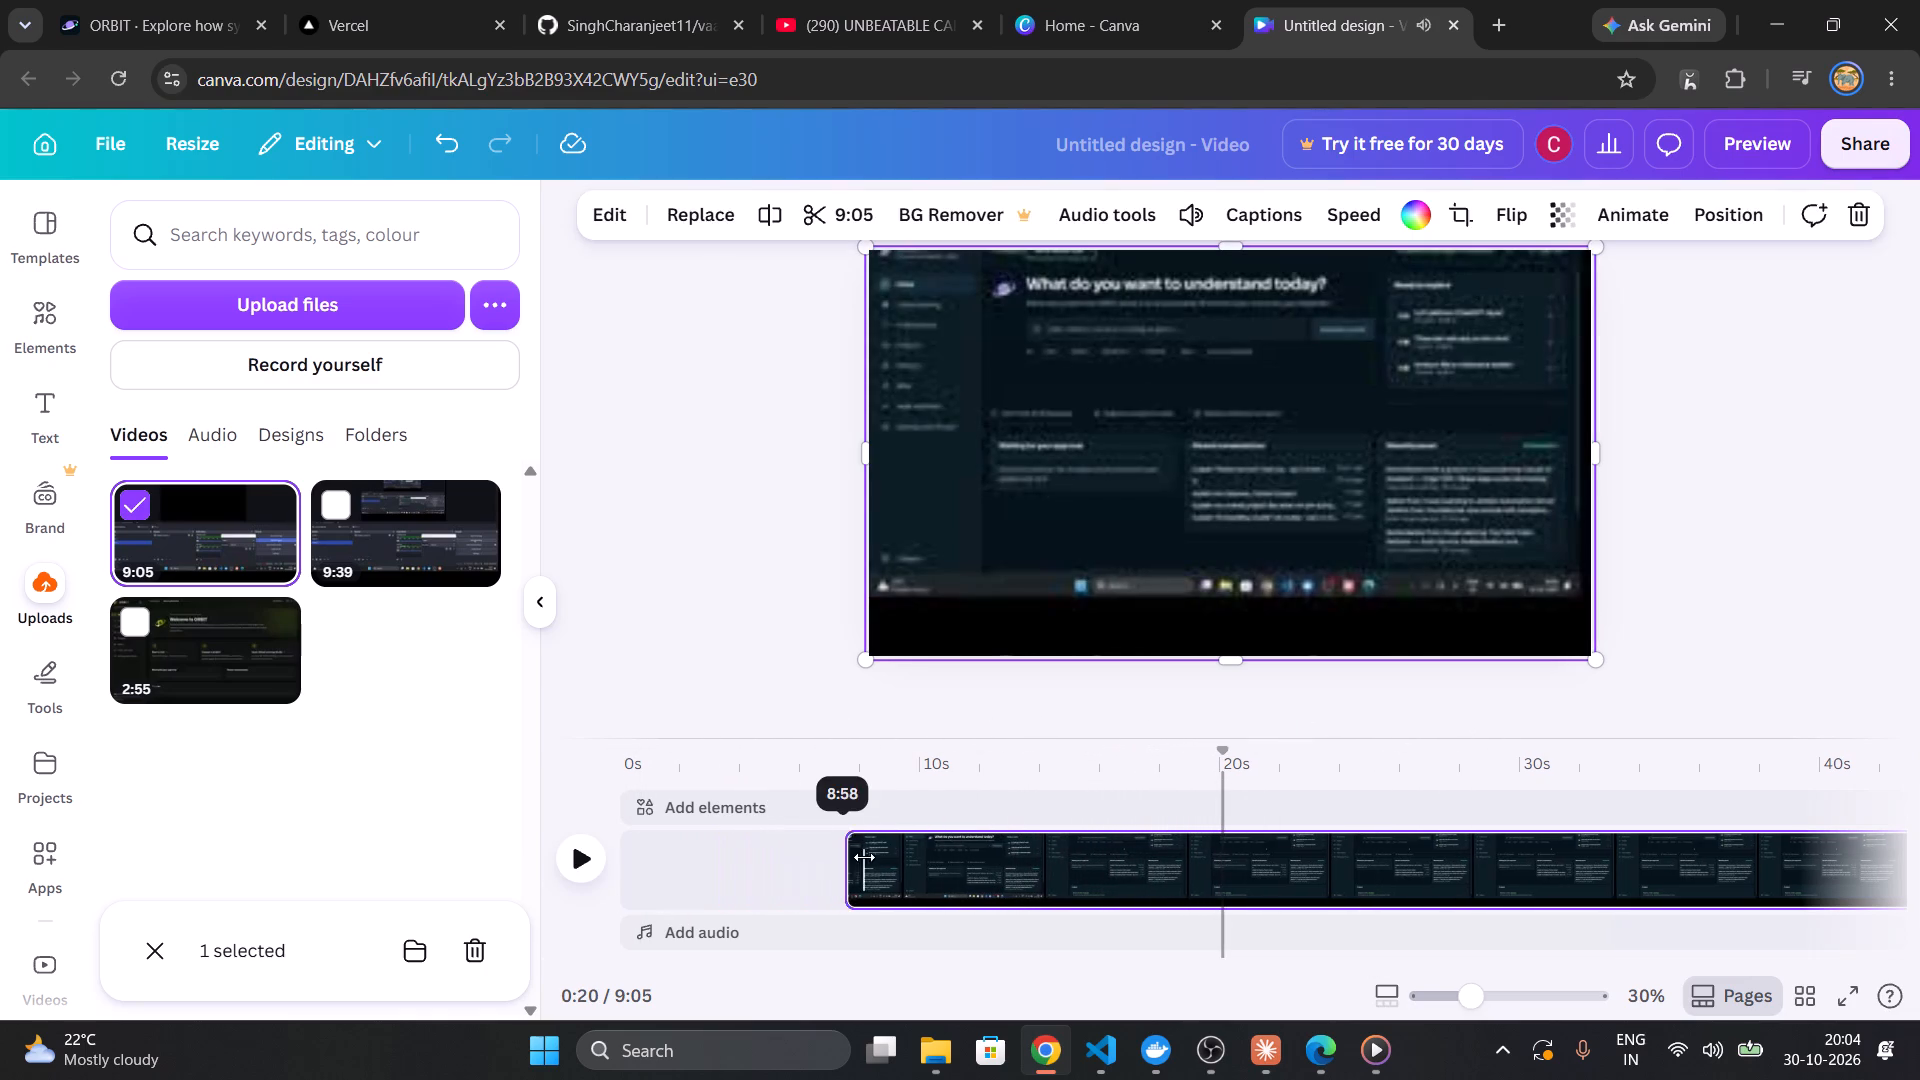
left_click_drag(864, 857, 750, 868)
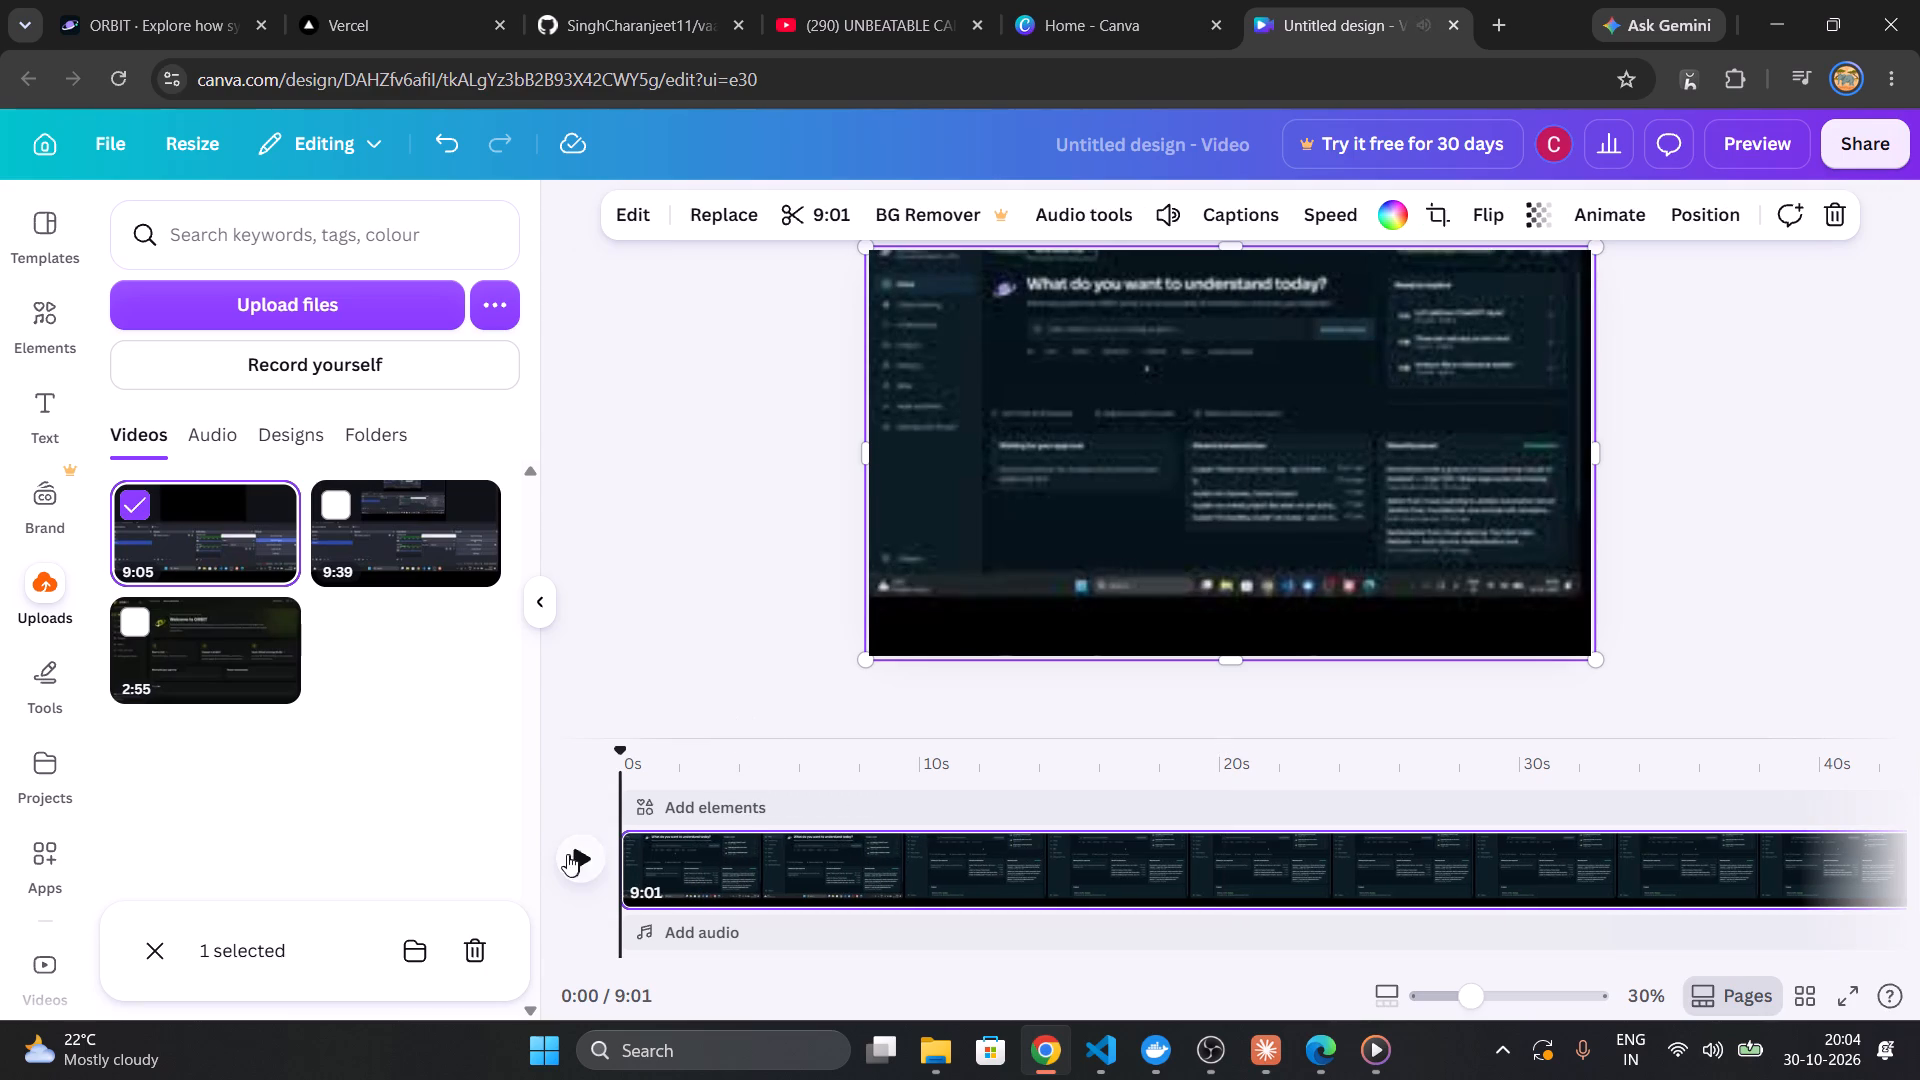
left_click(574, 857)
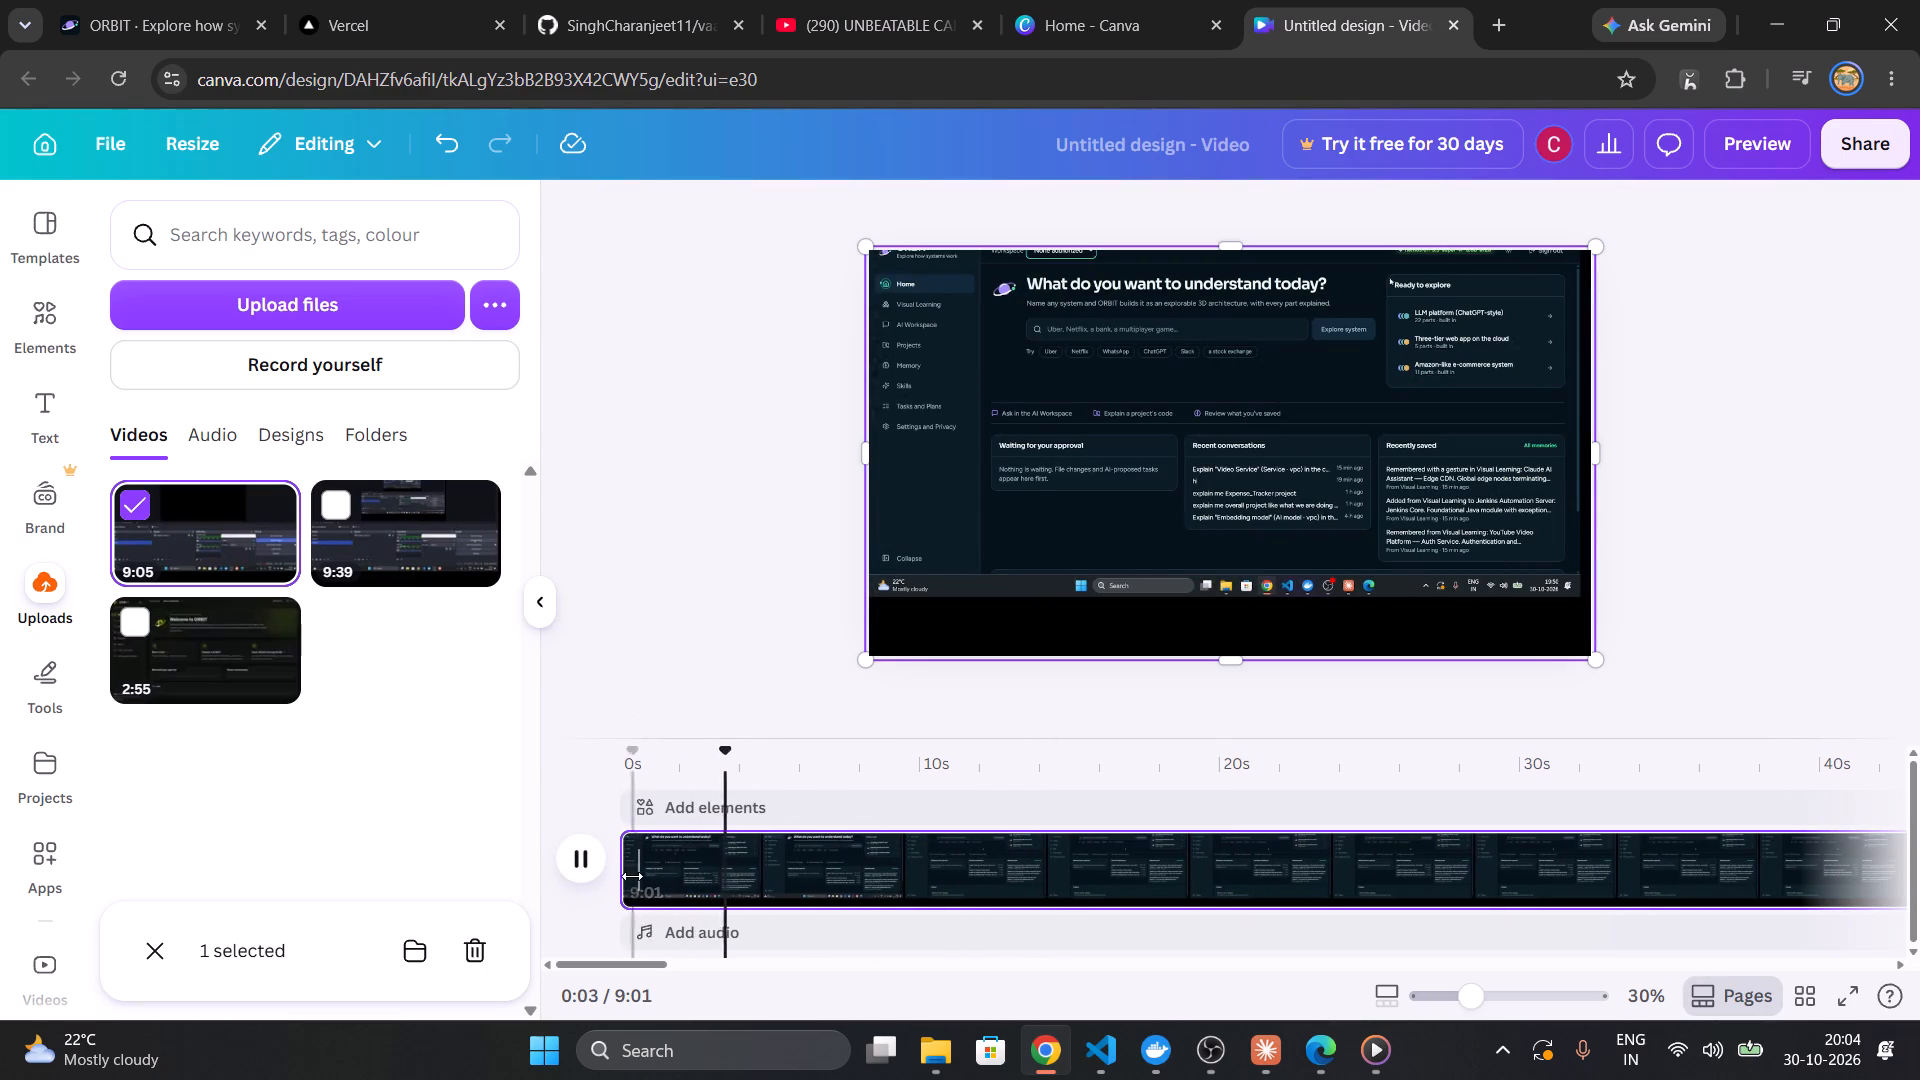
left_click_drag(631, 870, 699, 870)
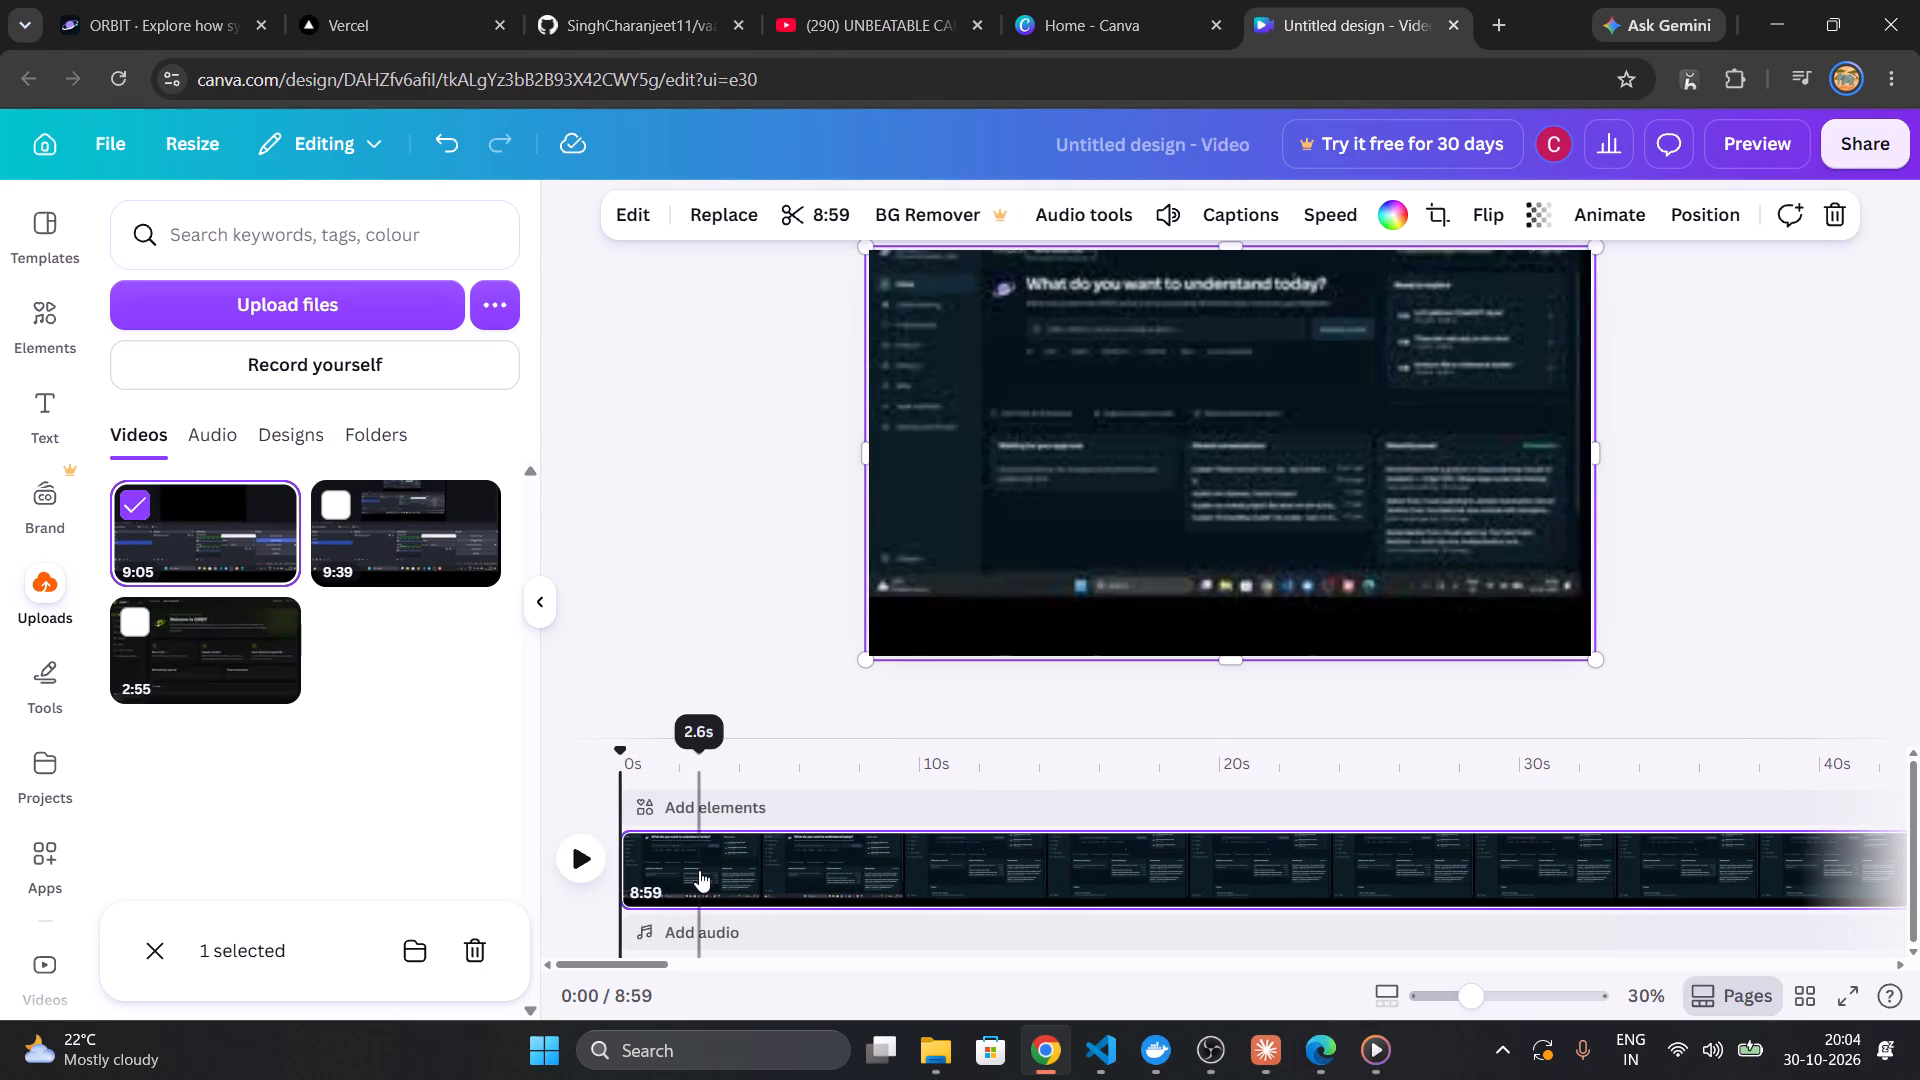
left_click_drag(624, 872, 633, 863)
left_click_drag(633, 863, 776, 859)
Play back the trimmed opening and extend the clip's start slightly so its length becomes 8:55.
left_click(576, 851)
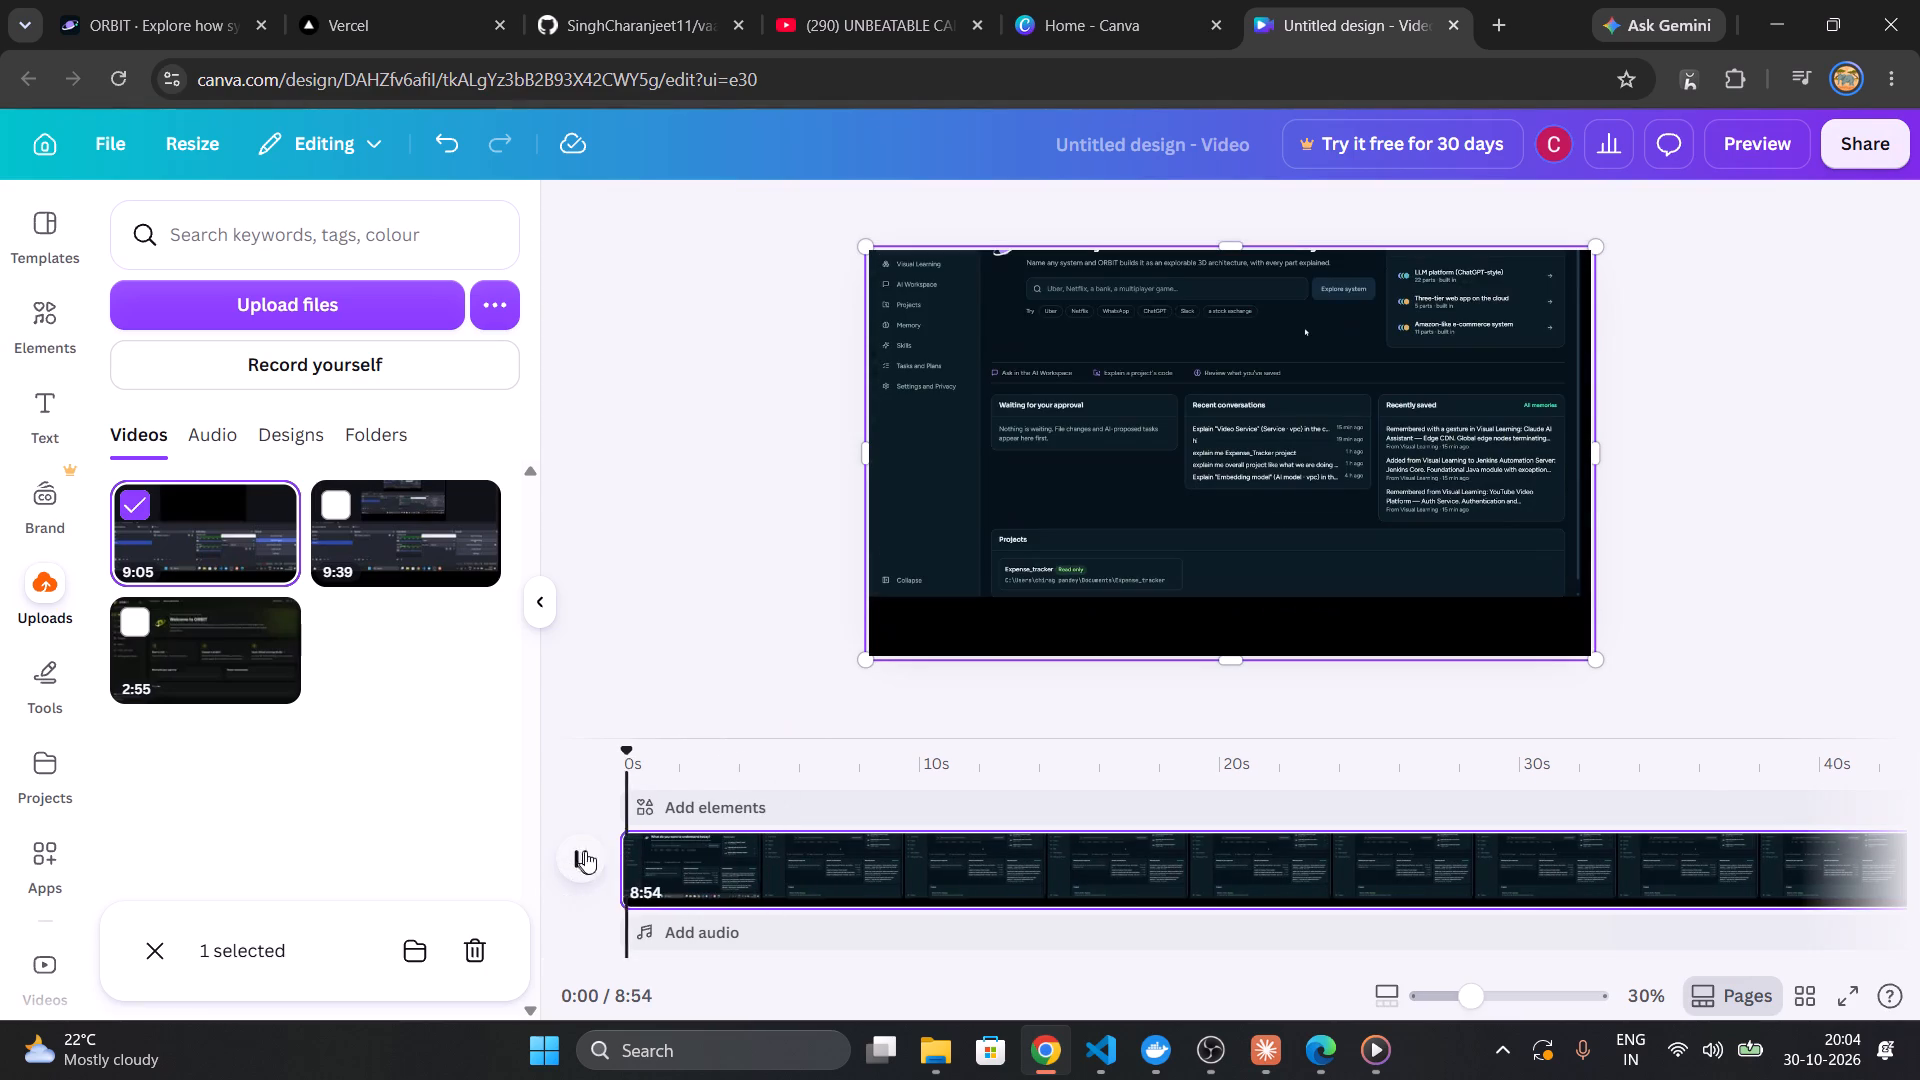
scroll(1075, 855, "left", 1)
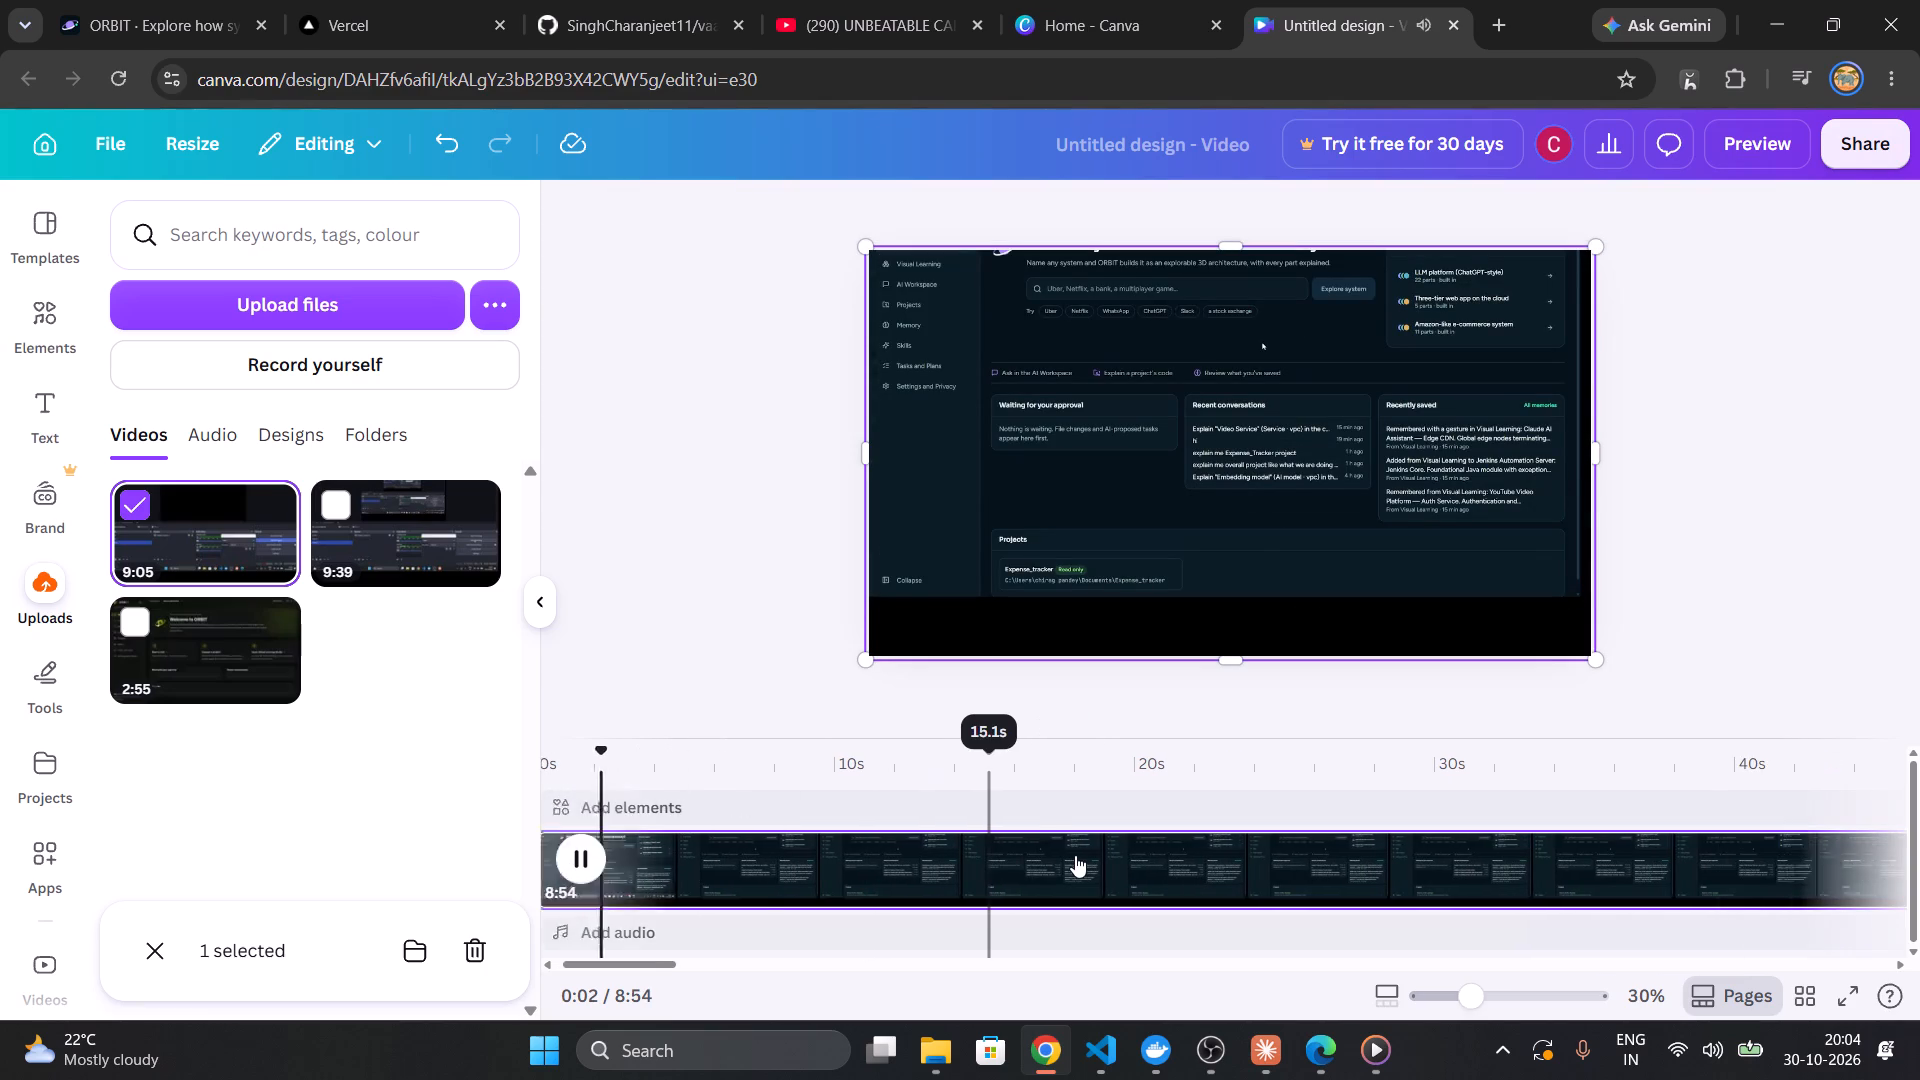
scroll(1075, 855, "left", 2)
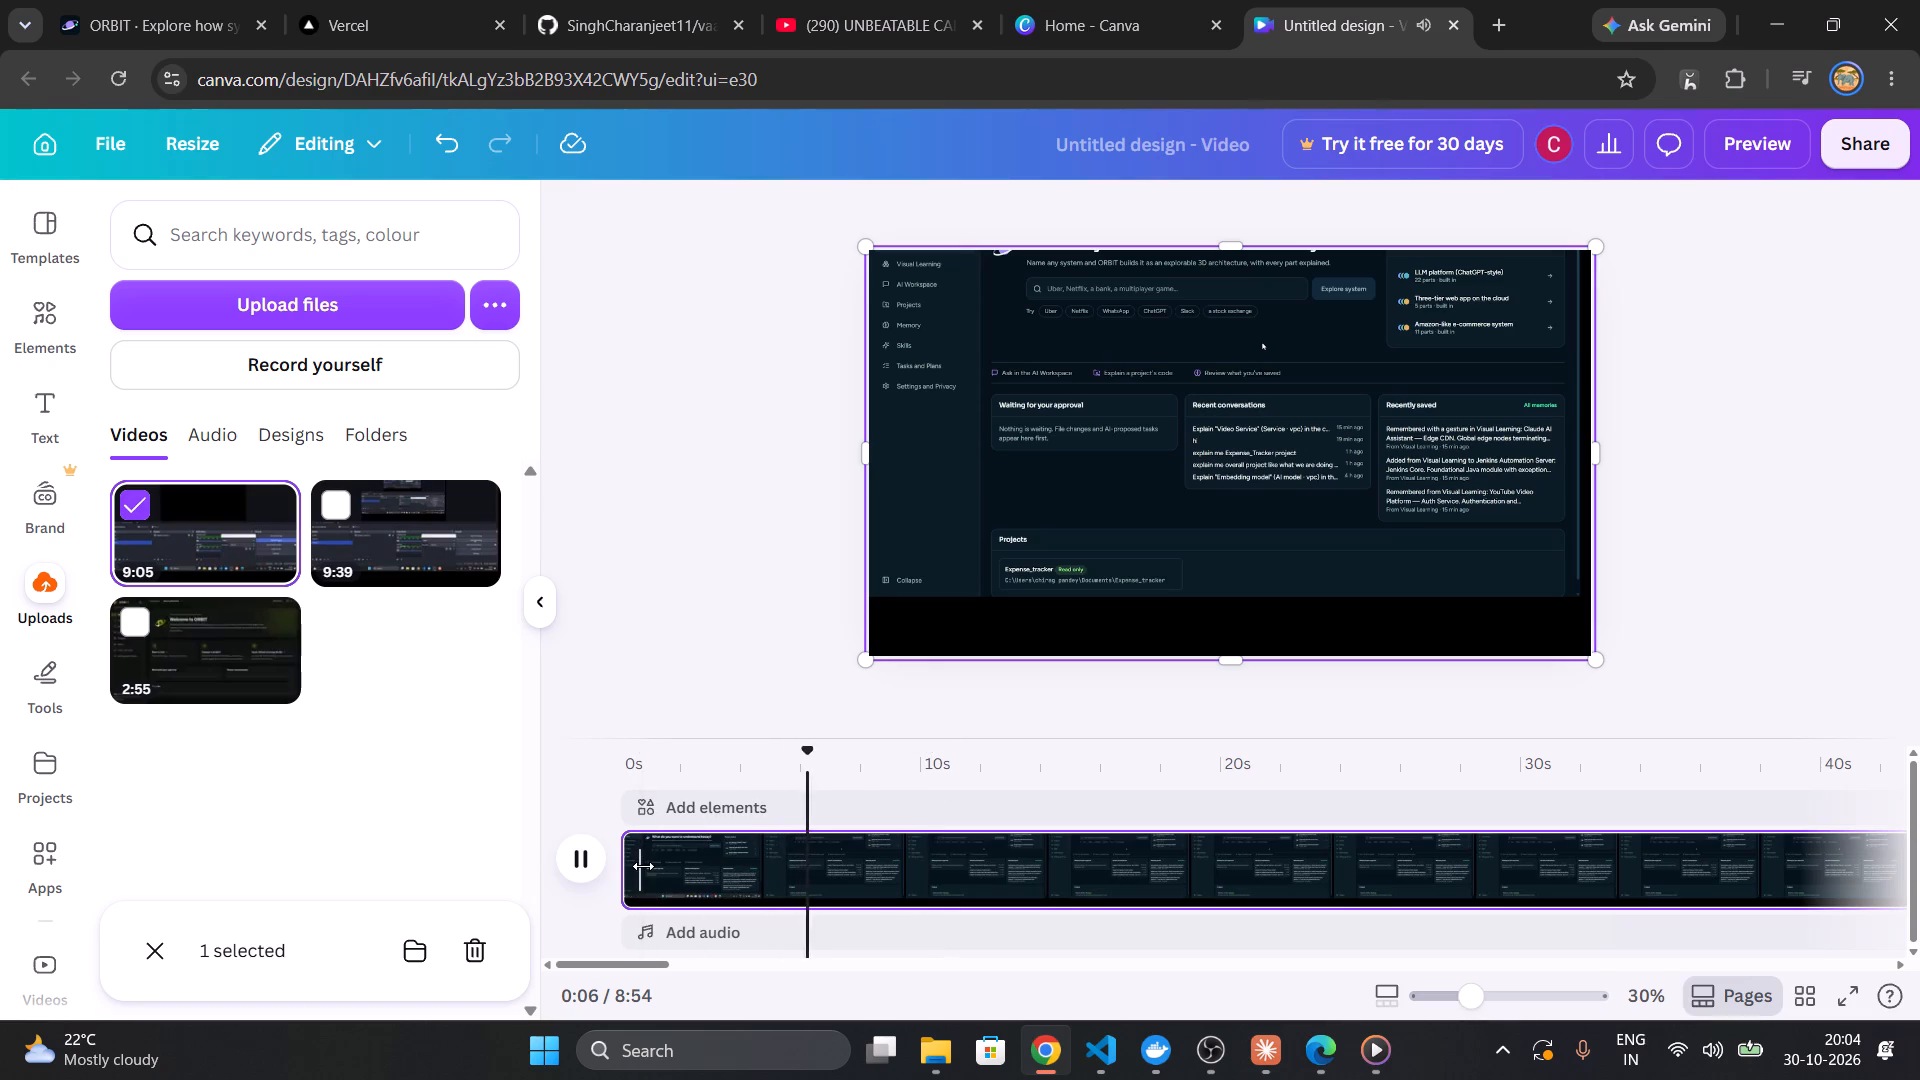
left_click_drag(643, 866, 614, 869)
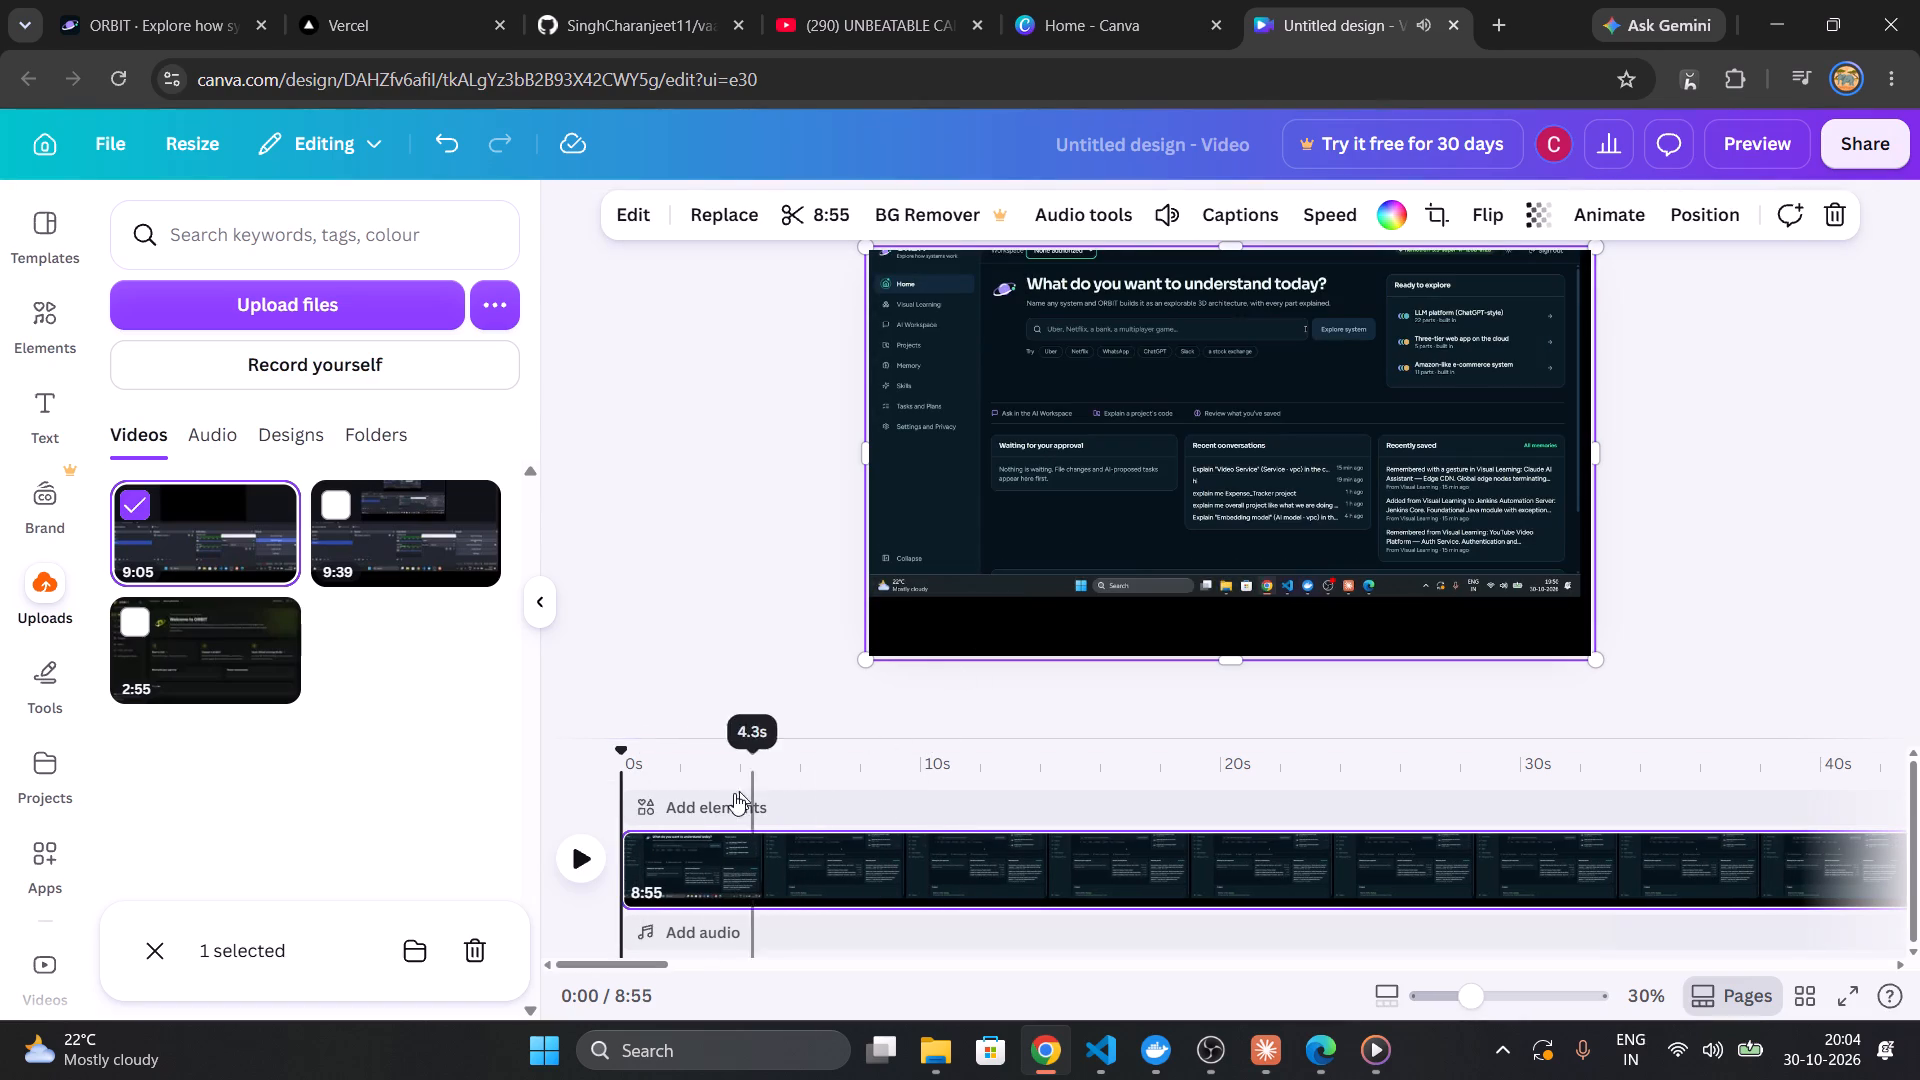
Replay the opening of the timeline clip to check how the recording begins after the adjustment.
left_click(578, 868)
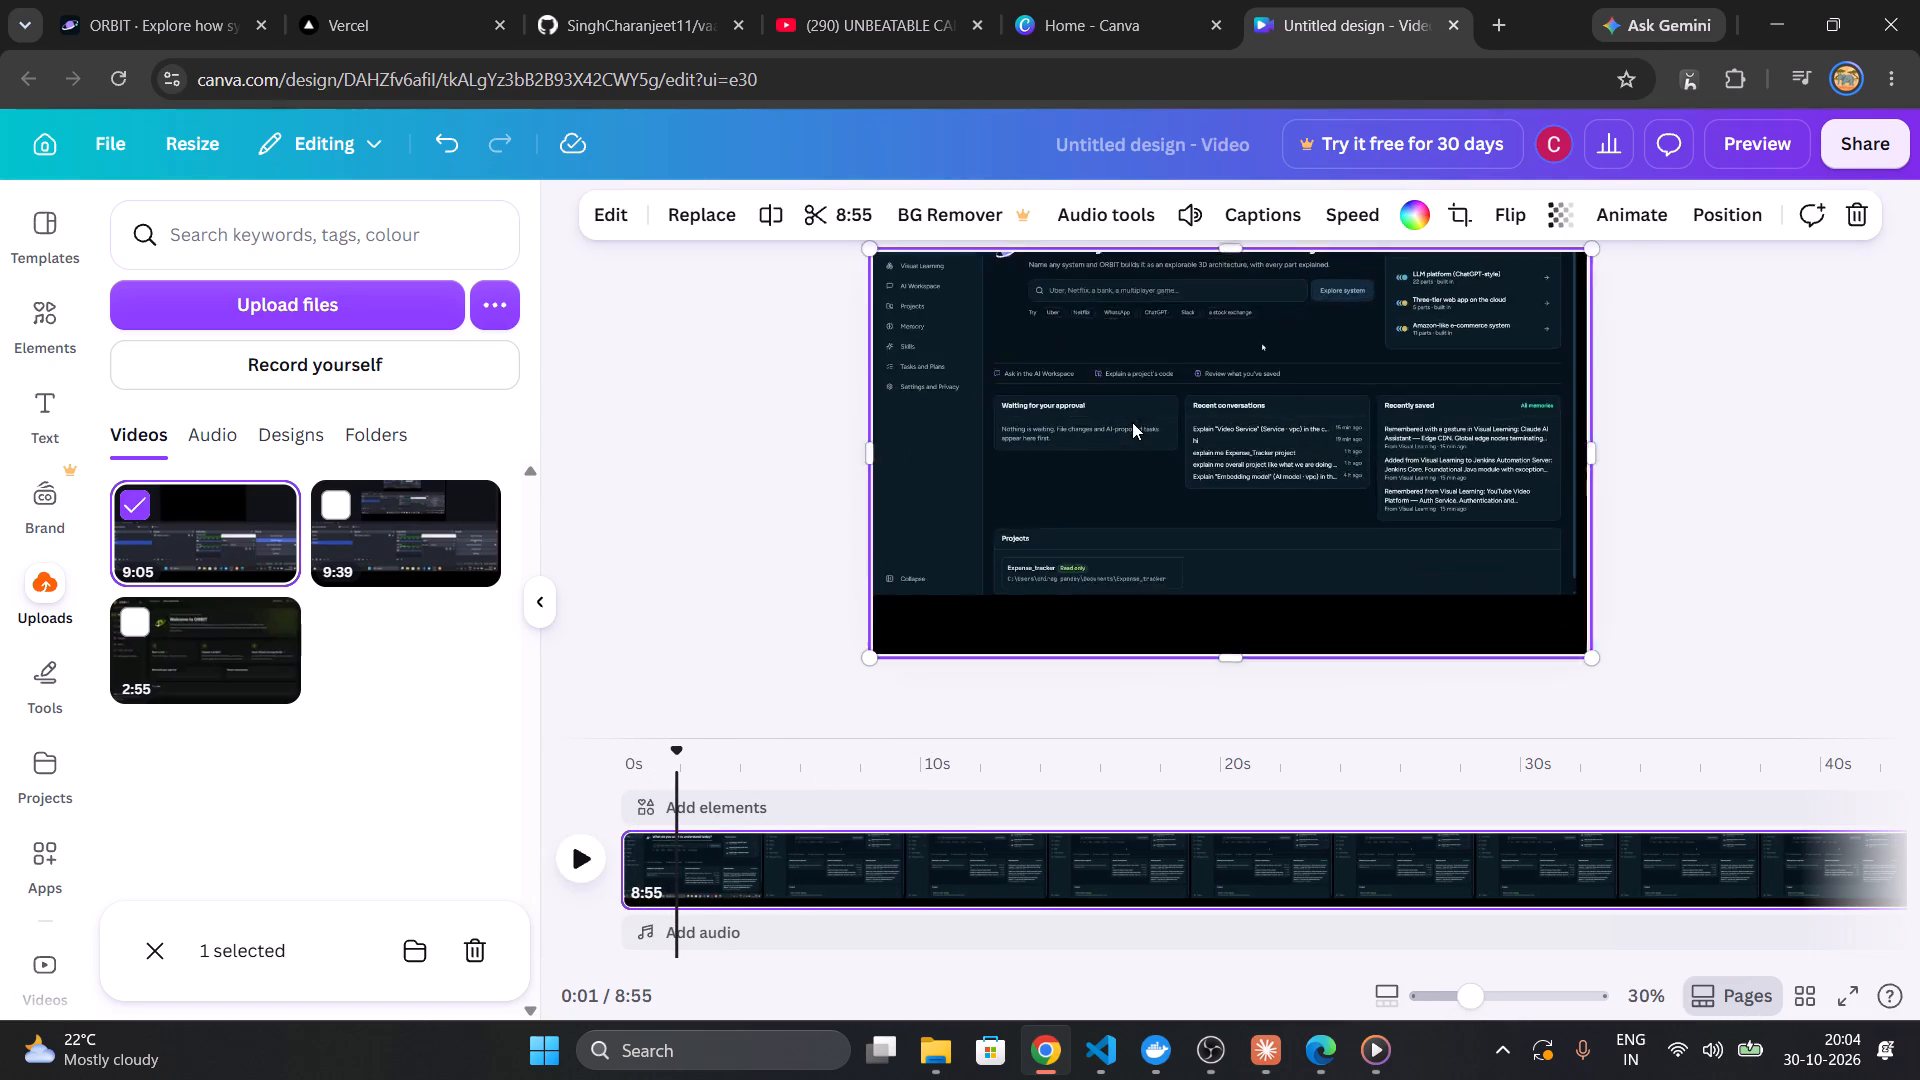
left_click(583, 867)
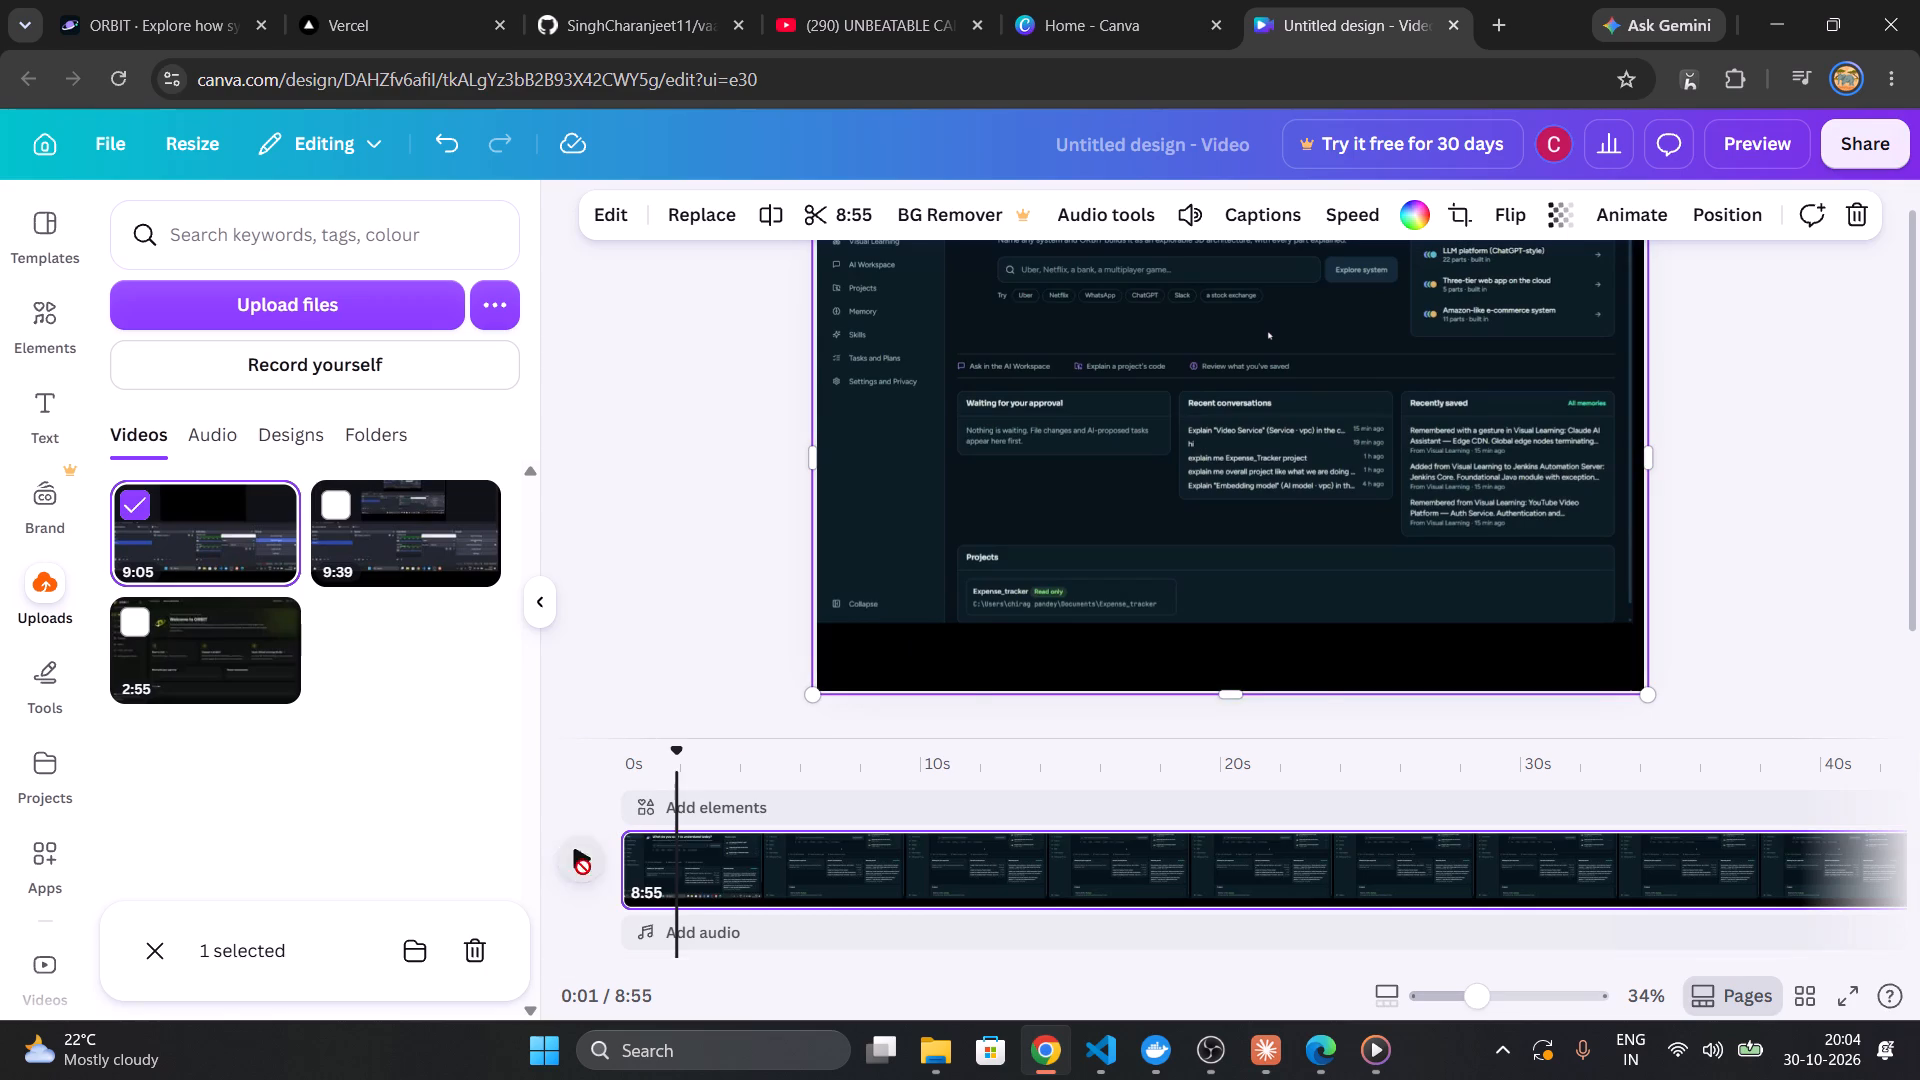
scroll(1012, 829, "left", 8)
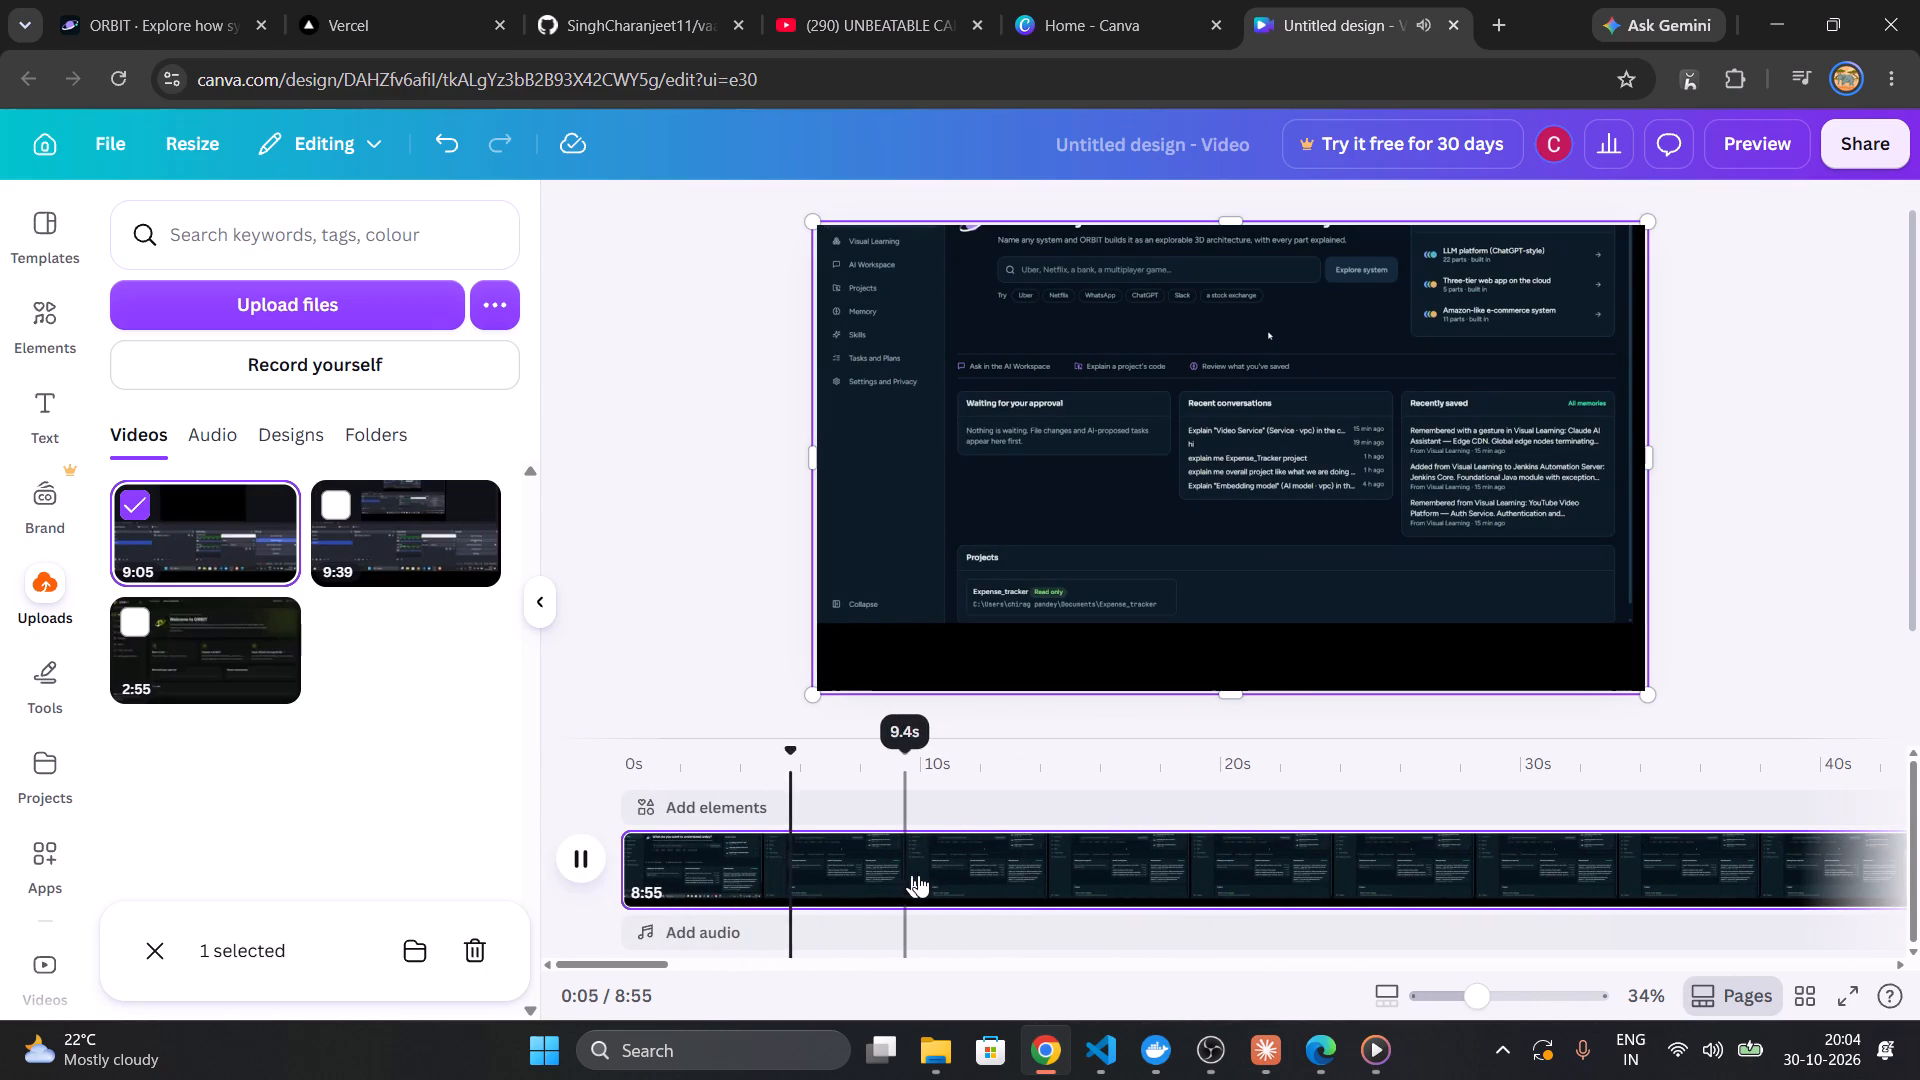
scroll(1333, 831, "left", 5)
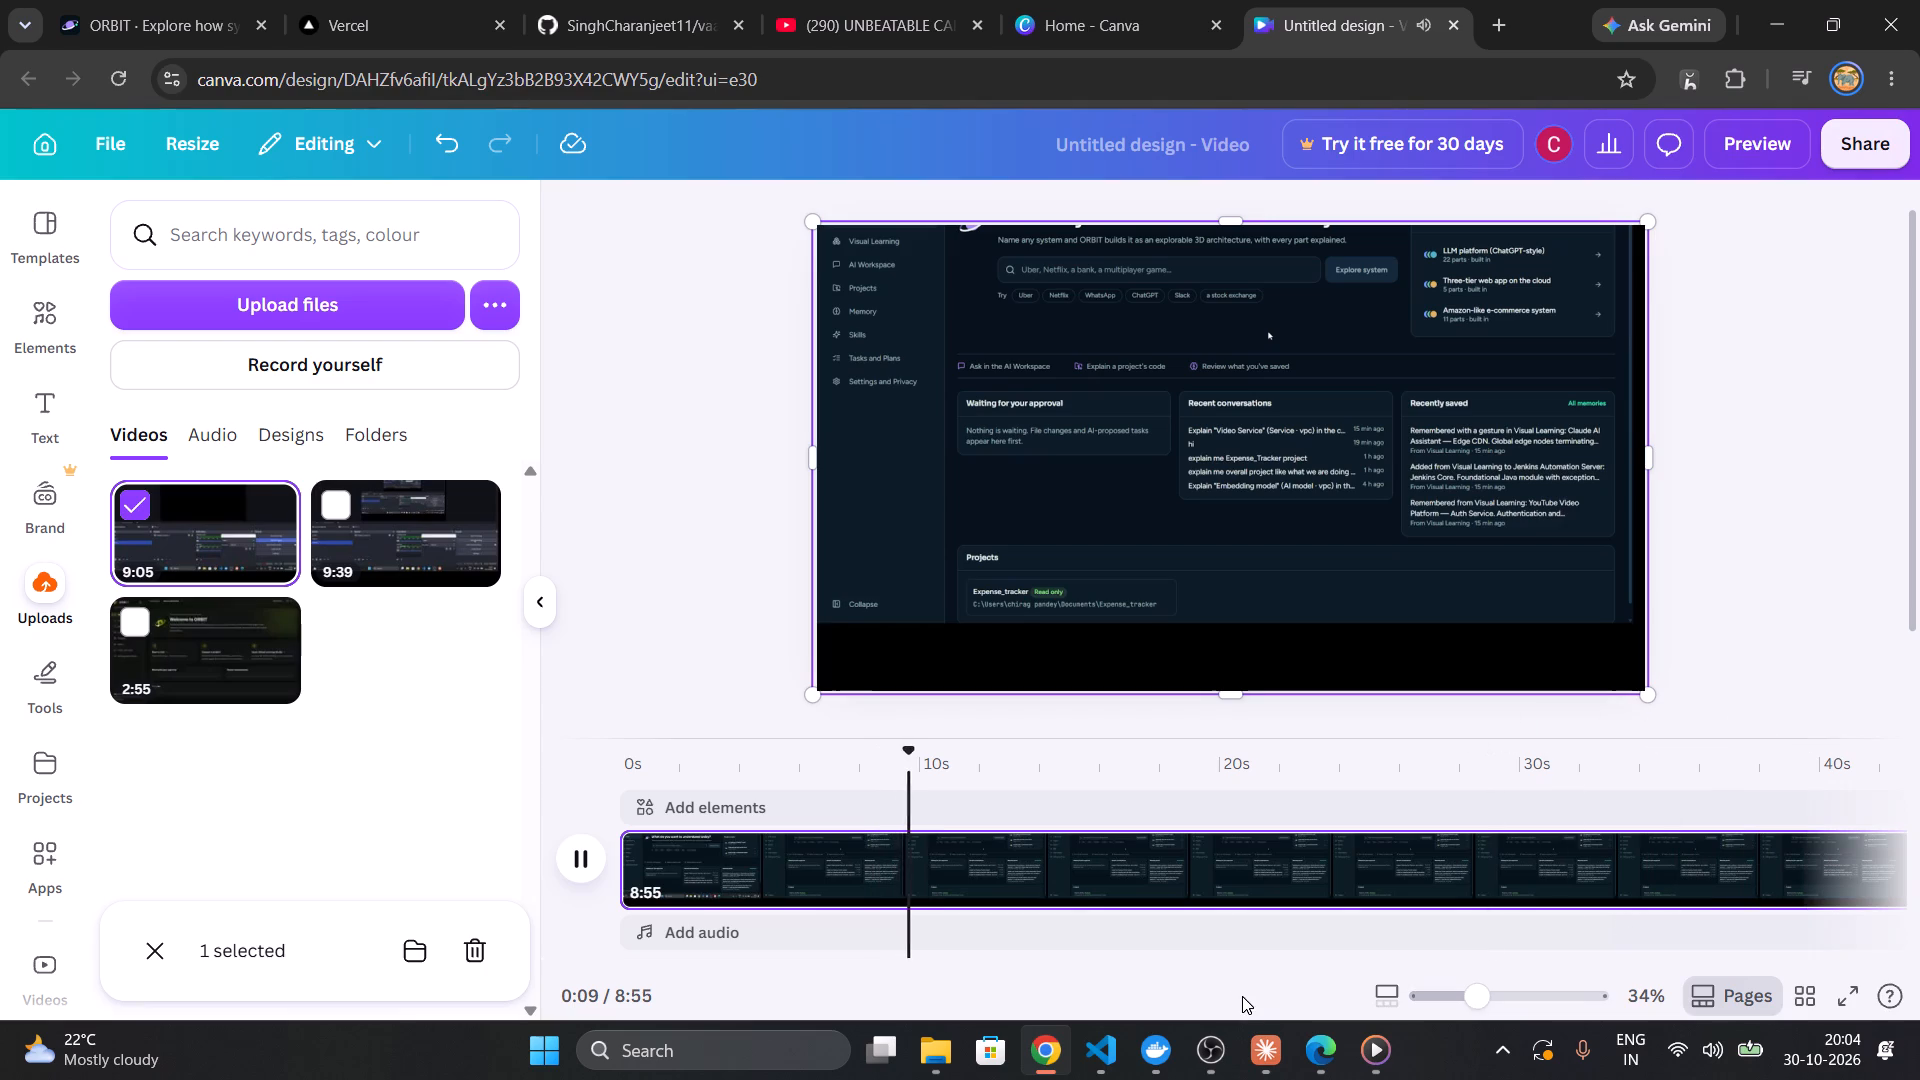
left_click_drag(655, 968, 913, 975)
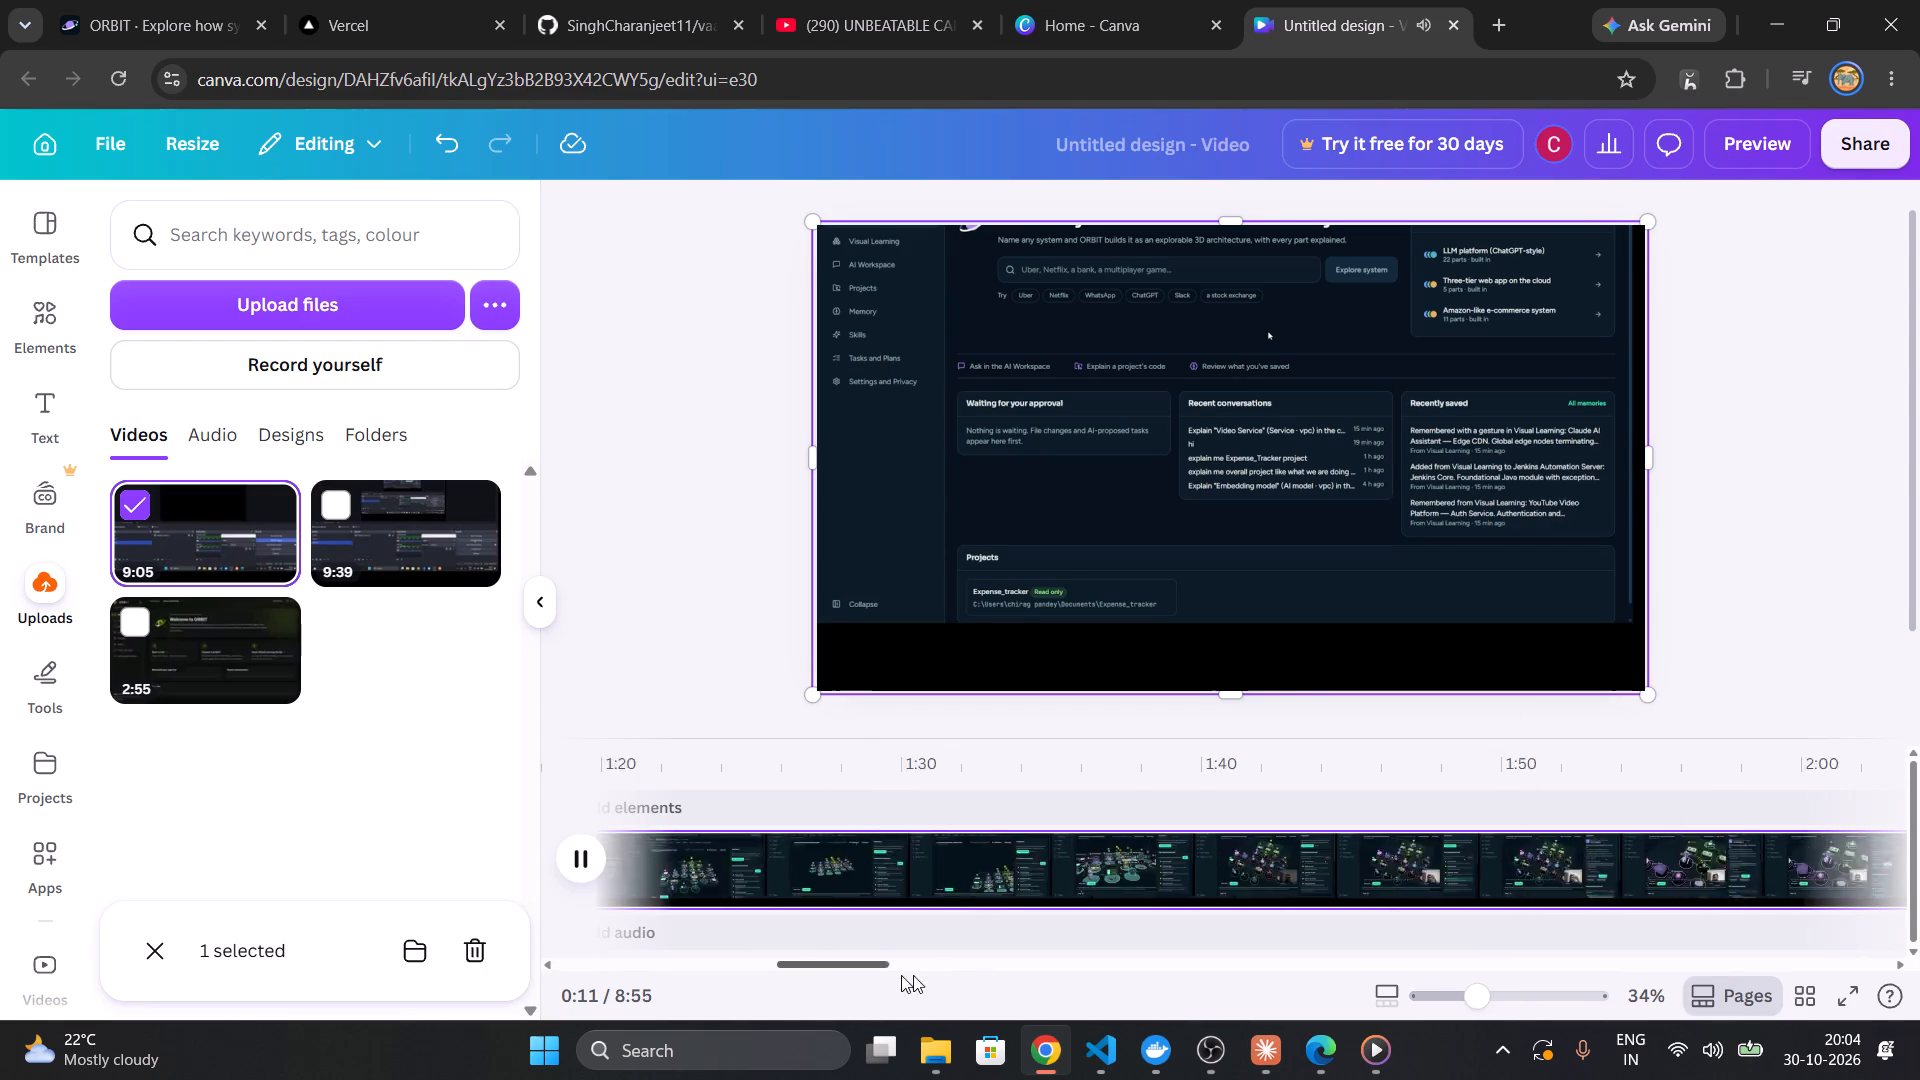
left_click_drag(913, 975, 1069, 952)
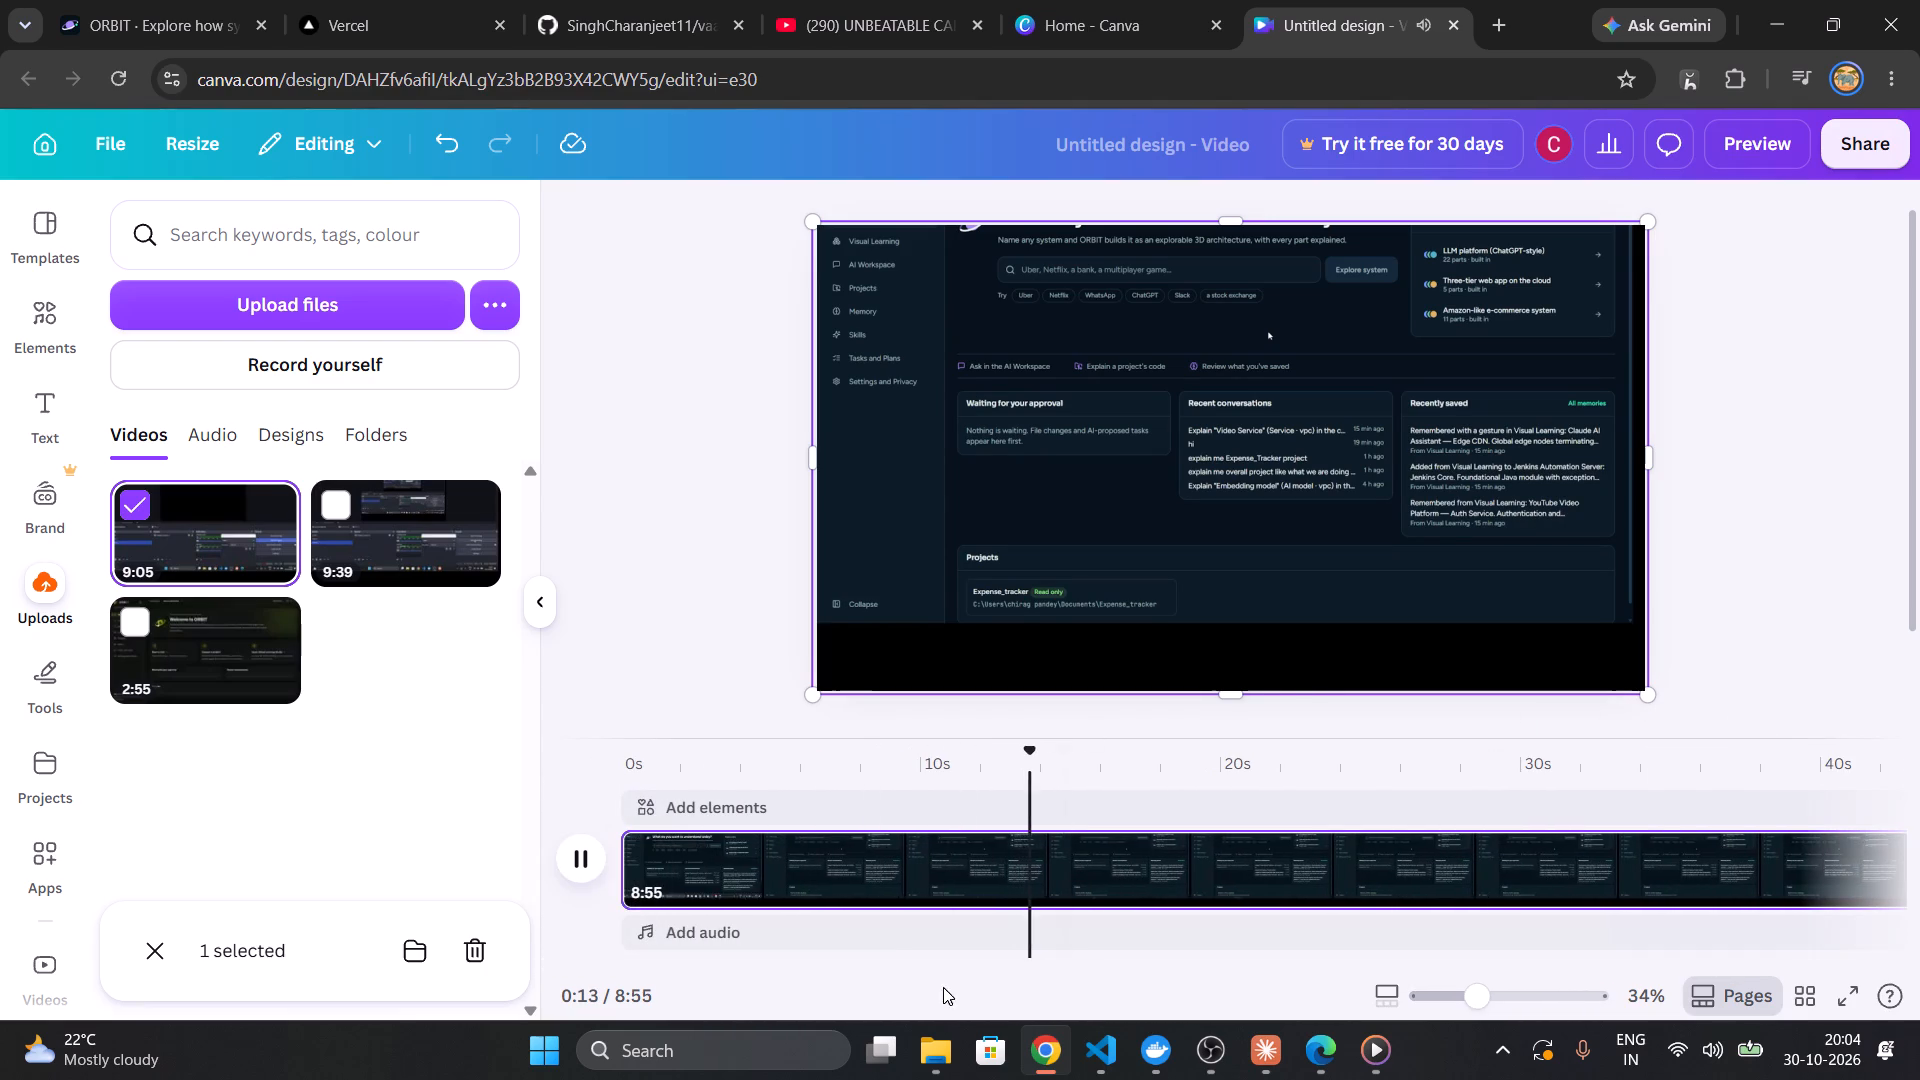
Skip ahead to 0:17, 0:21, 0:27 and 0:38 in the clip, sampling playback to examine where useful content begins.
left_click(1142, 875)
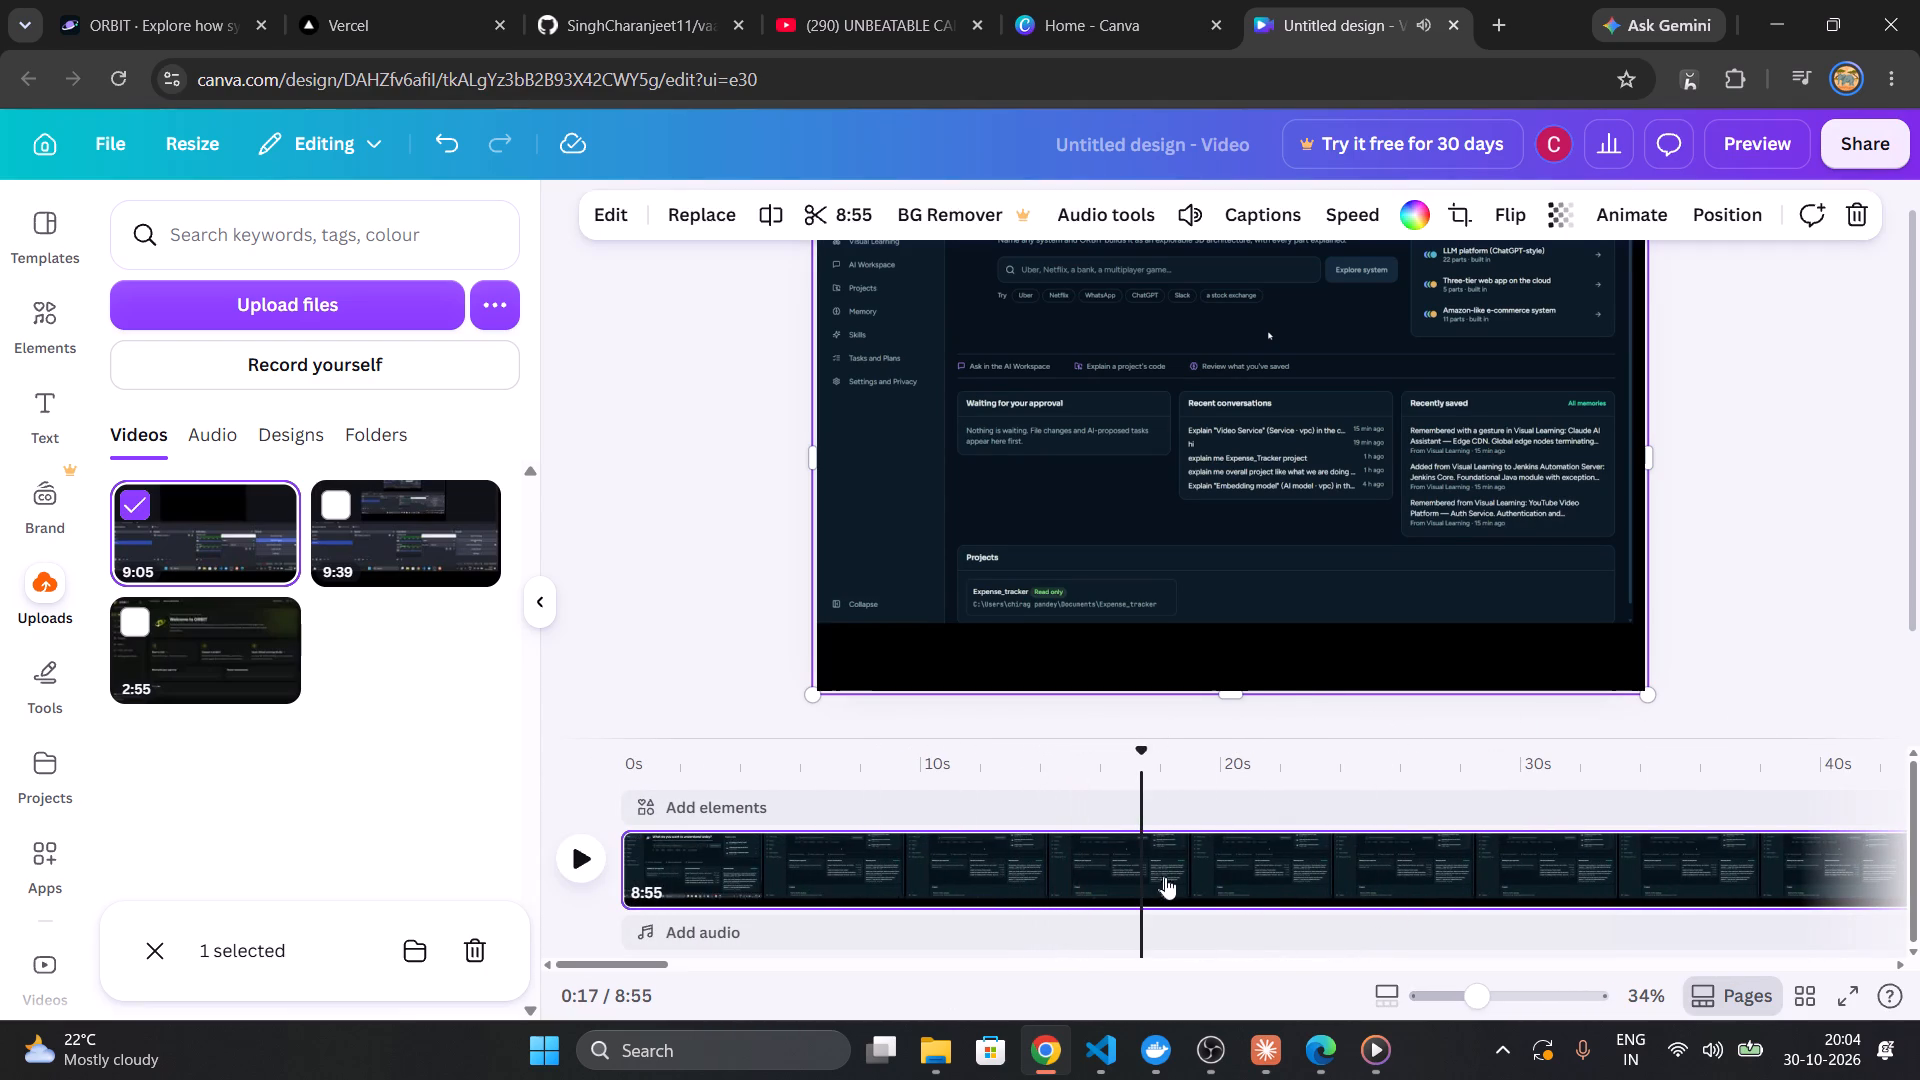
left_click(1257, 878)
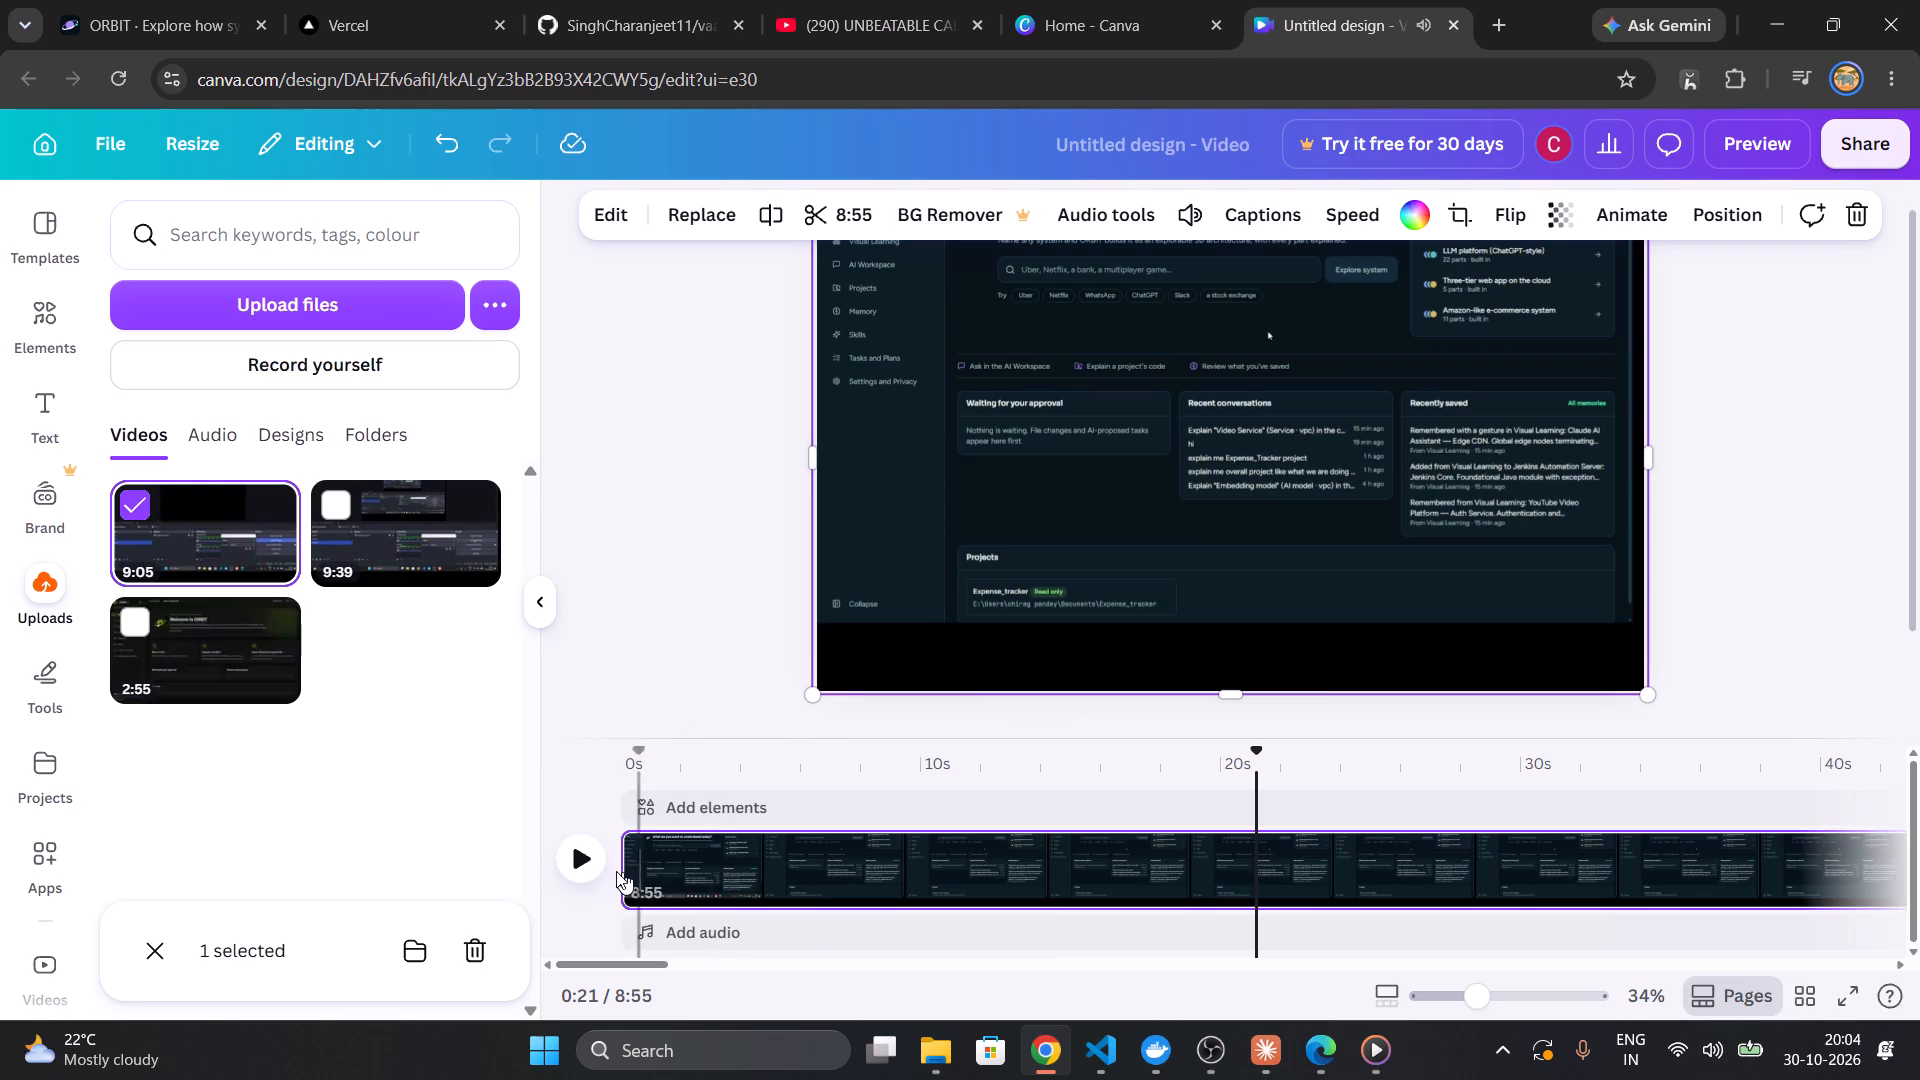
left_click(598, 863)
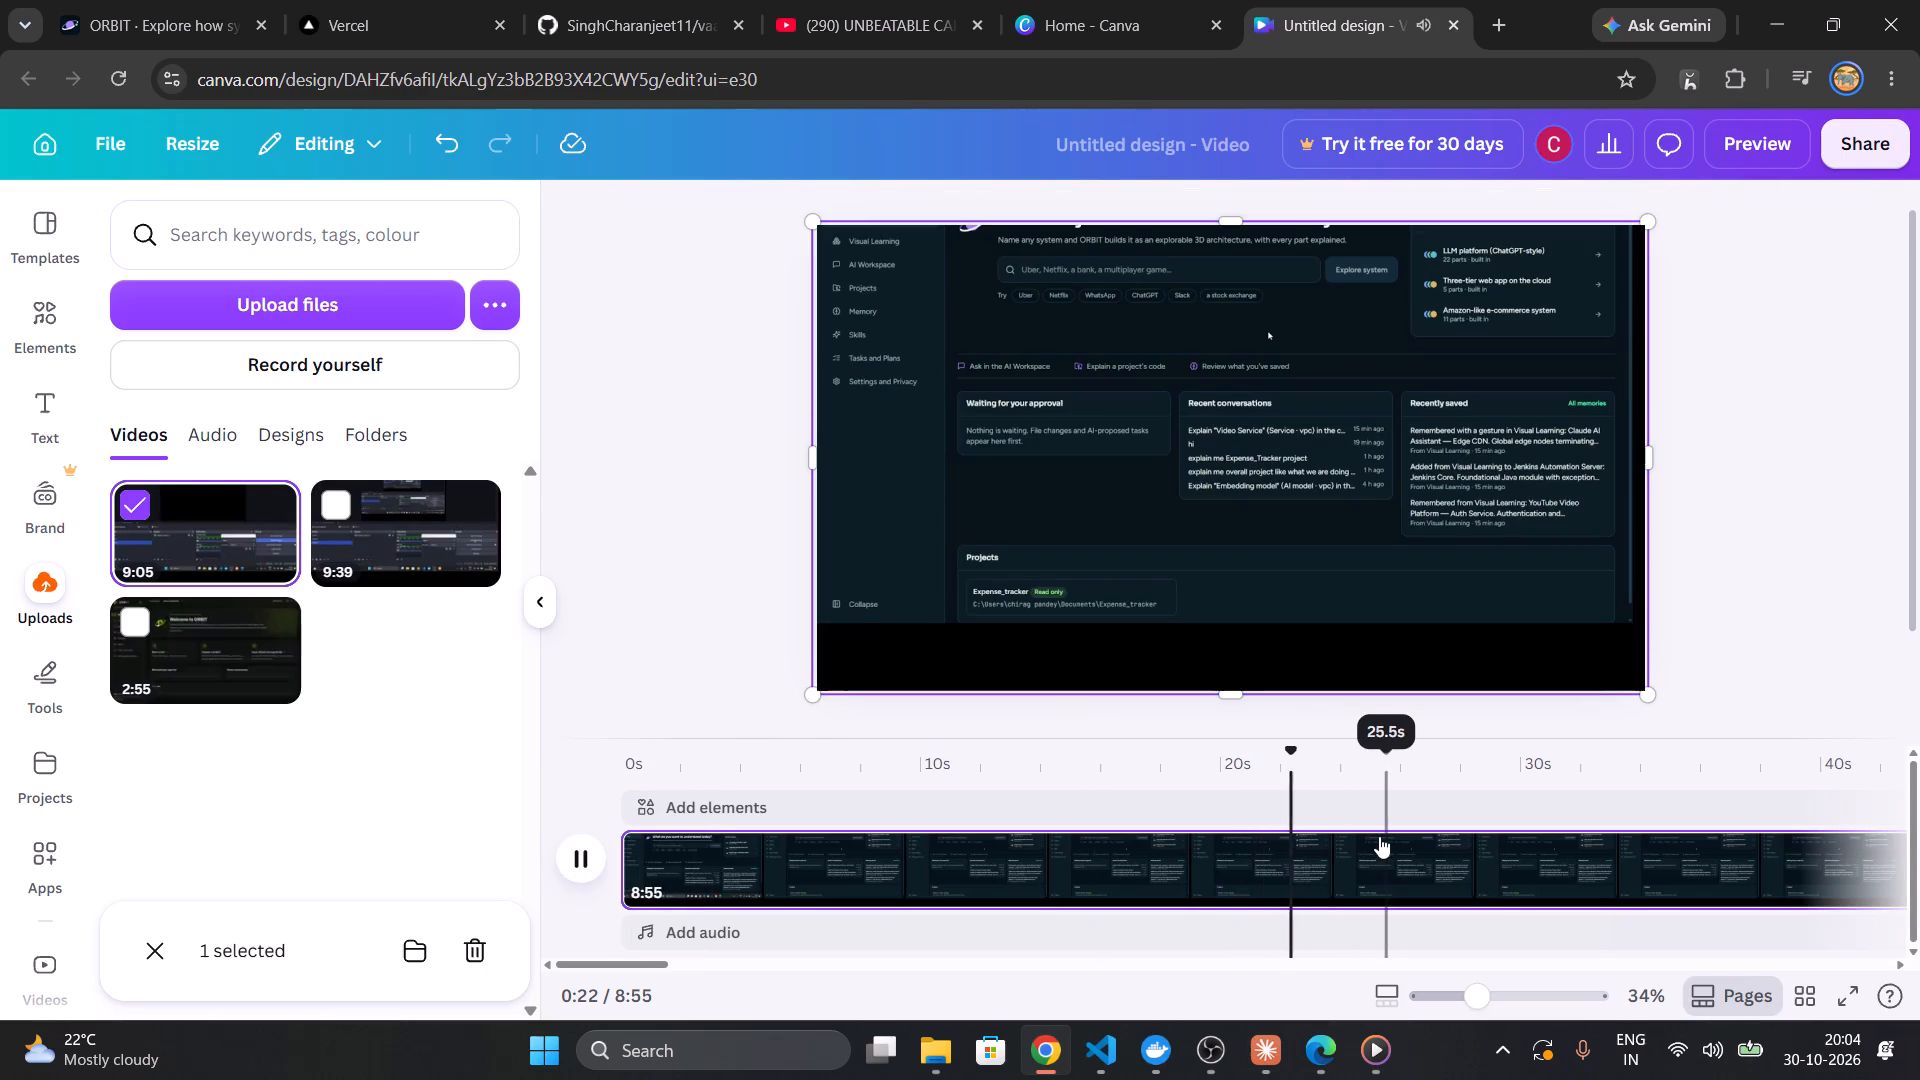
left_click(1448, 849)
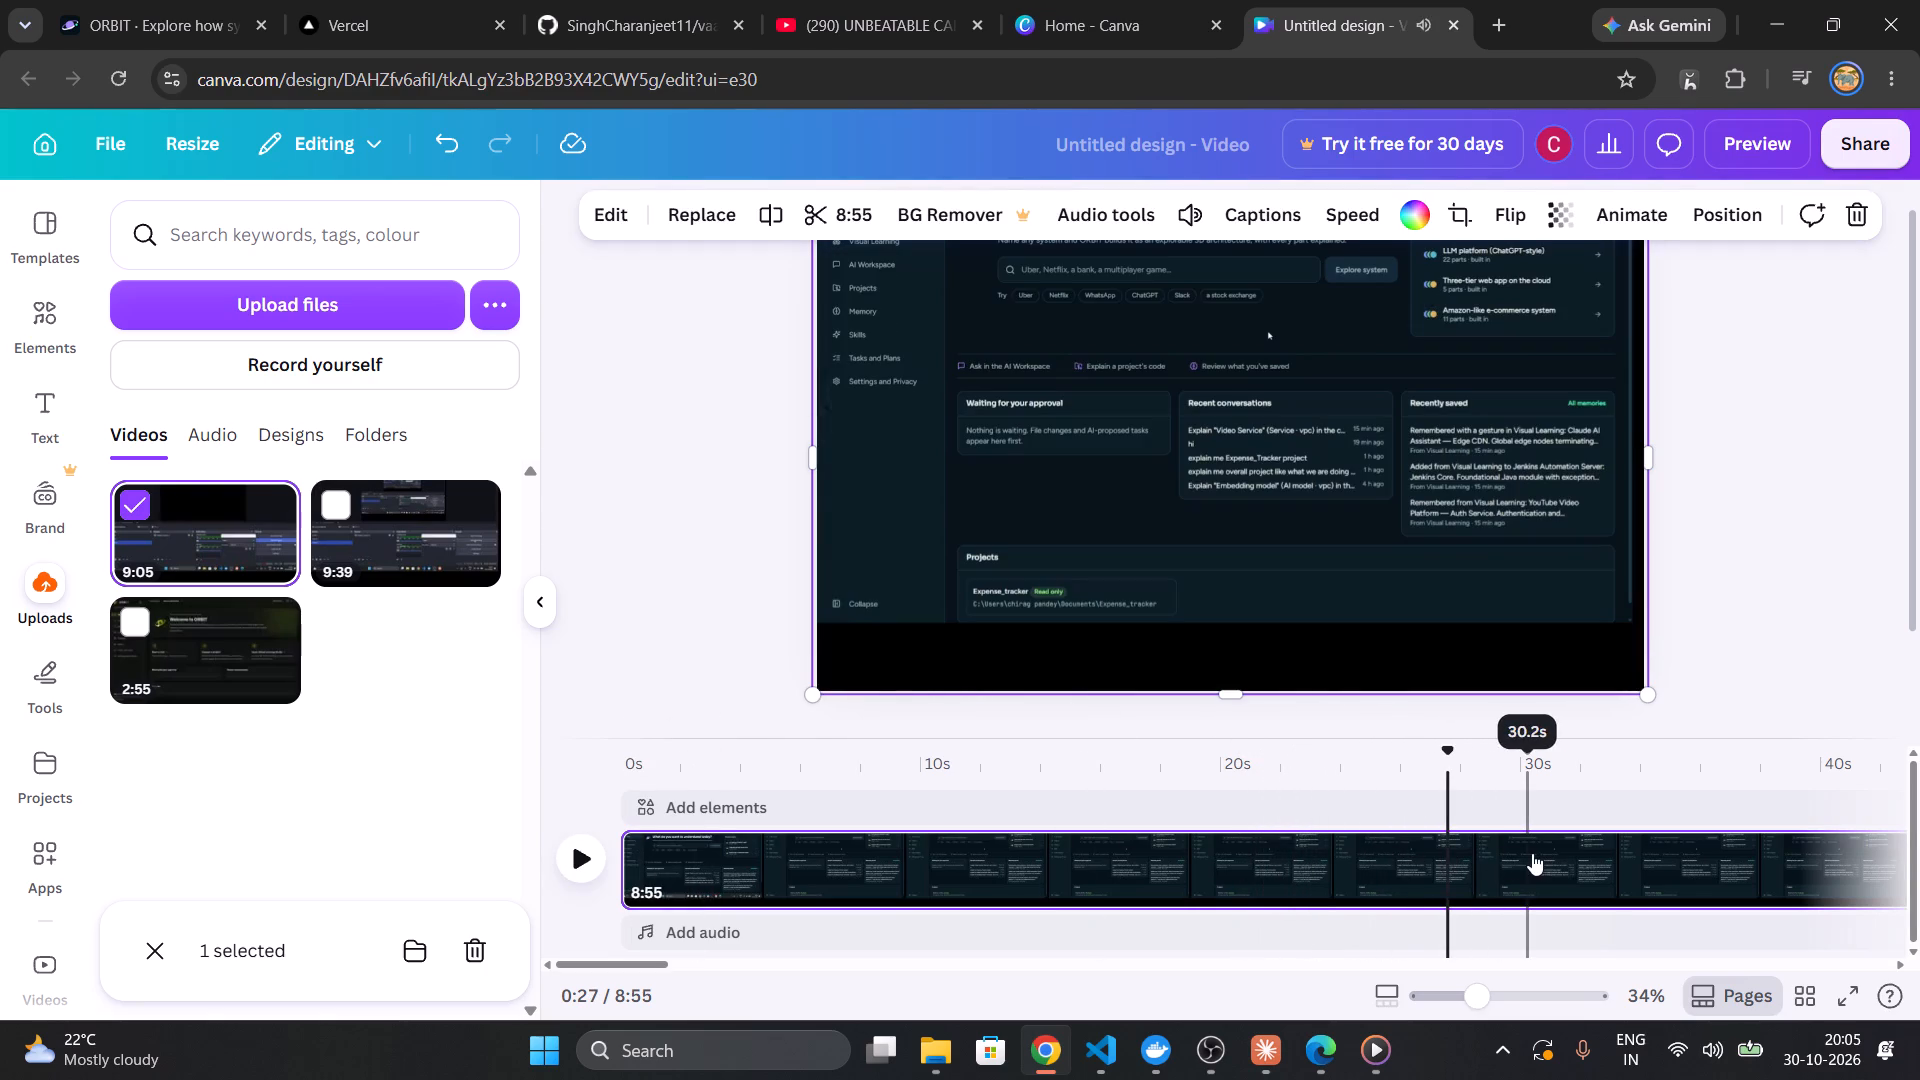
left_click(582, 856)
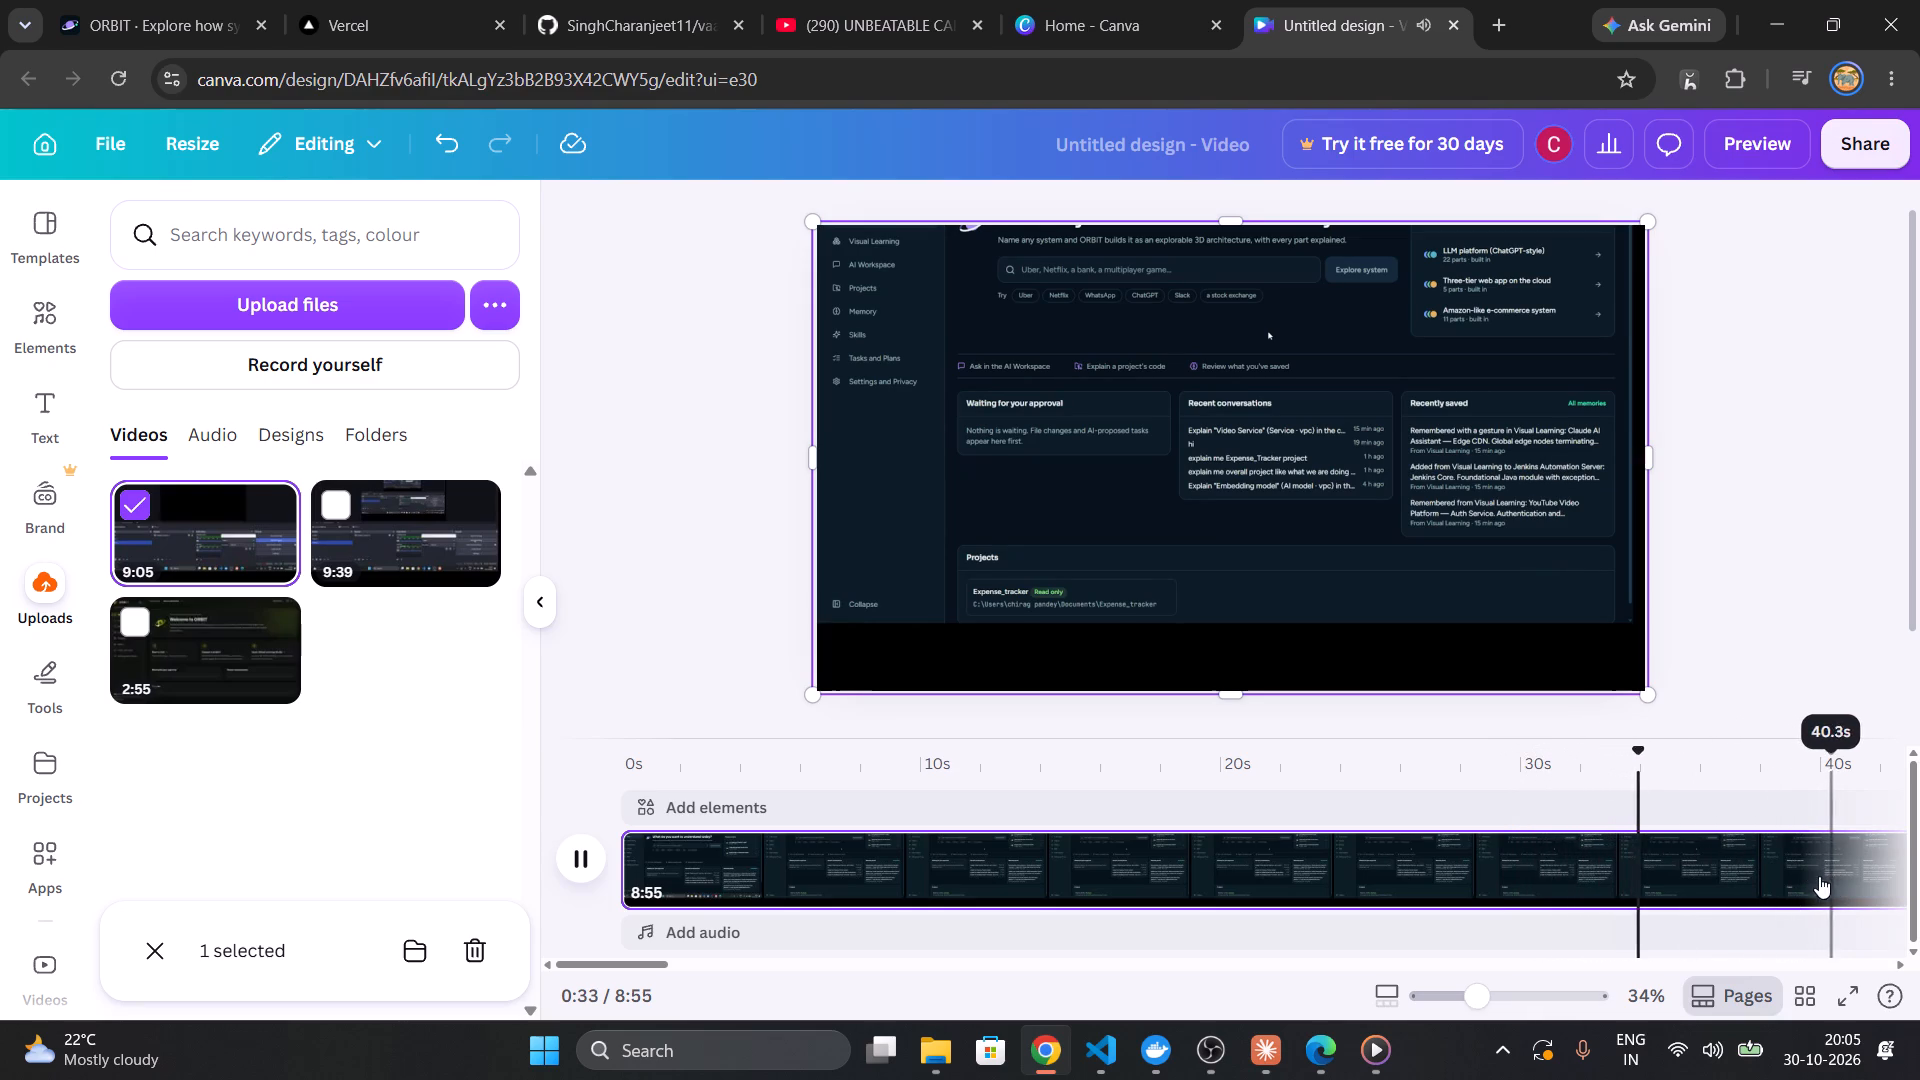
left_click(1777, 877)
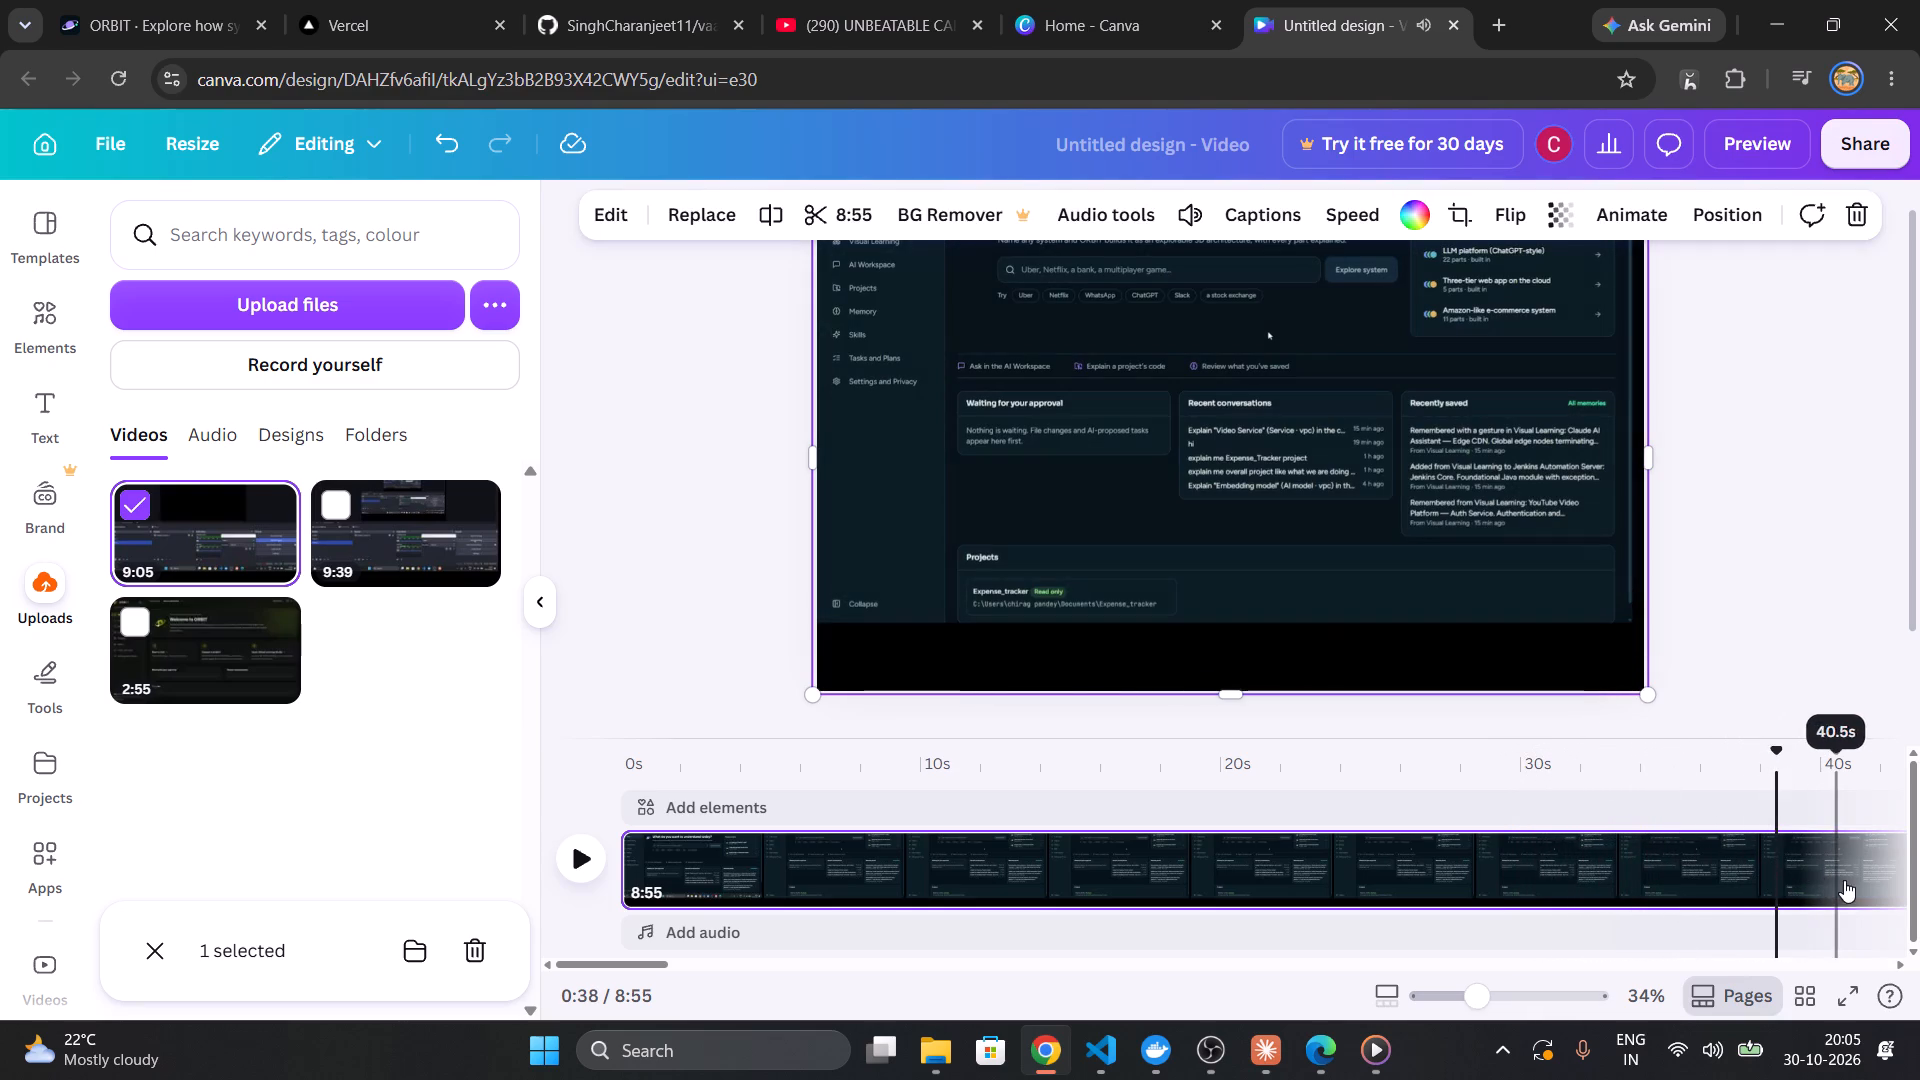
left_click(580, 871)
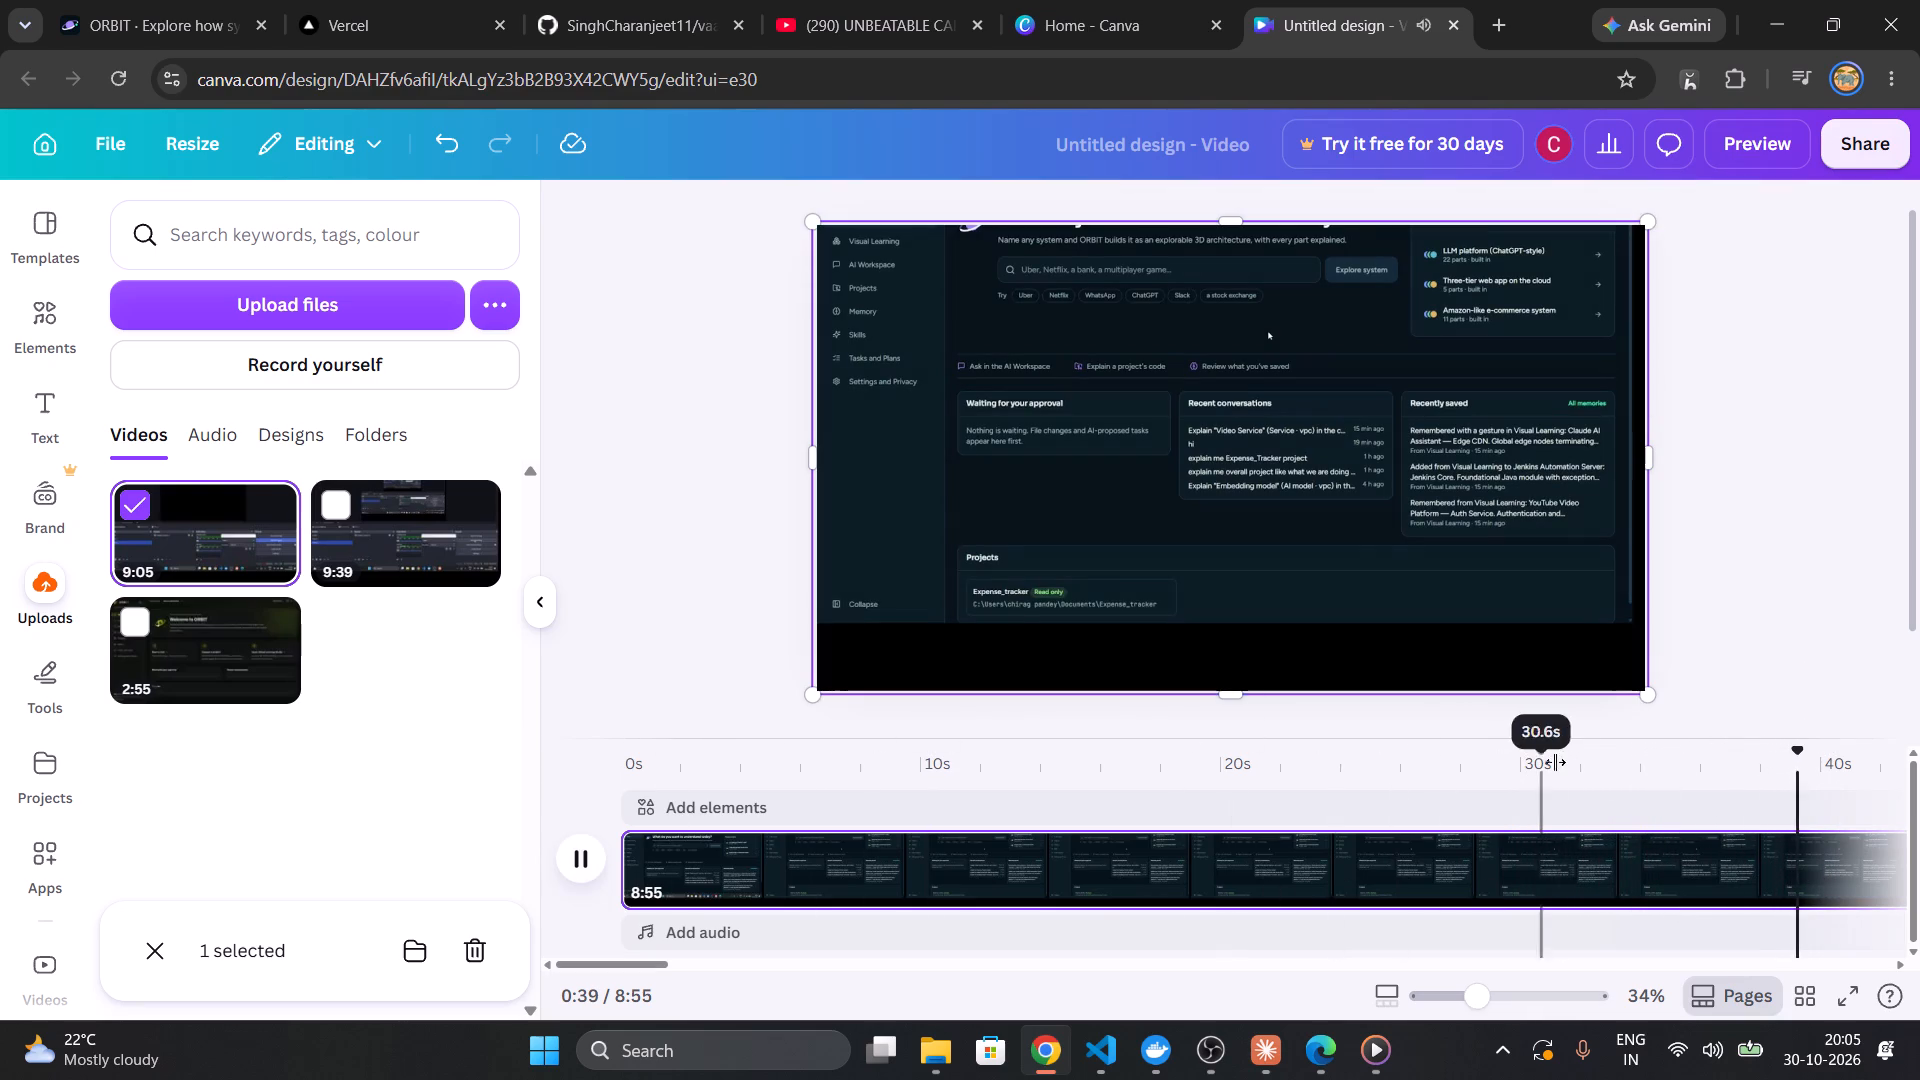
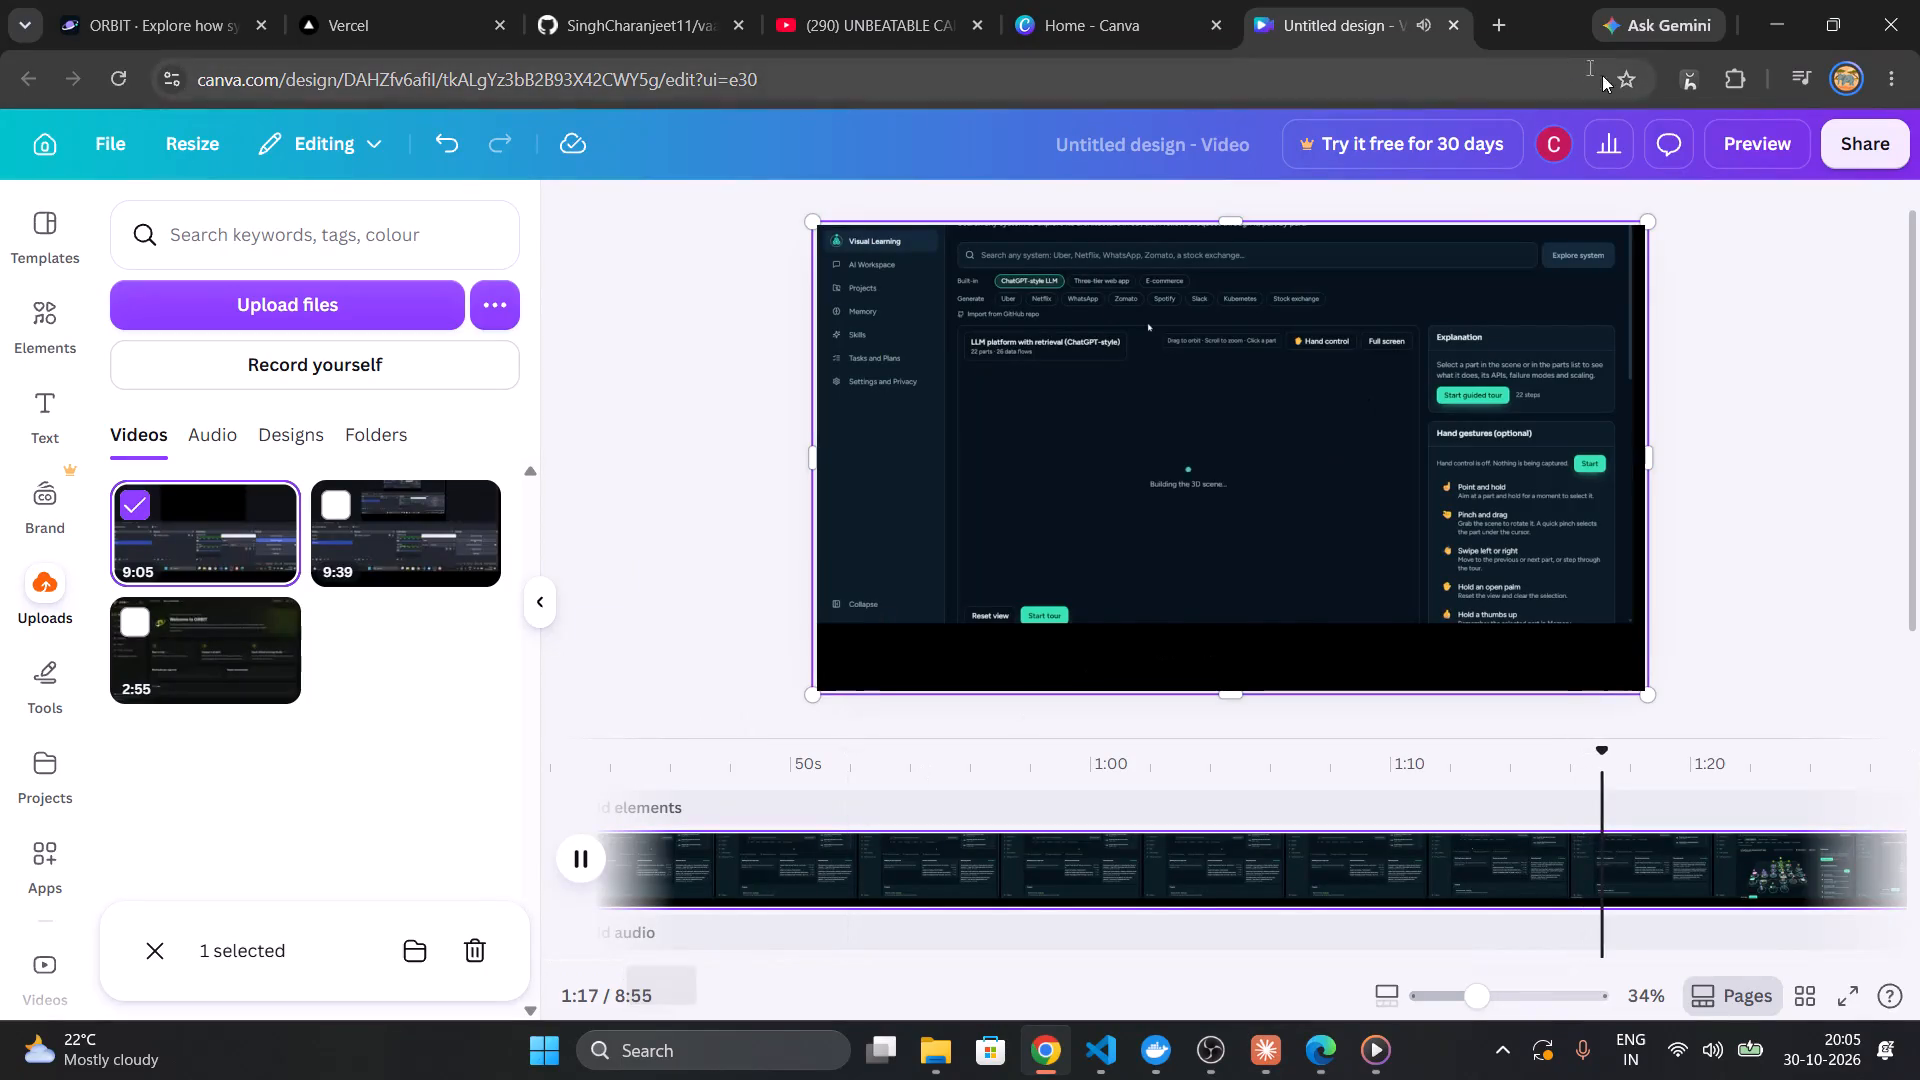
Set the video design's access level to Anyone with the link and copy its sharing link.
left_click(1863, 150)
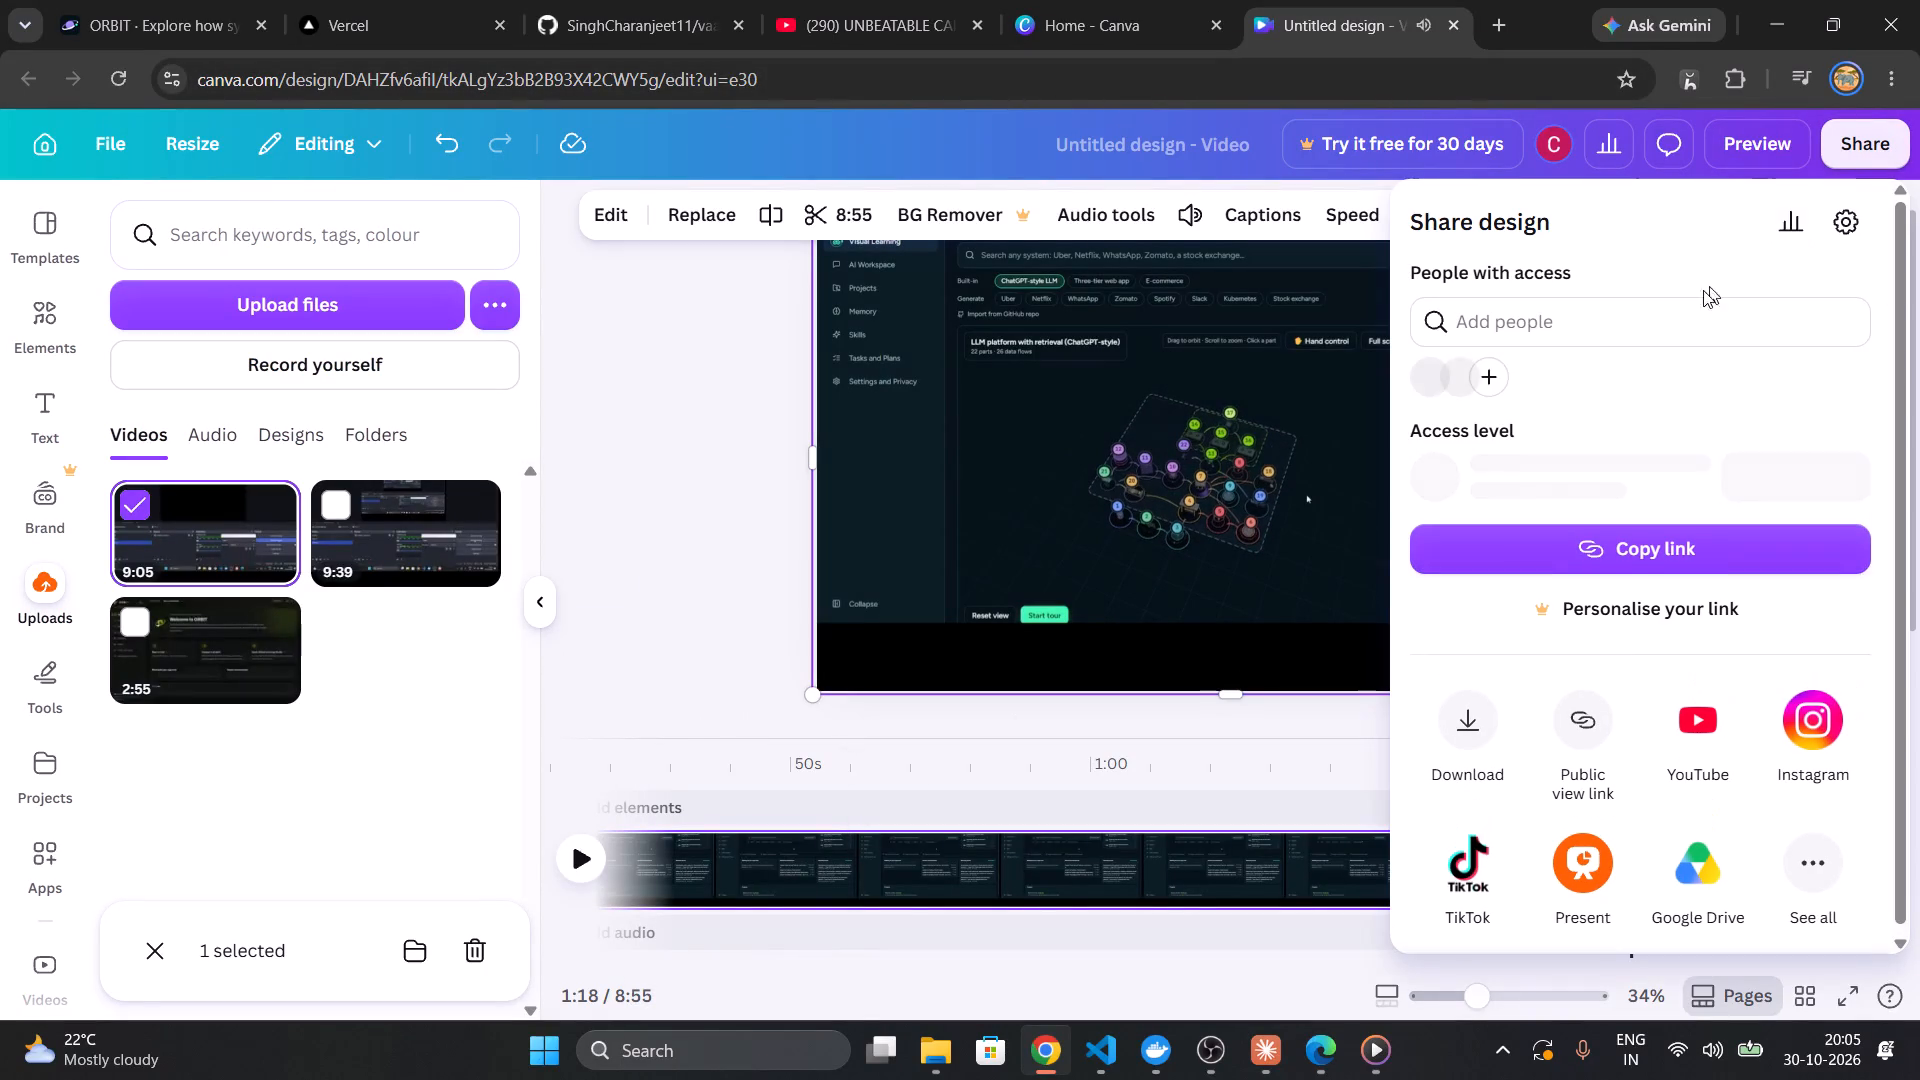
left_click(1648, 499)
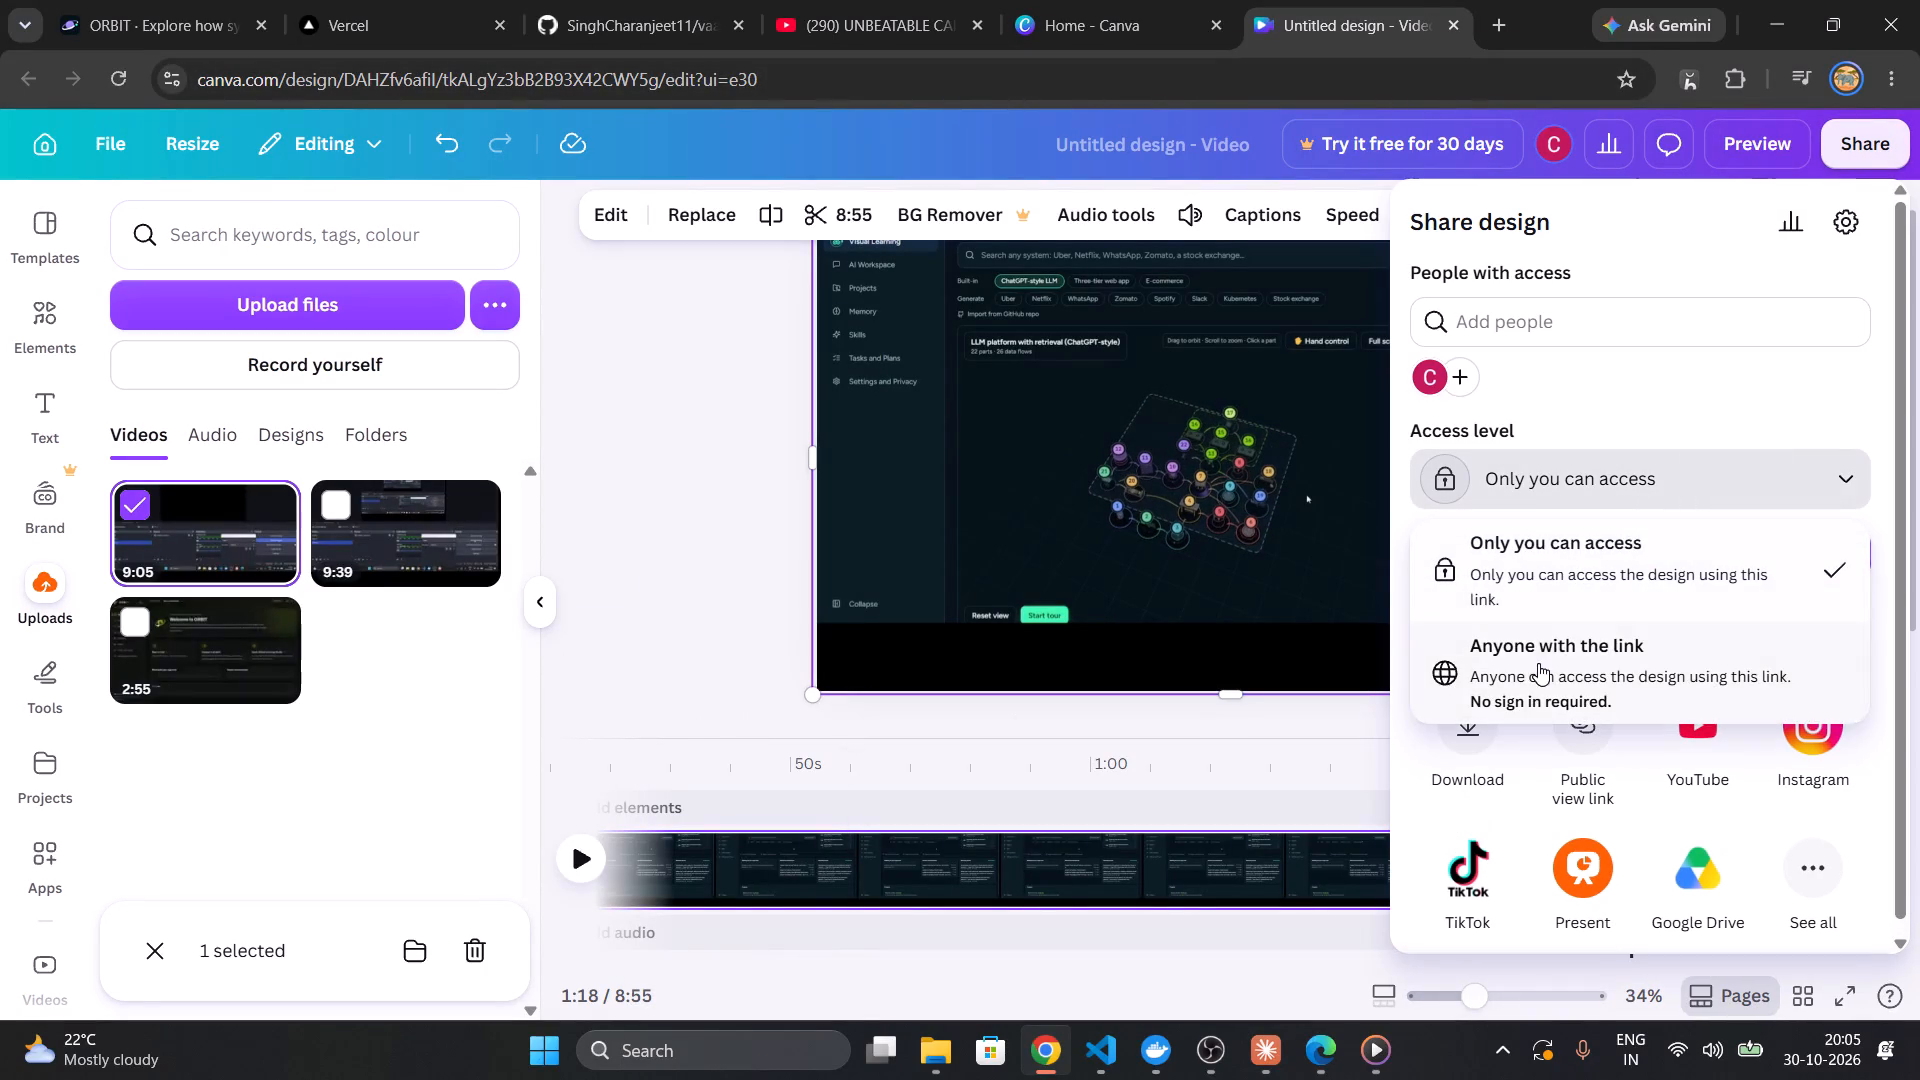
left_click(1538, 665)
left_click(1609, 554)
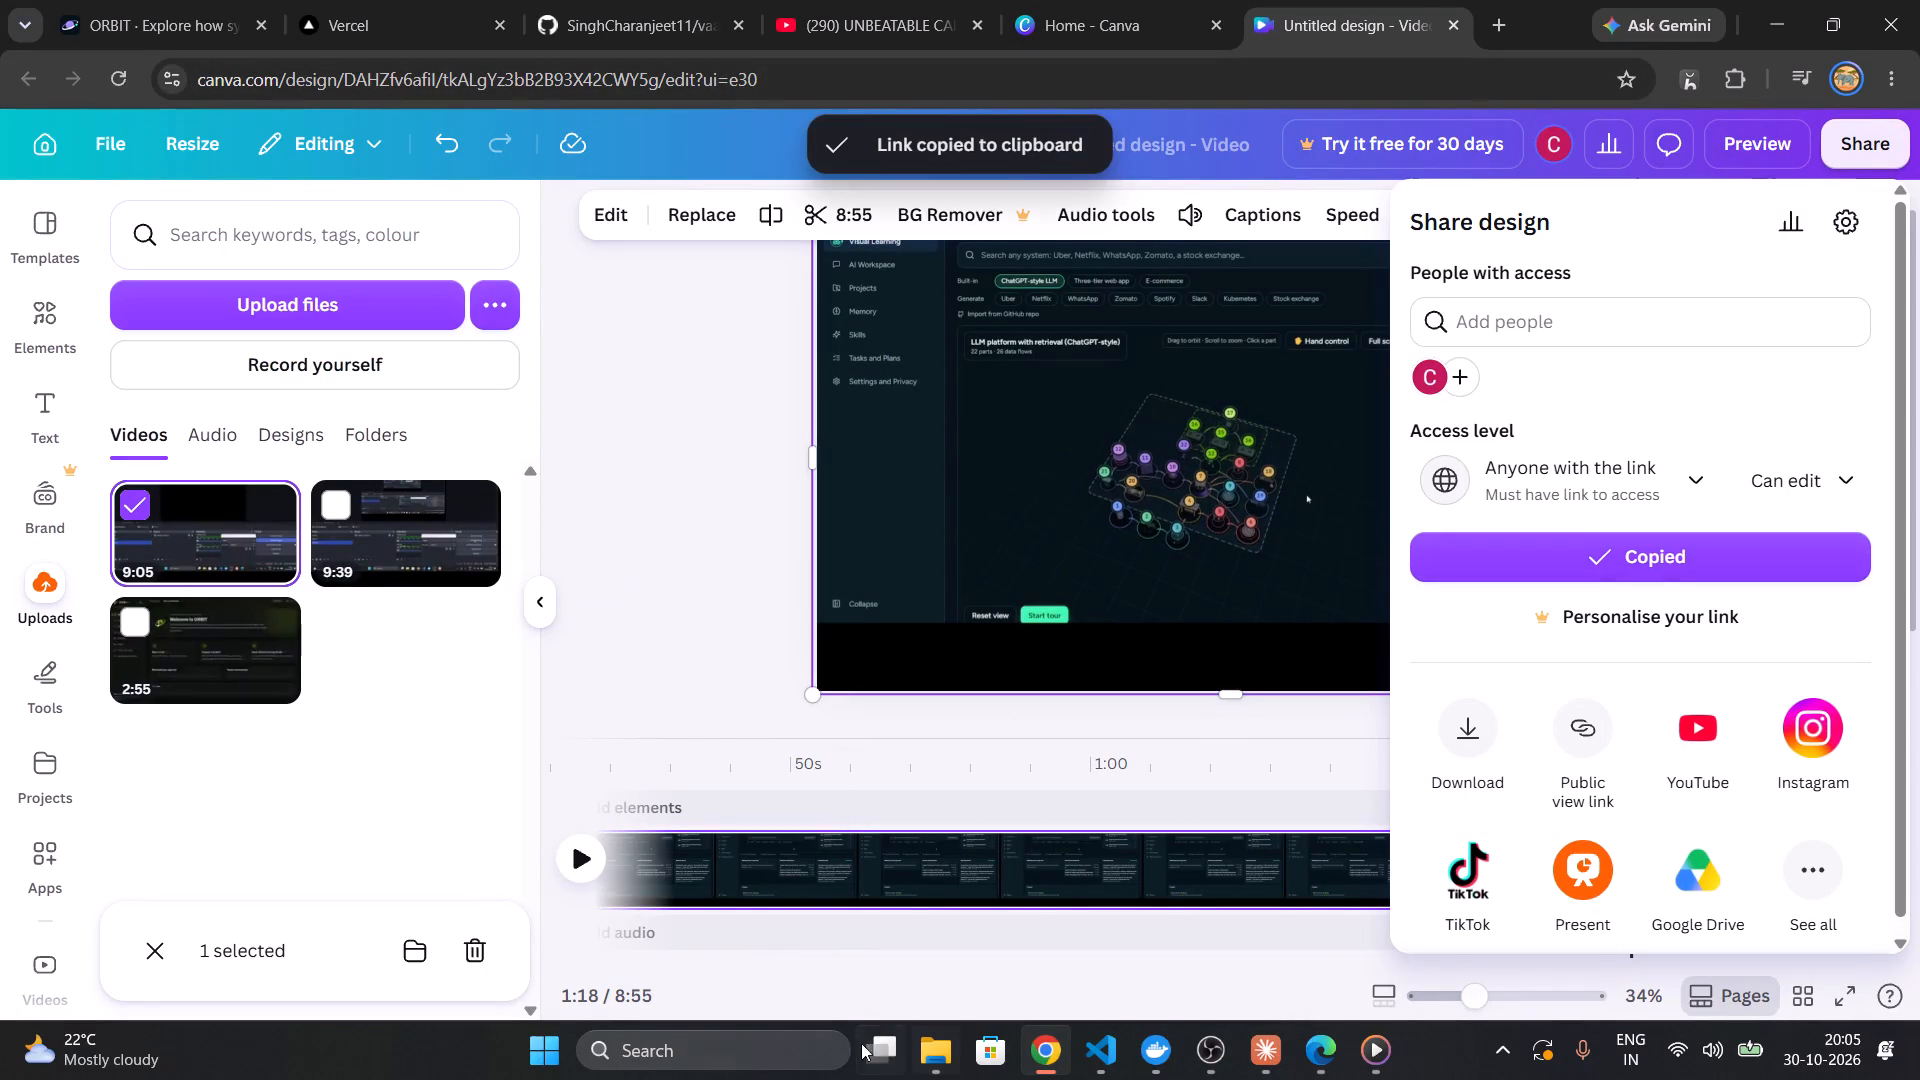
Search Windows for the WhatsApp app to switch to it.
left_click(755, 1045)
key("w")
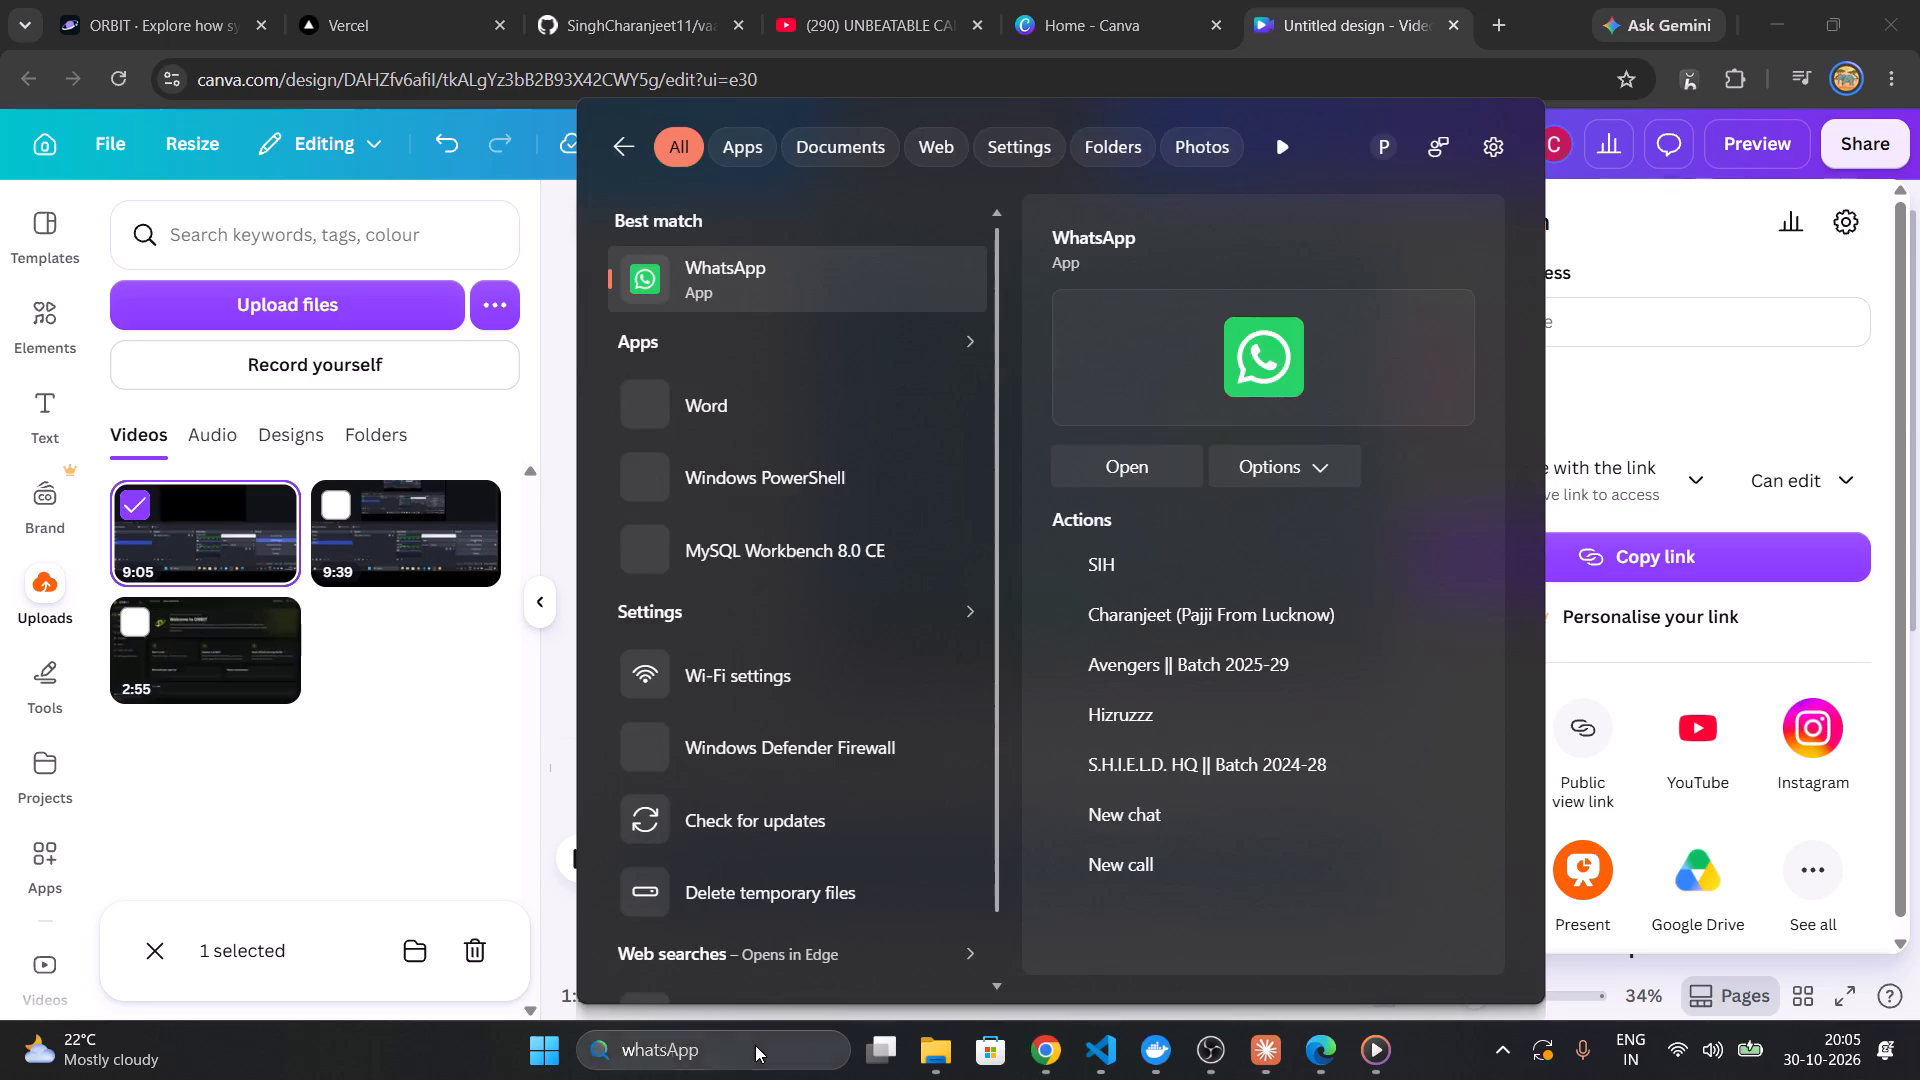
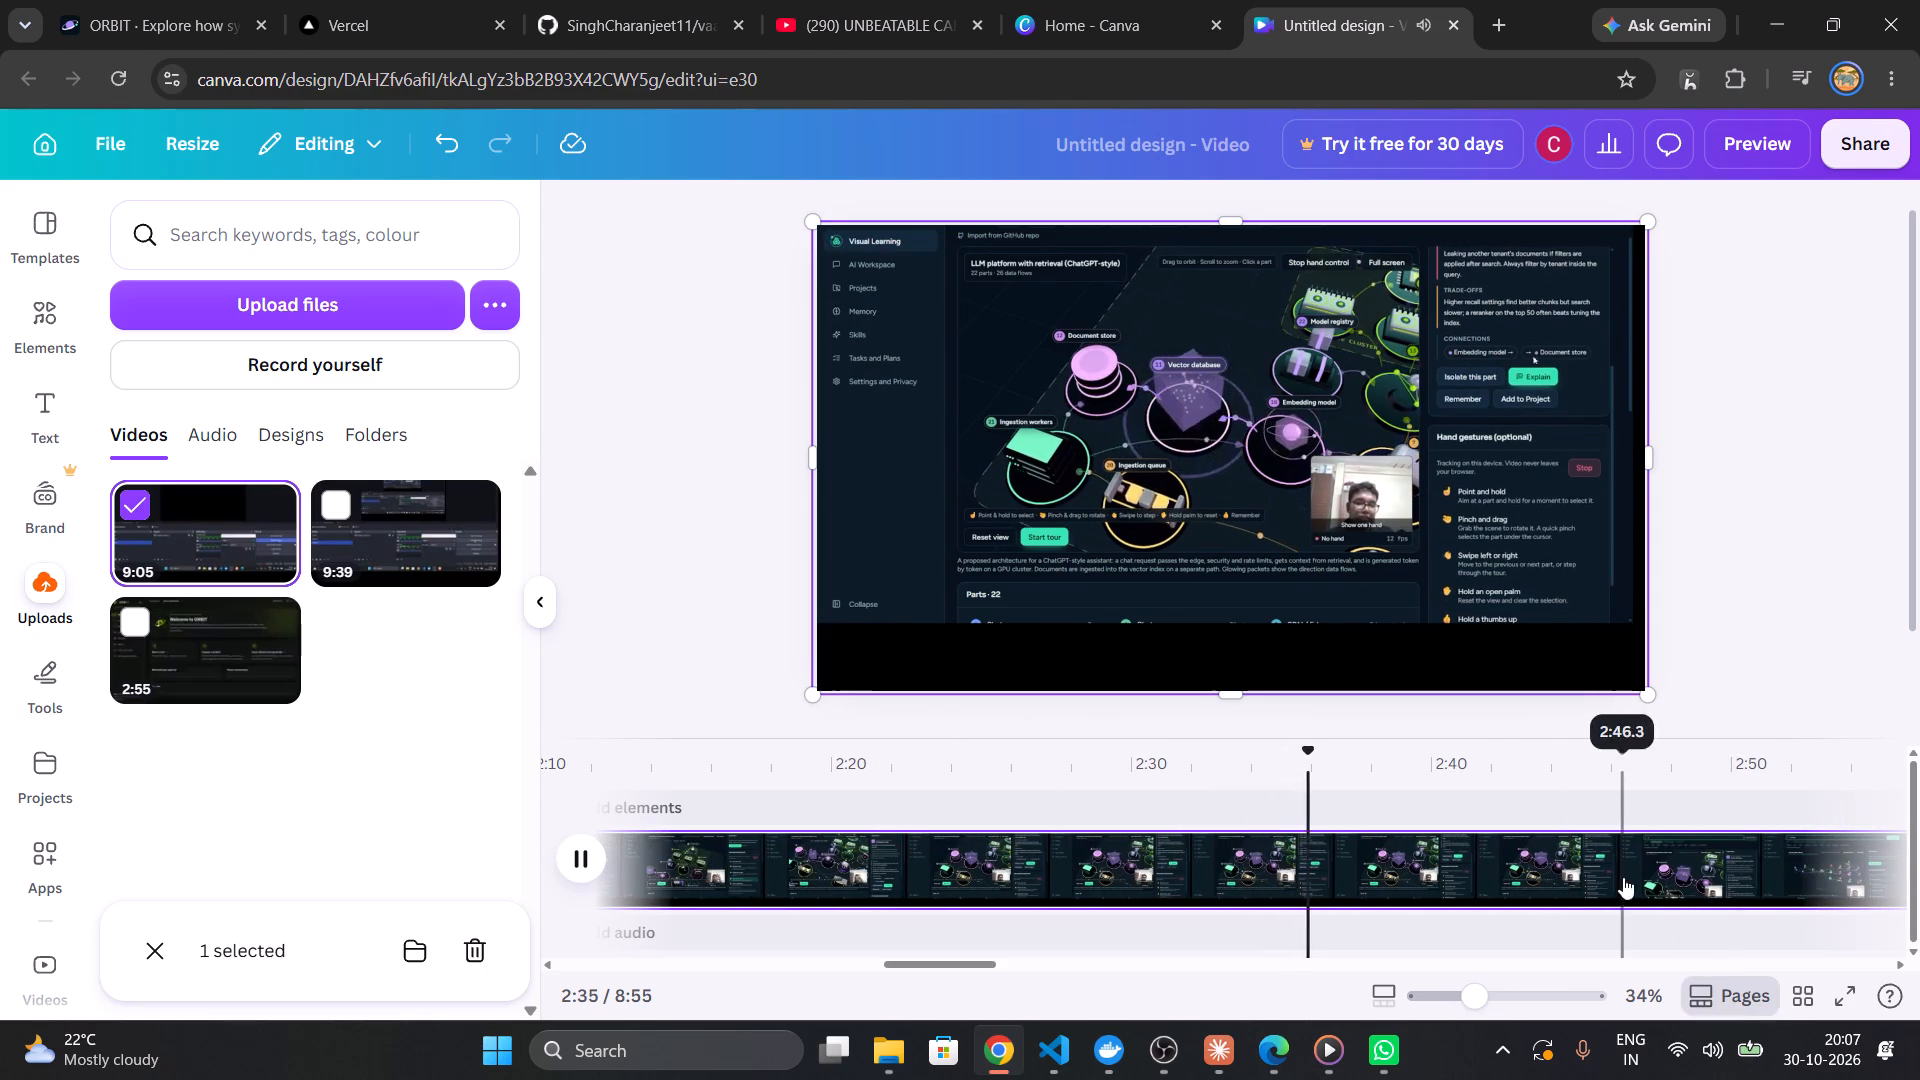
Skip ahead in the trimmed recording to about 2:52 on the timeline and play it from there to review it.
left_click(1750, 864)
left_click(1820, 863)
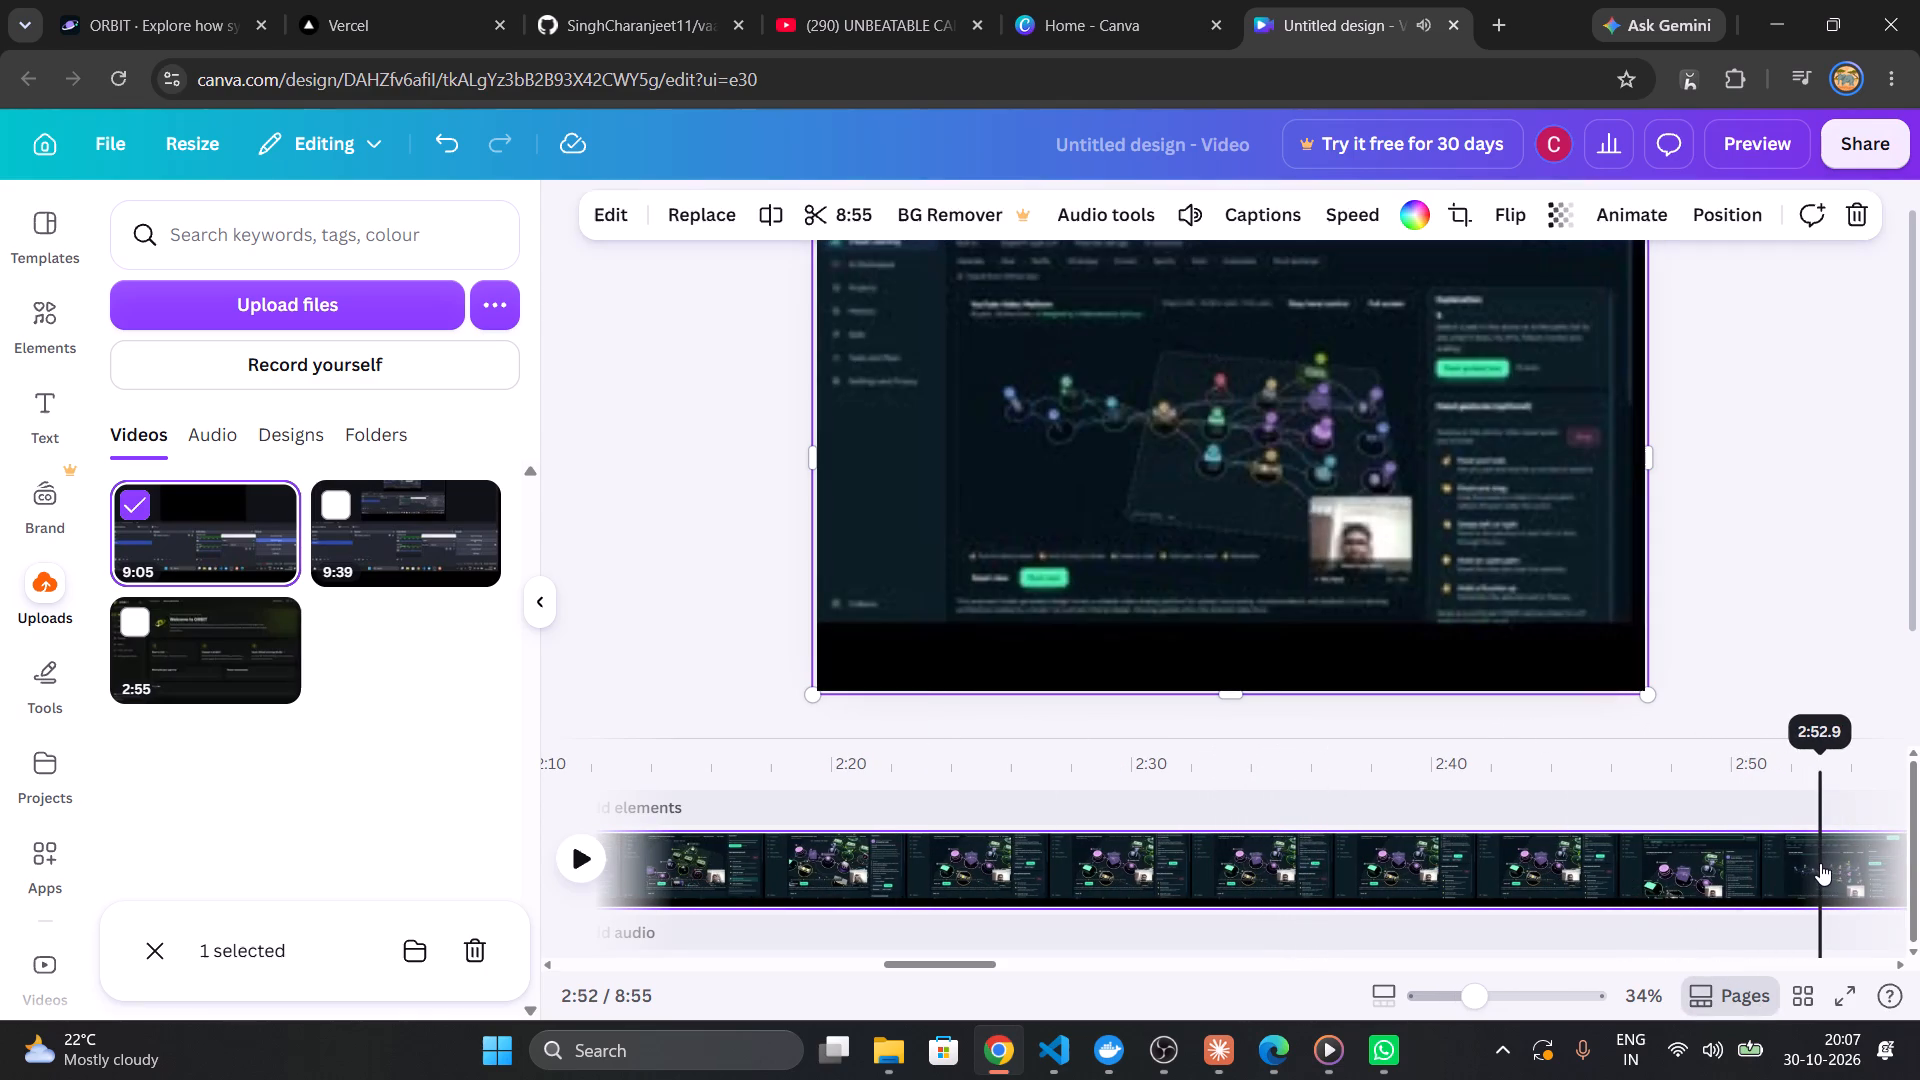
left_click(594, 855)
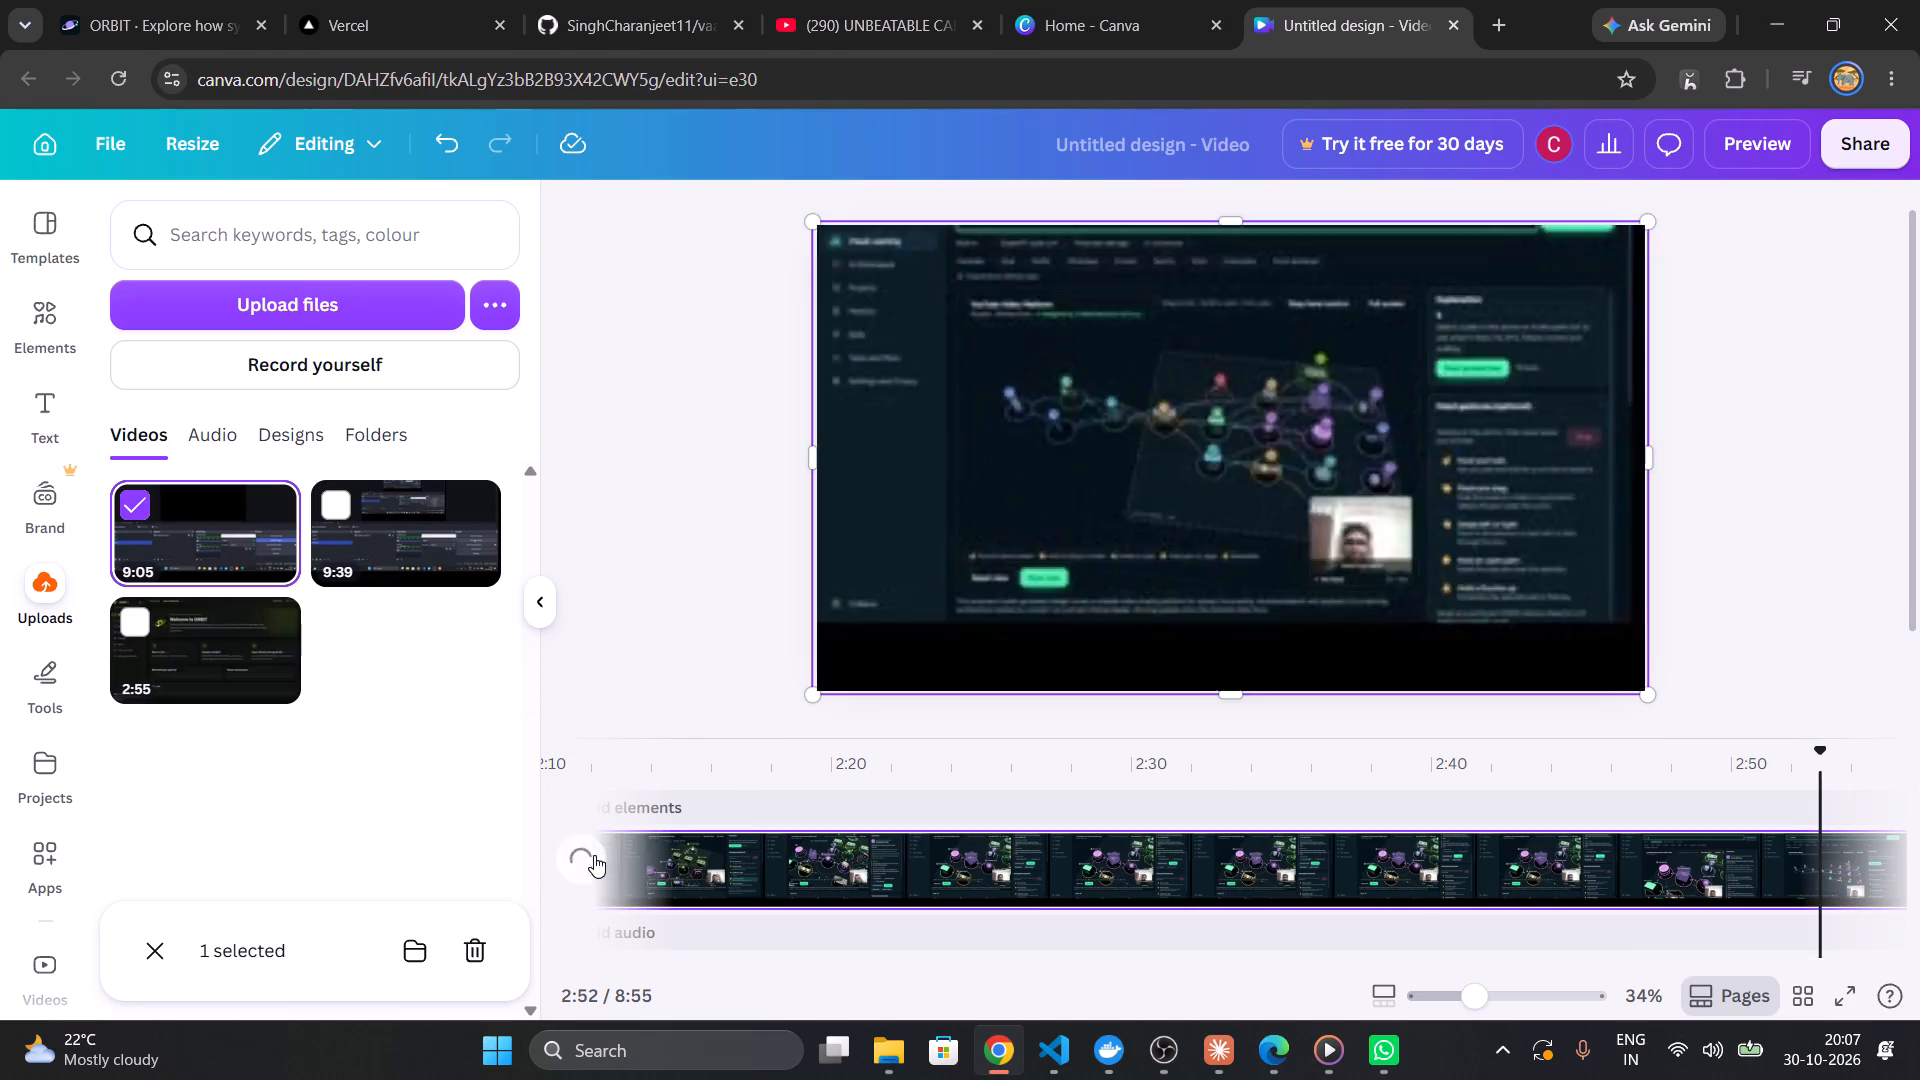
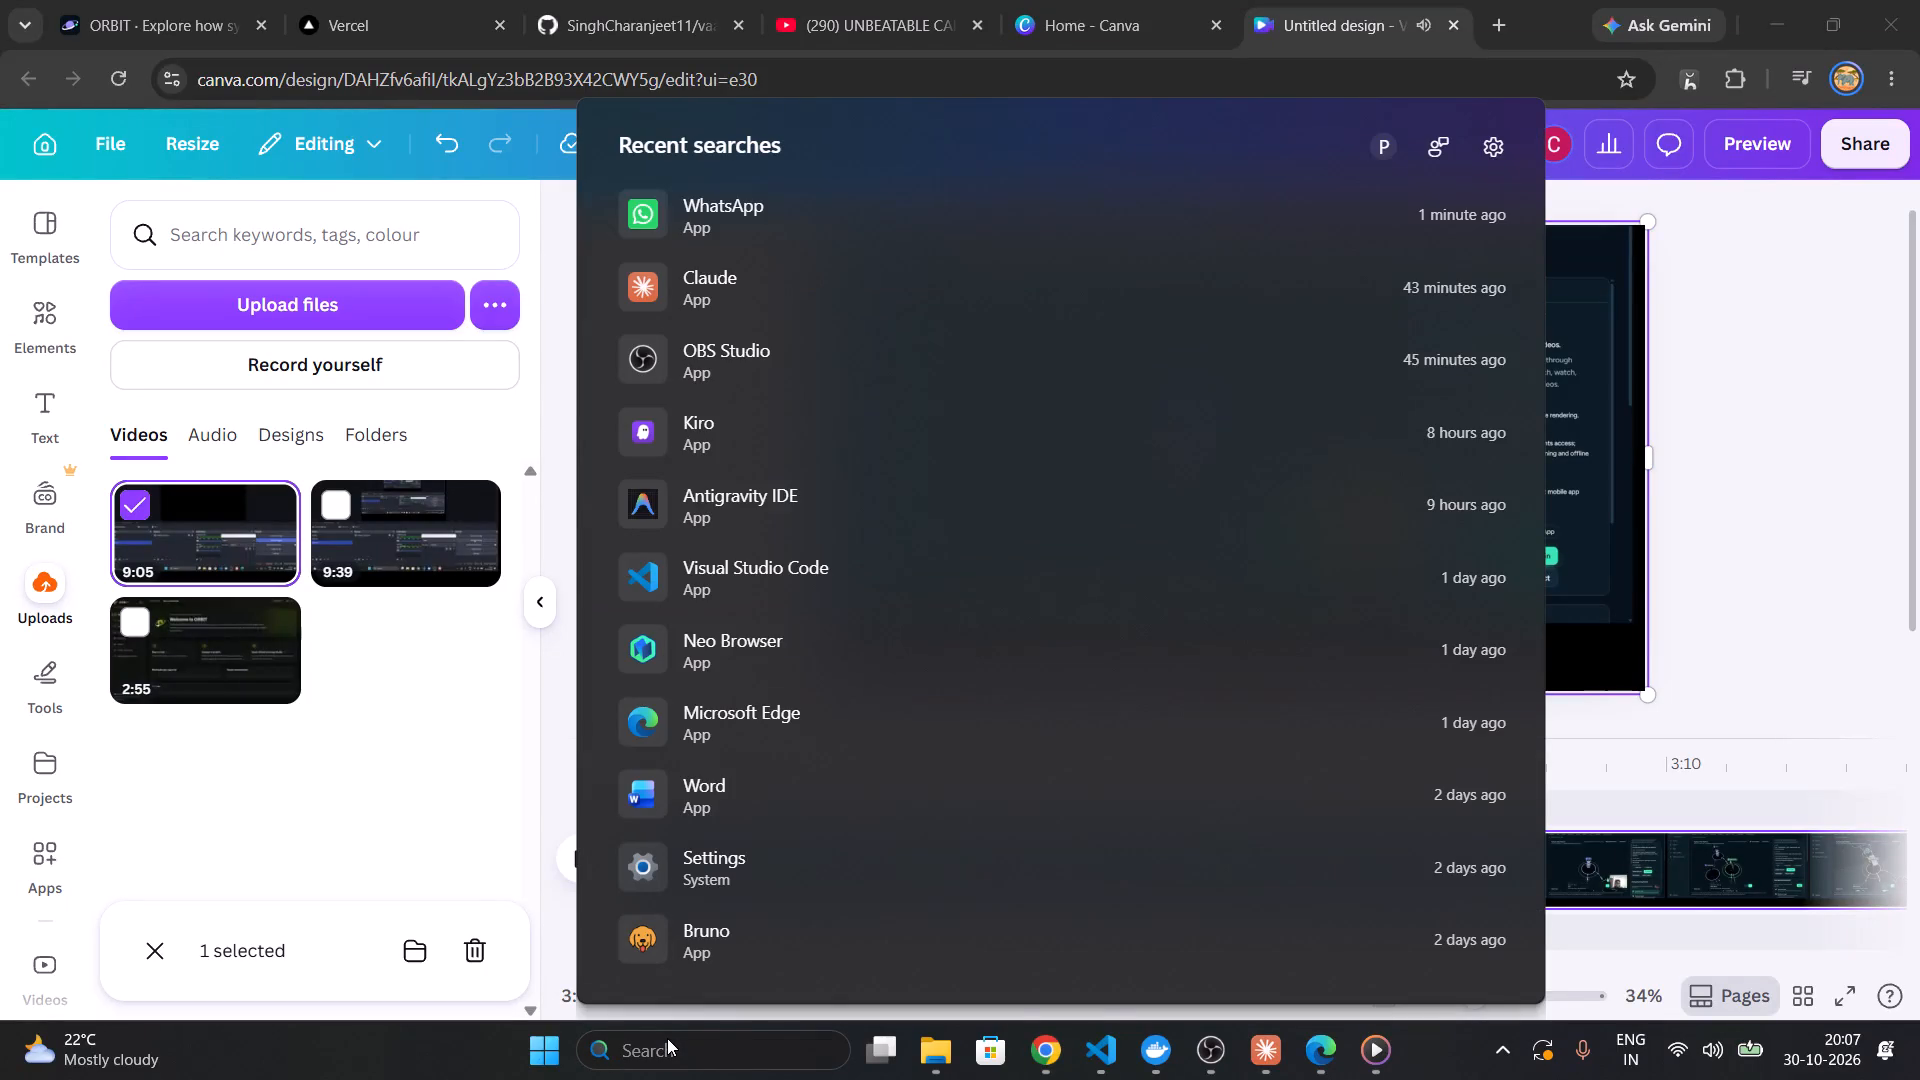
Launch WhatsApp from the recent Windows searches.
key("Down")
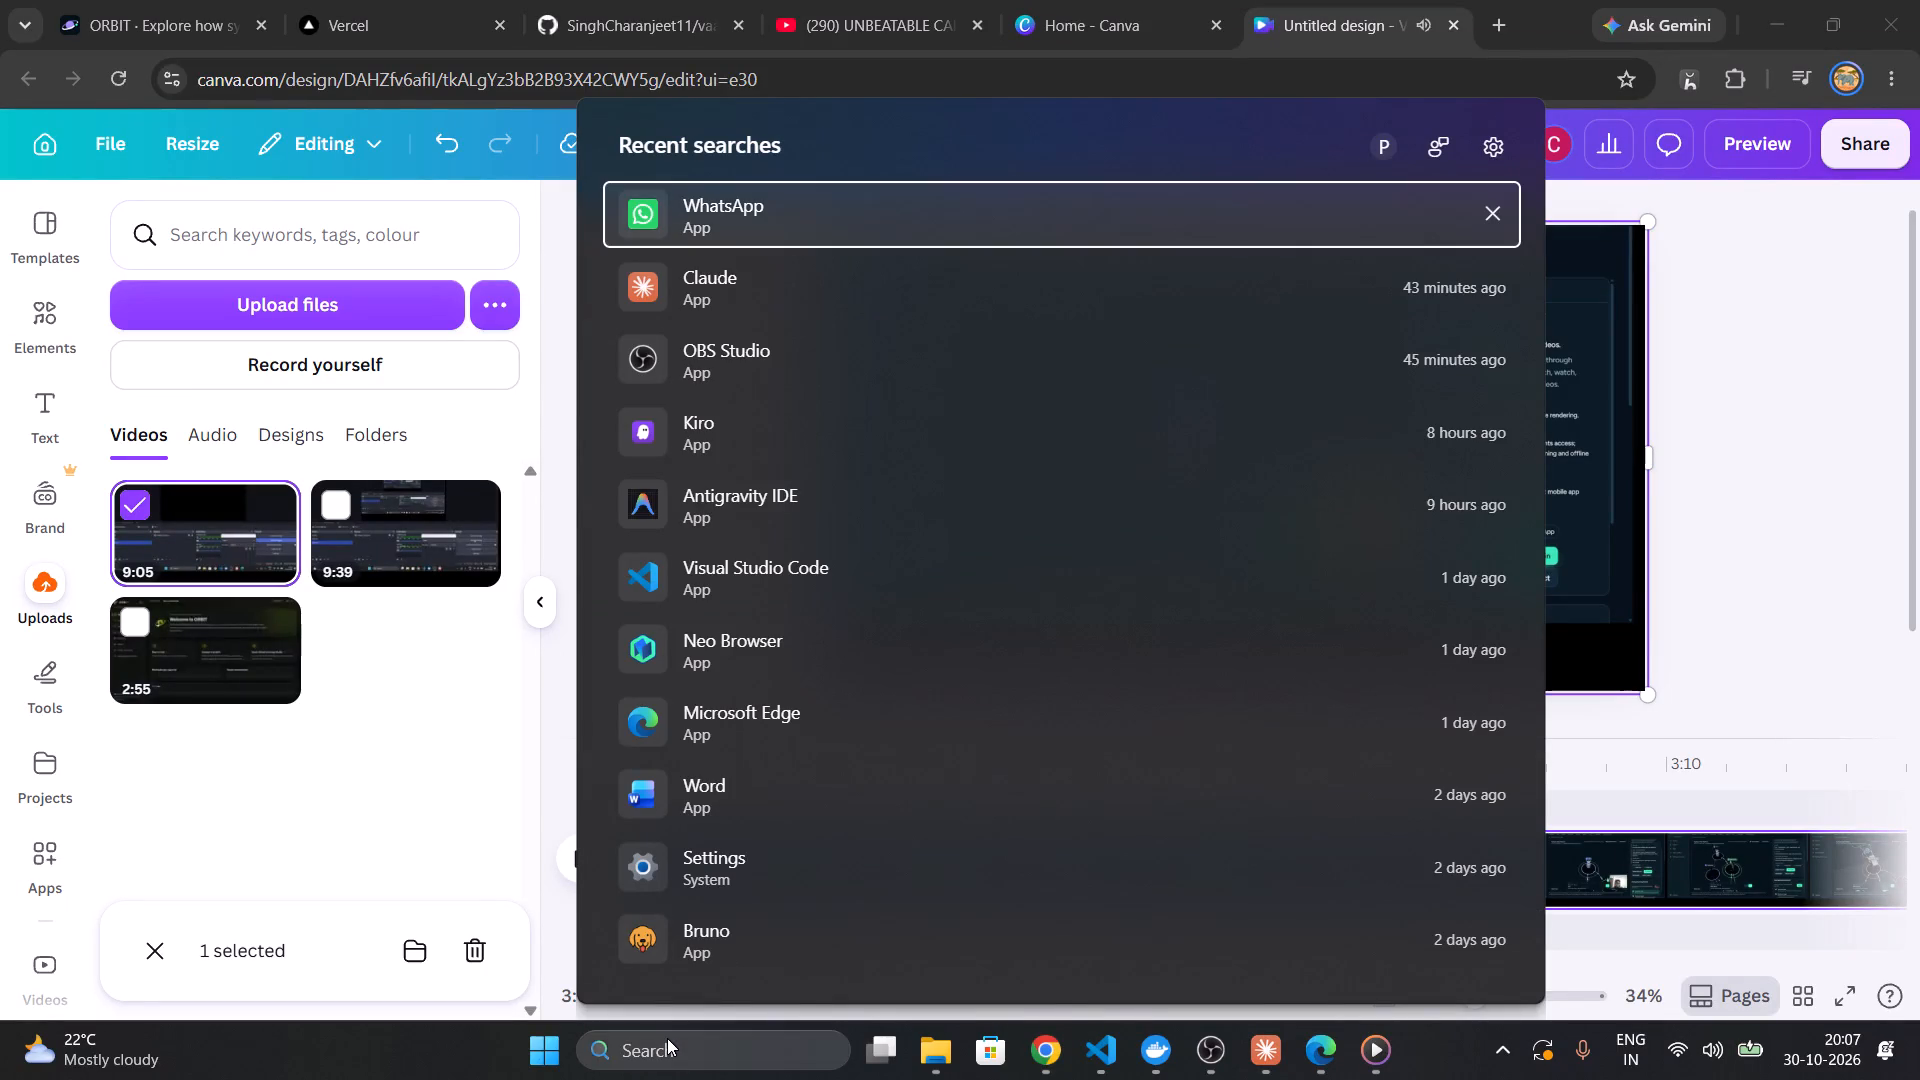
key("Return")
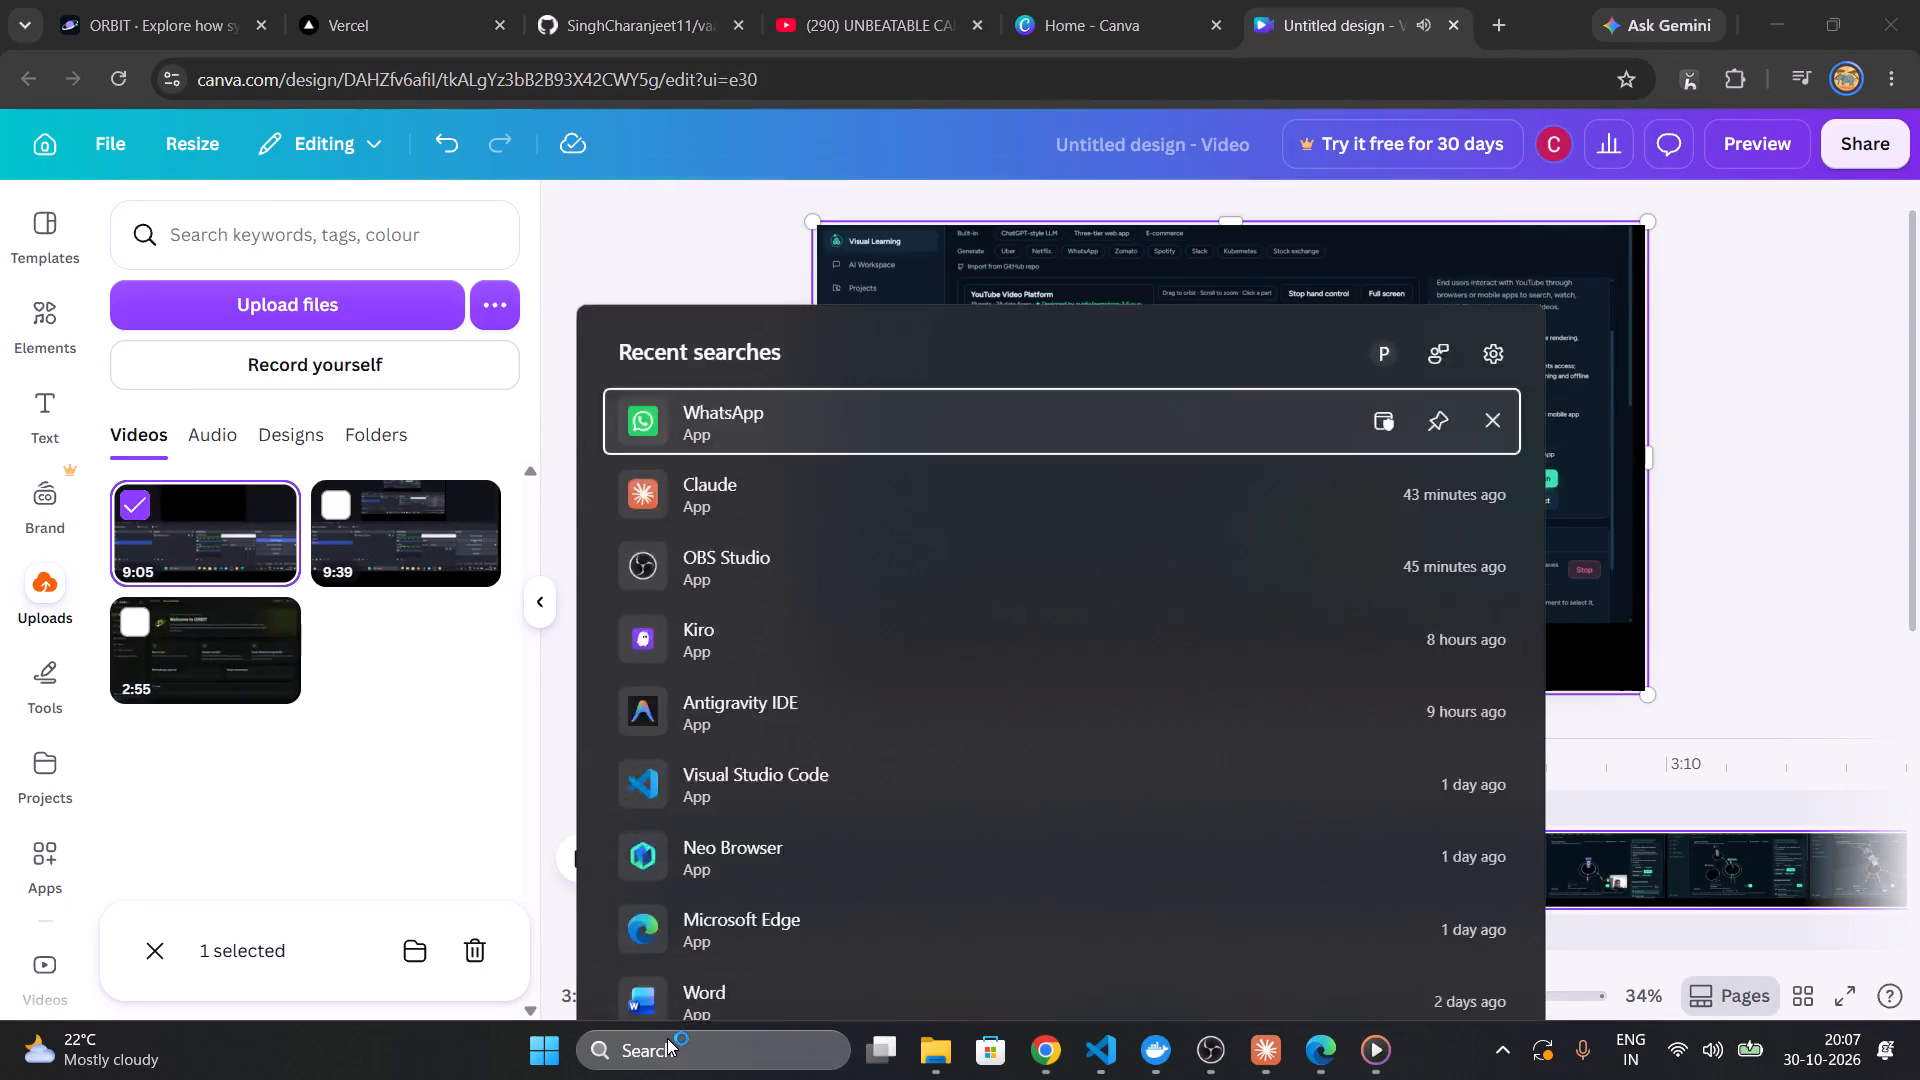
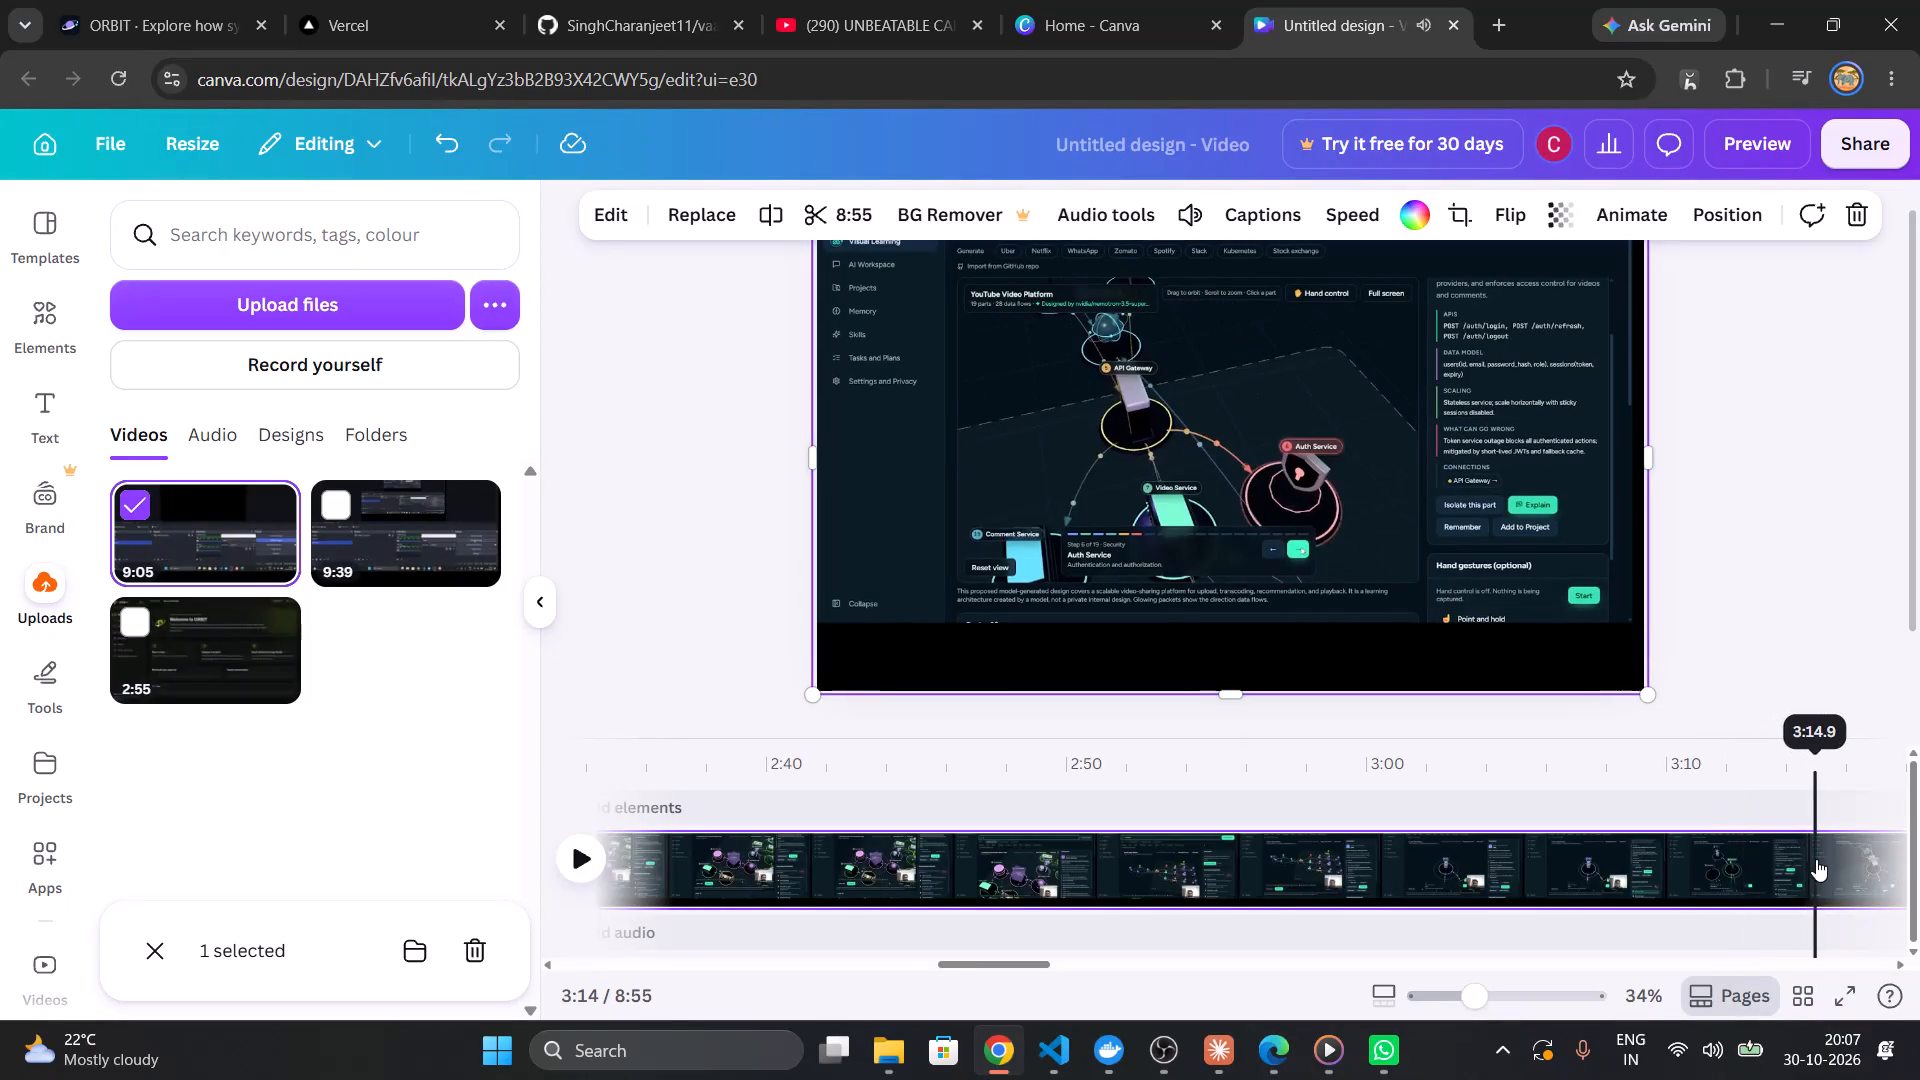
Review the ORBIT recording on the timeline by playing it from about 3:25 and again from about 3:43.
scroll(1840, 863, "left", 2)
left_click(1717, 850)
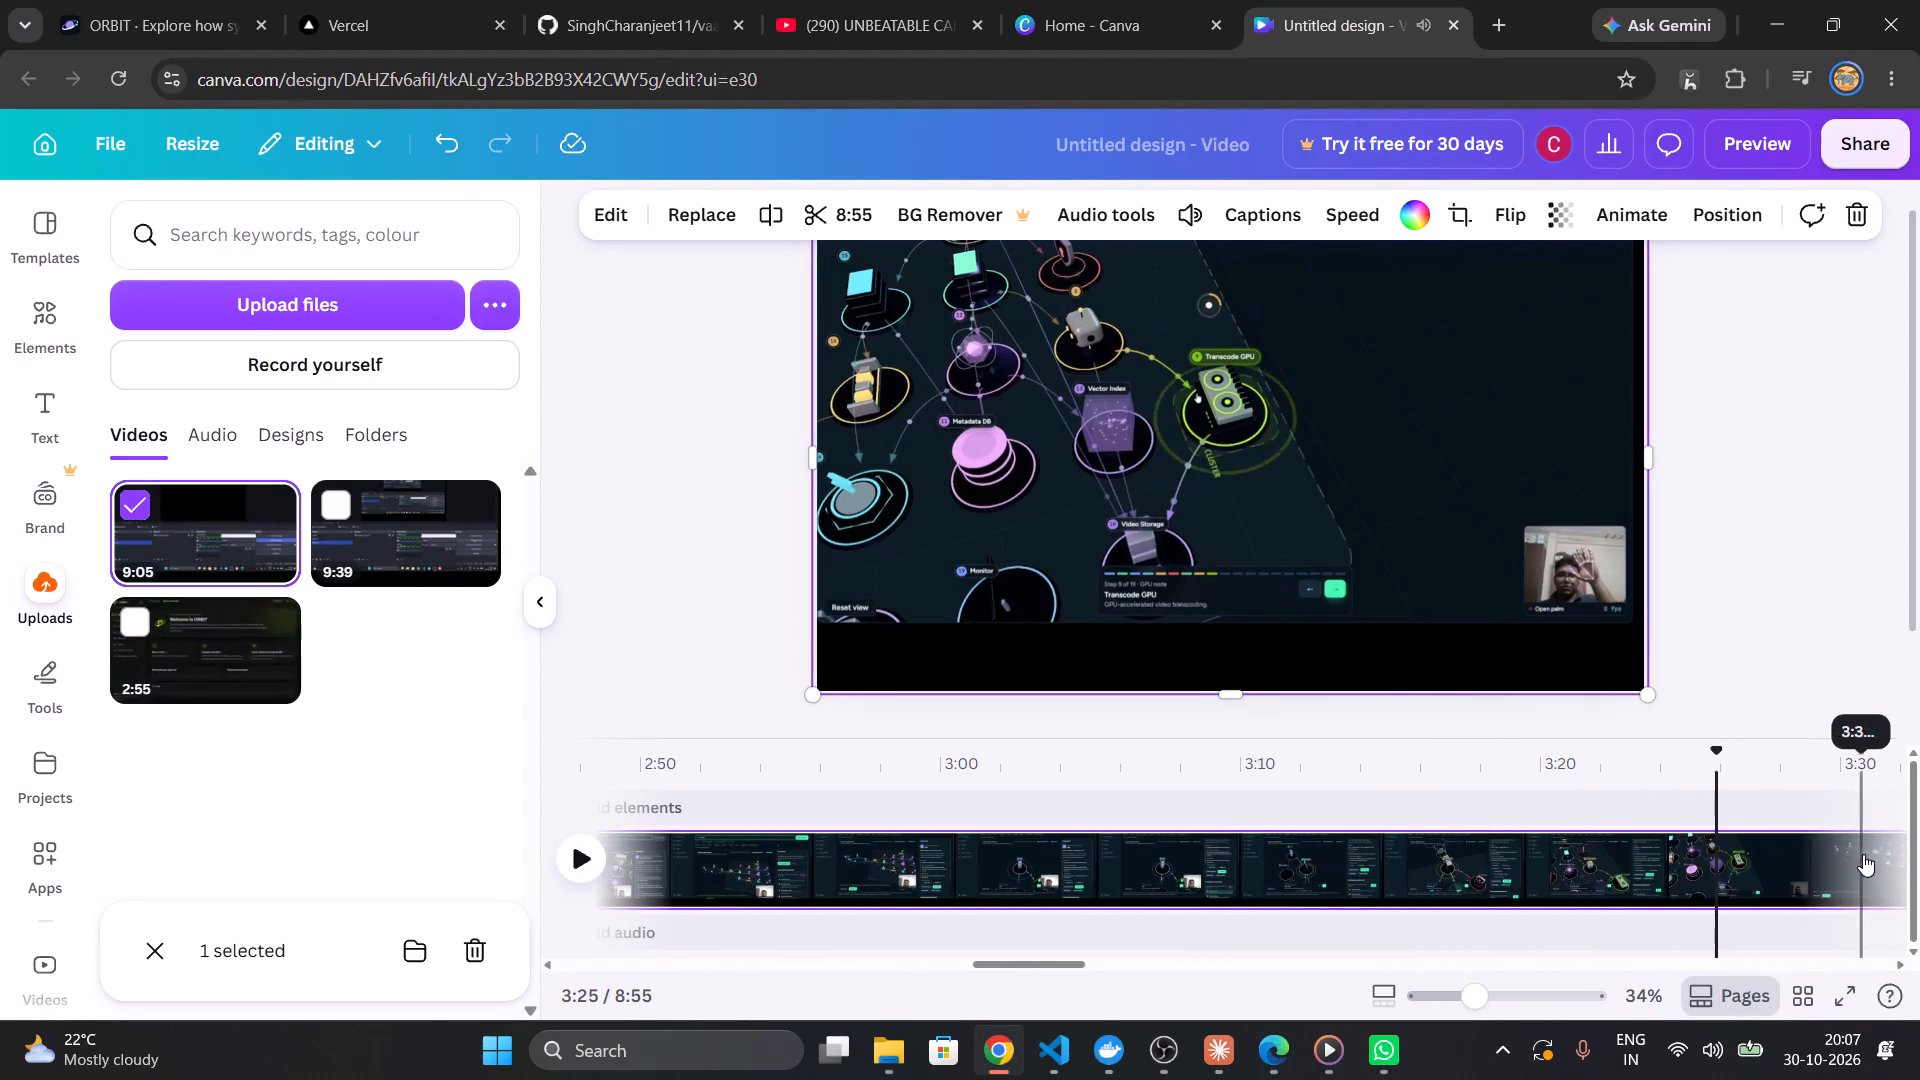
left_click(573, 848)
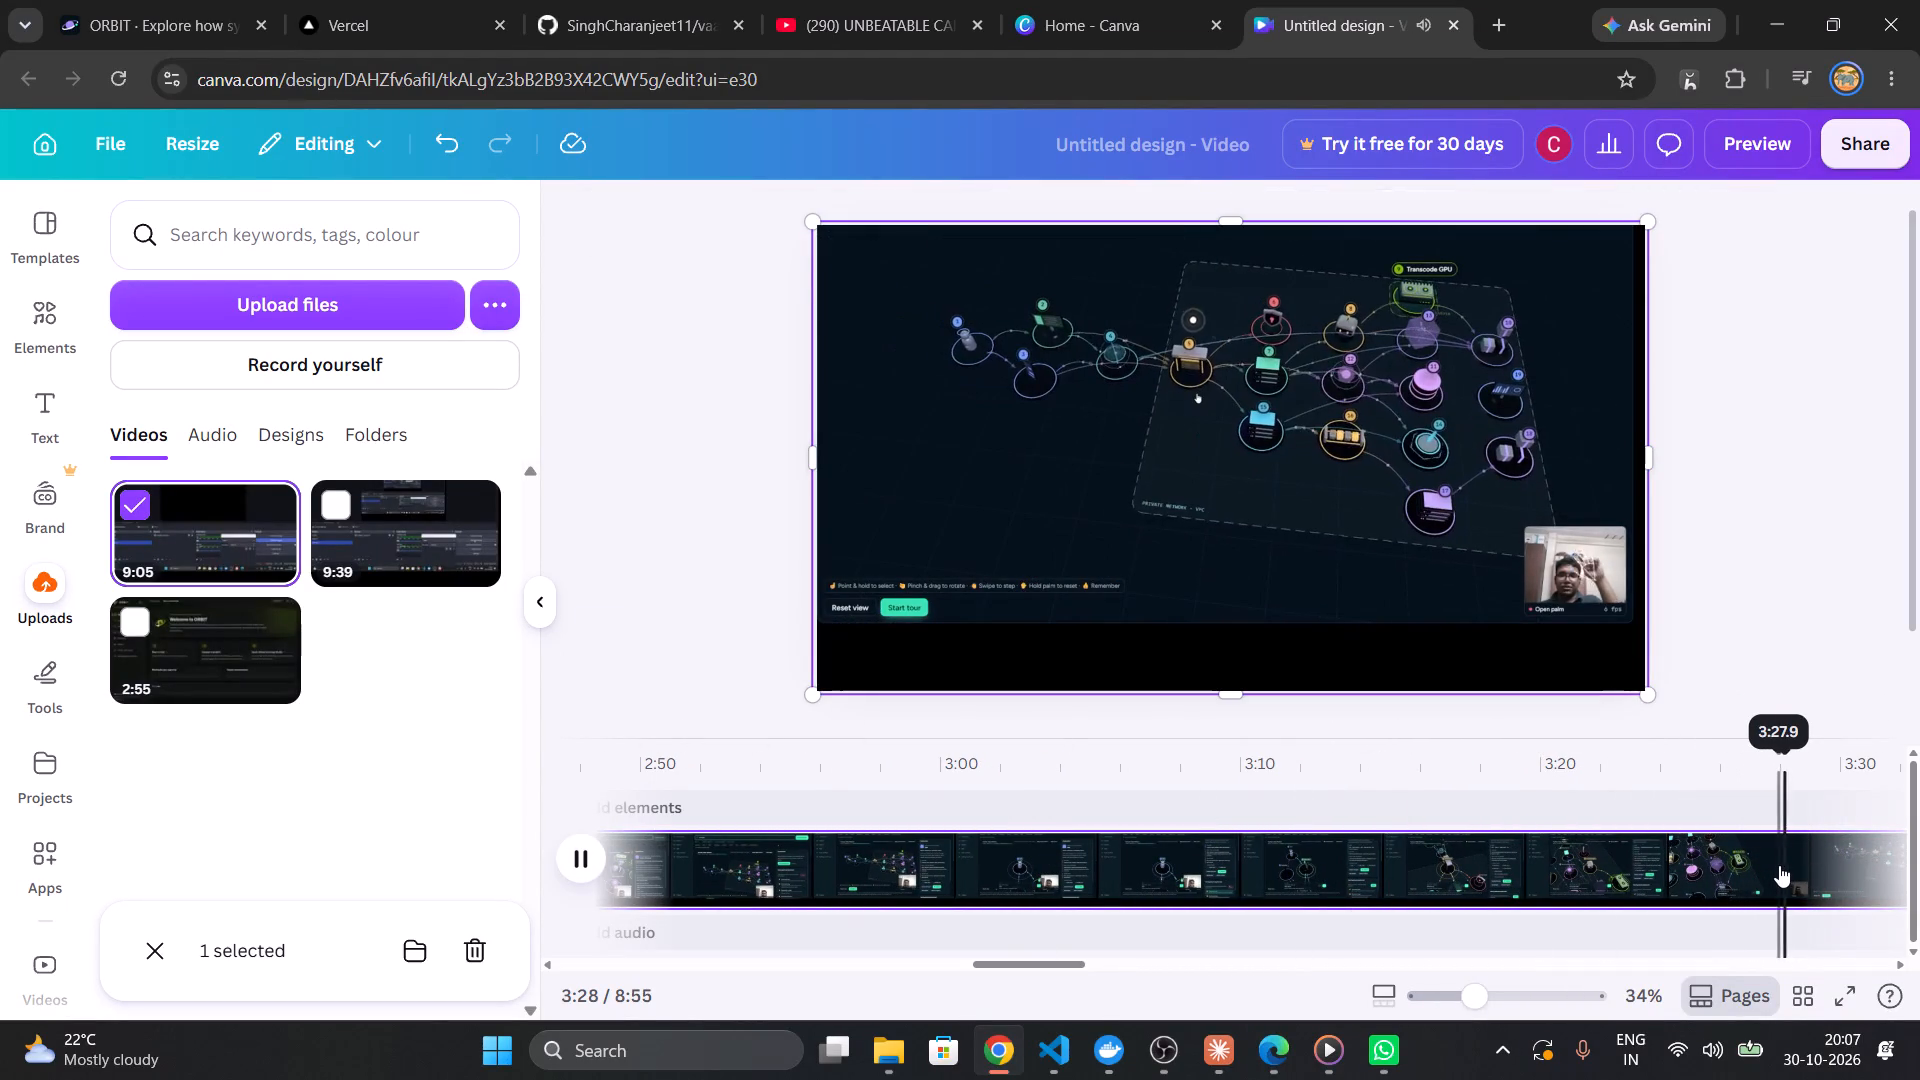
scroll(1779, 865, "left", 3)
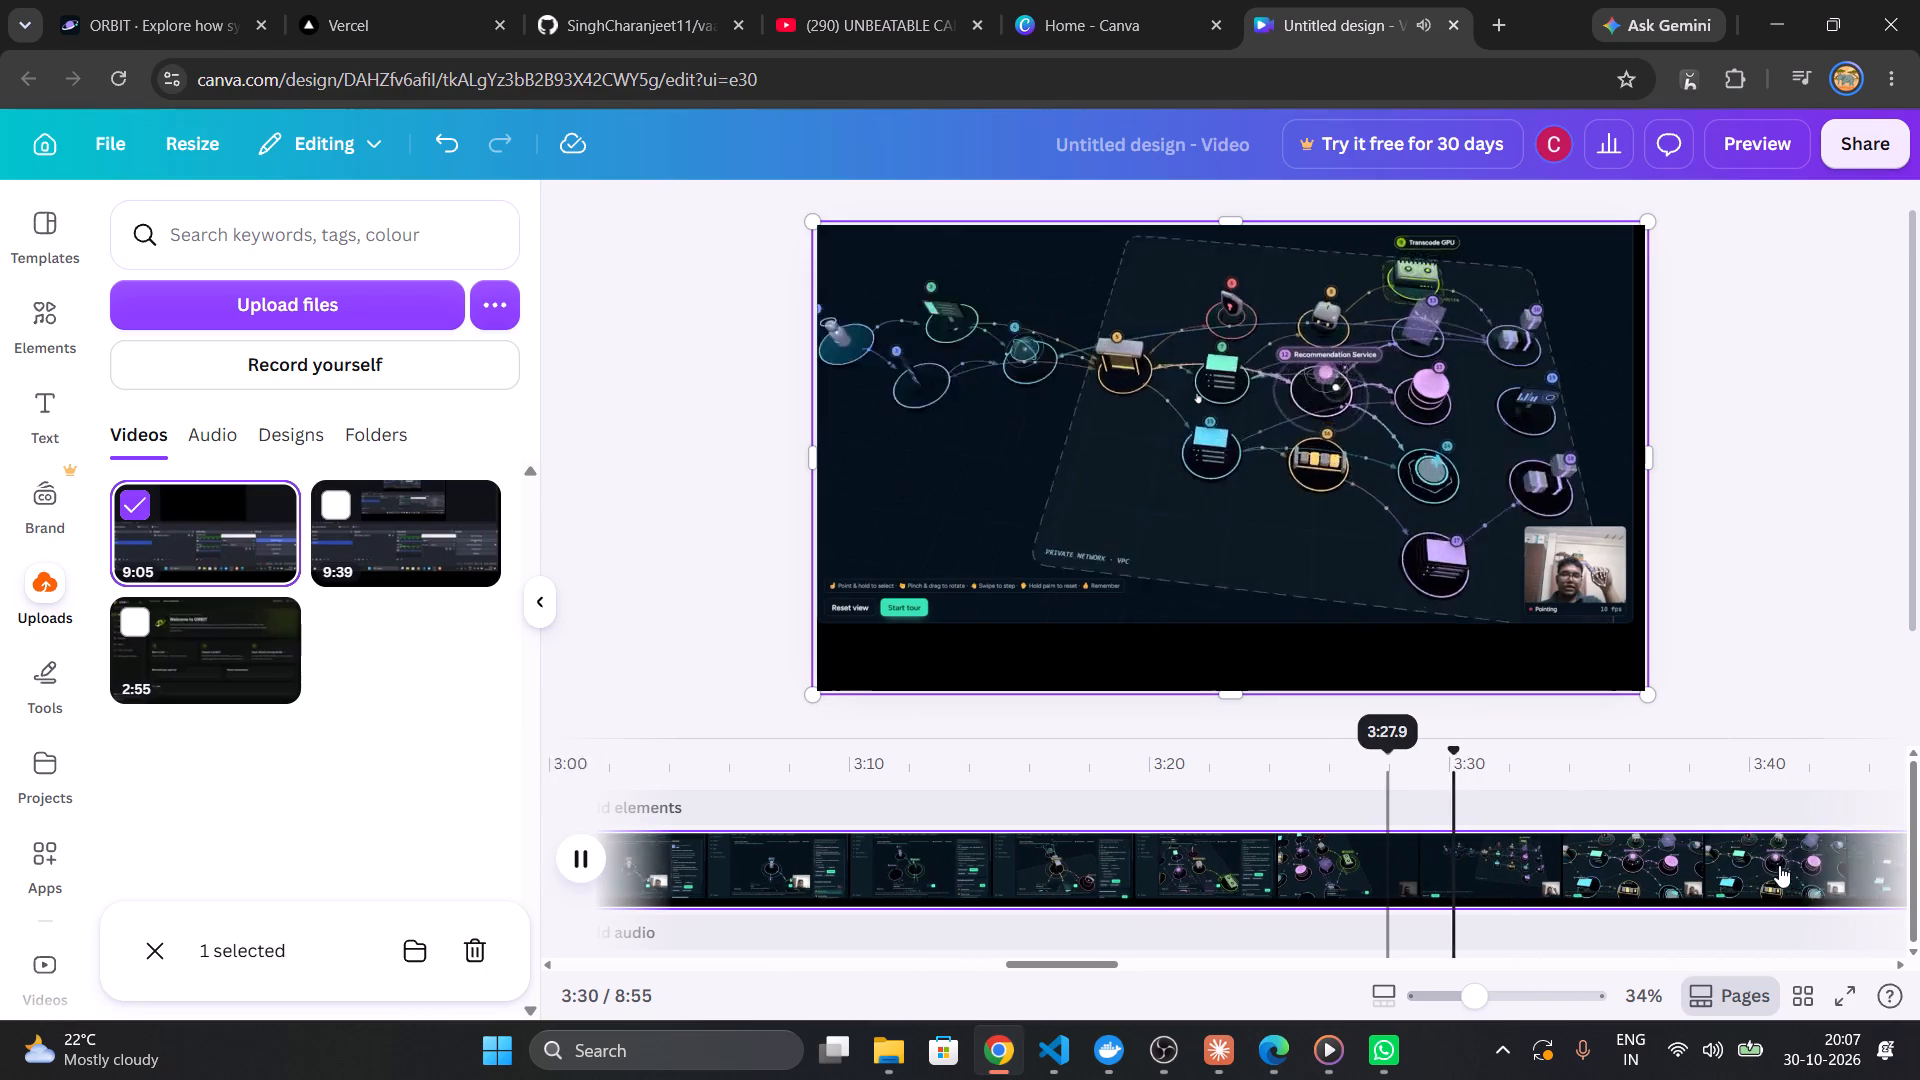
left_click(1825, 872)
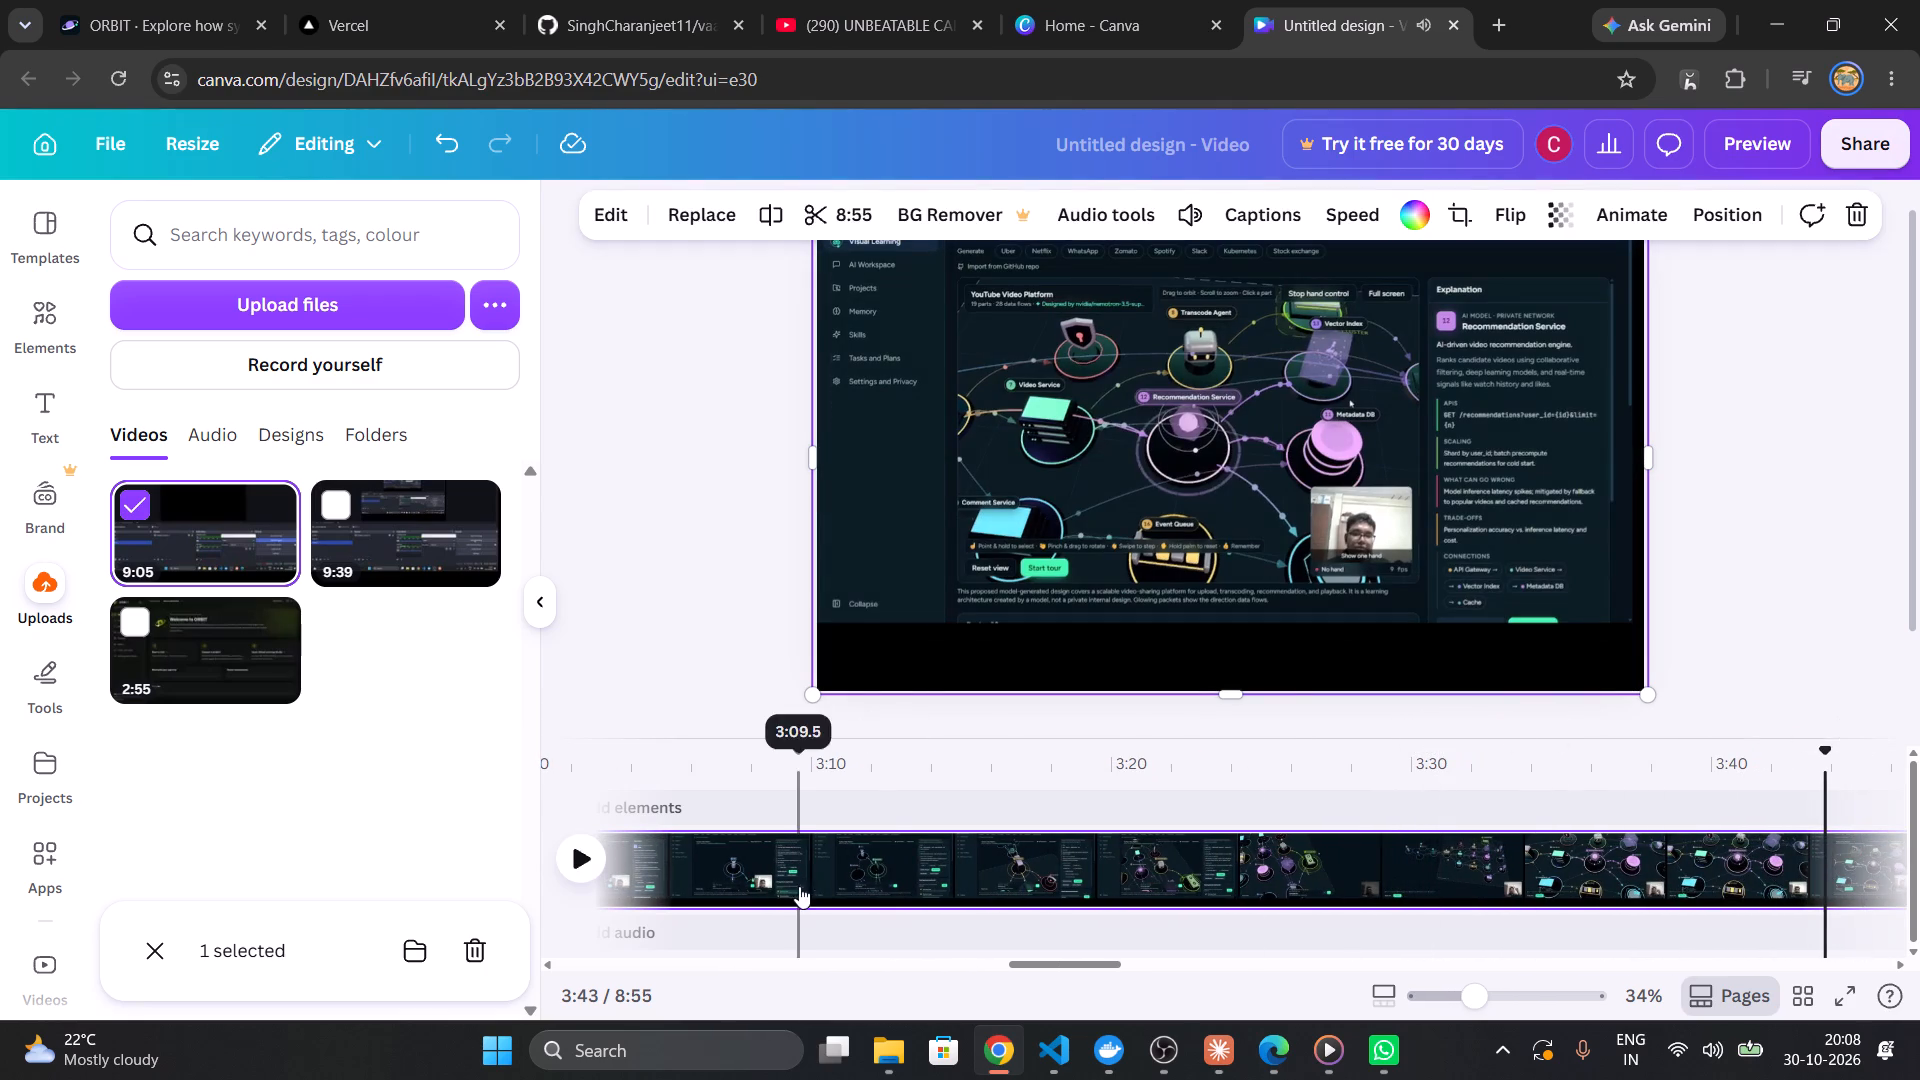
left_click(600, 851)
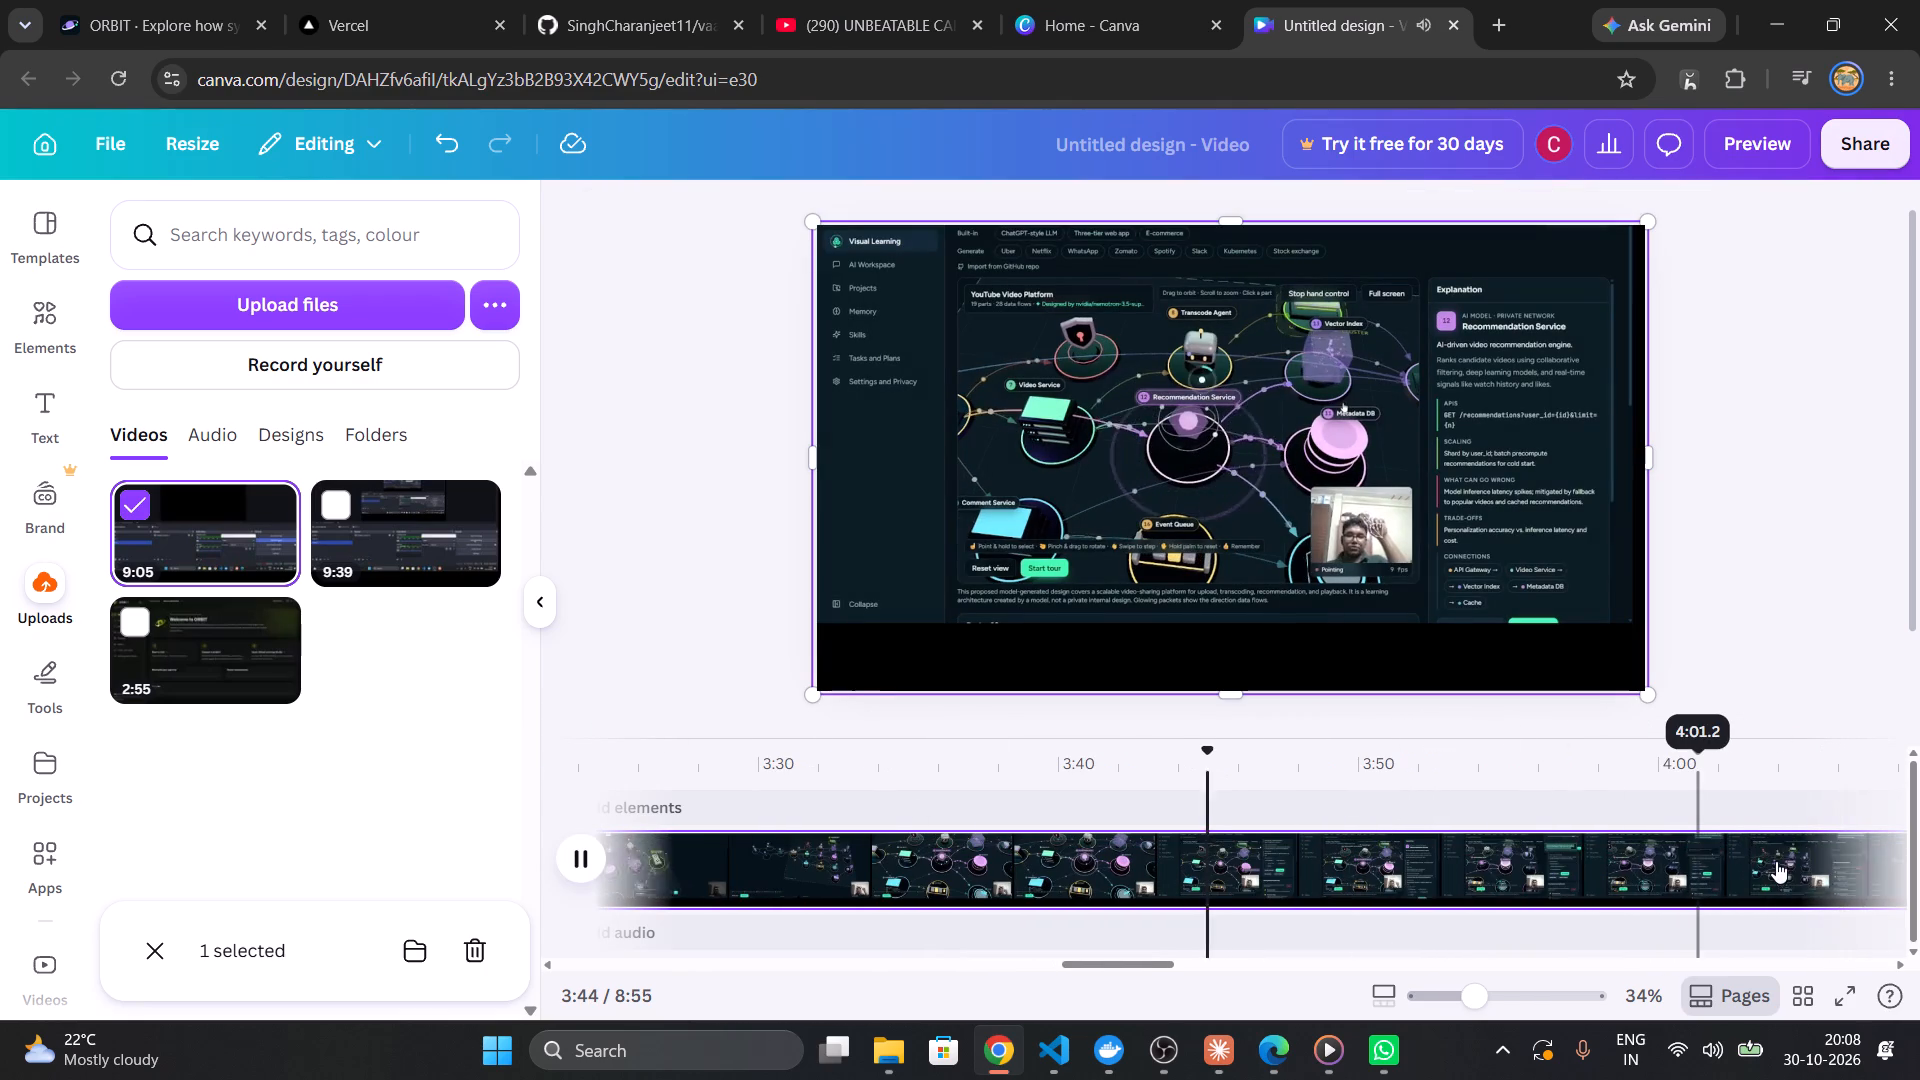
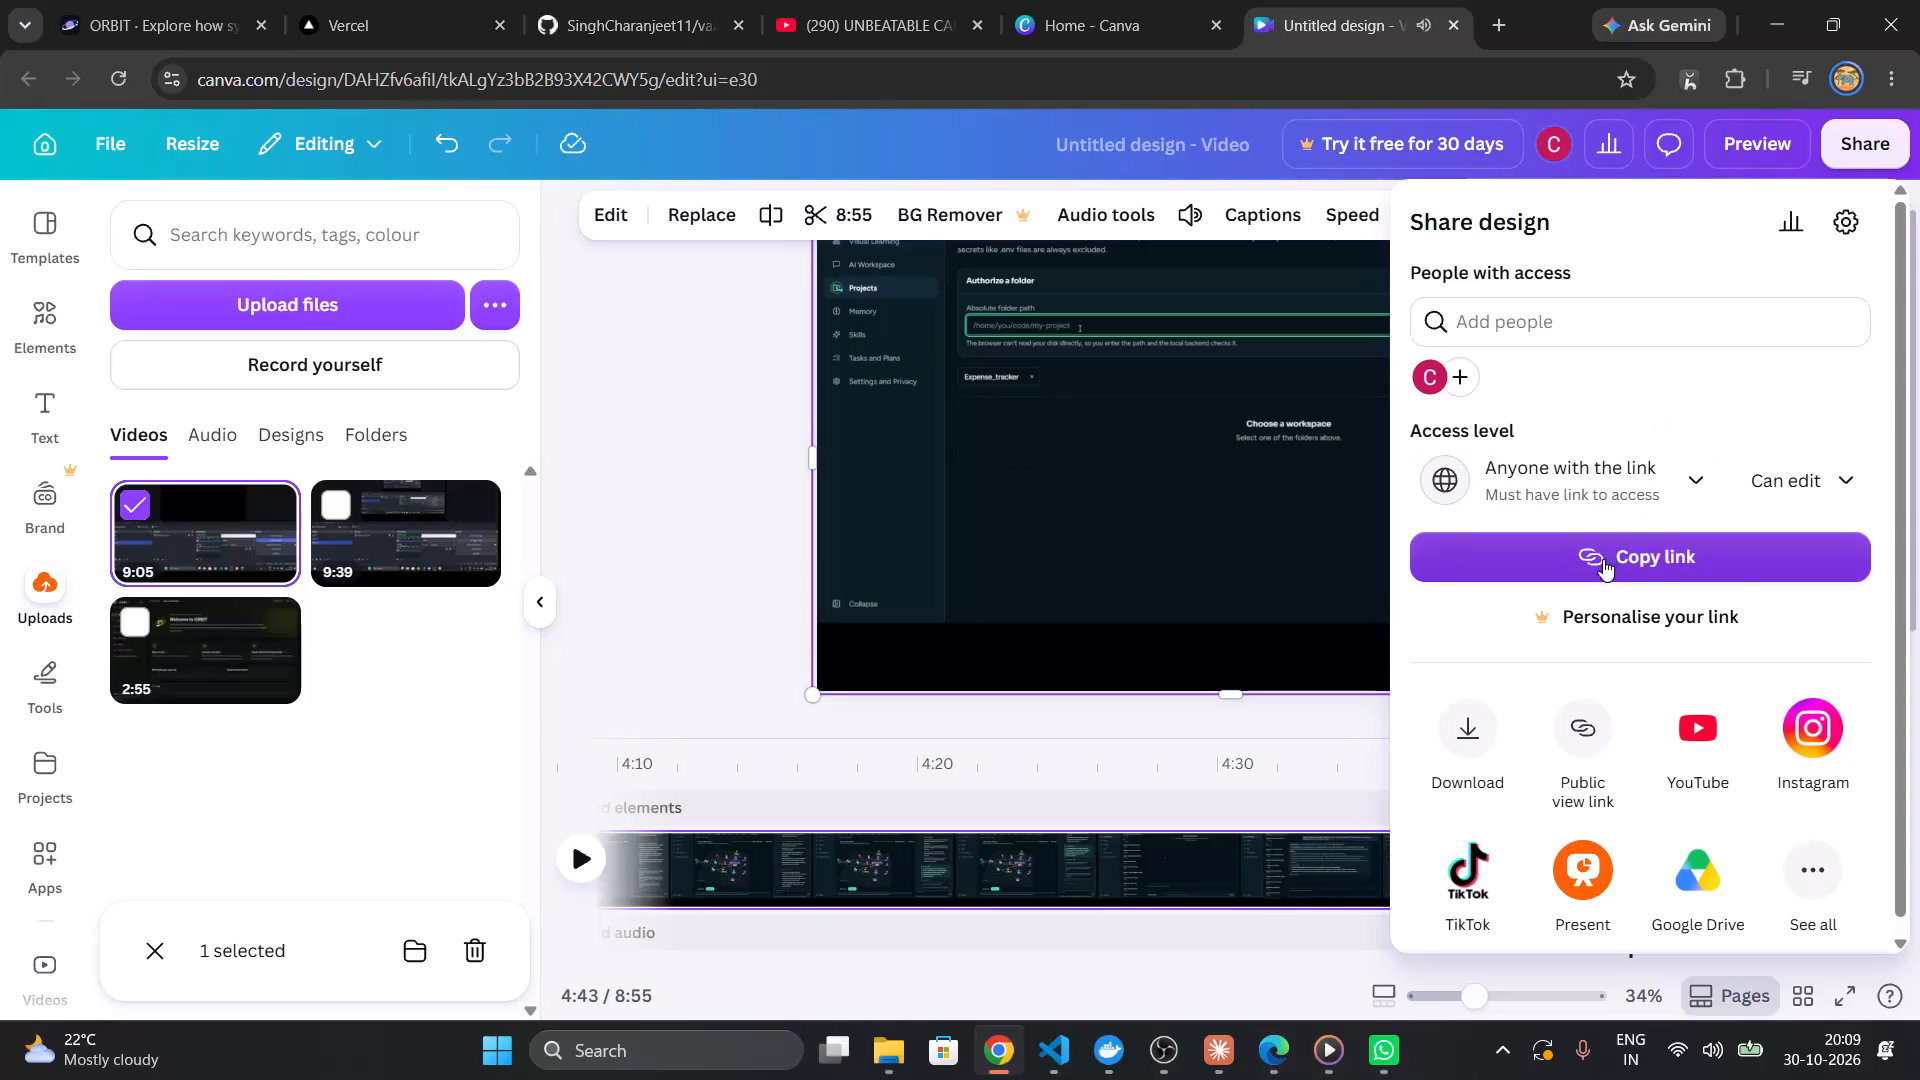
Copy the design's share link, with access for anyone with the link and editing allowed.
left_click(1603, 559)
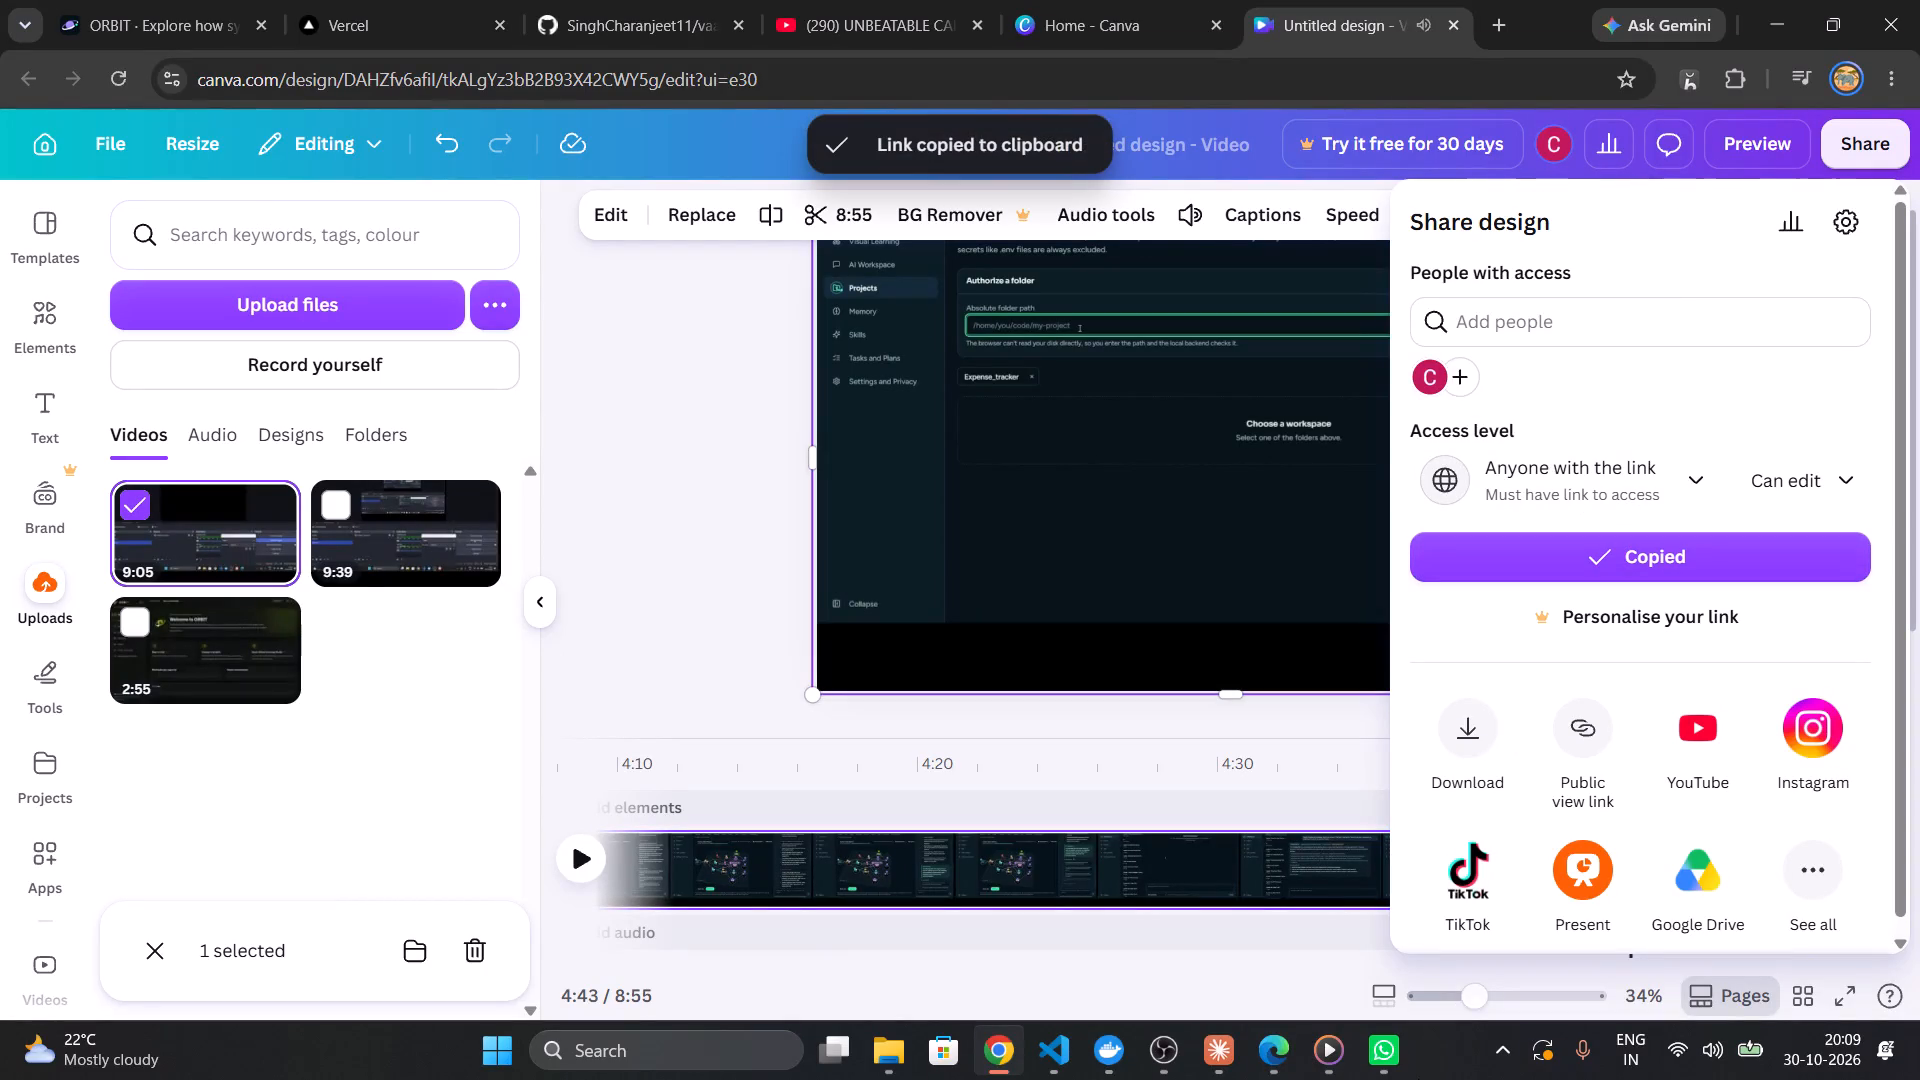
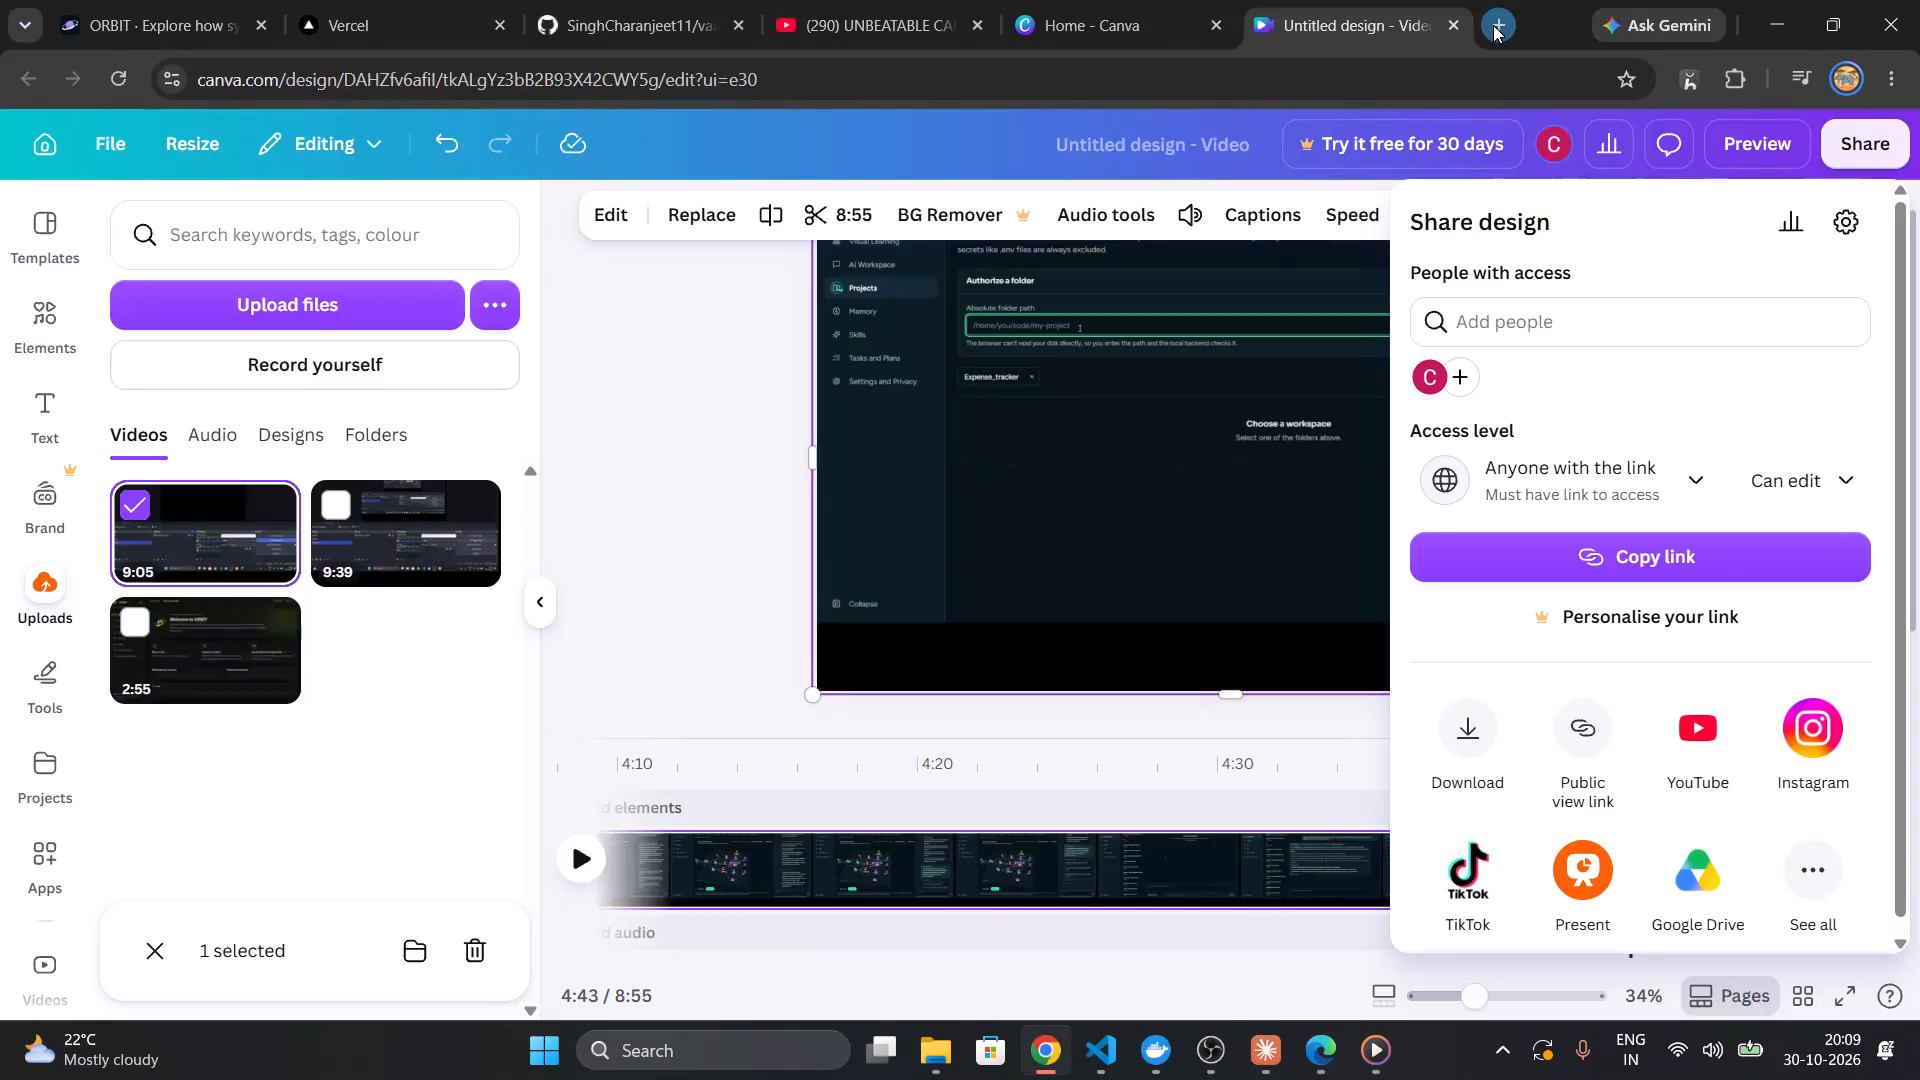
Open WhatsApp Web in the new browser tab.
key("w")
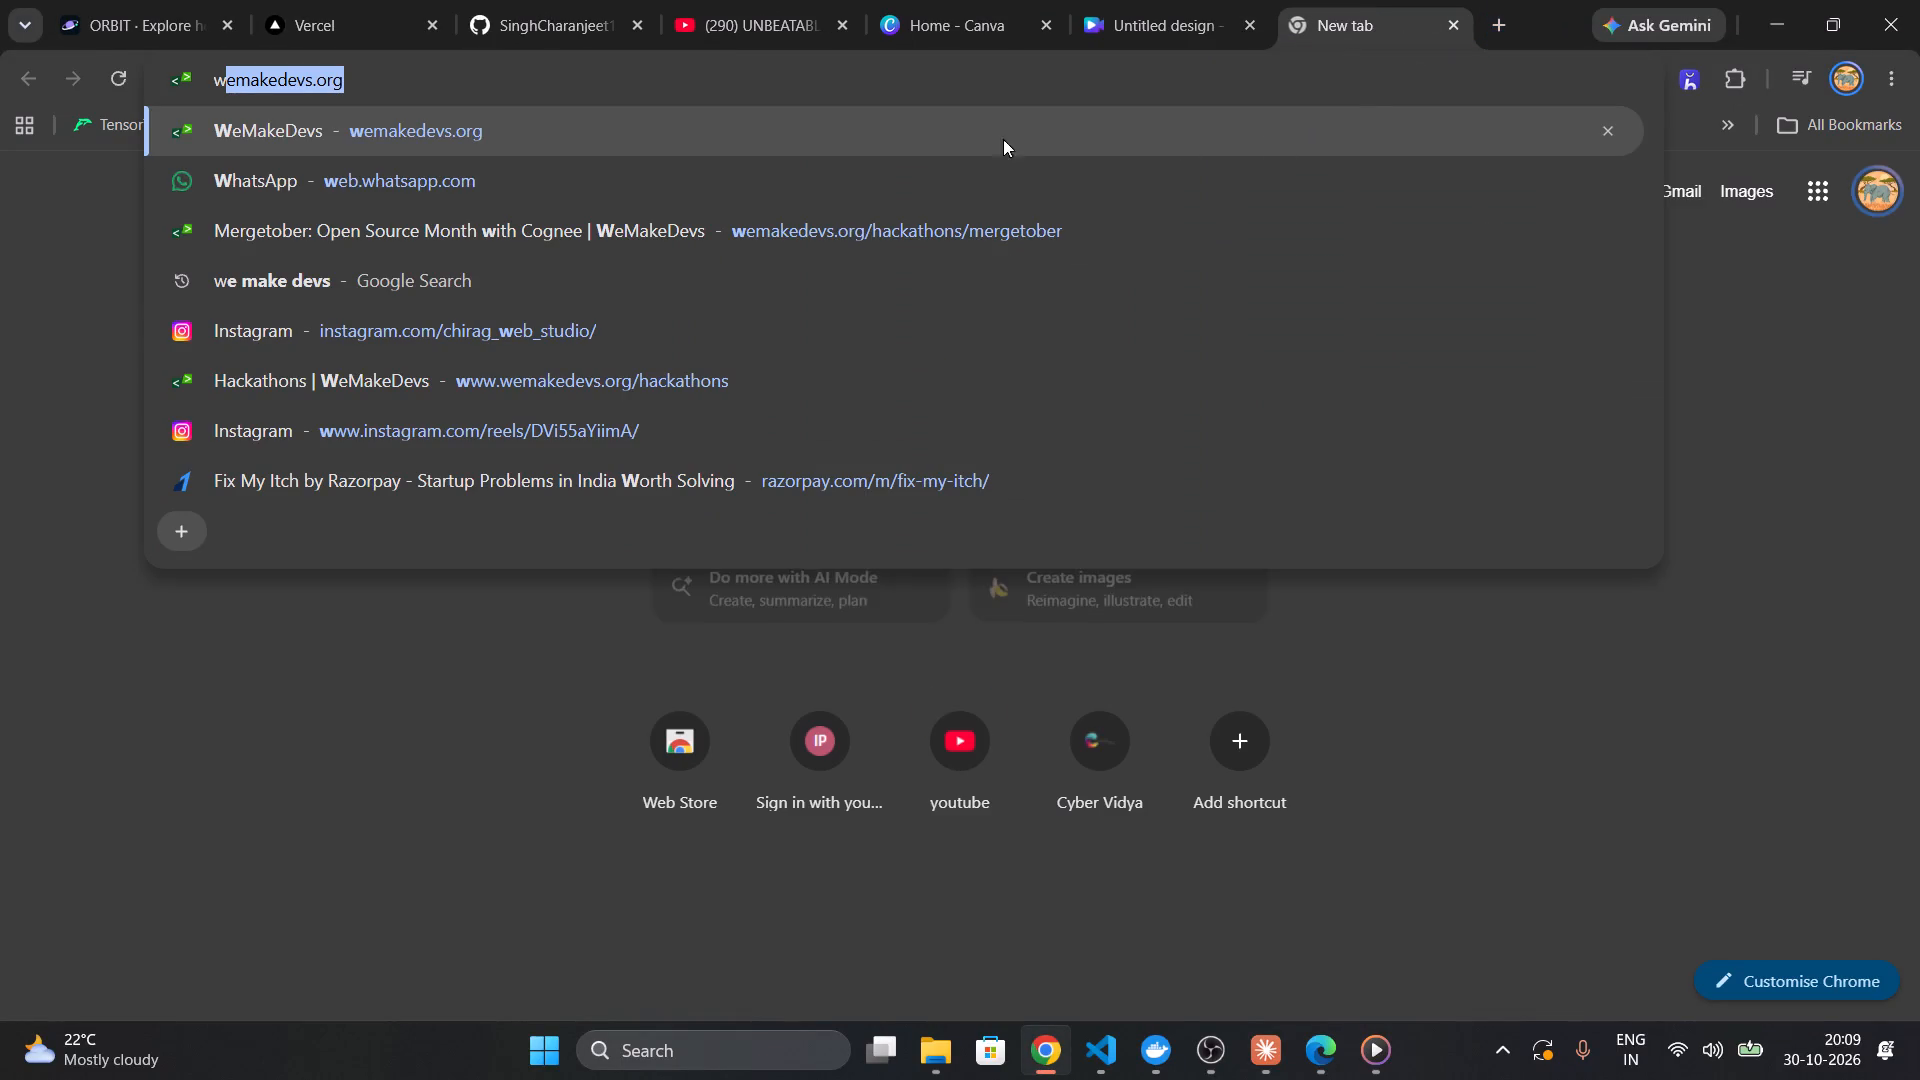
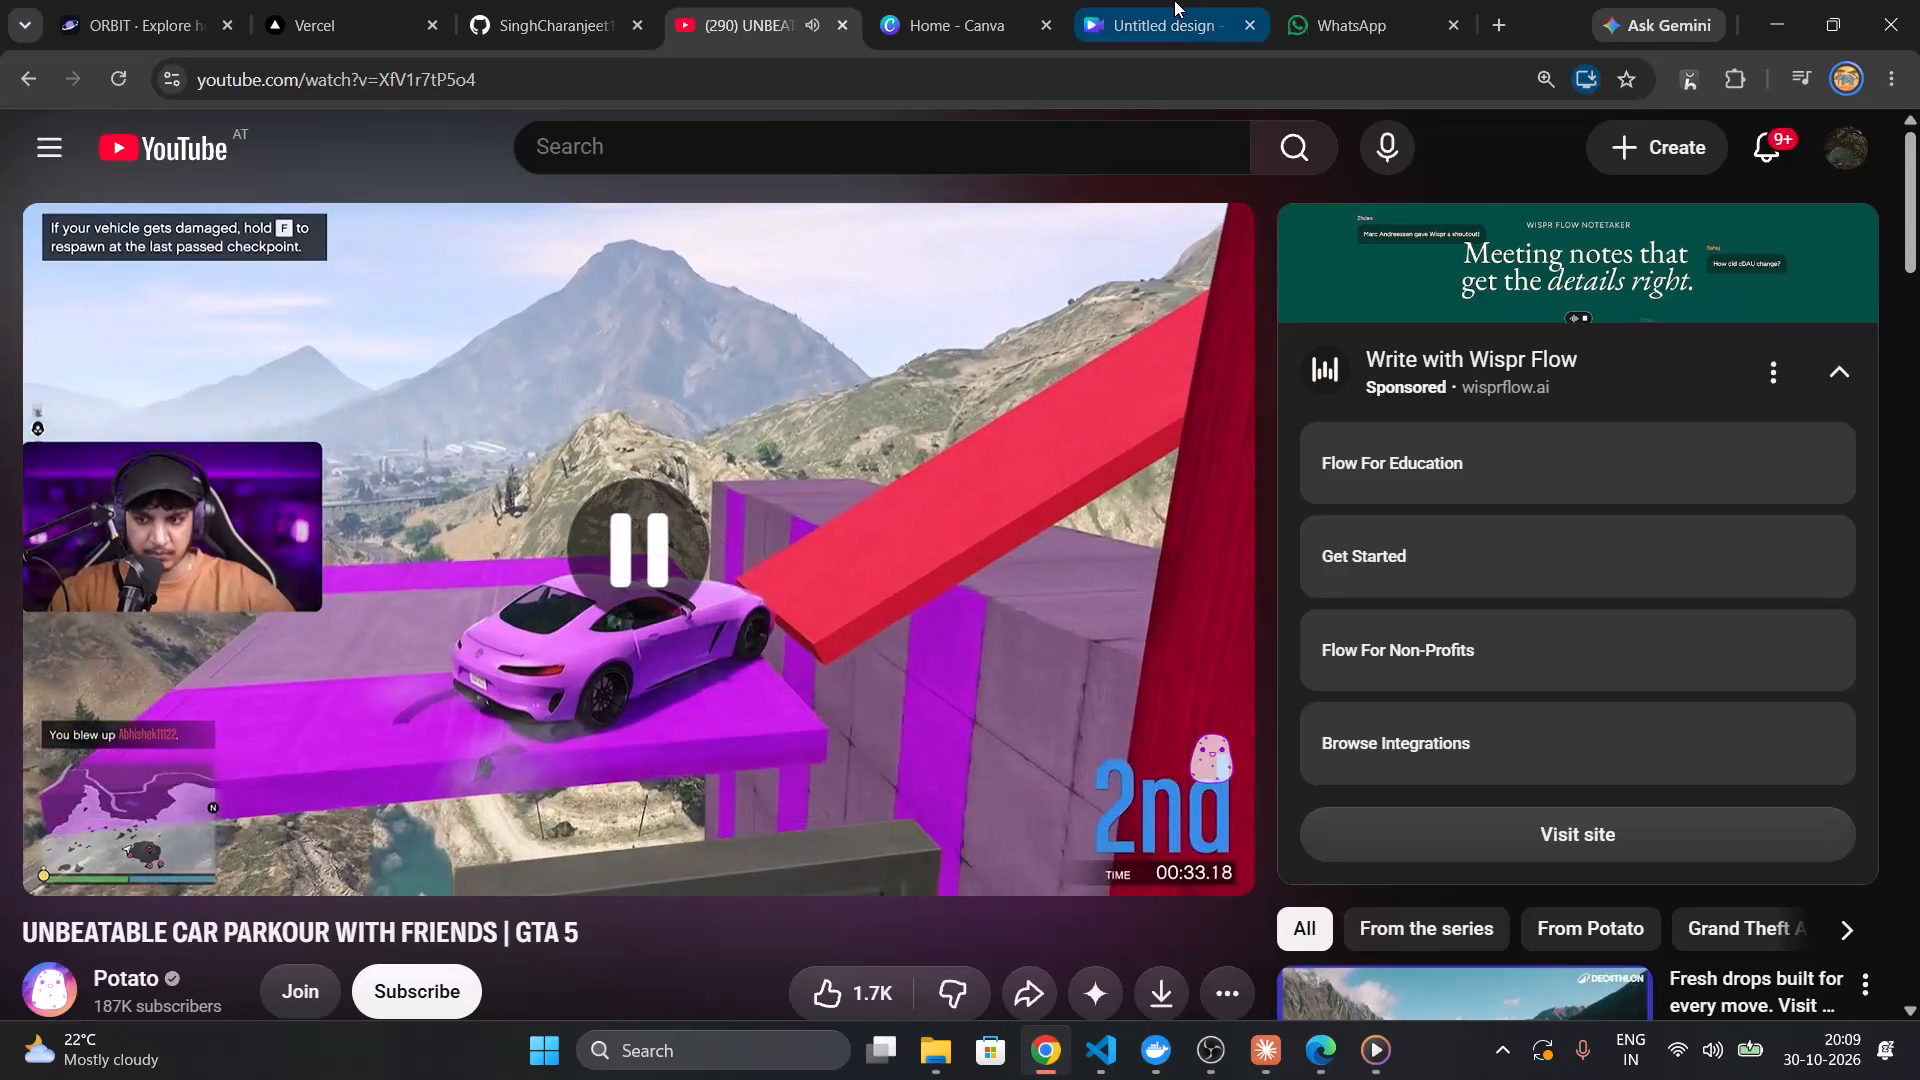
Return to the Untitled design video and pause the recording's timeline playback at about 4:43.
left_click(564, 854)
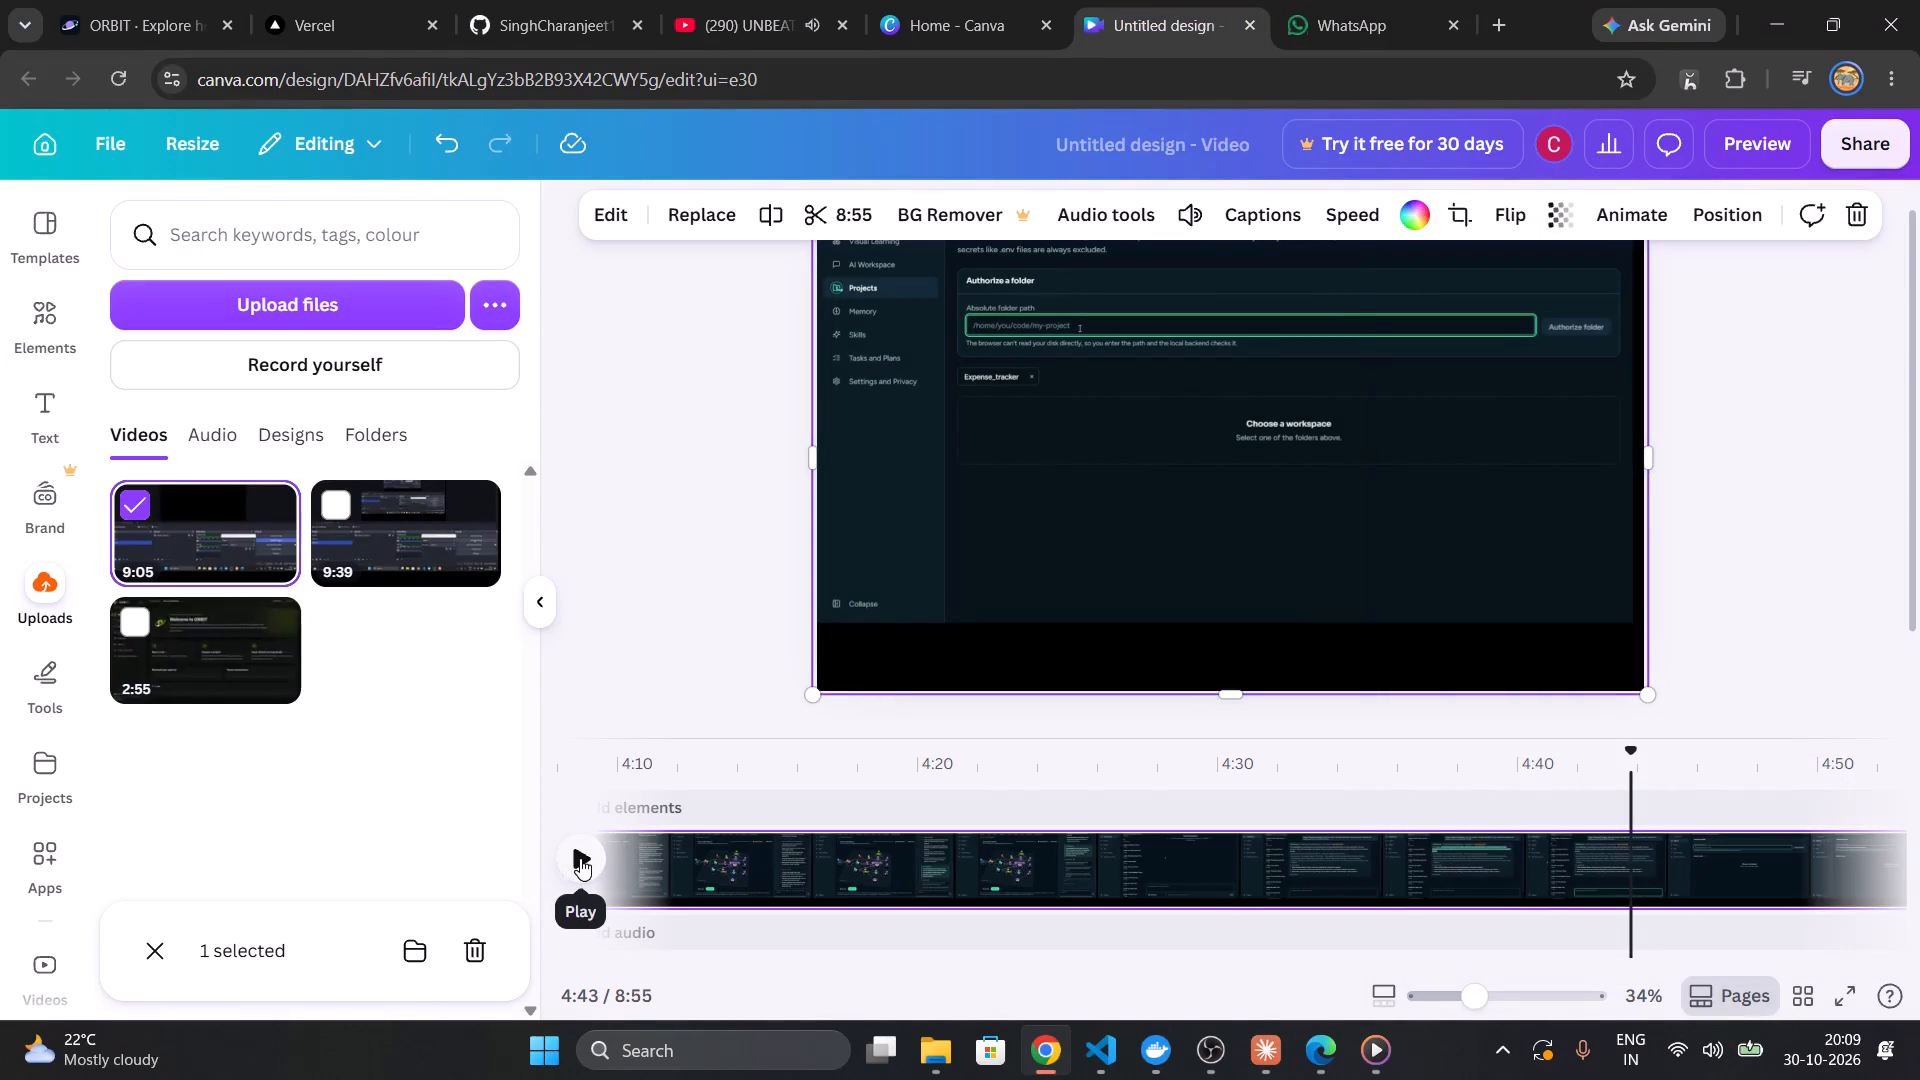
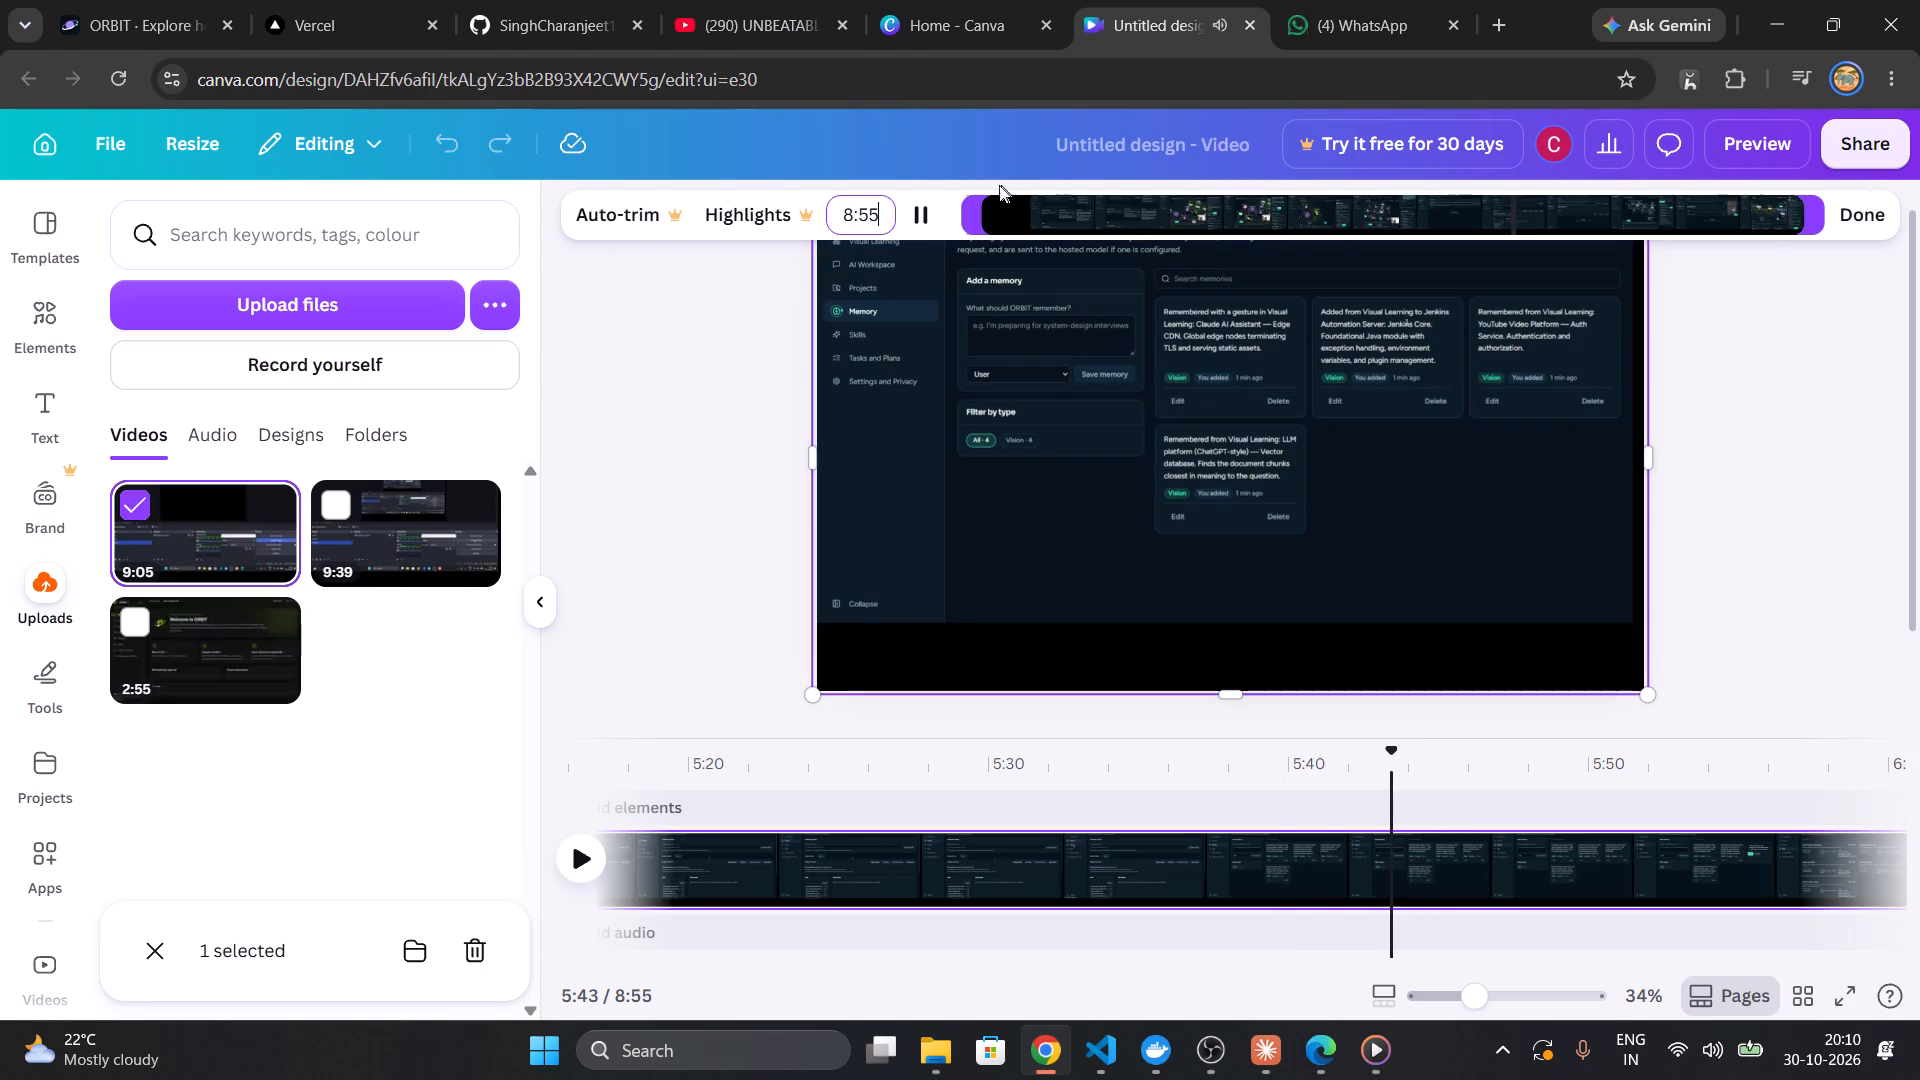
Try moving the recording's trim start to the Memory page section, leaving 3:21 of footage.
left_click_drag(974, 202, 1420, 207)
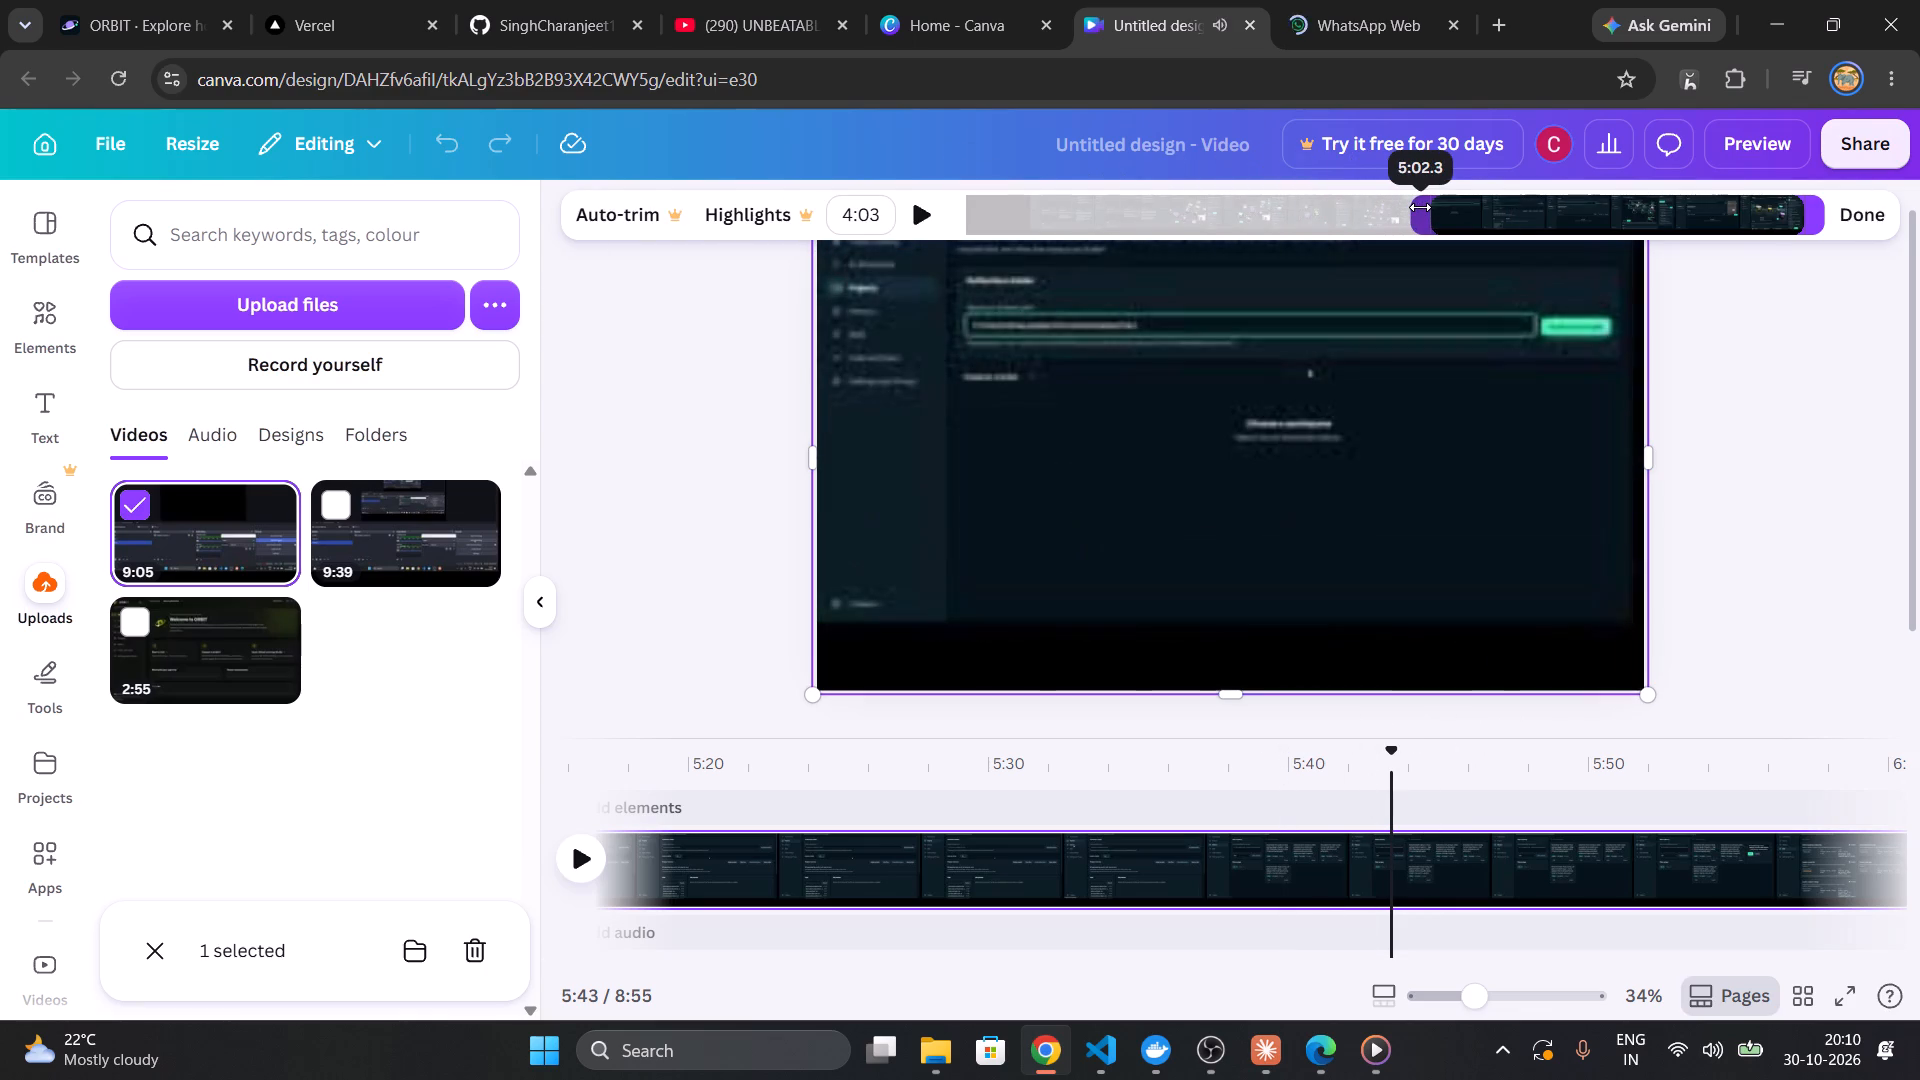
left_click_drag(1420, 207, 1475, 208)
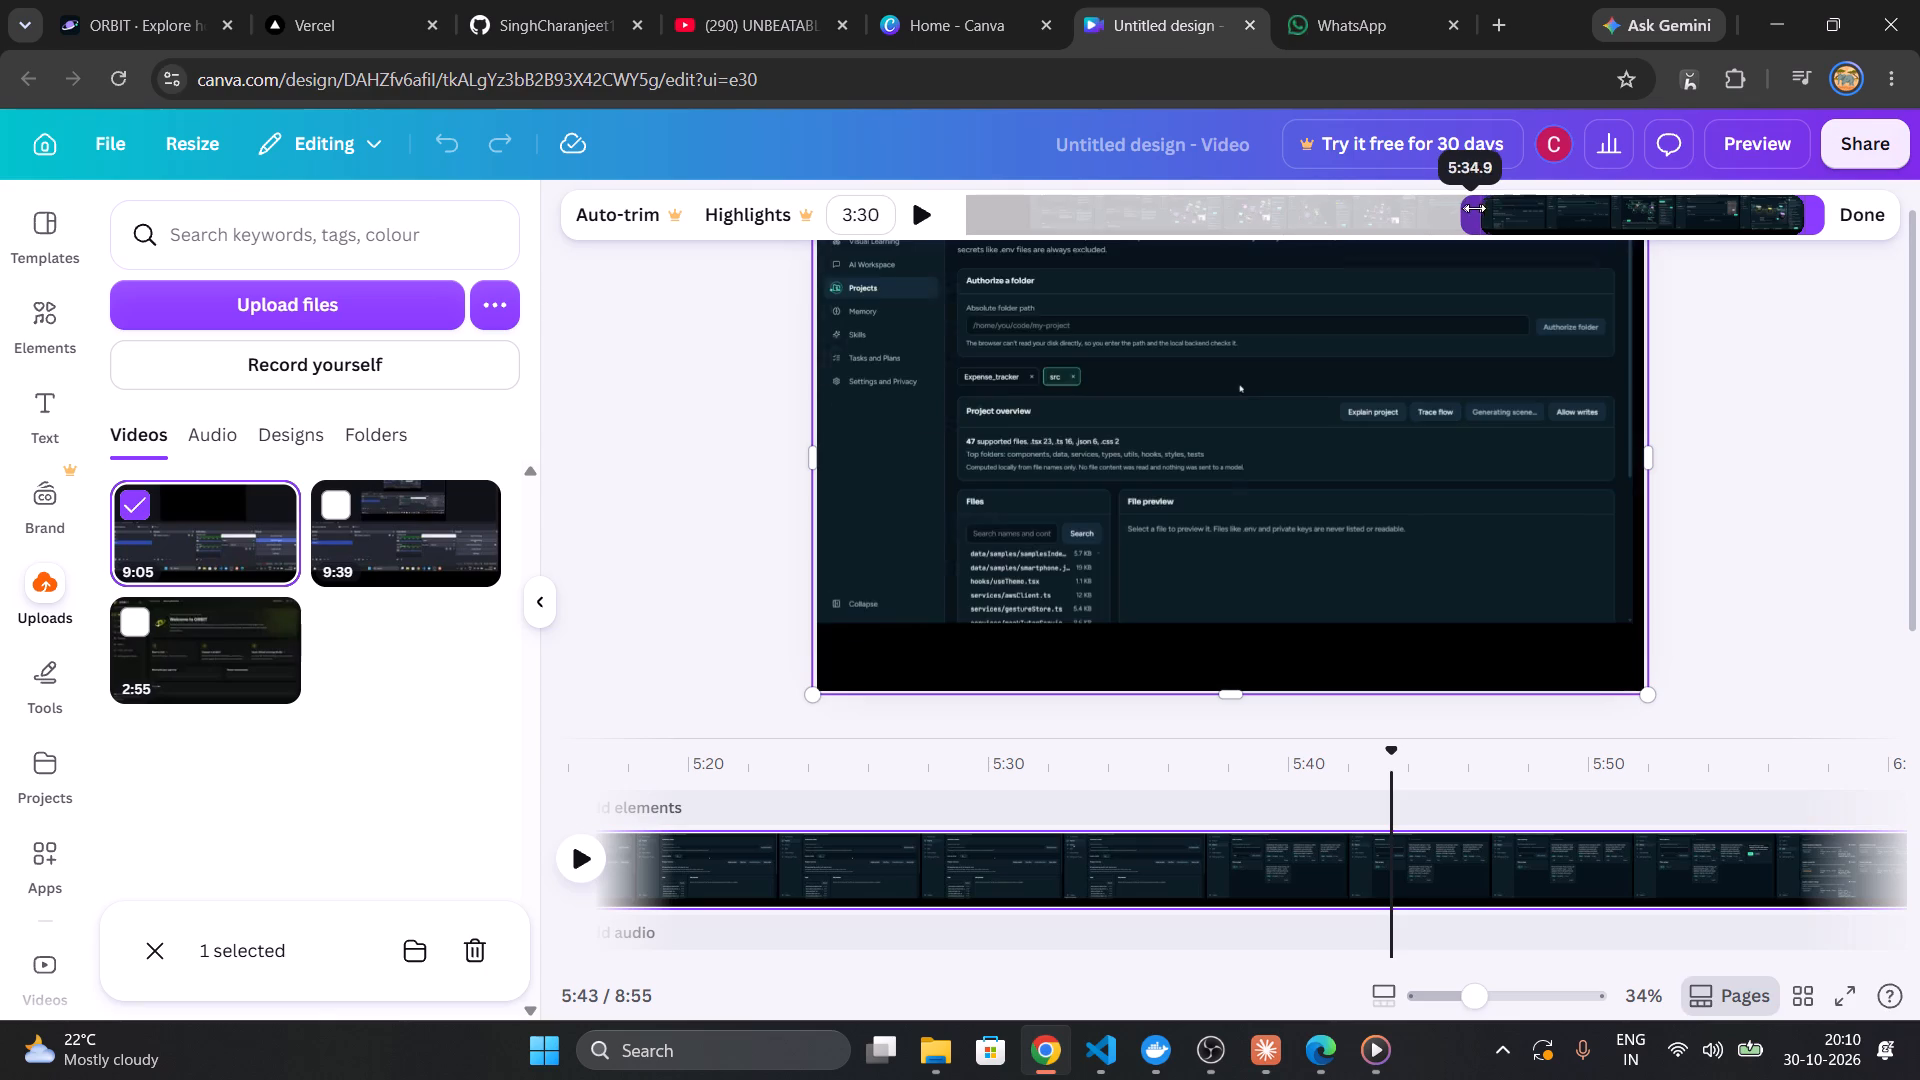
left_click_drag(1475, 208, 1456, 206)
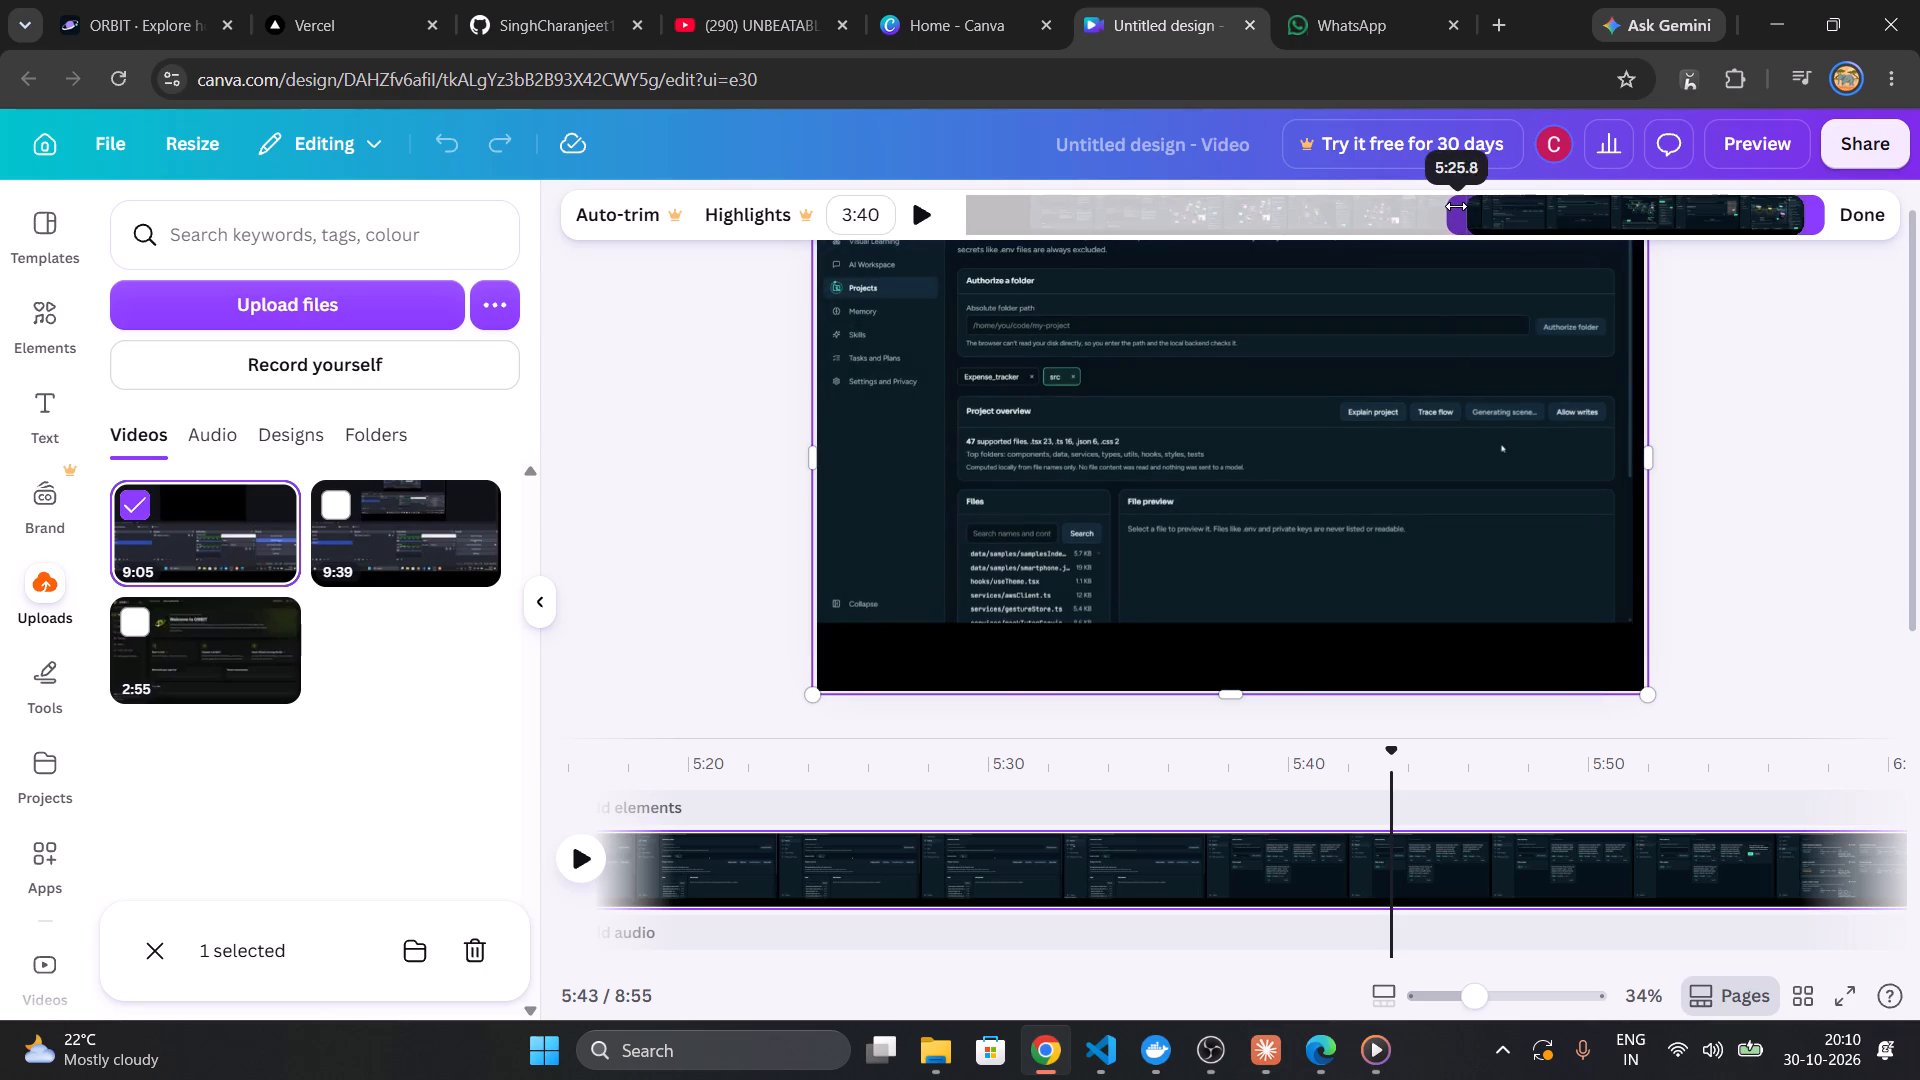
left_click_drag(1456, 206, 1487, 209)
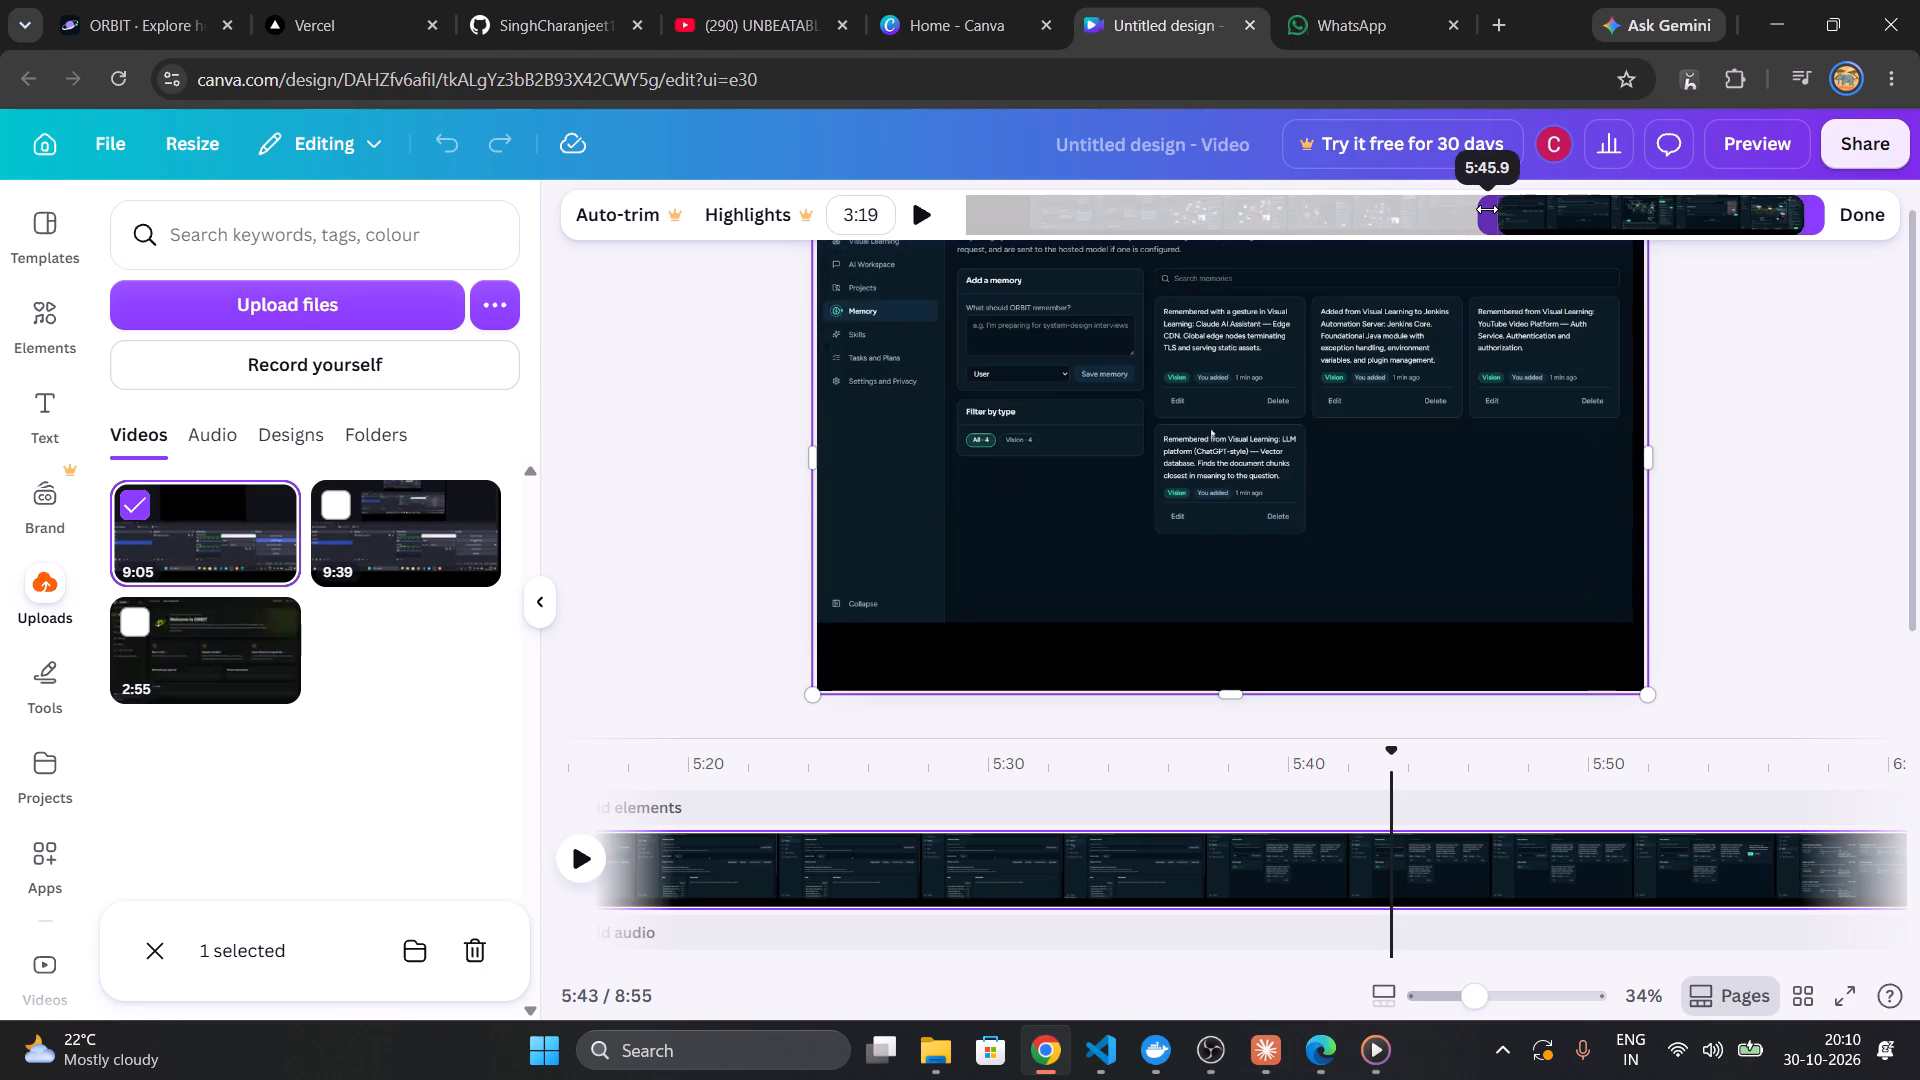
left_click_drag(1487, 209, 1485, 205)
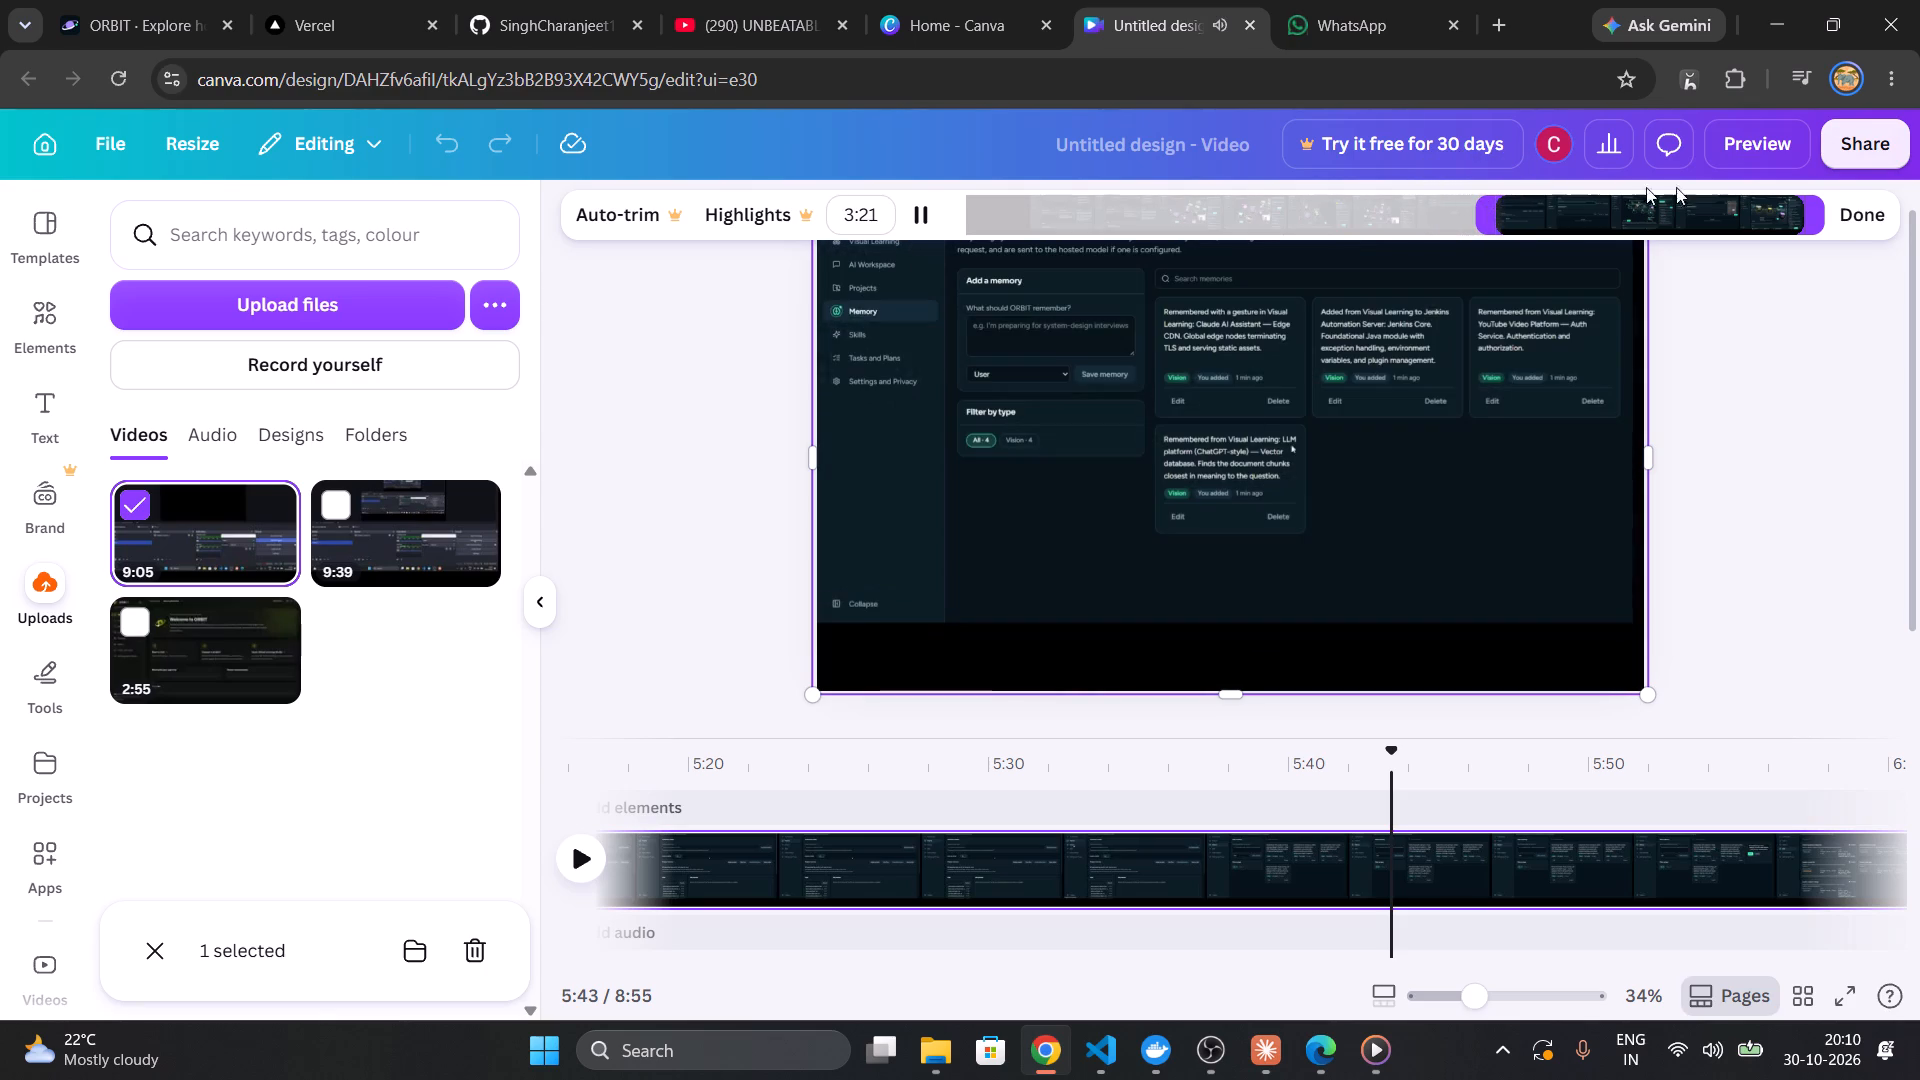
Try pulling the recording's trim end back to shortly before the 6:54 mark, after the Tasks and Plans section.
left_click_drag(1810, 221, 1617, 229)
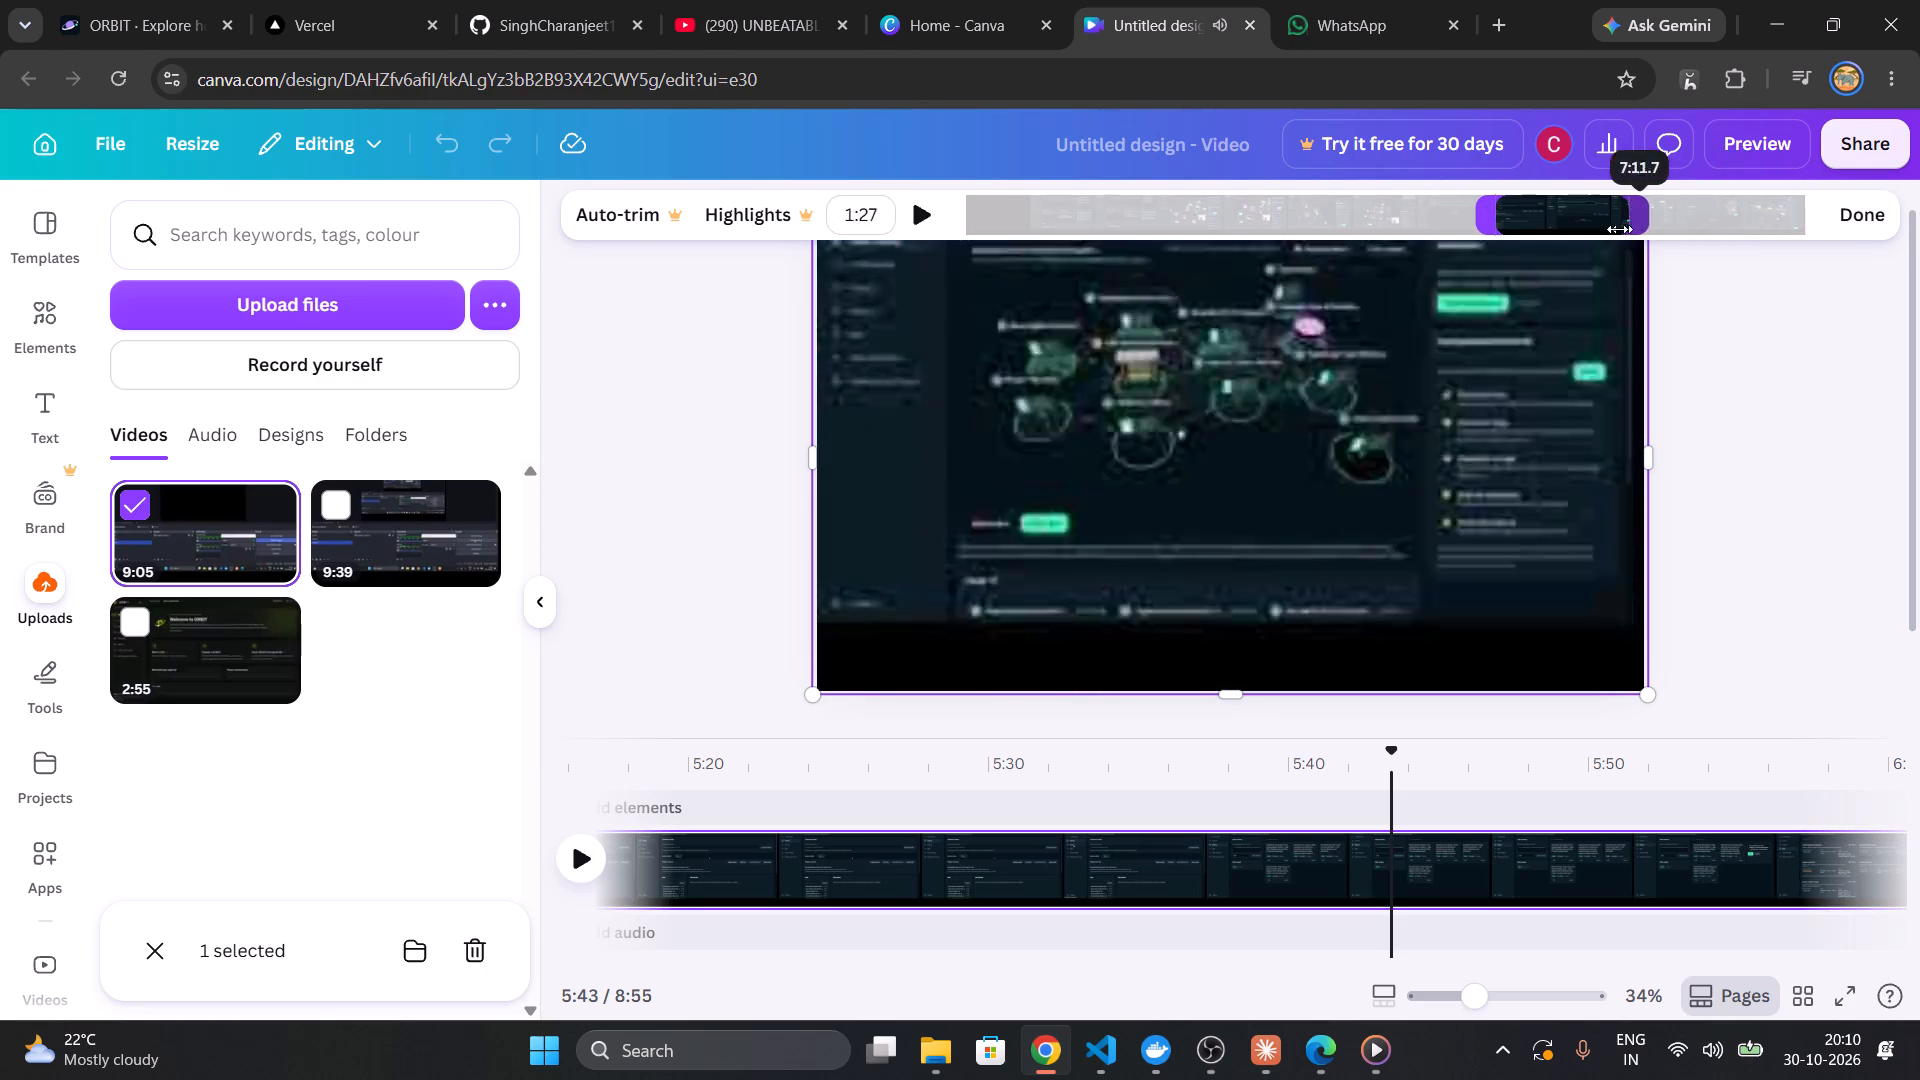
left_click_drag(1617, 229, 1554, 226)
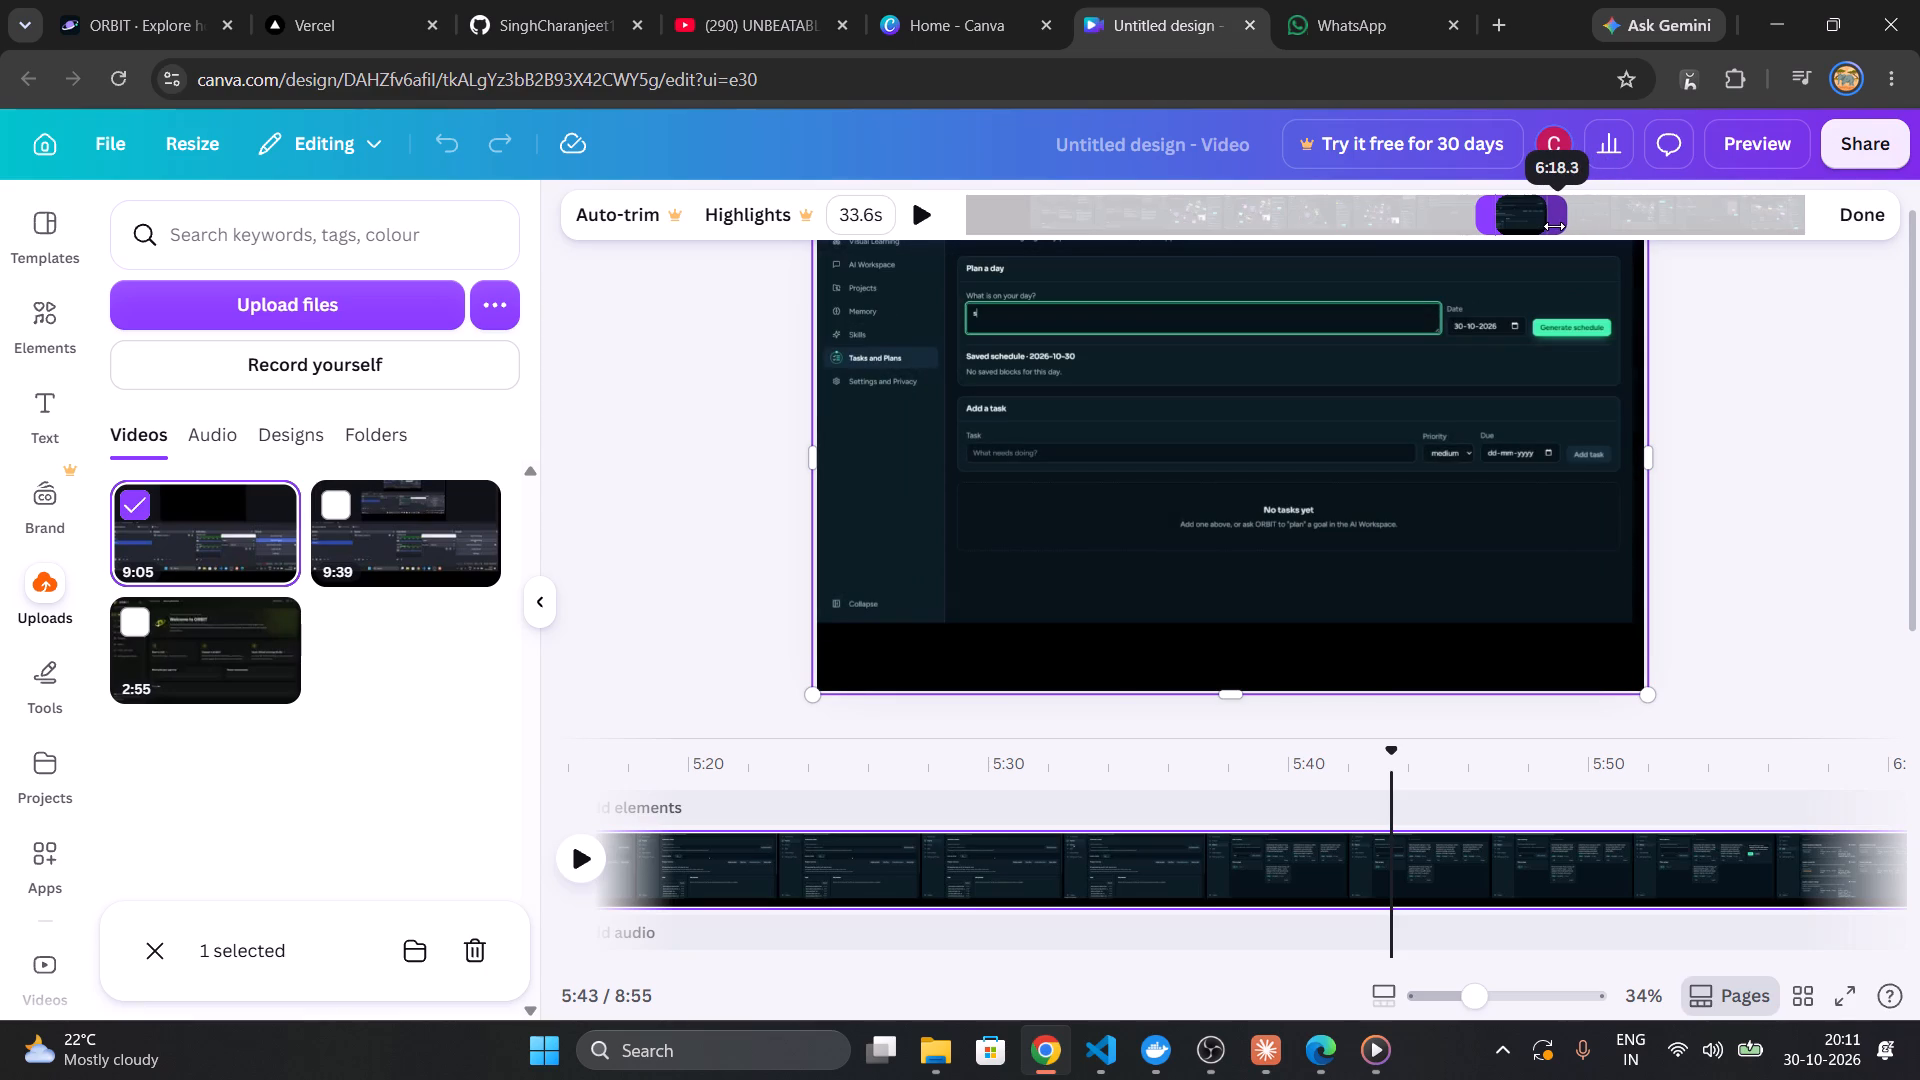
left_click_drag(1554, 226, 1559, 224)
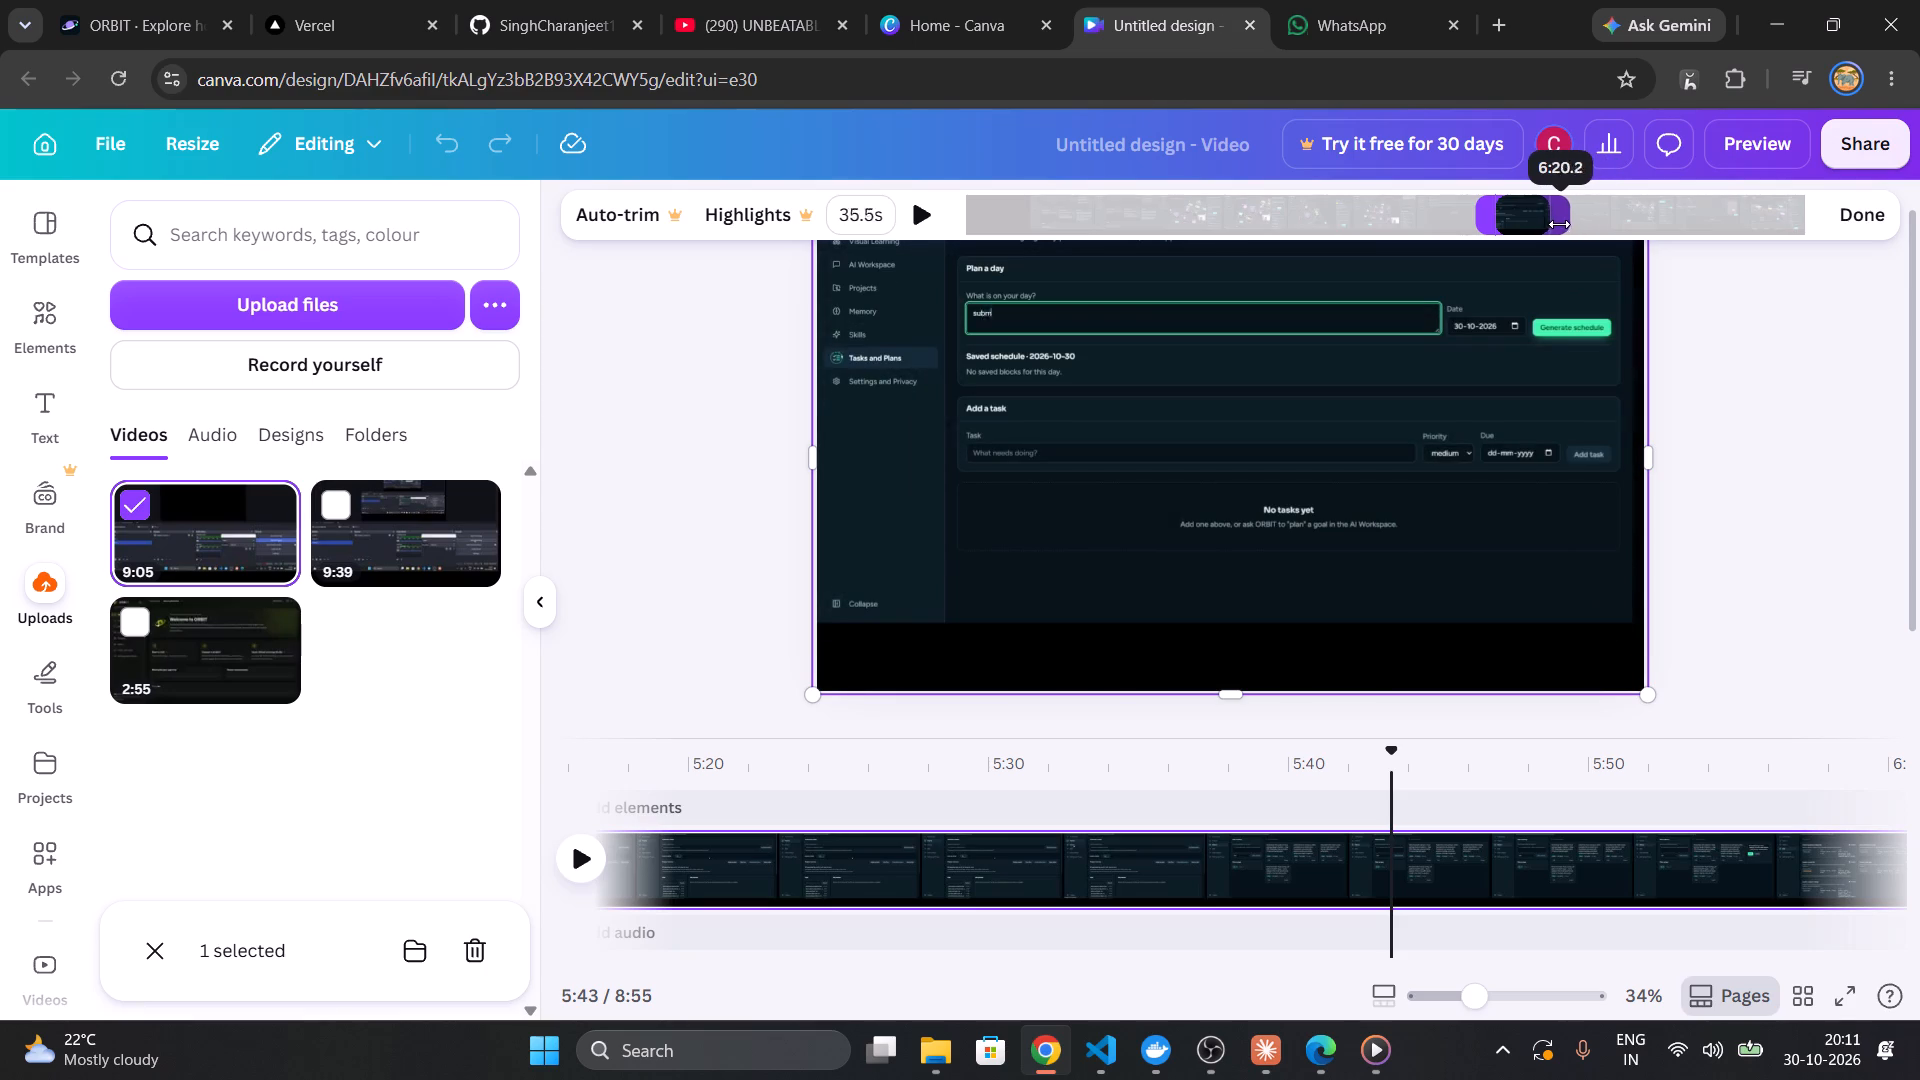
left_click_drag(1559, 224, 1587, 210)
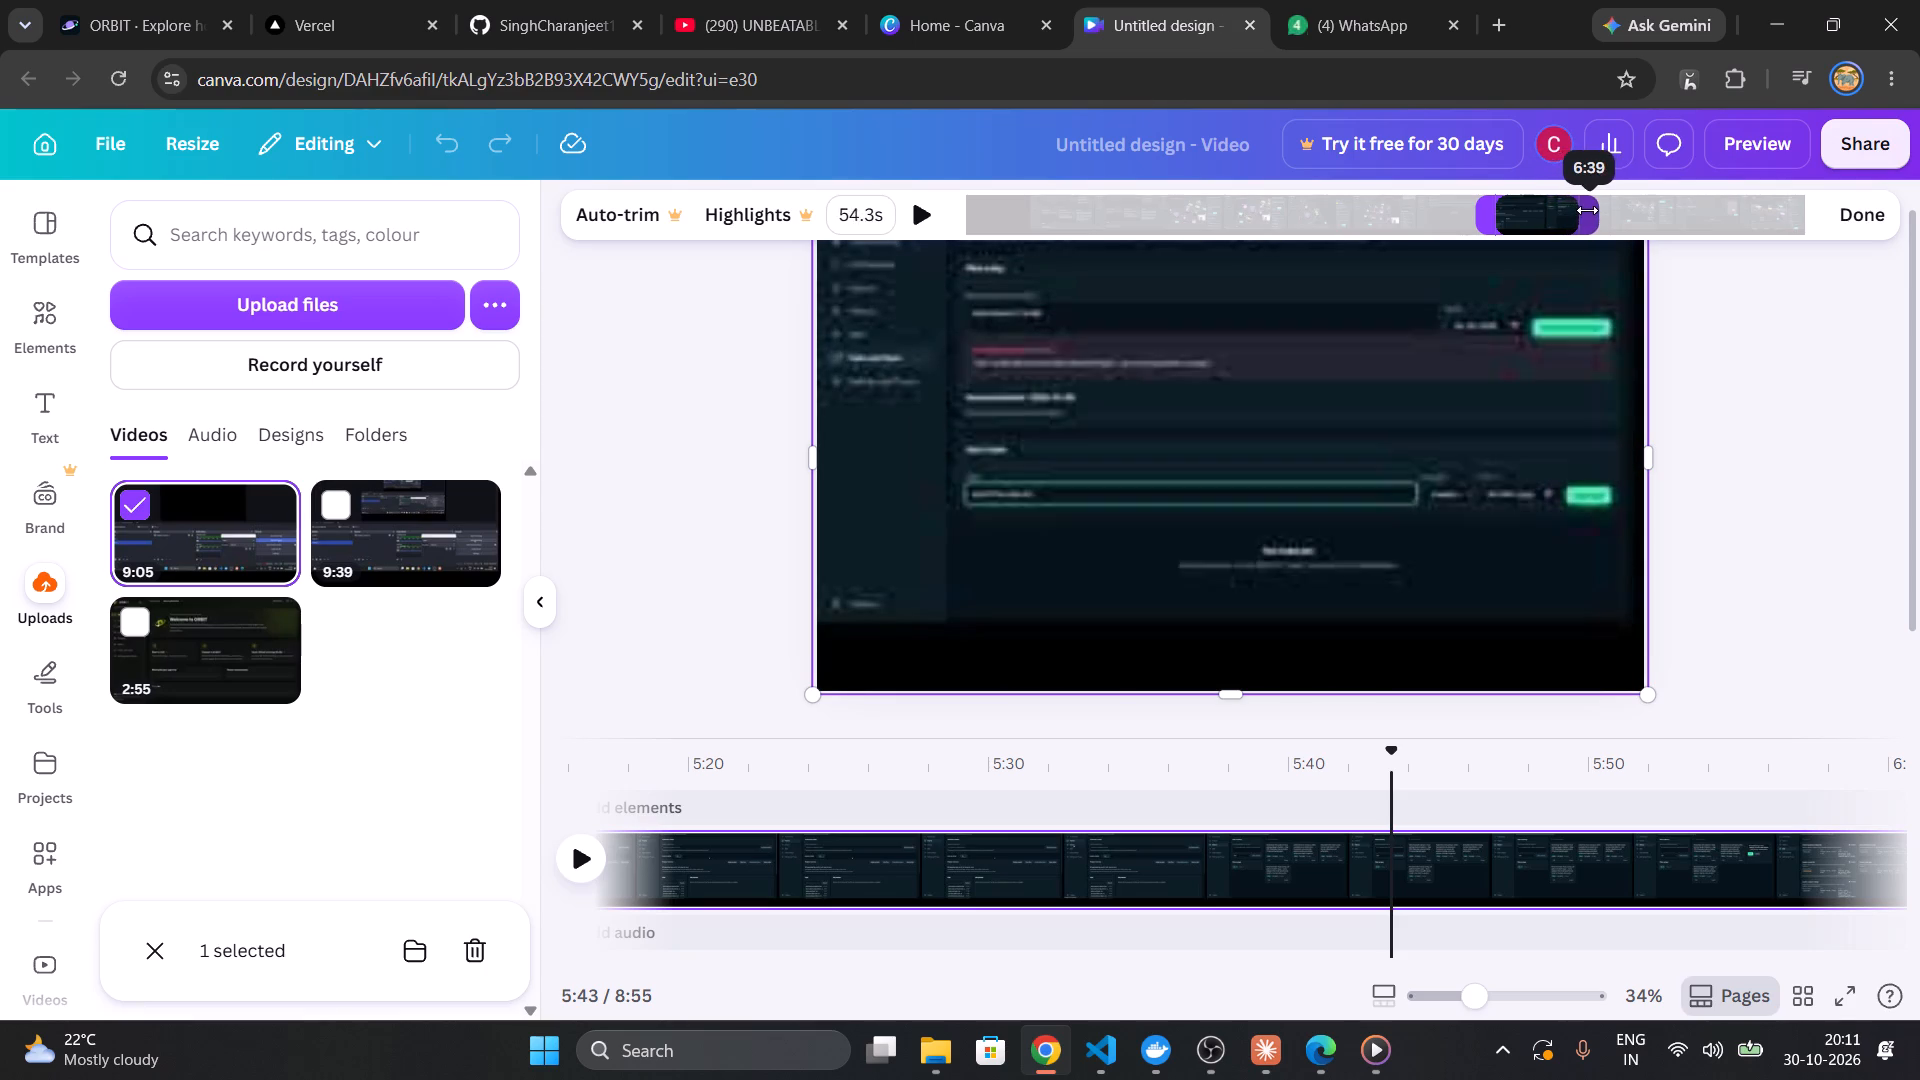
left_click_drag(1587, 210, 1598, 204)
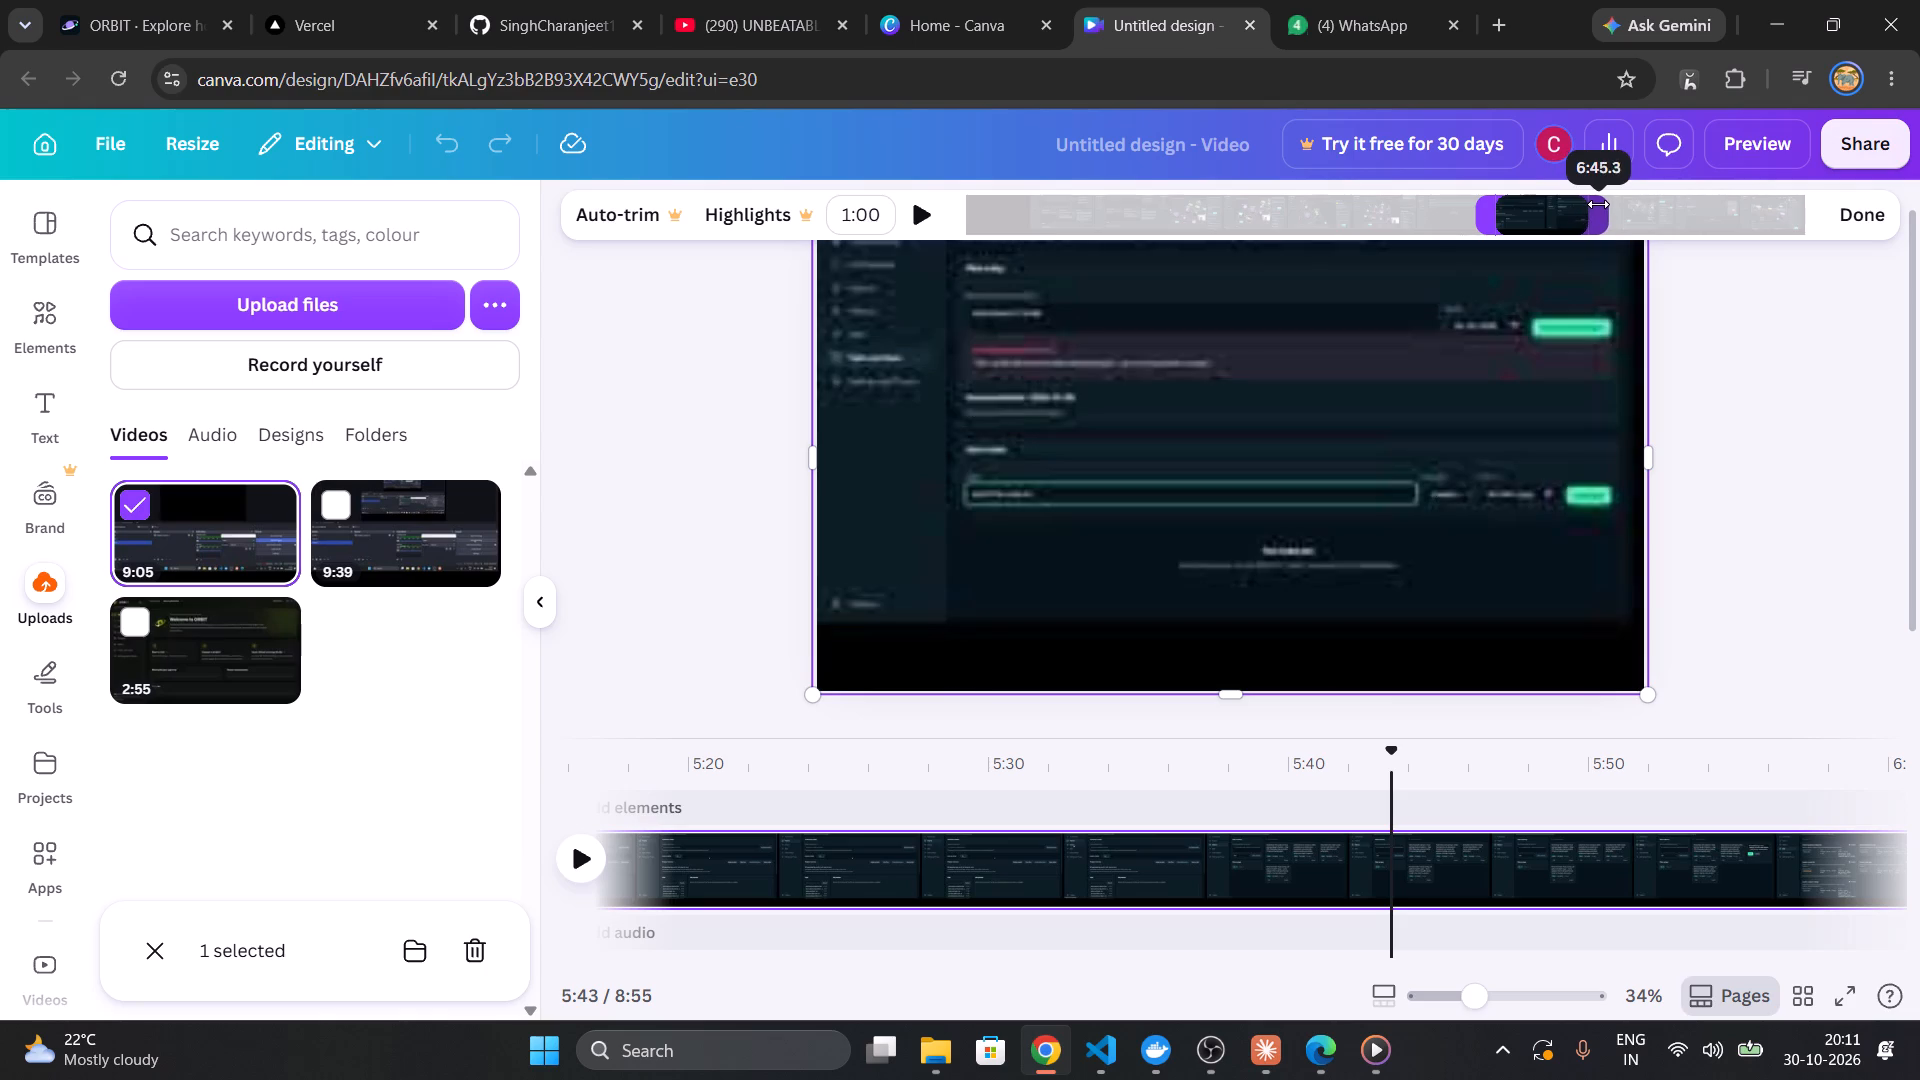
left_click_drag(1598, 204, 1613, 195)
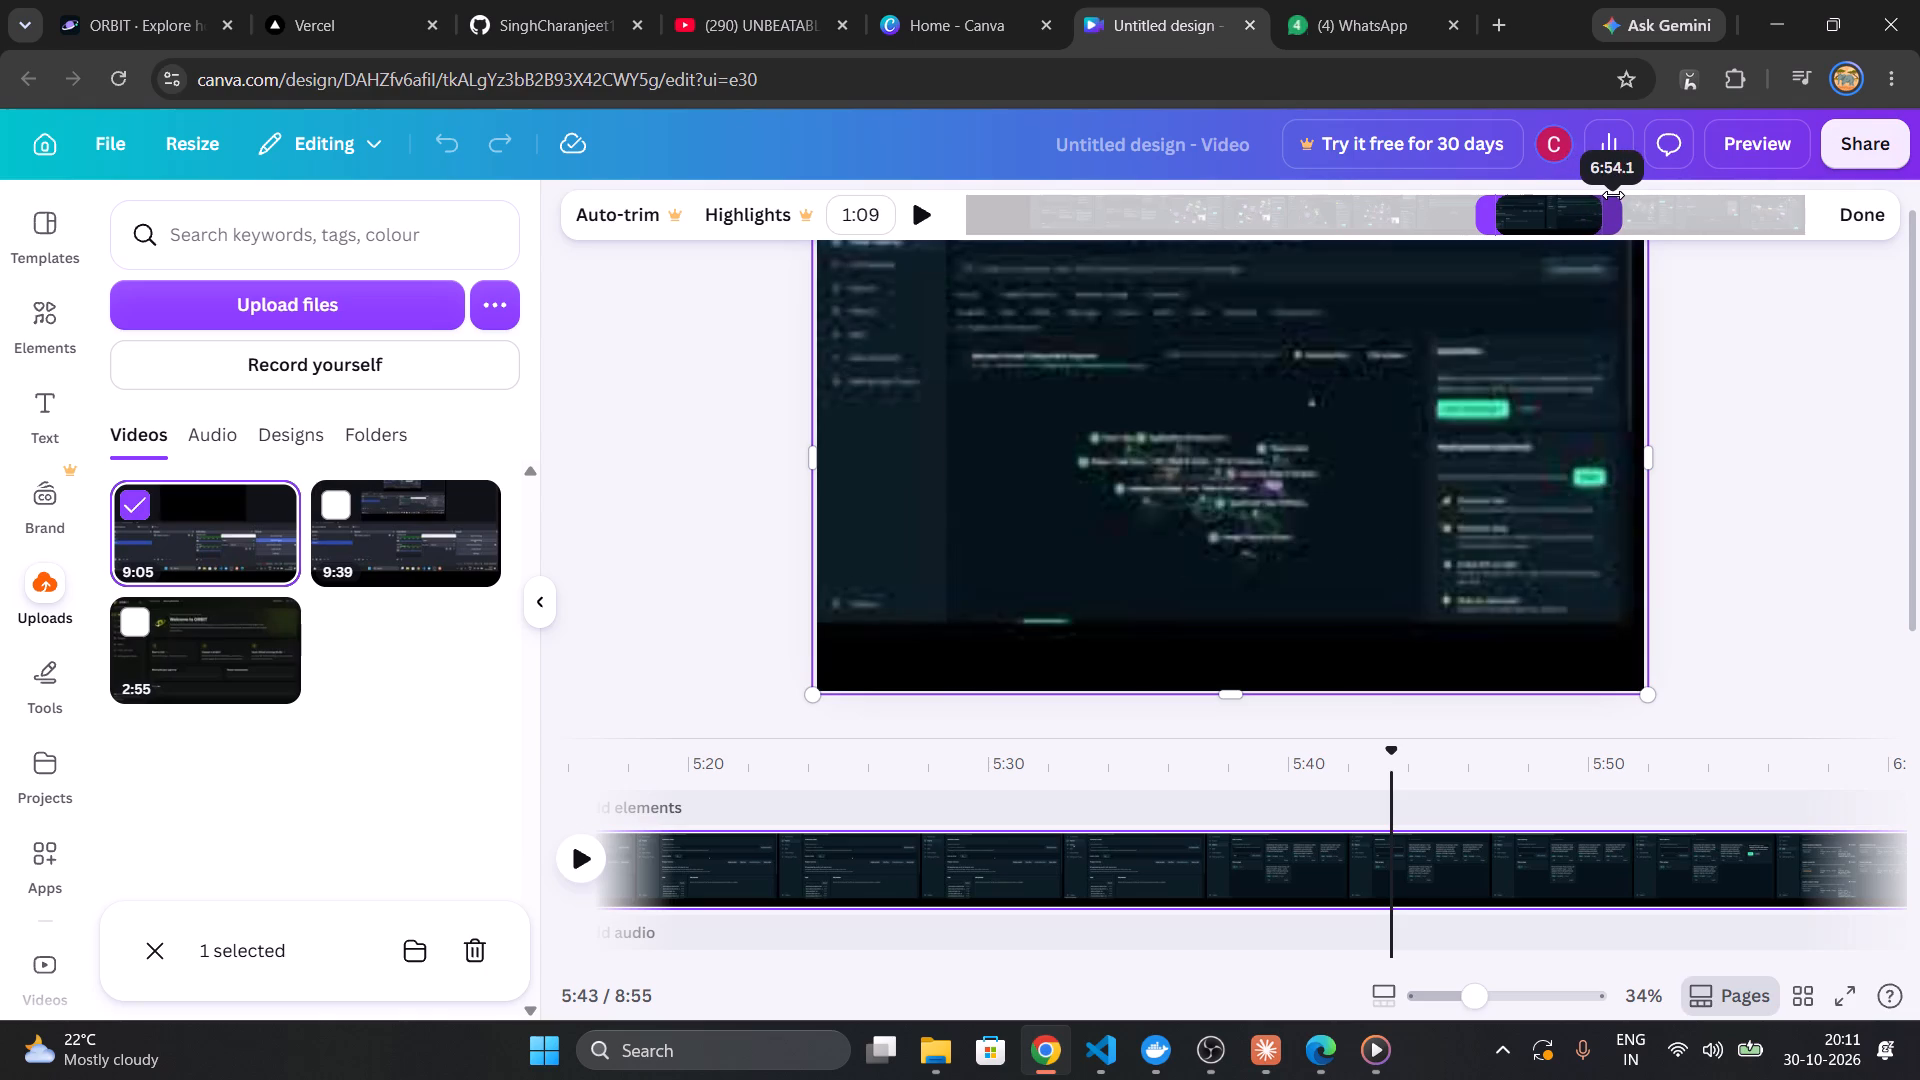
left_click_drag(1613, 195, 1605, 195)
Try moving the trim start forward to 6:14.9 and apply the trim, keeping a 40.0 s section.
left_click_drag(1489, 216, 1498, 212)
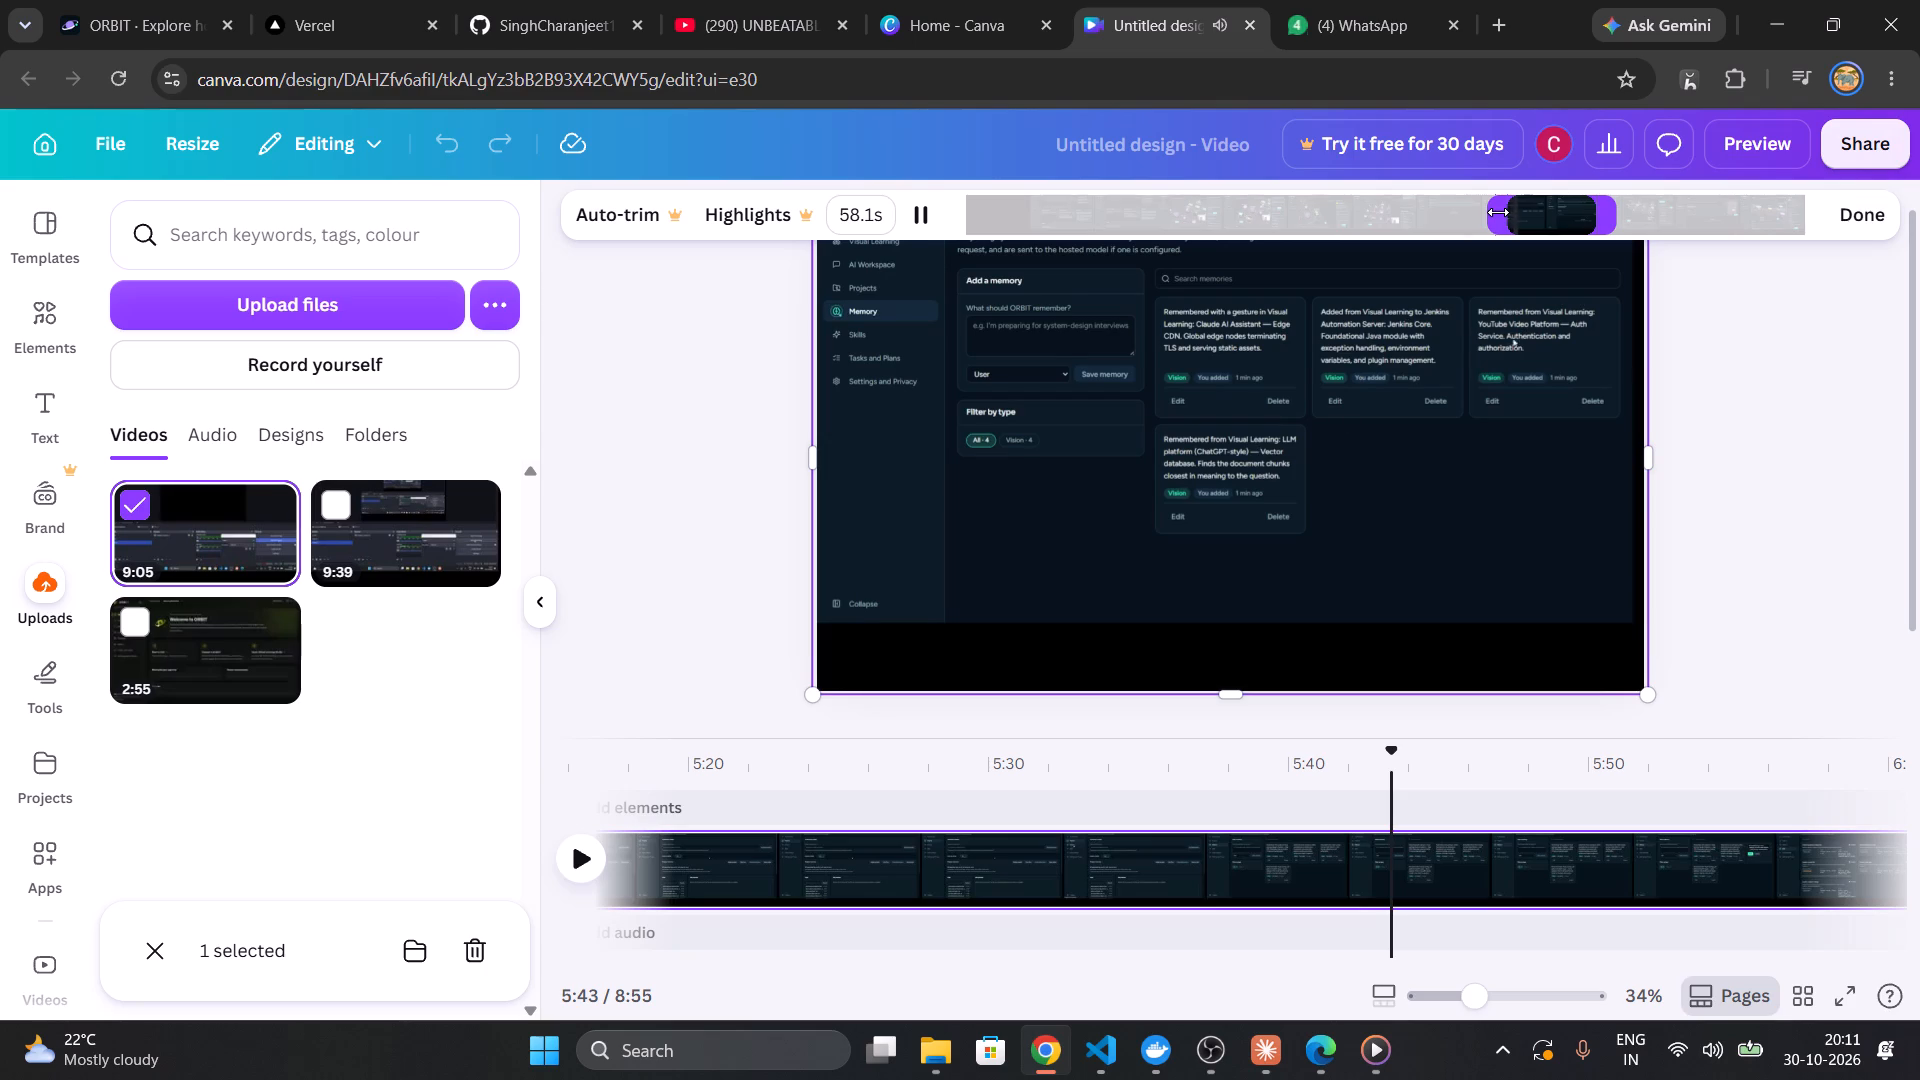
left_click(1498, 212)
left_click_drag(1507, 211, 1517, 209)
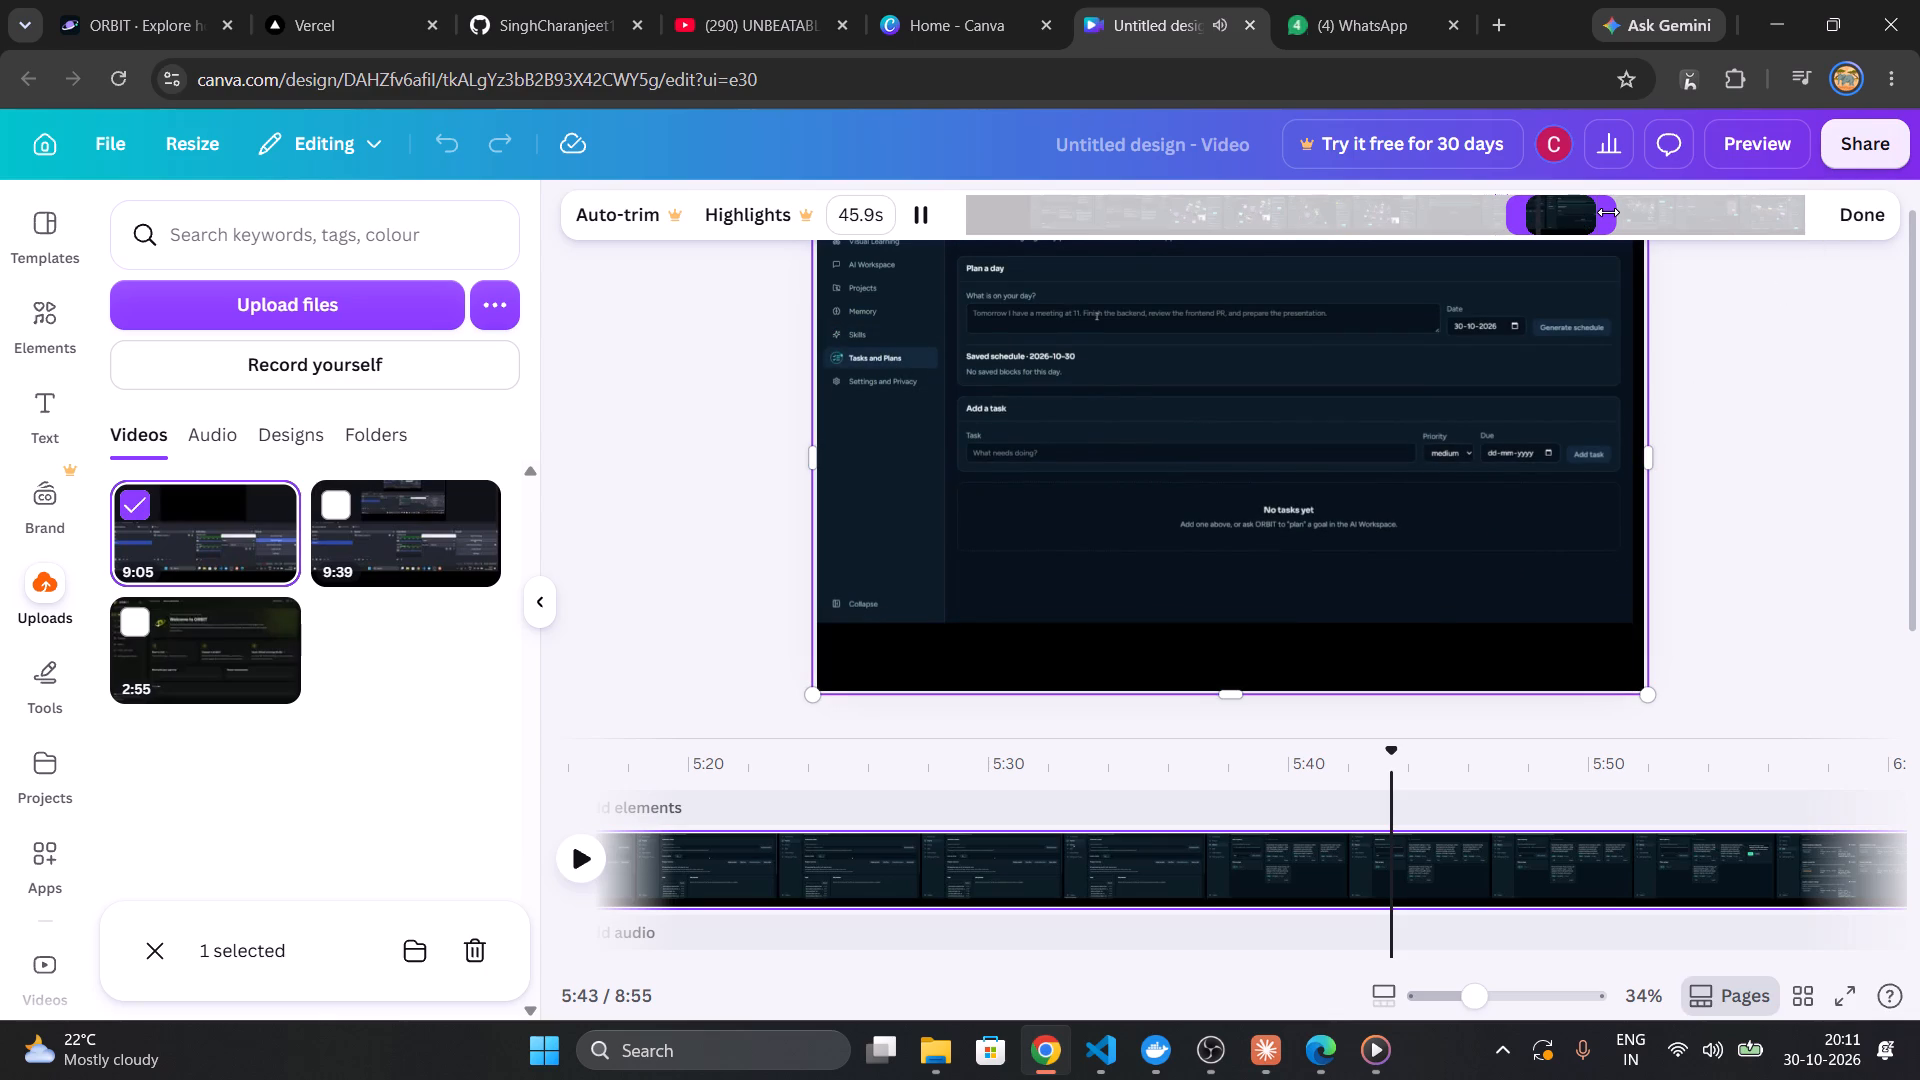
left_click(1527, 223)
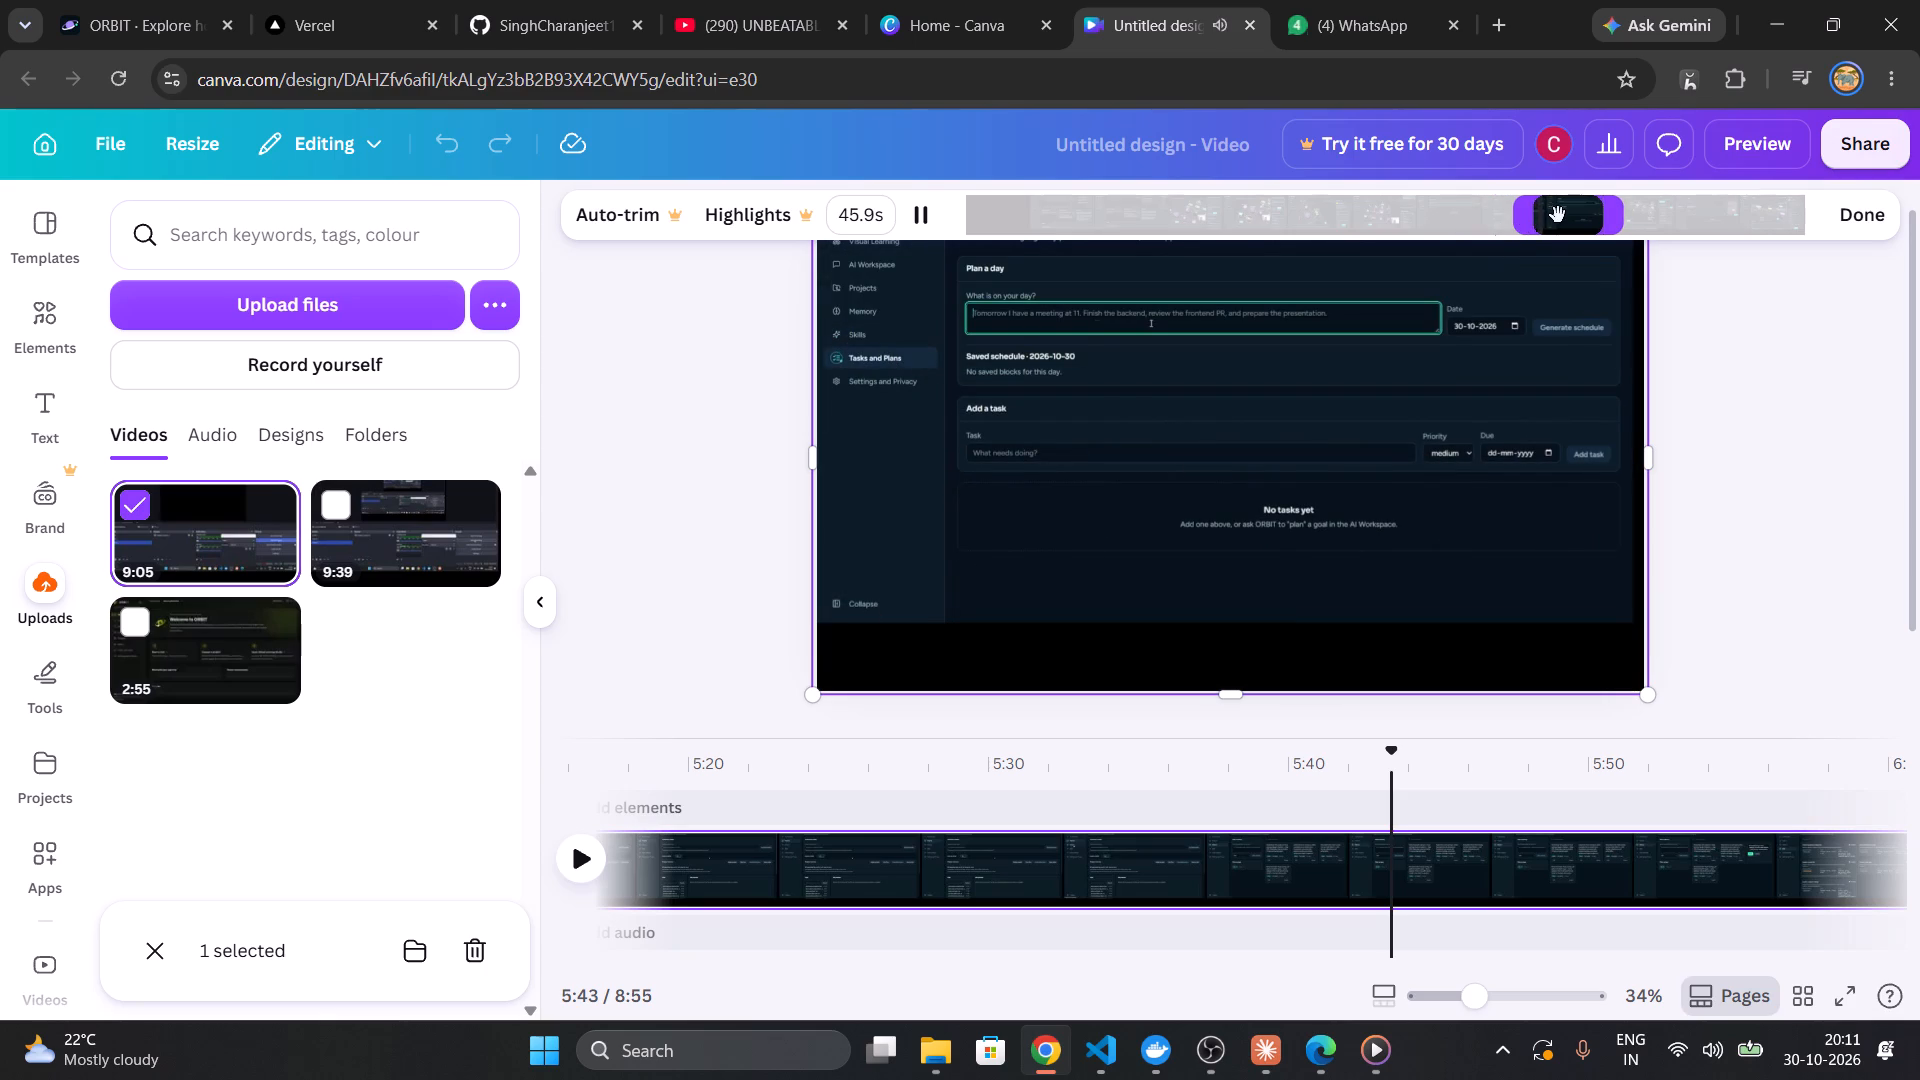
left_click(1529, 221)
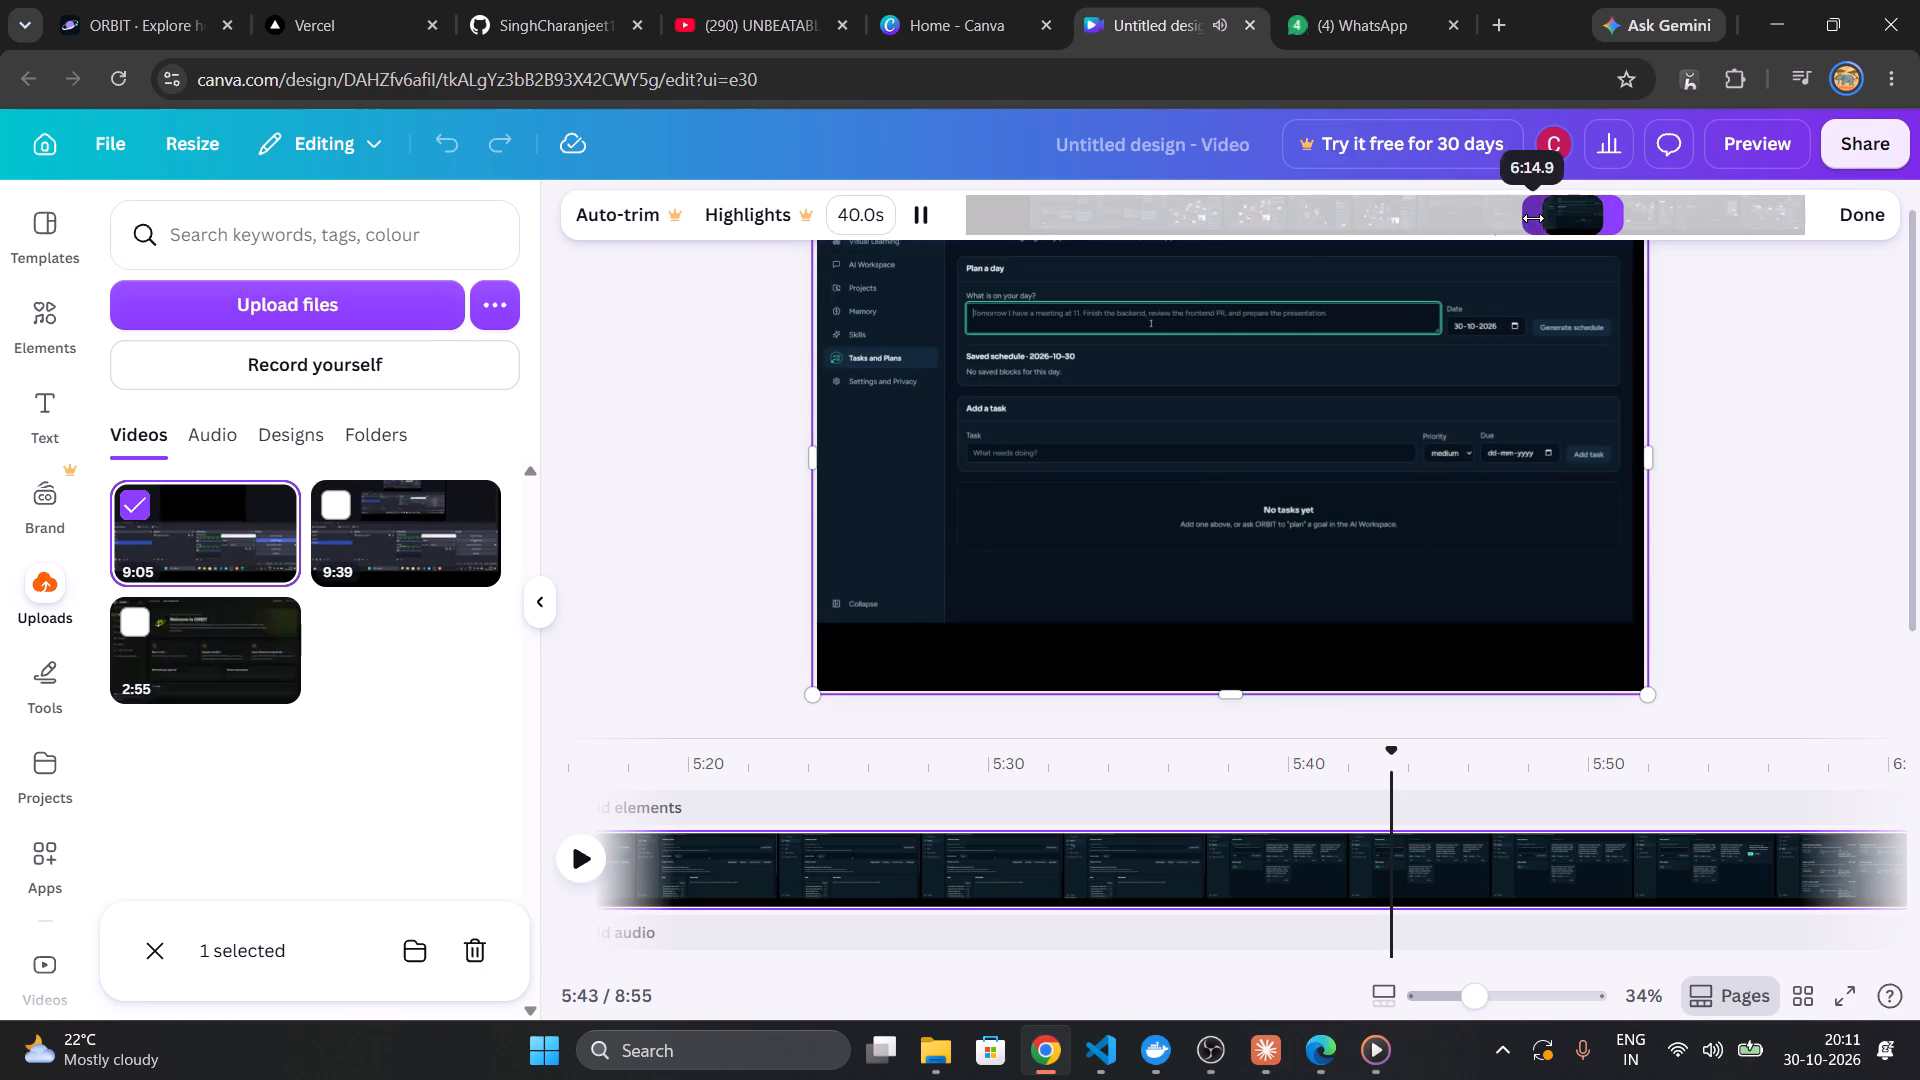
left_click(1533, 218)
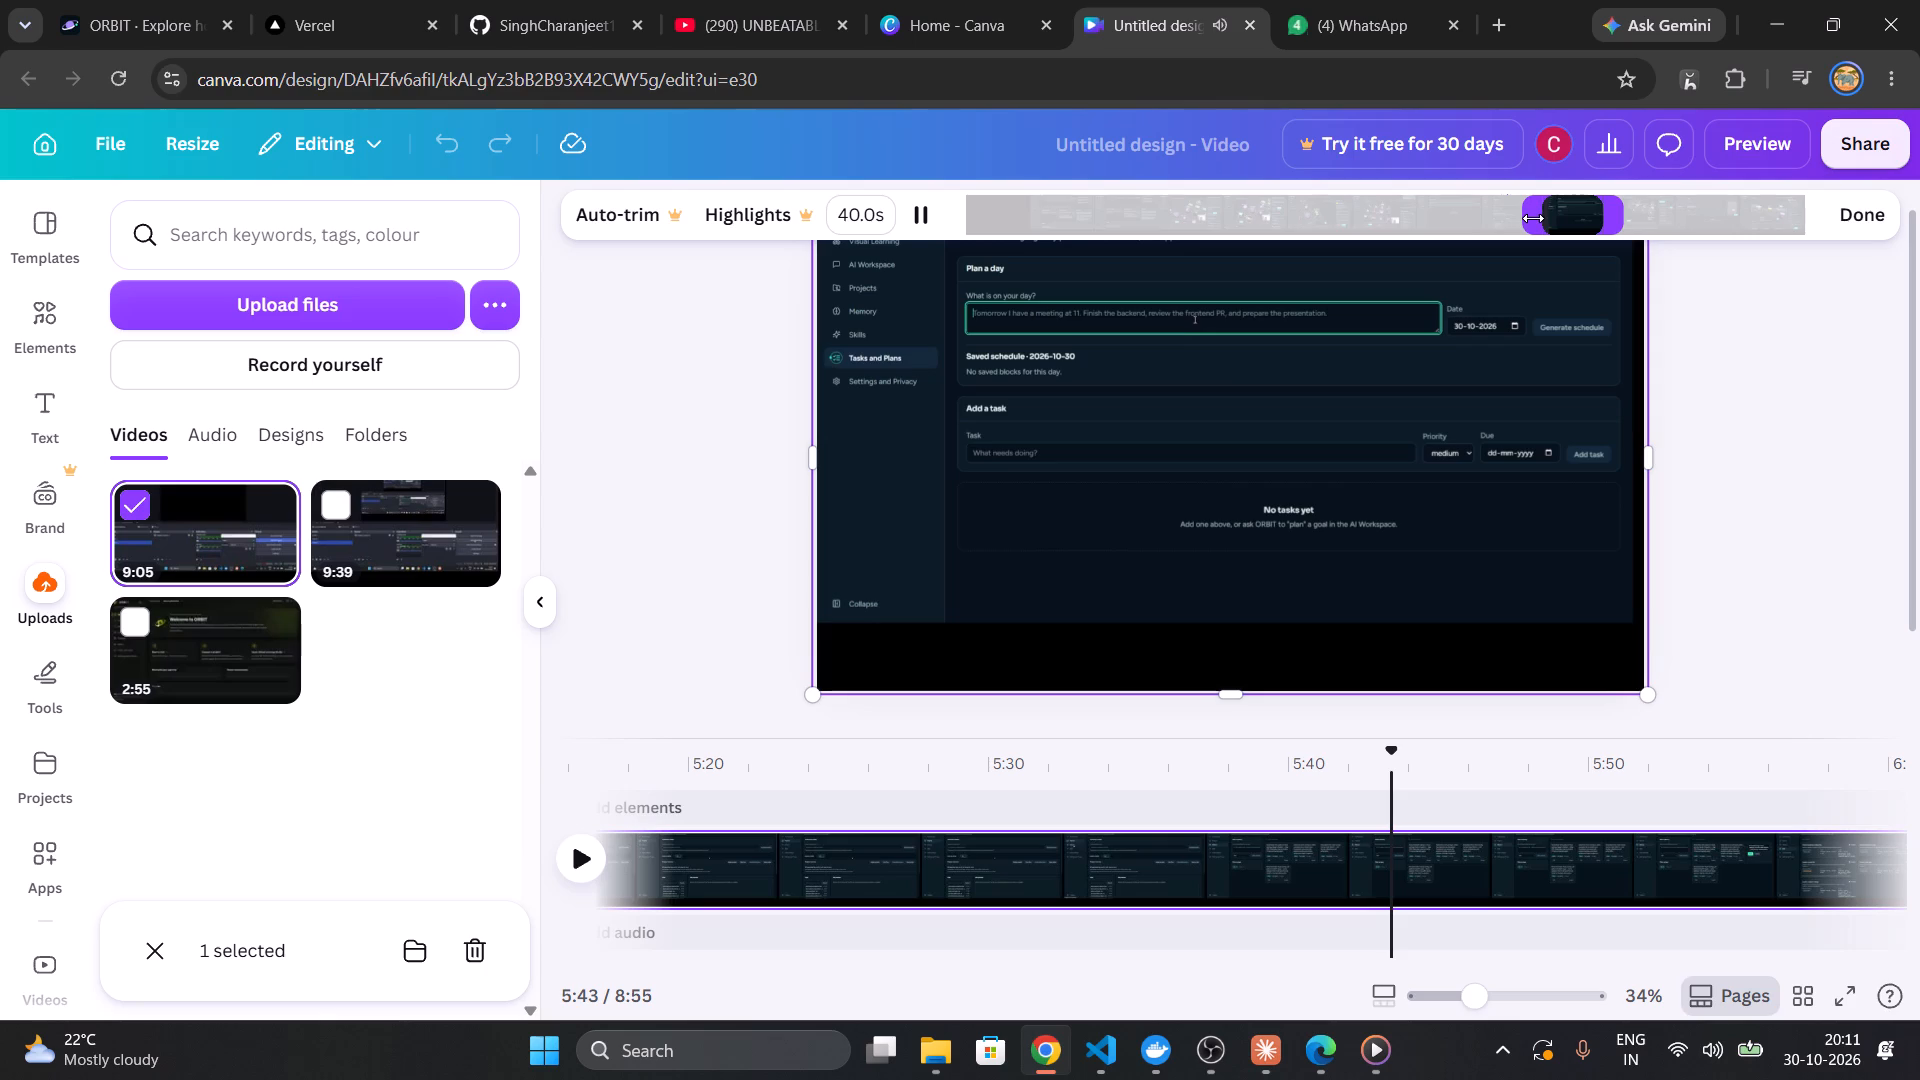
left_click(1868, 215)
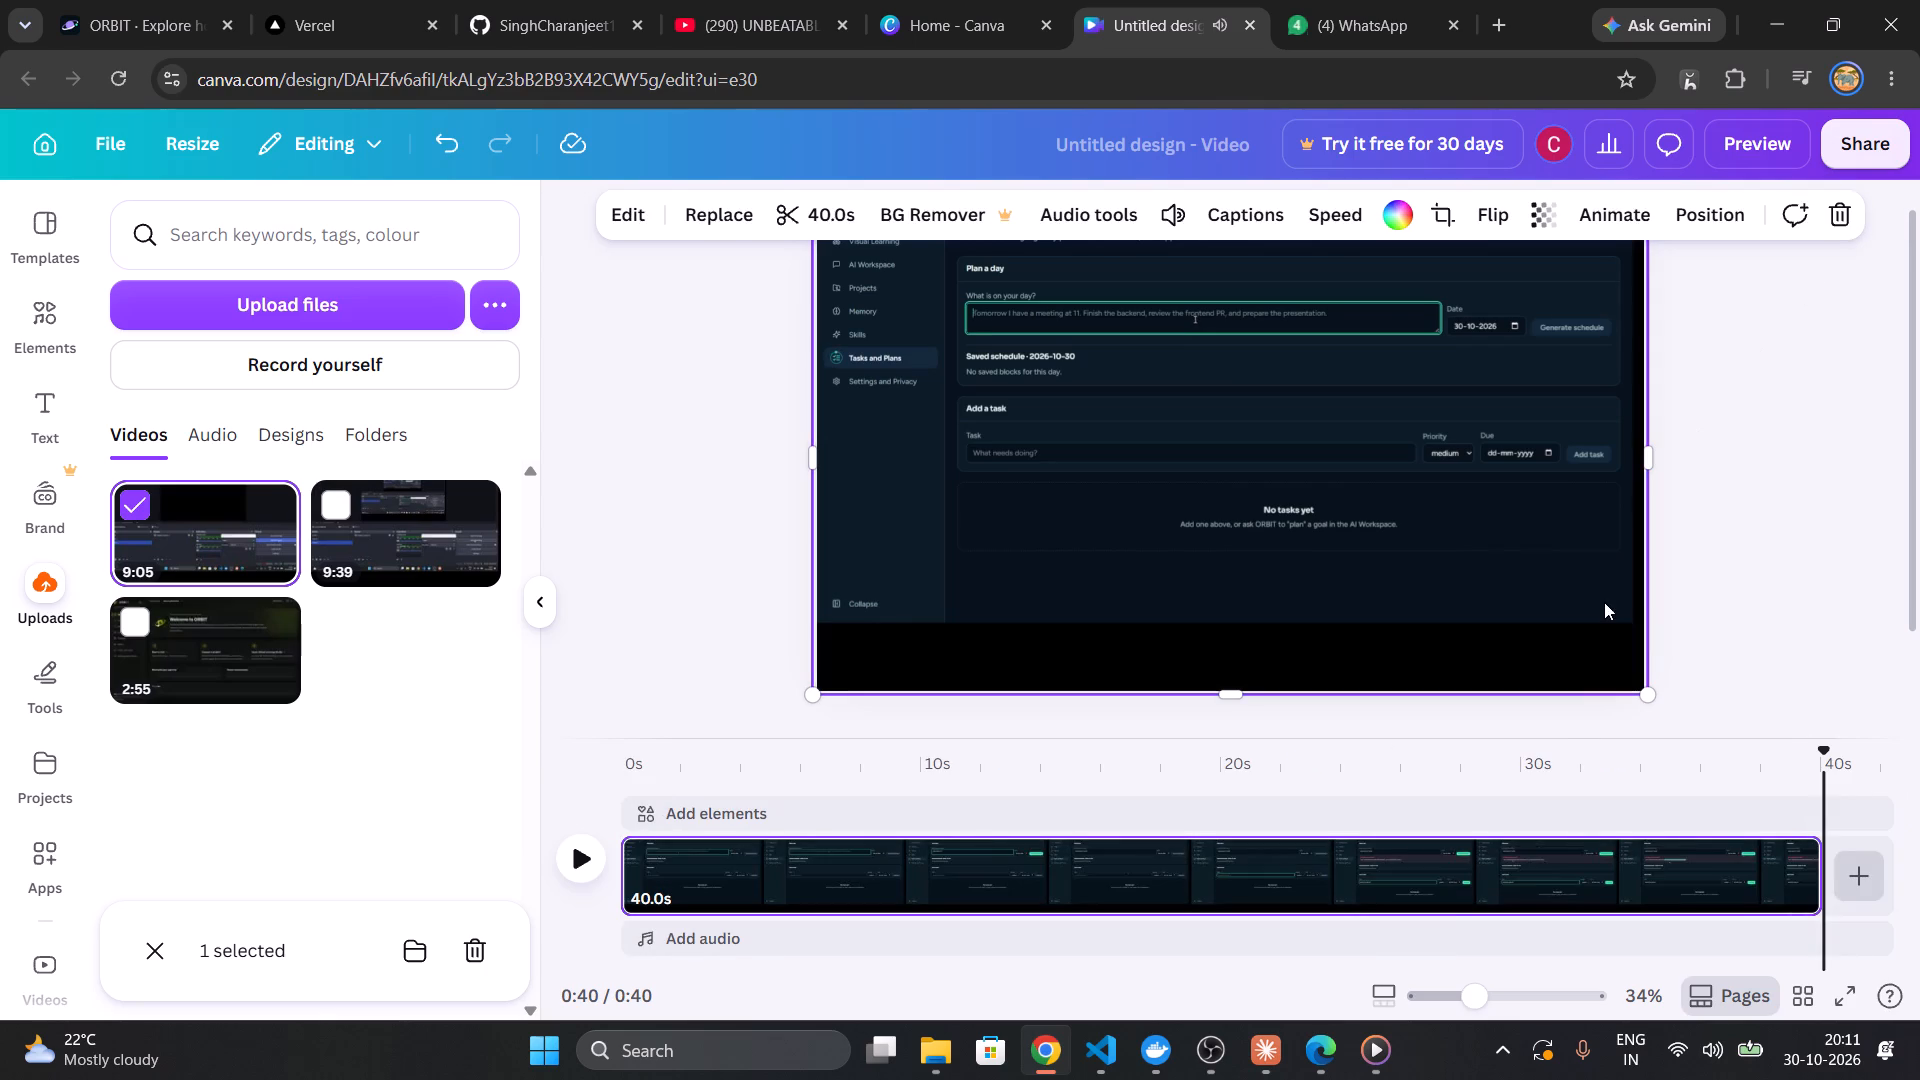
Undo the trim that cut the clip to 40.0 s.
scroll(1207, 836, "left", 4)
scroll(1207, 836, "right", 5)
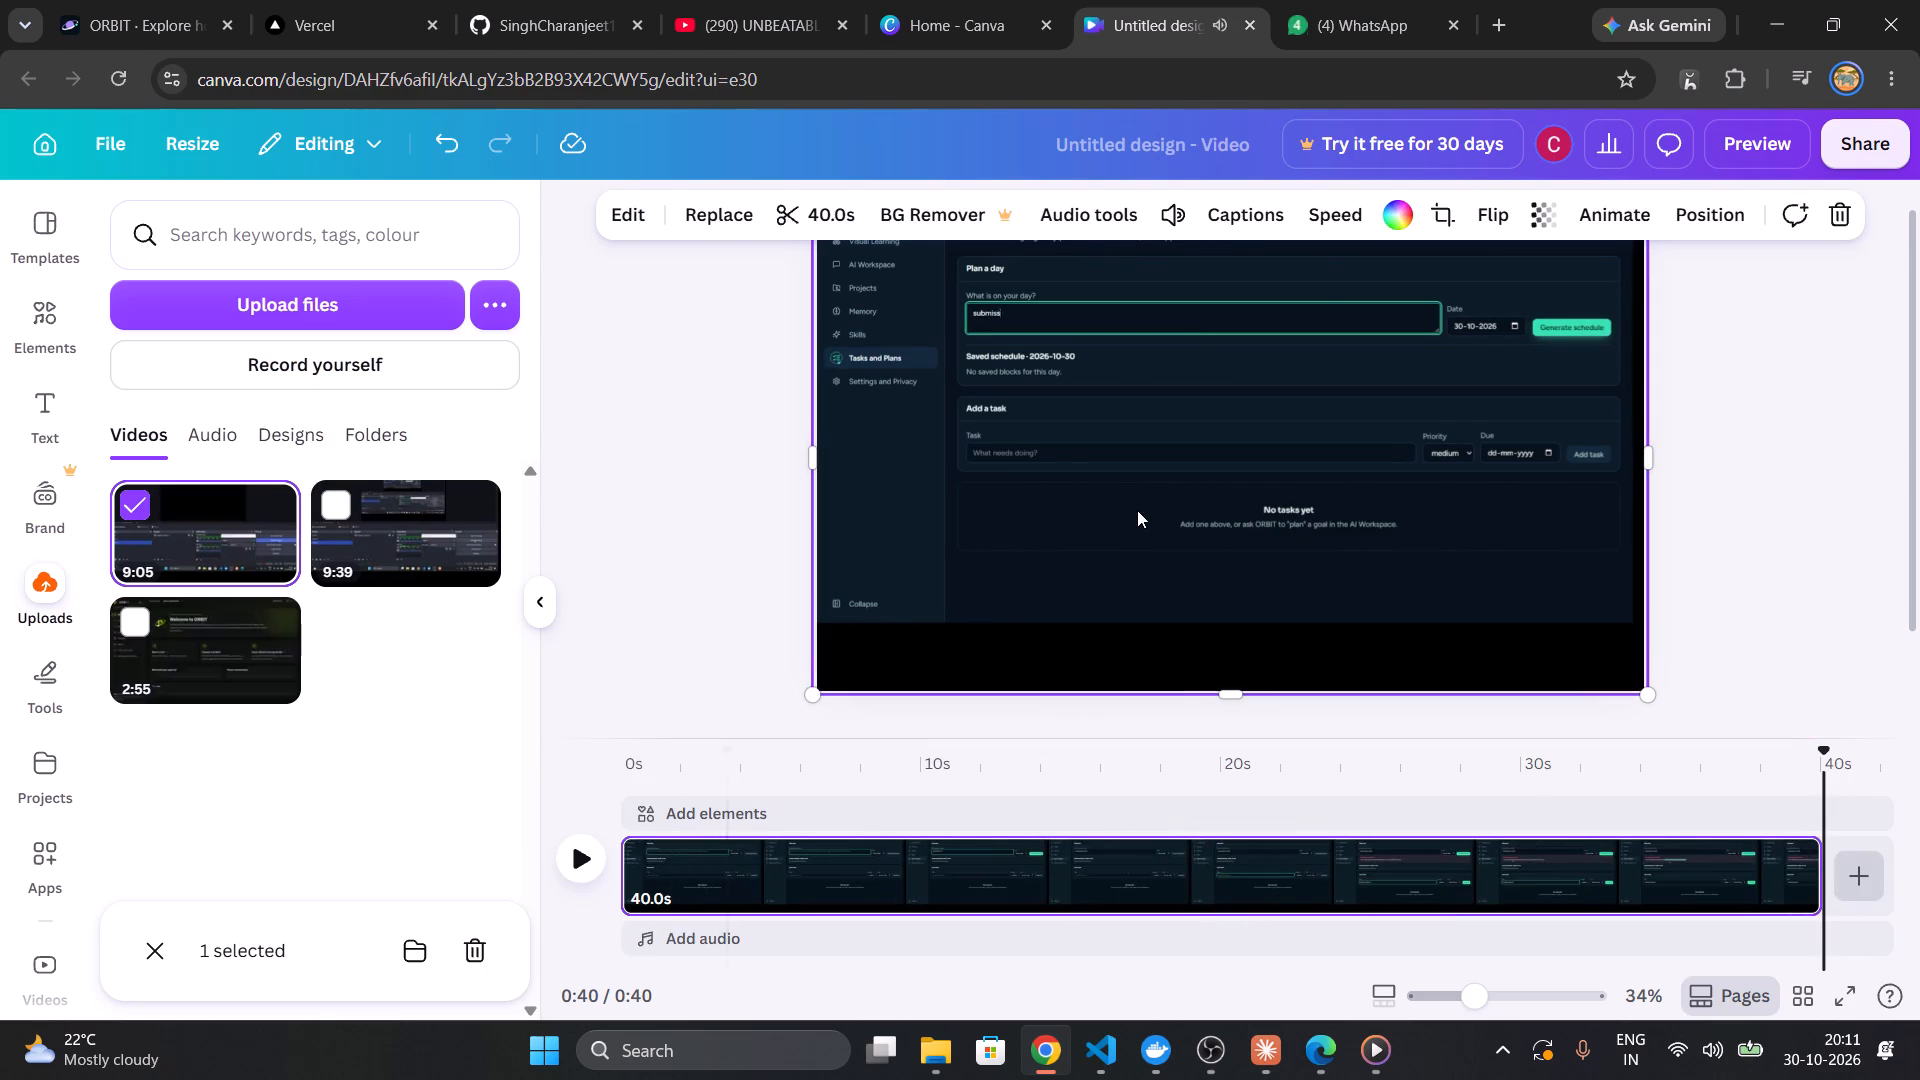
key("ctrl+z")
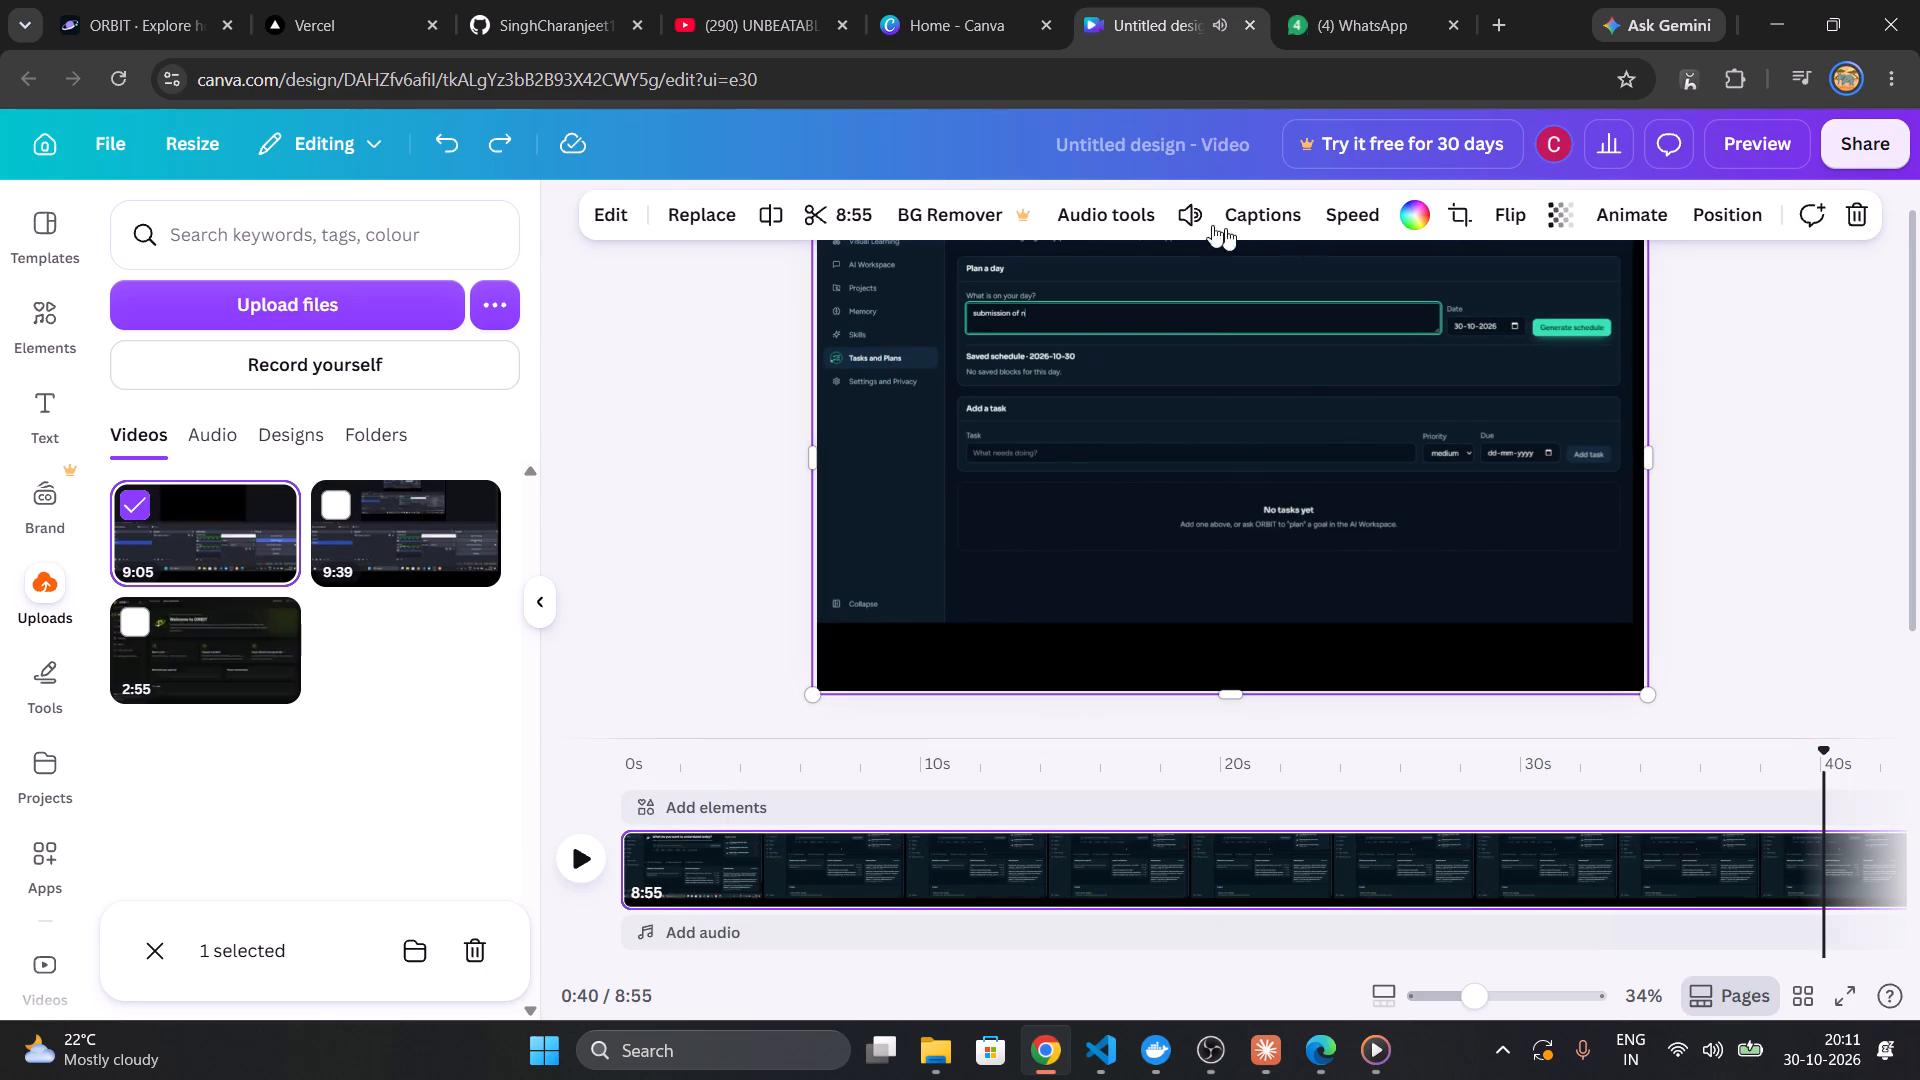
Reopen trimming for the clip and cut its beginning so that 8:33 of footage remains.
left_click(840, 199)
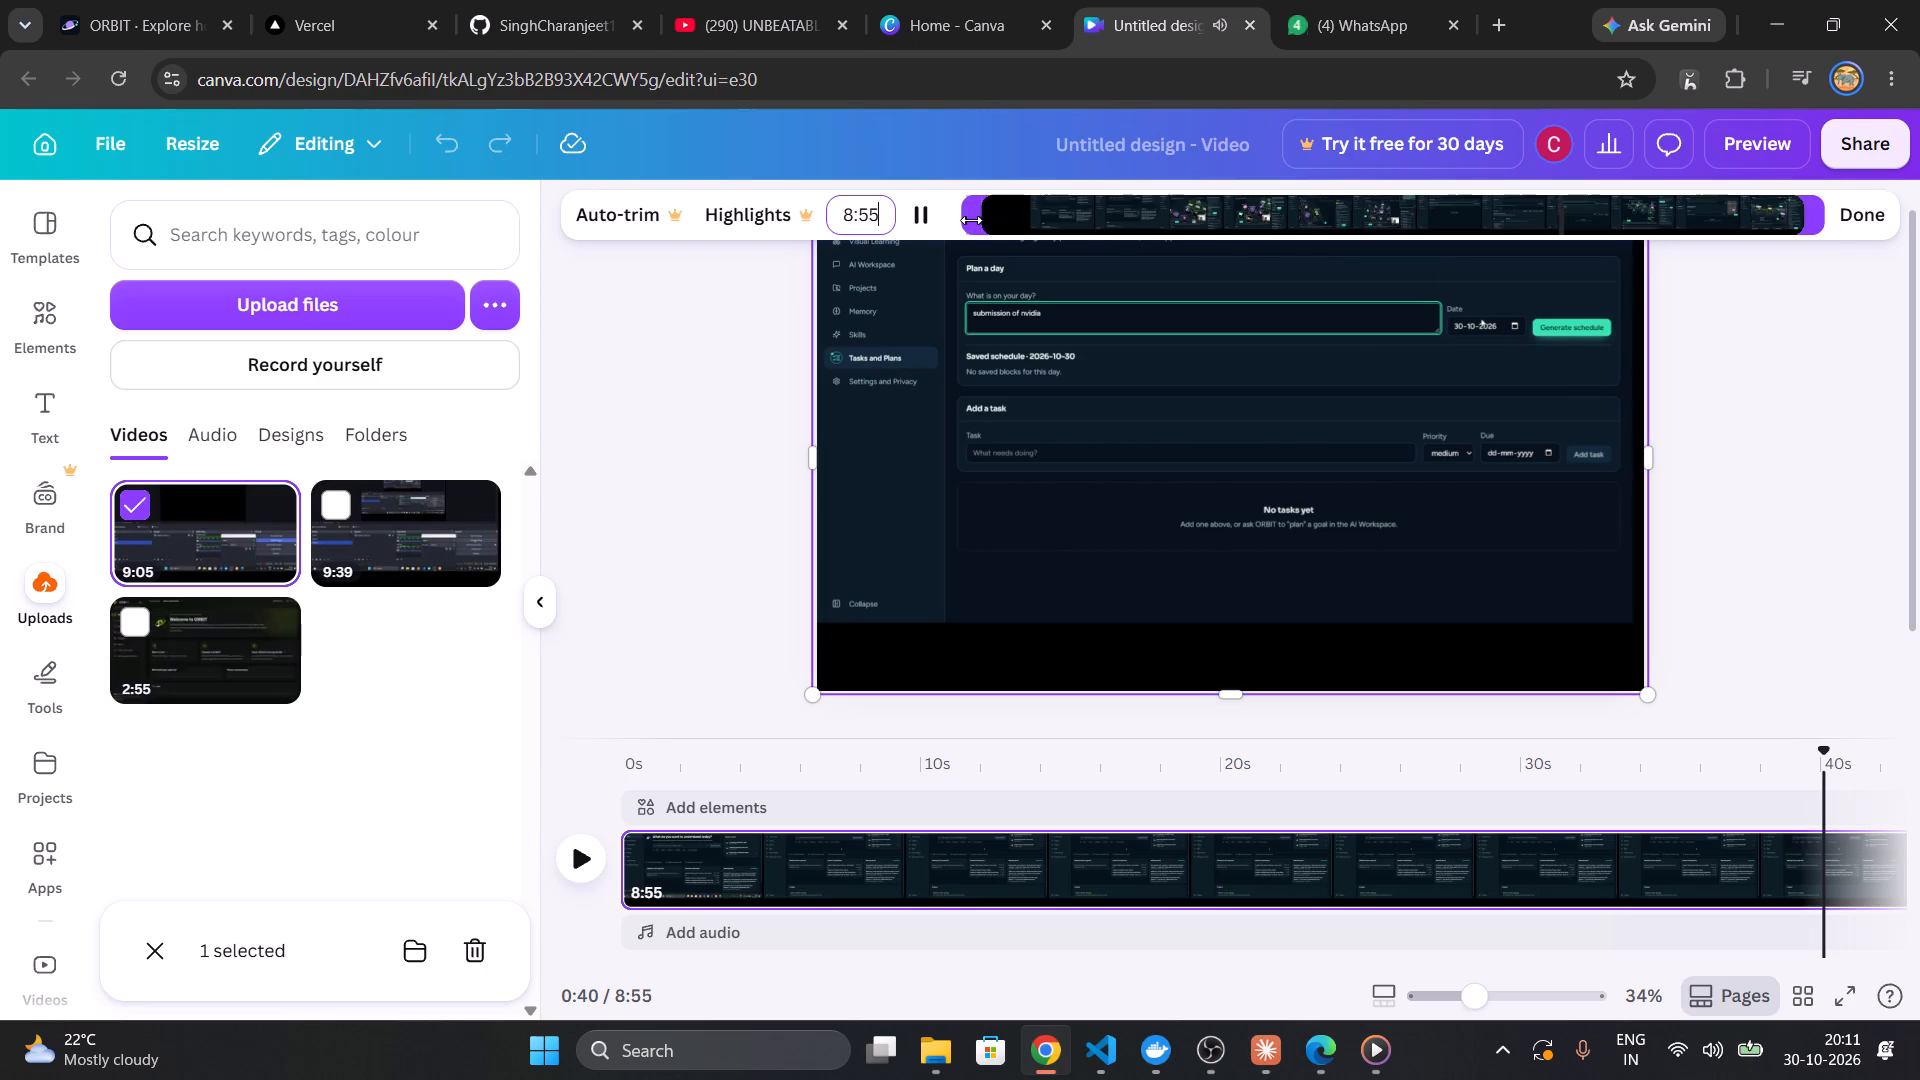
left_click_drag(973, 220, 1019, 220)
left_click(1019, 220)
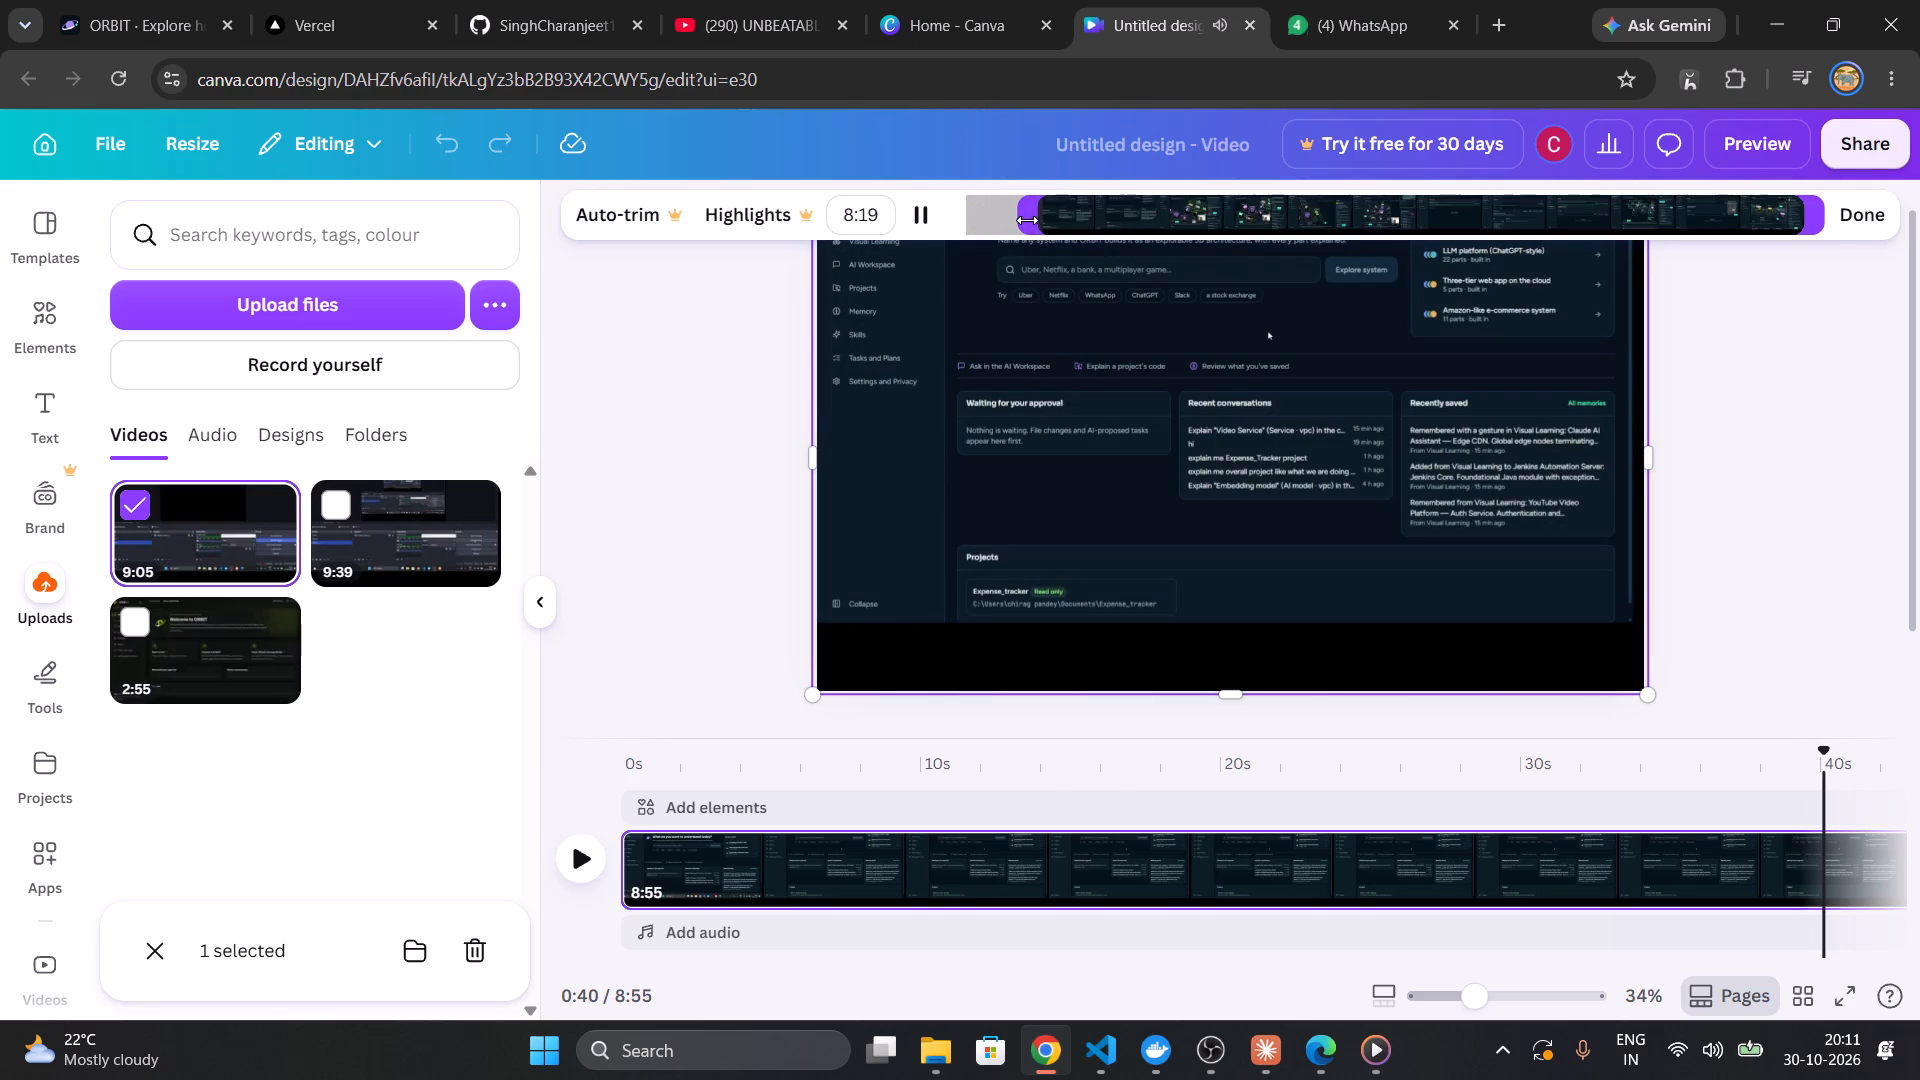
left_click_drag(1027, 220, 1006, 220)
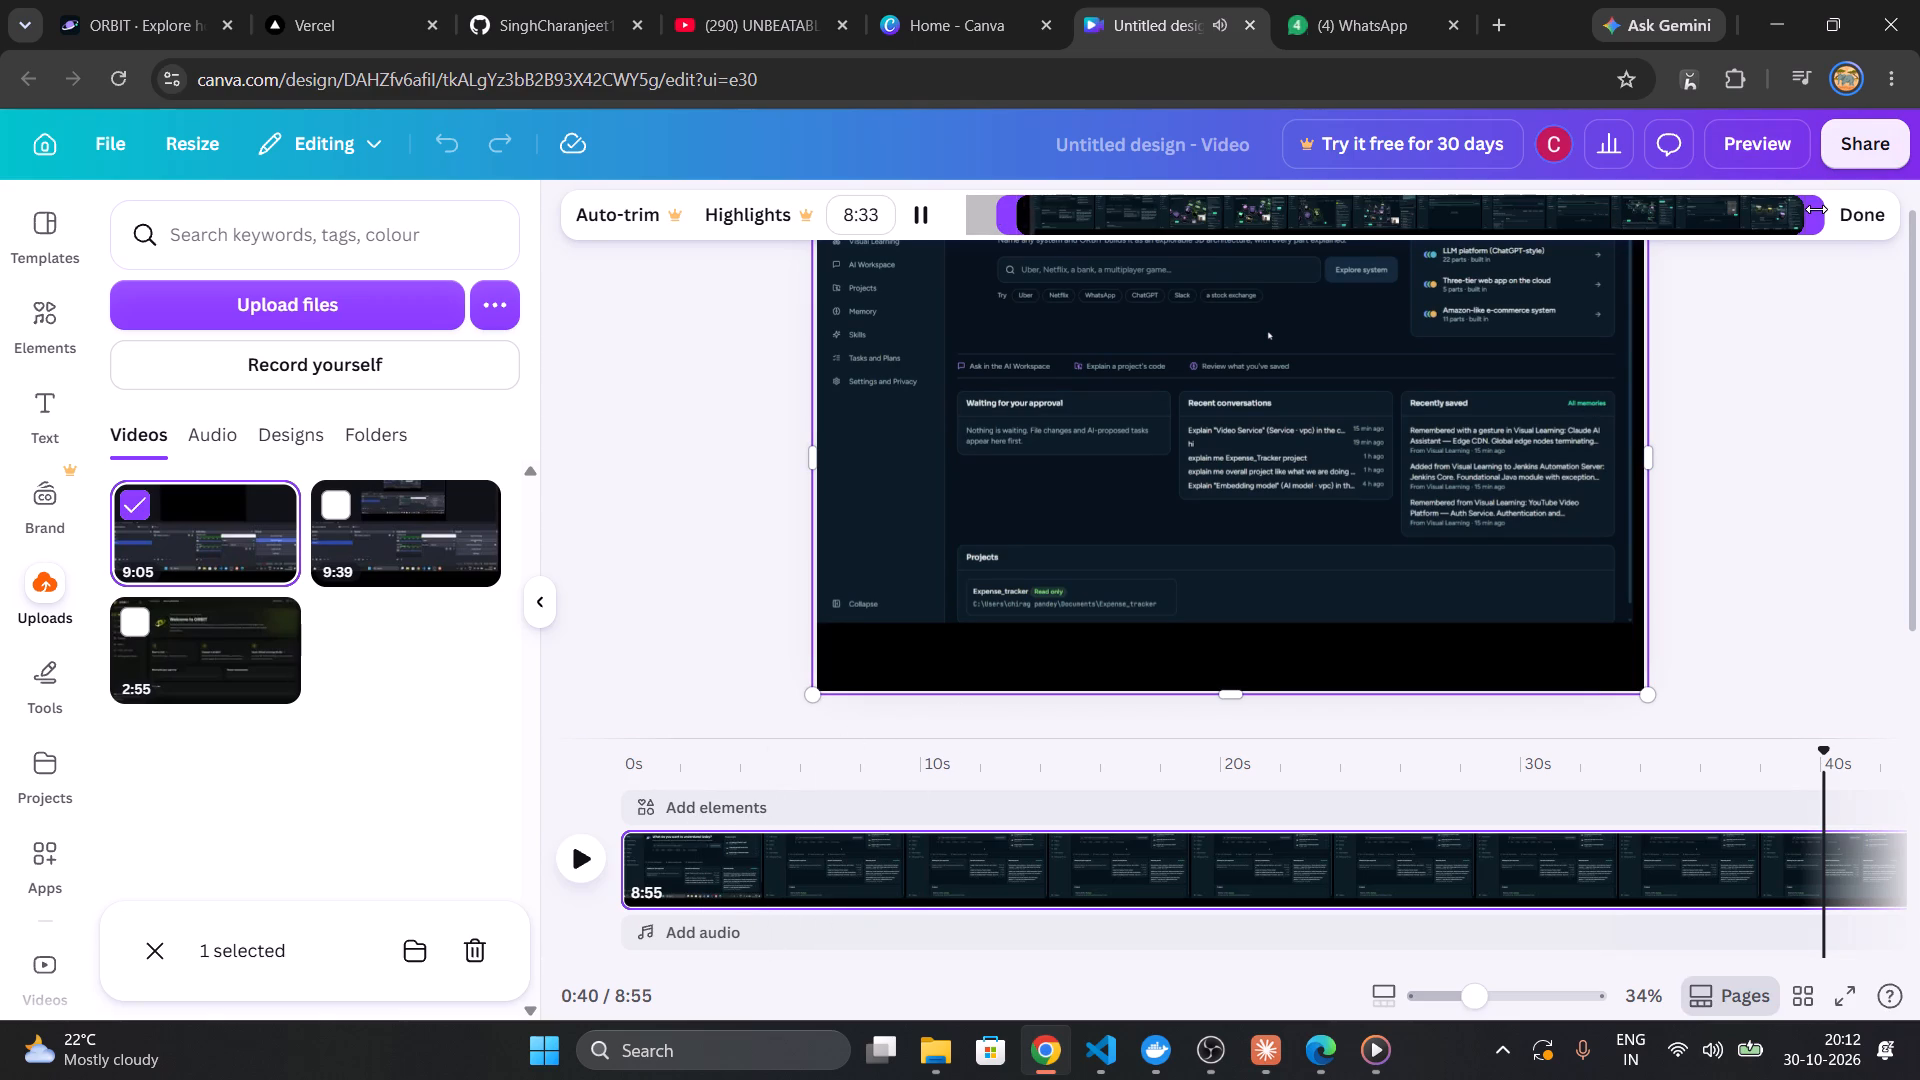
Trim the clip's end back to the Memory page section for a length of 5:36 and apply the trim.
left_click_drag(1816, 209, 1526, 220)
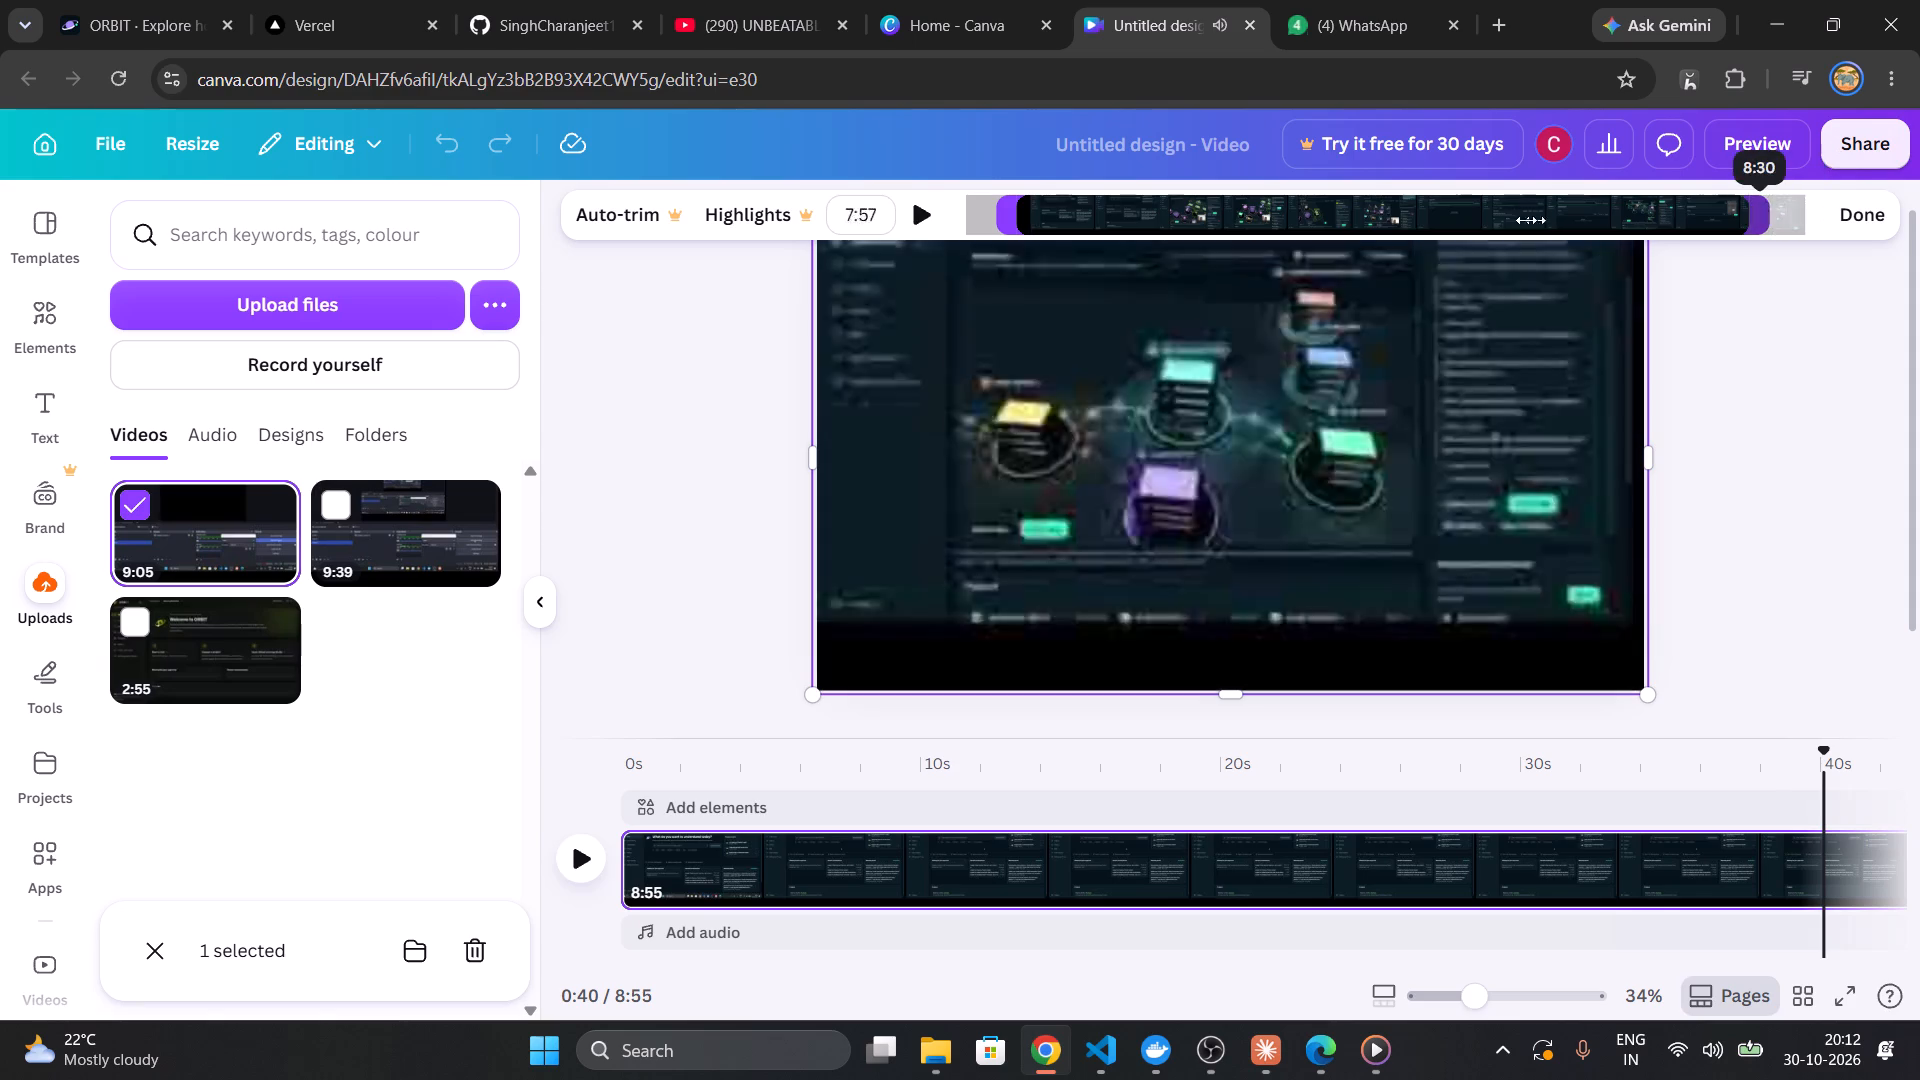
left_click_drag(1526, 220, 1542, 211)
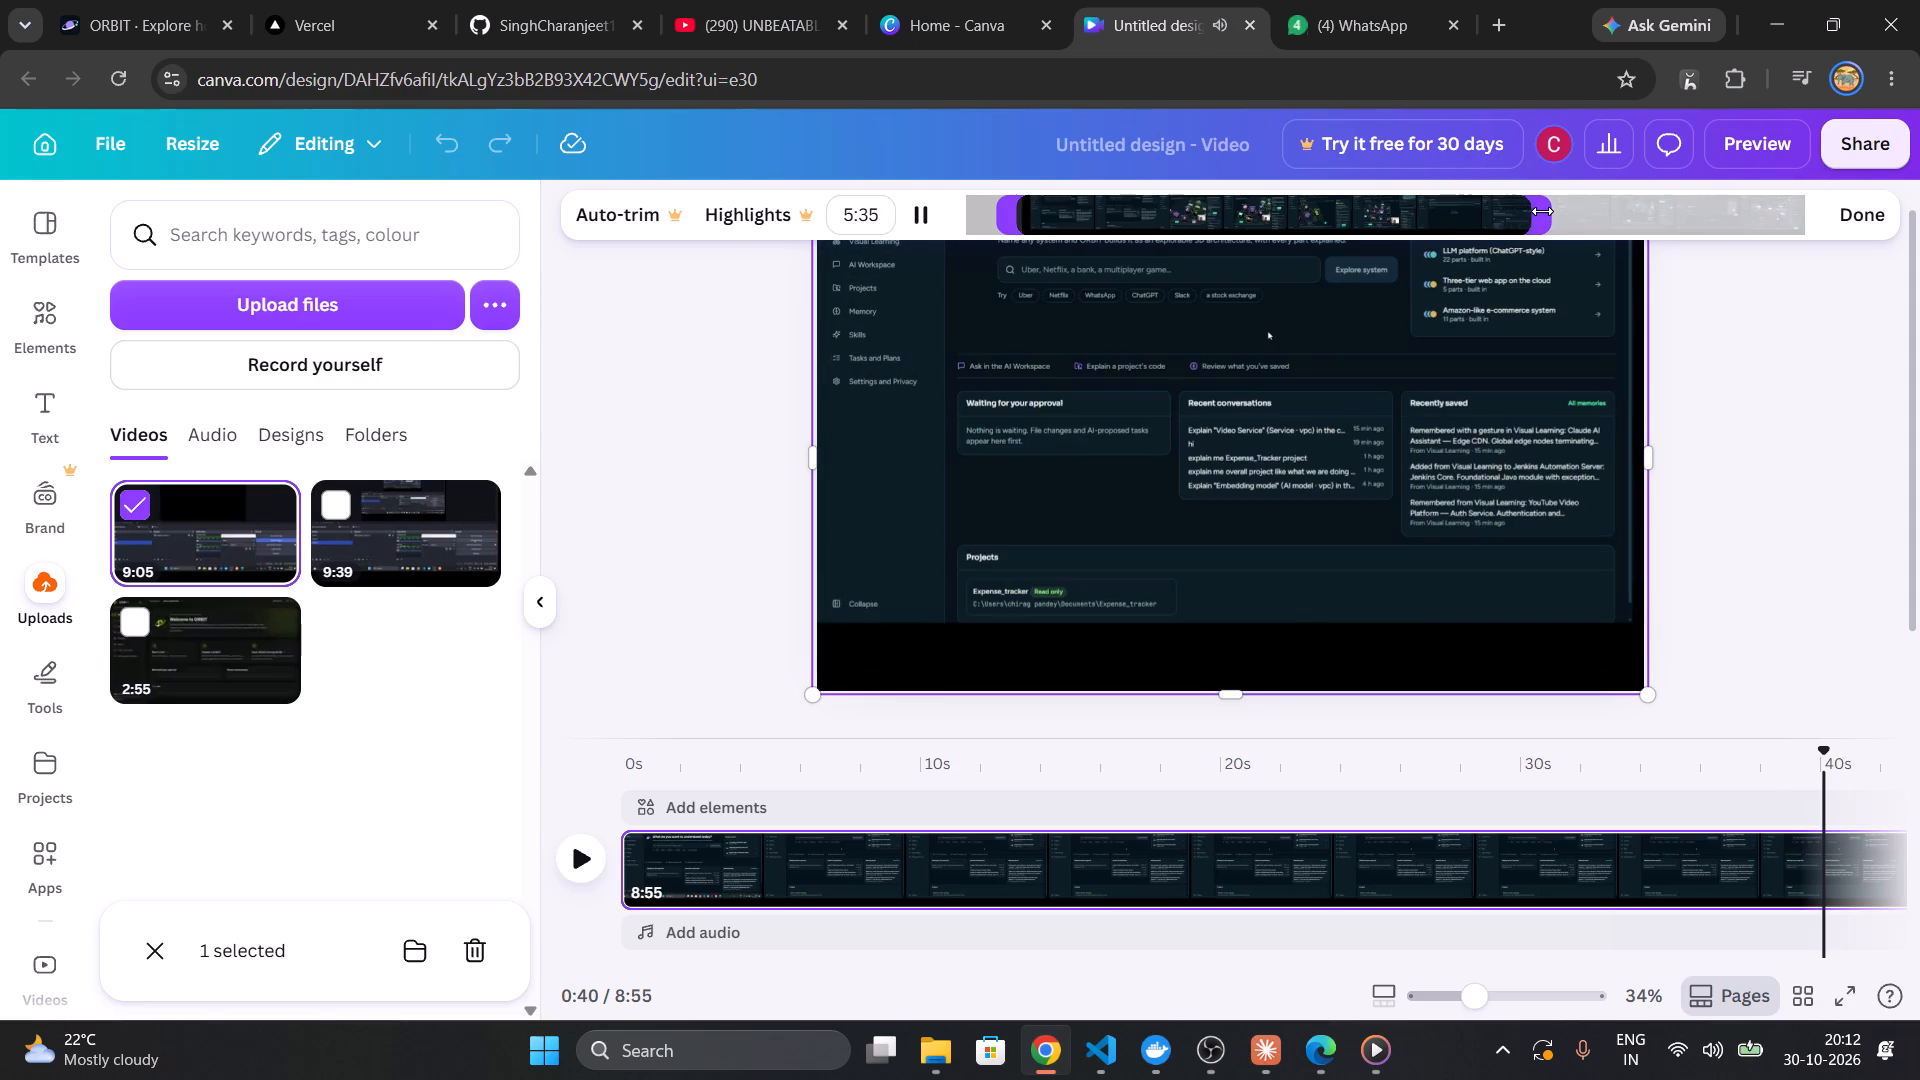
left_click_drag(1542, 211, 1559, 206)
left_click_drag(1559, 206, 1579, 204)
left_click_drag(1579, 204, 1597, 203)
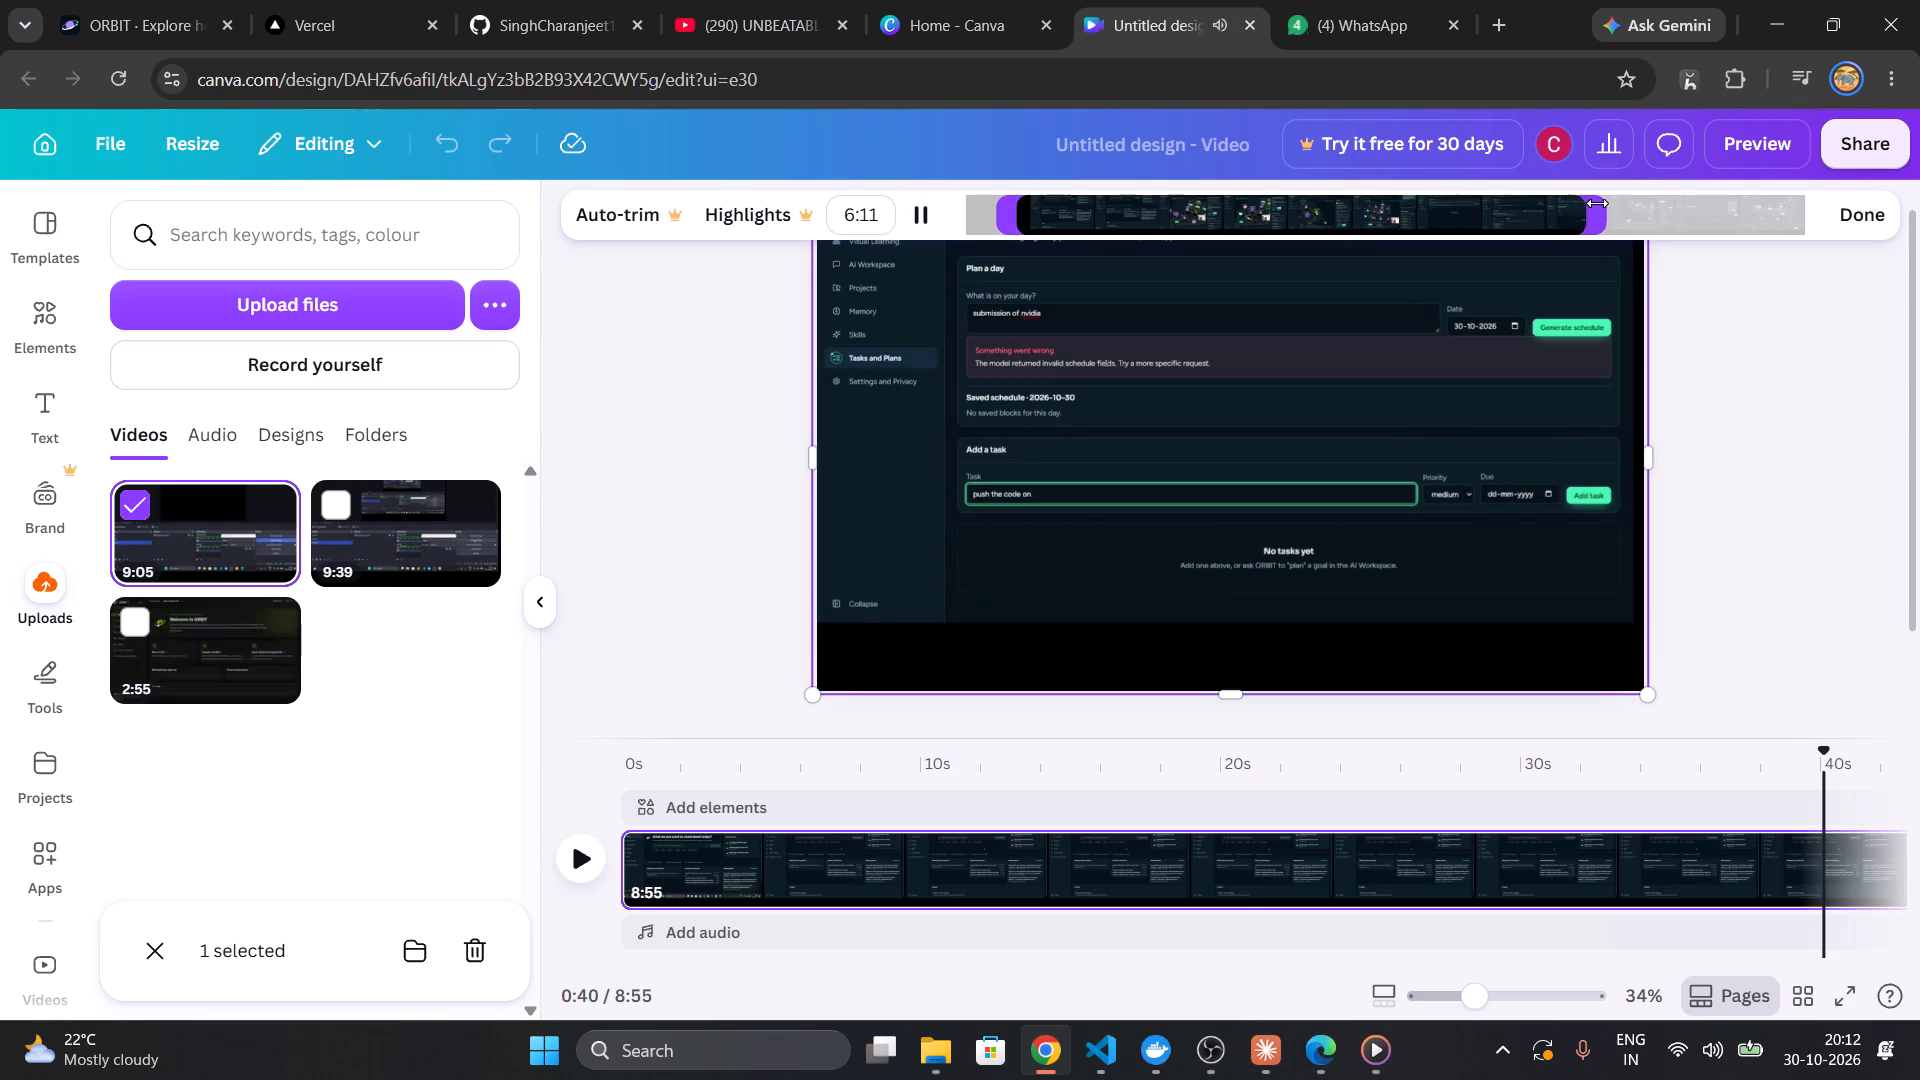
left_click_drag(1597, 203, 1559, 212)
left_click(1559, 212)
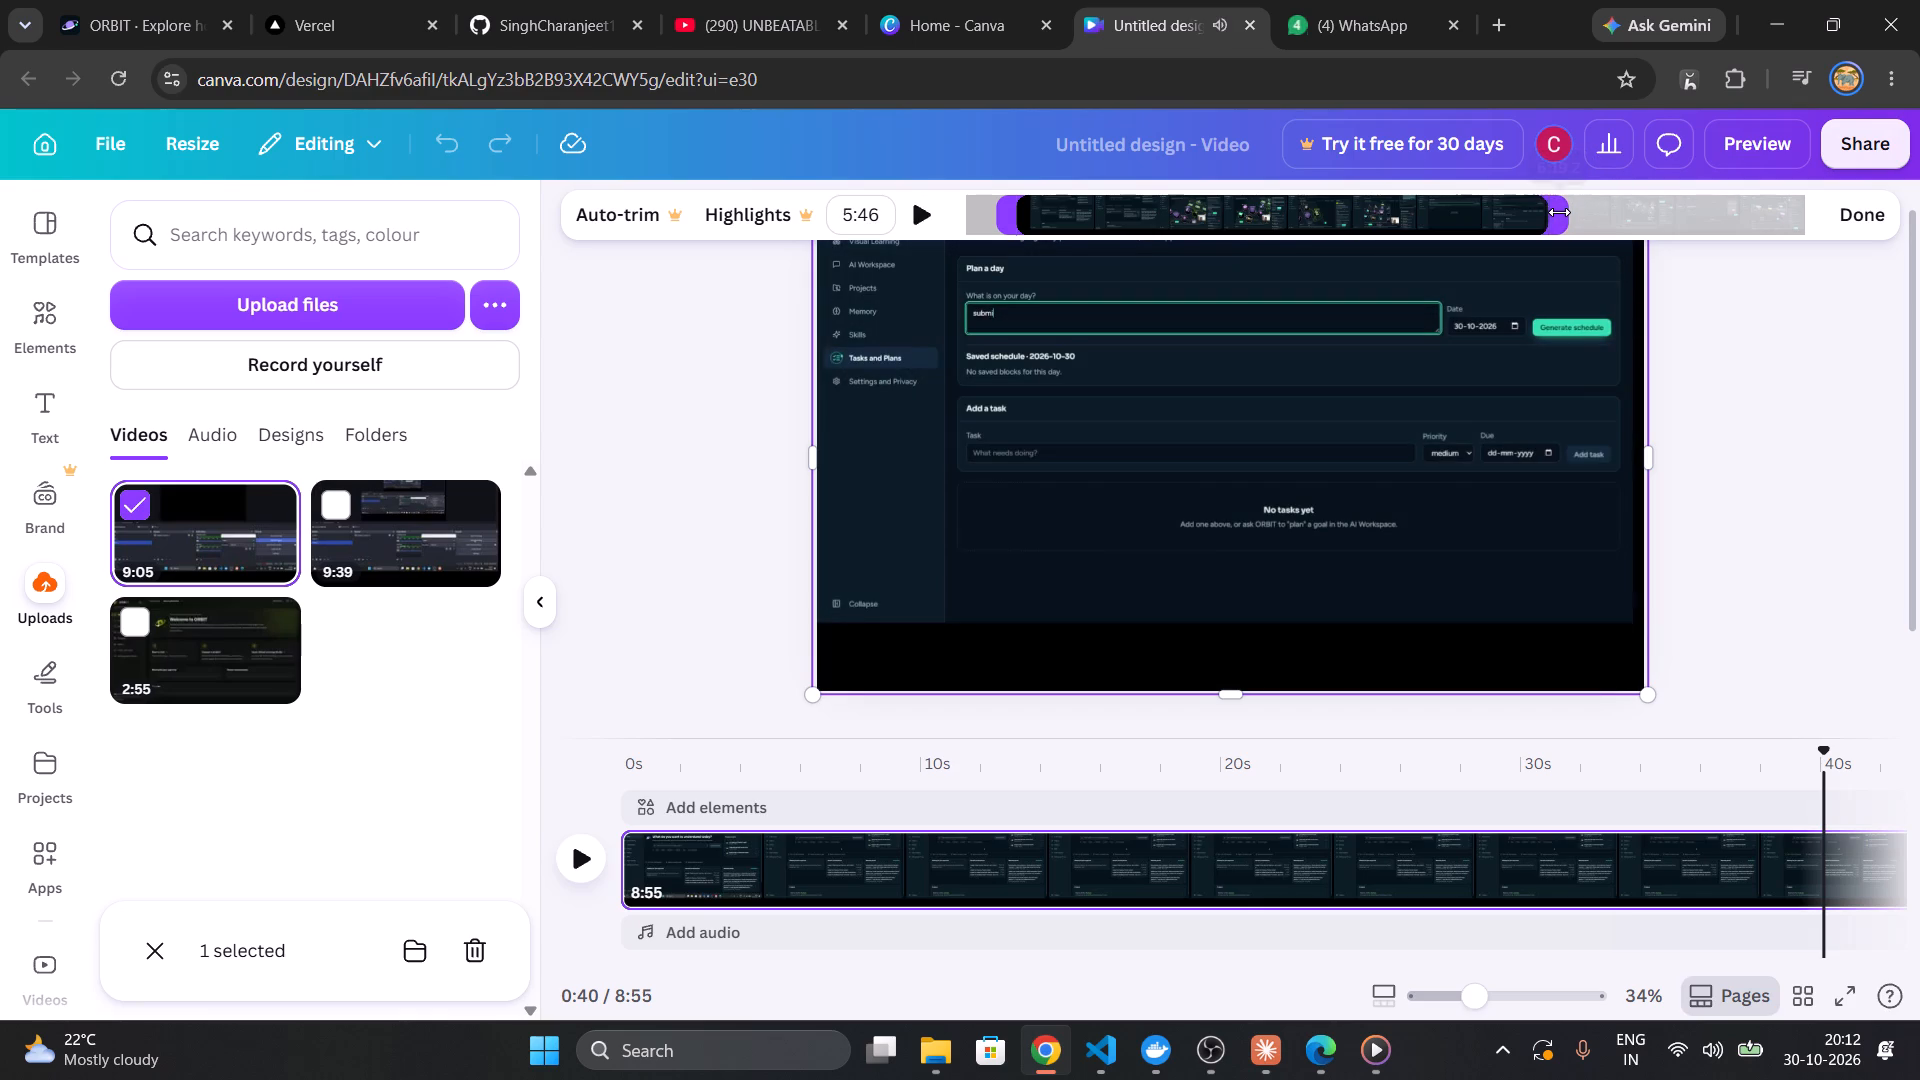
left_click_drag(1553, 213, 1539, 217)
left_click(1539, 217)
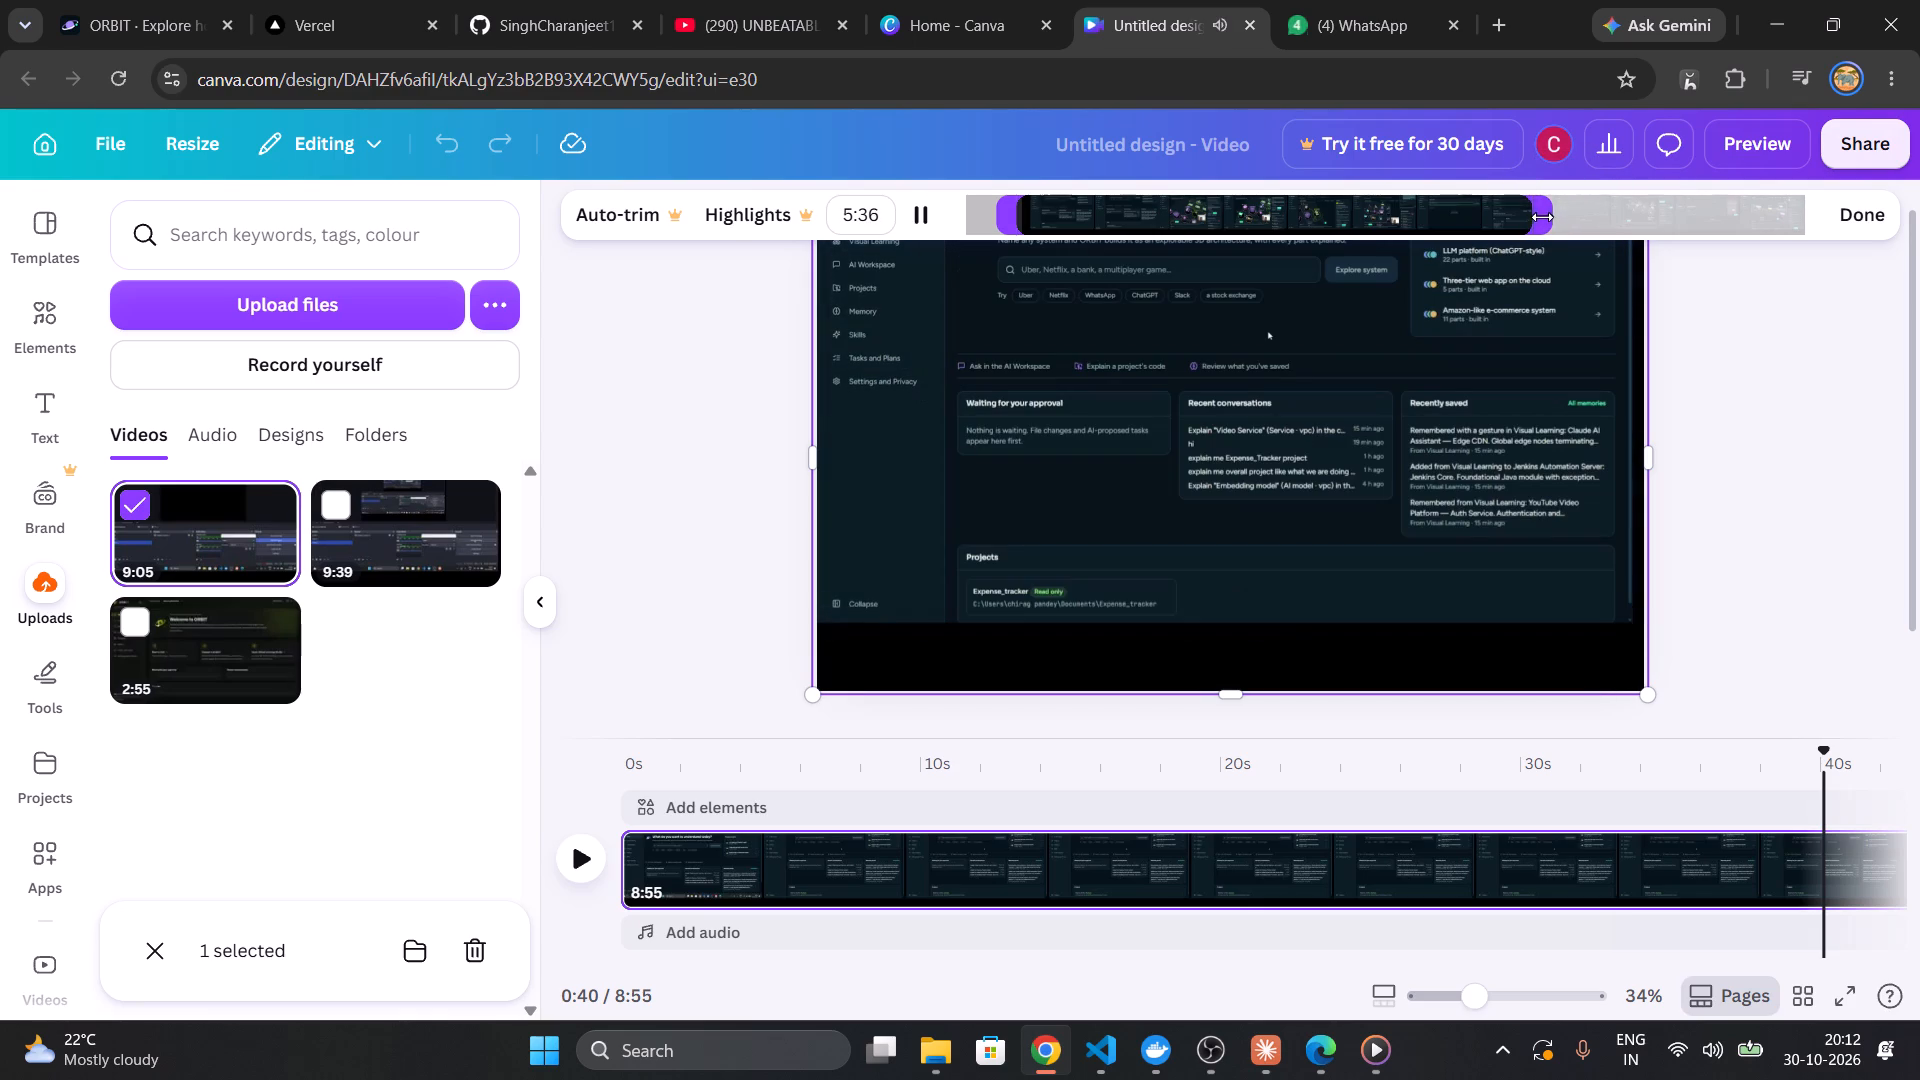
left_click(1858, 222)
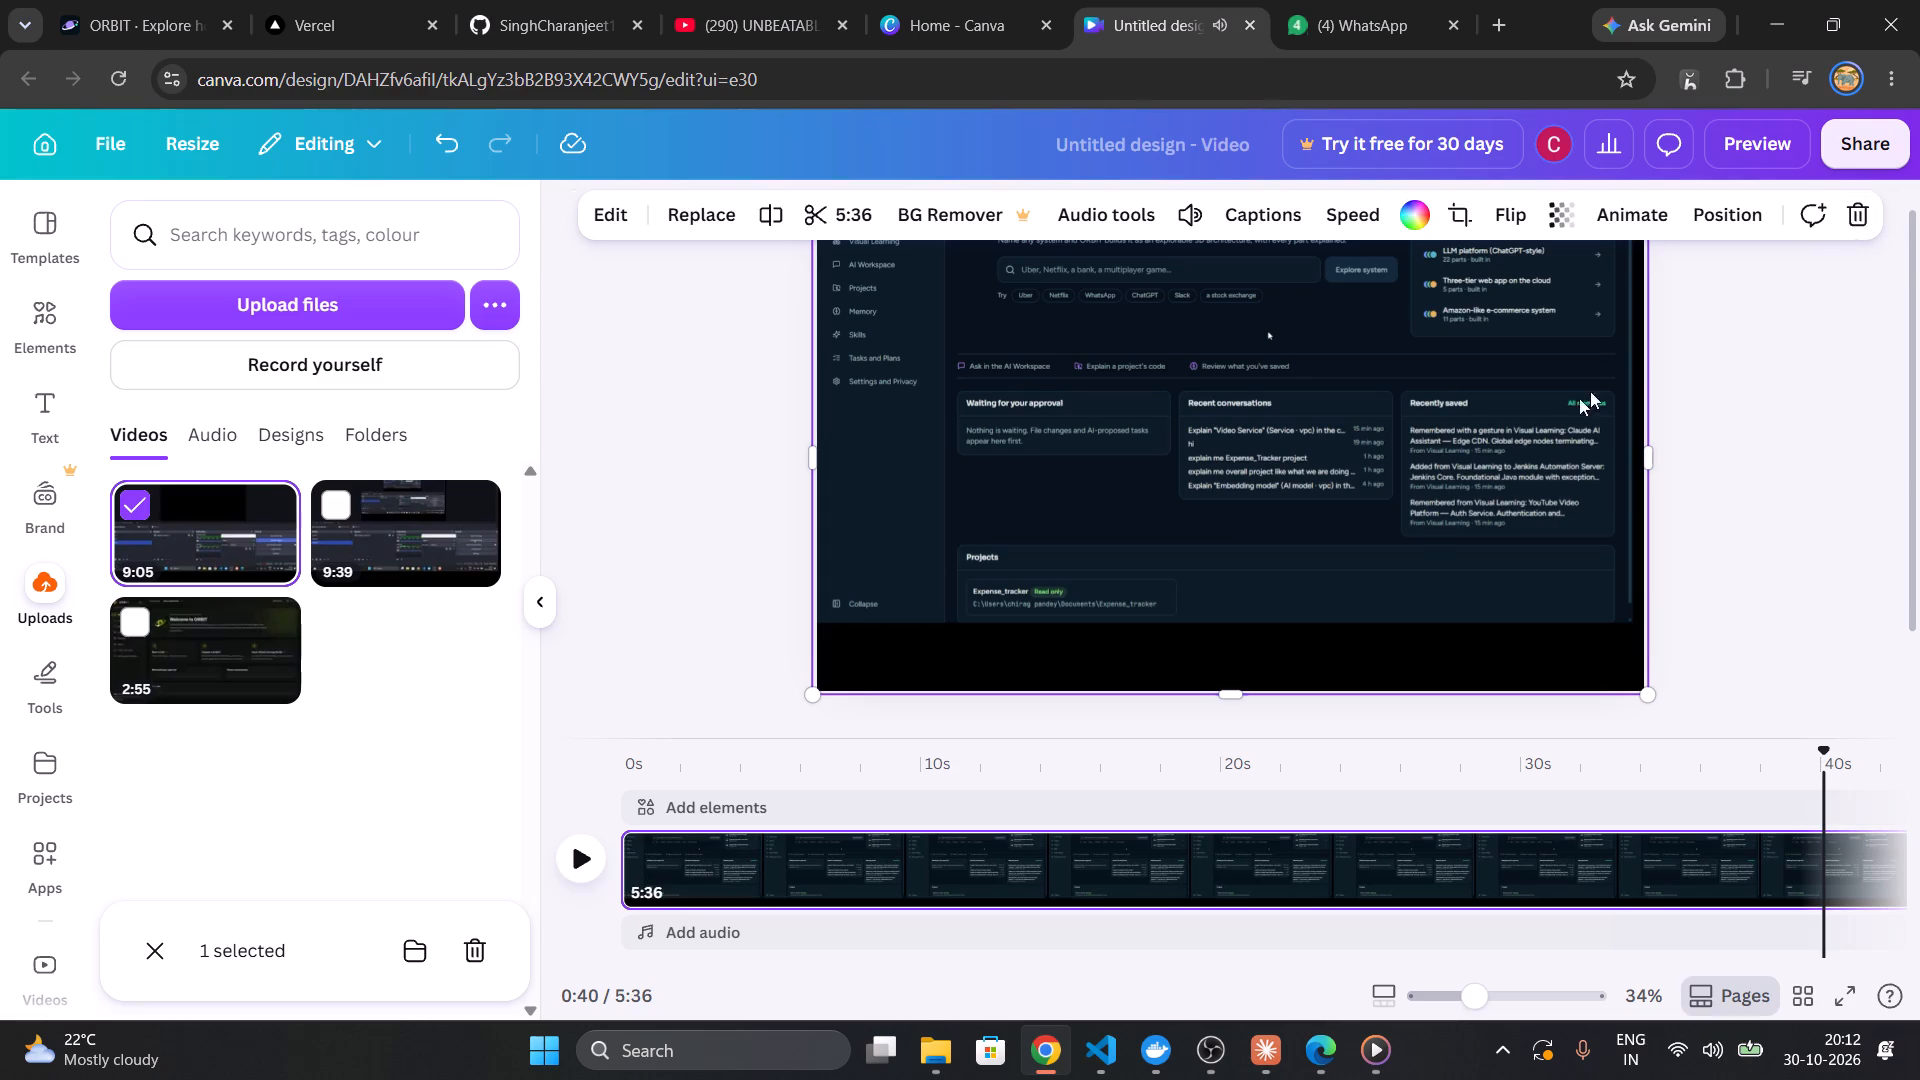
Examine the trimmed clip along the timeline, checking its ending, opening seconds and the frames around one minute.
scroll(1506, 902, "left", 7)
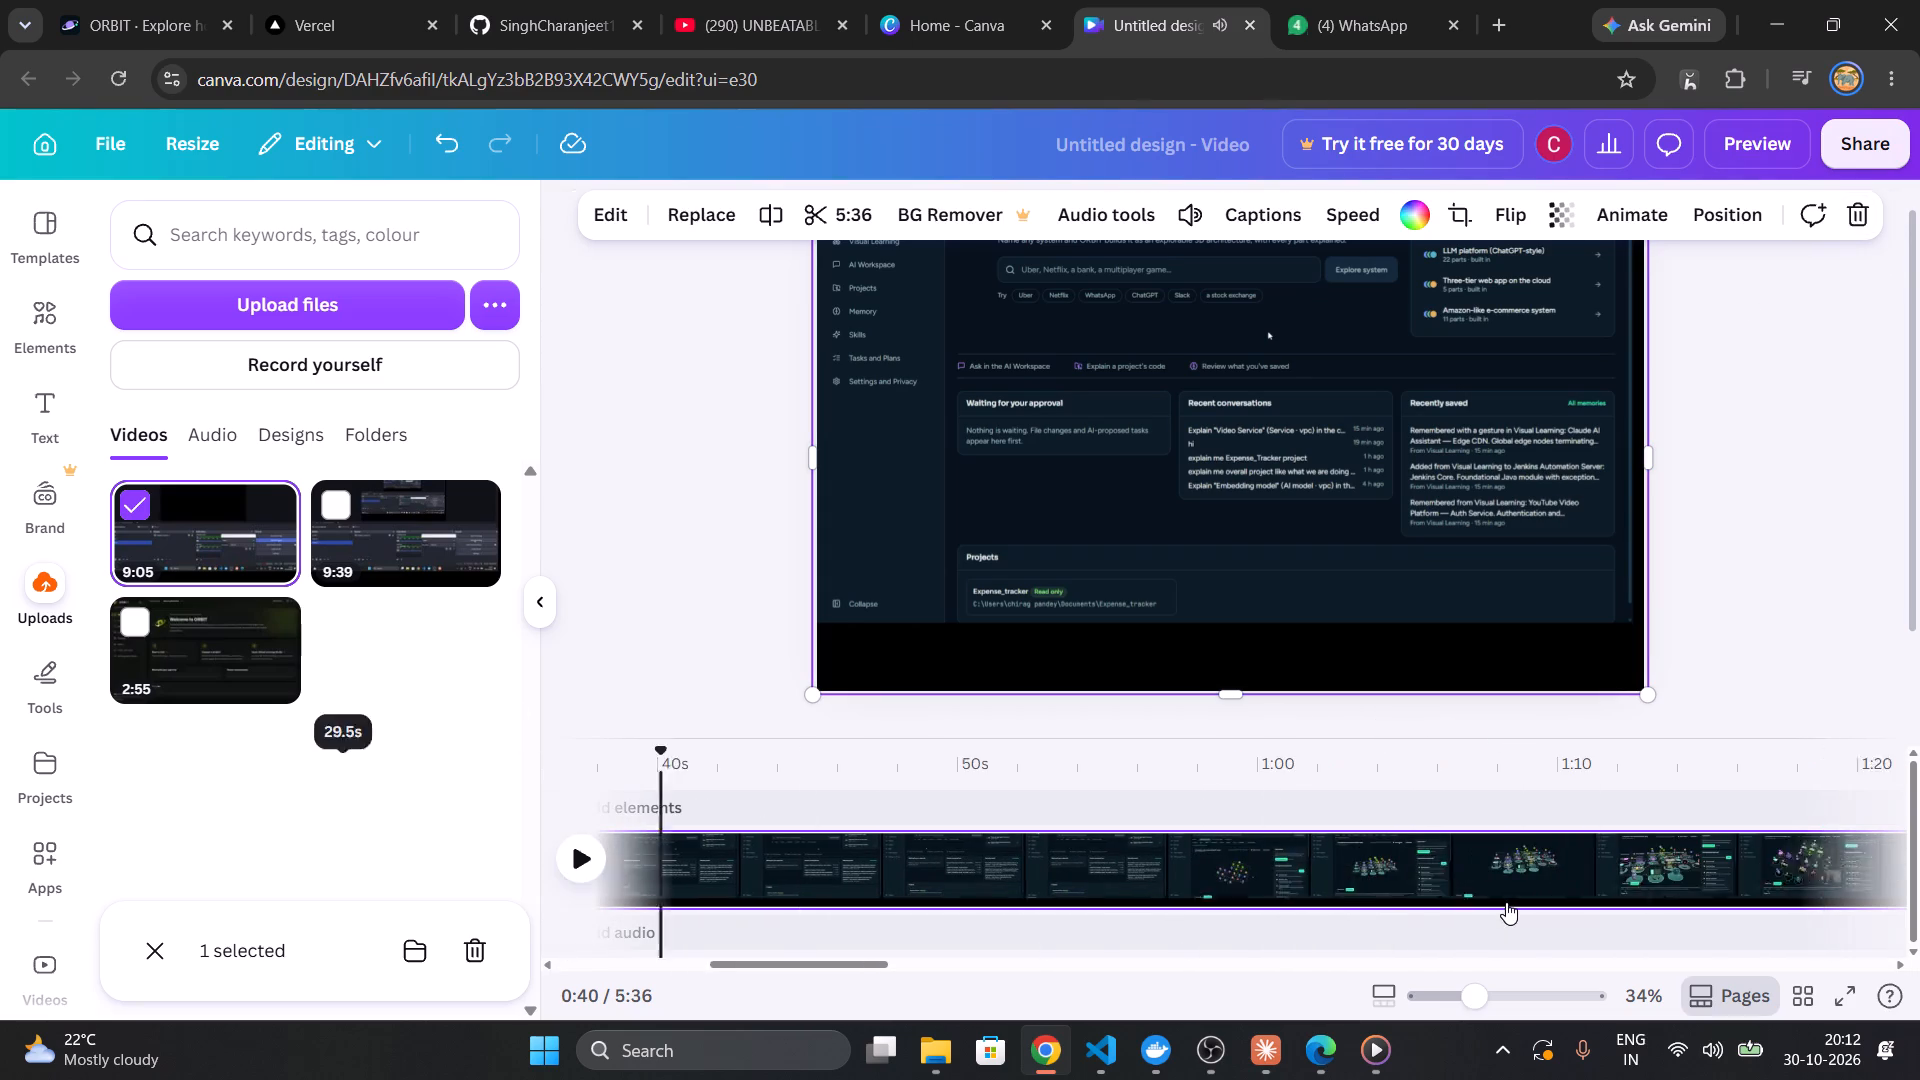
scroll(1648, 856, "left", 13)
scroll(1648, 856, "left", 11)
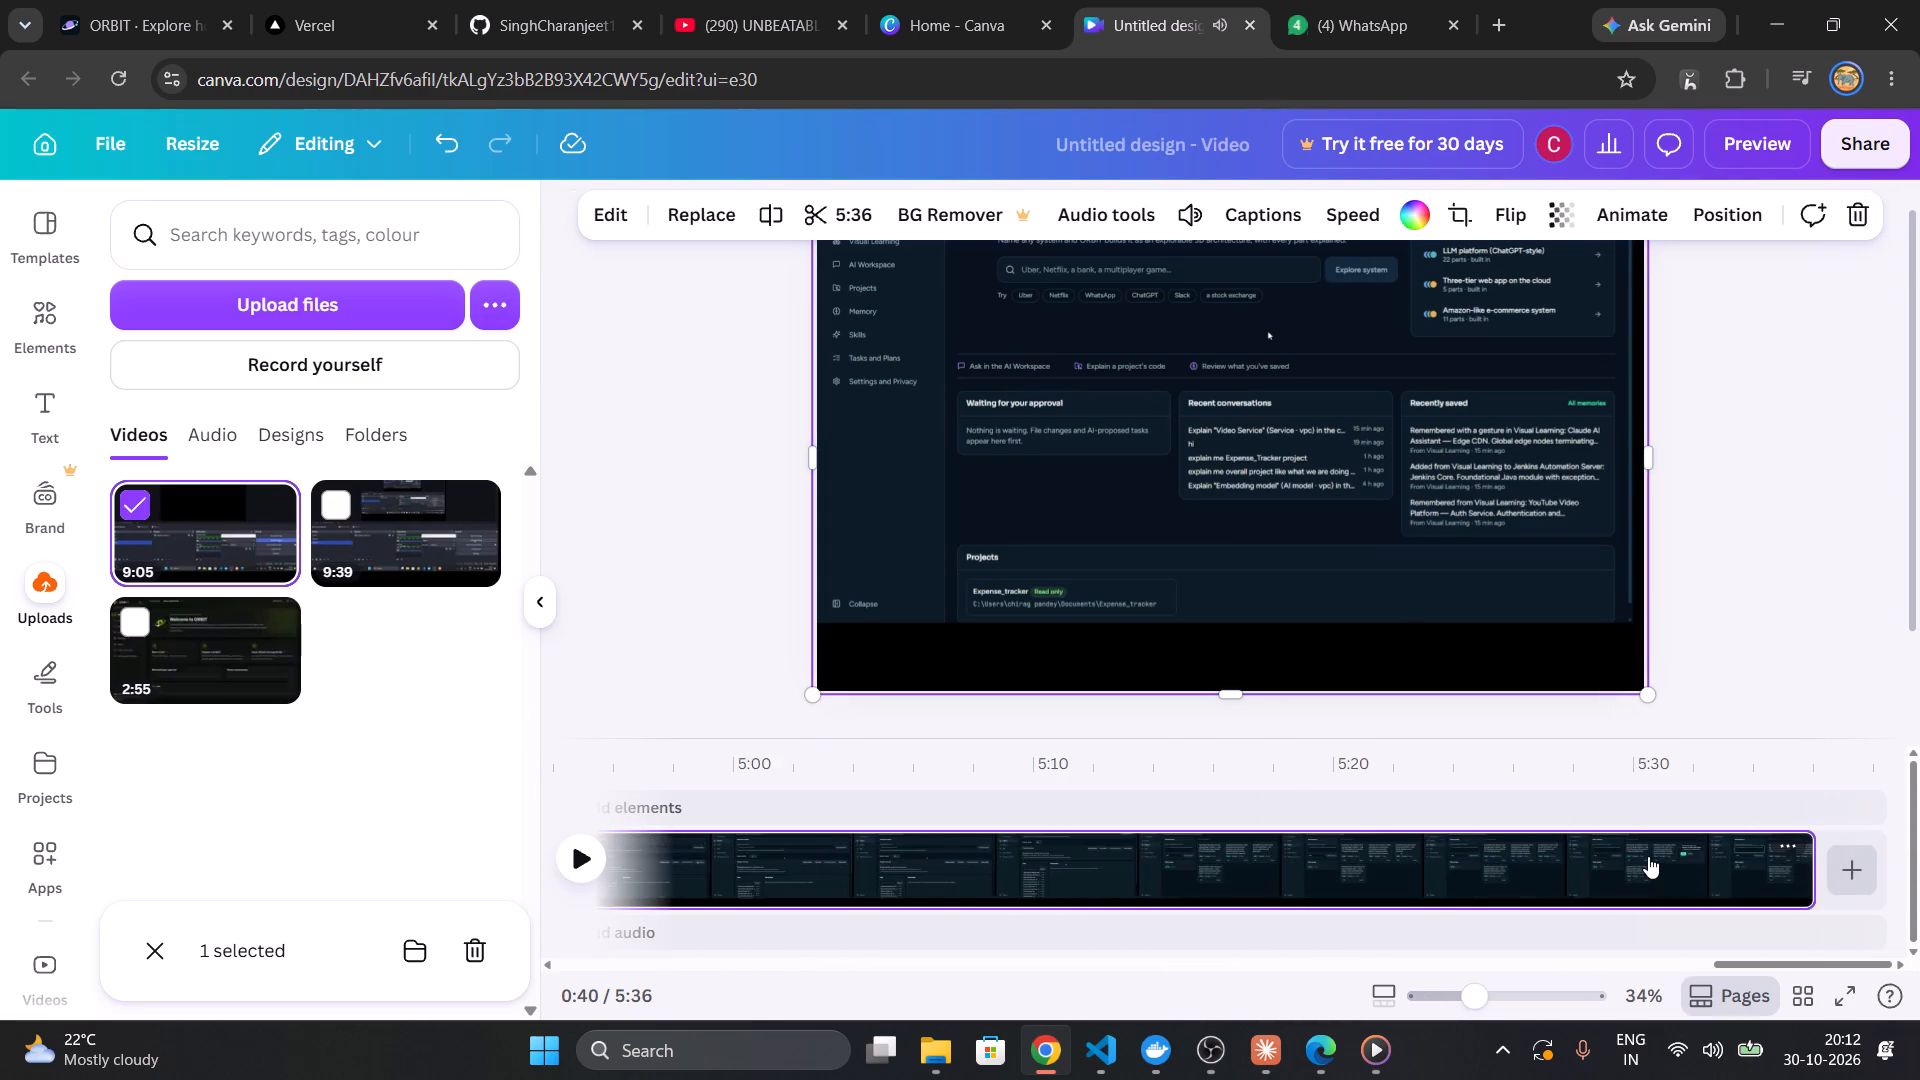
scroll(1648, 856, "left", 1)
scroll(1648, 856, "right", 17)
scroll(1648, 856, "right", 7)
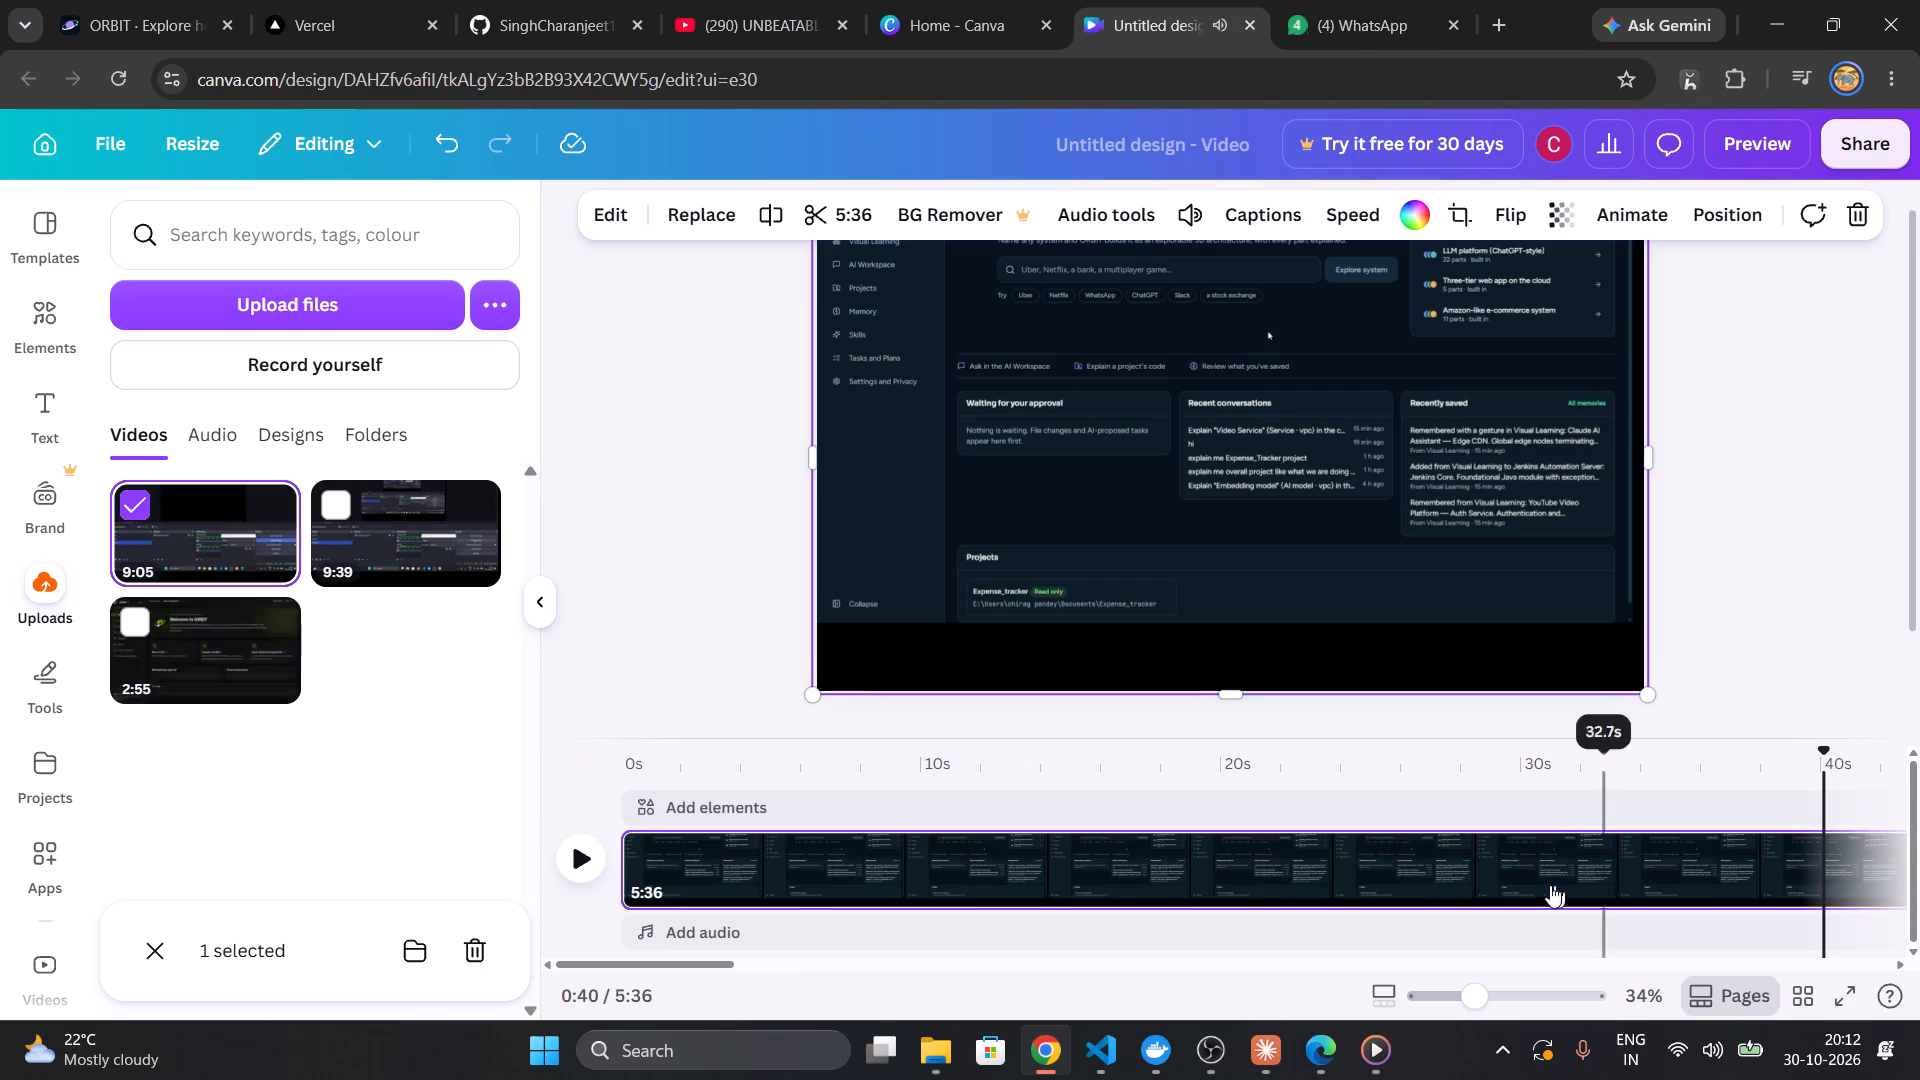
left_click(681, 899)
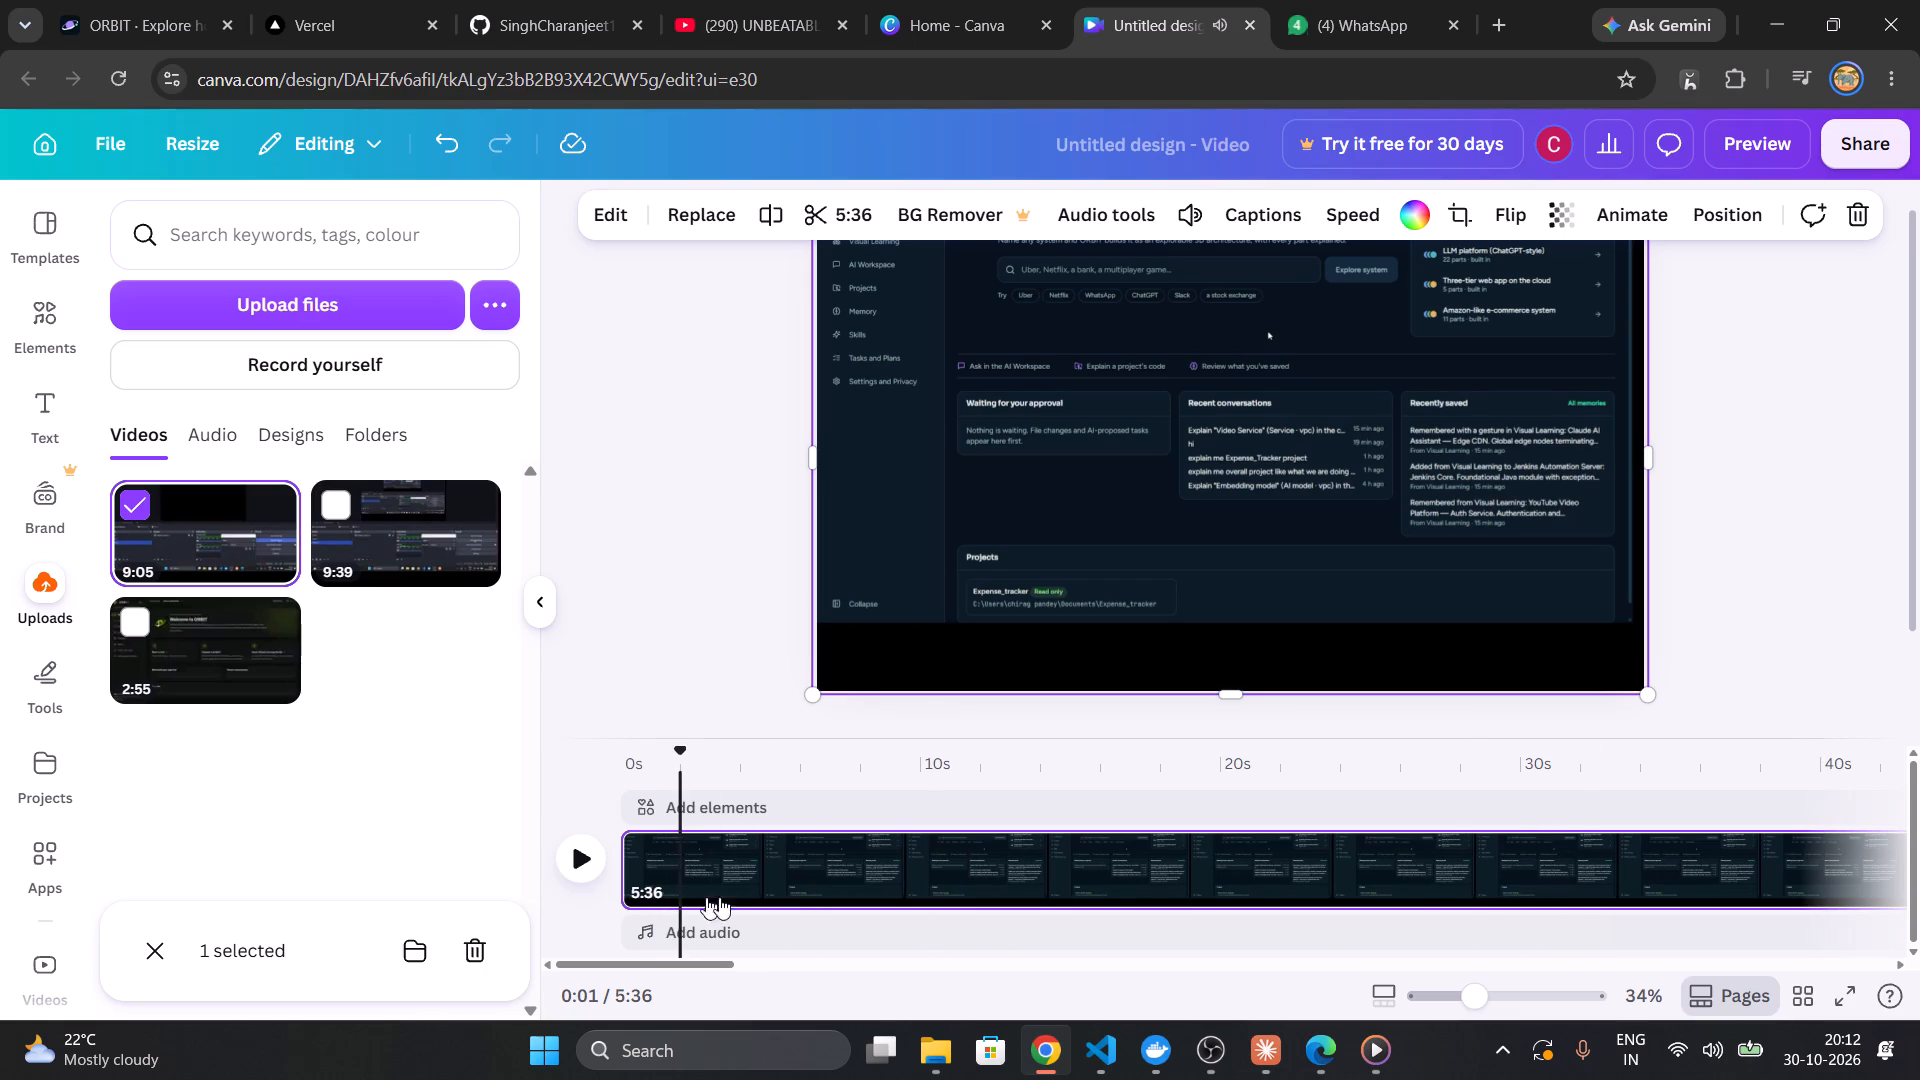
scroll(1581, 897, "left", 6)
left_click(1275, 909)
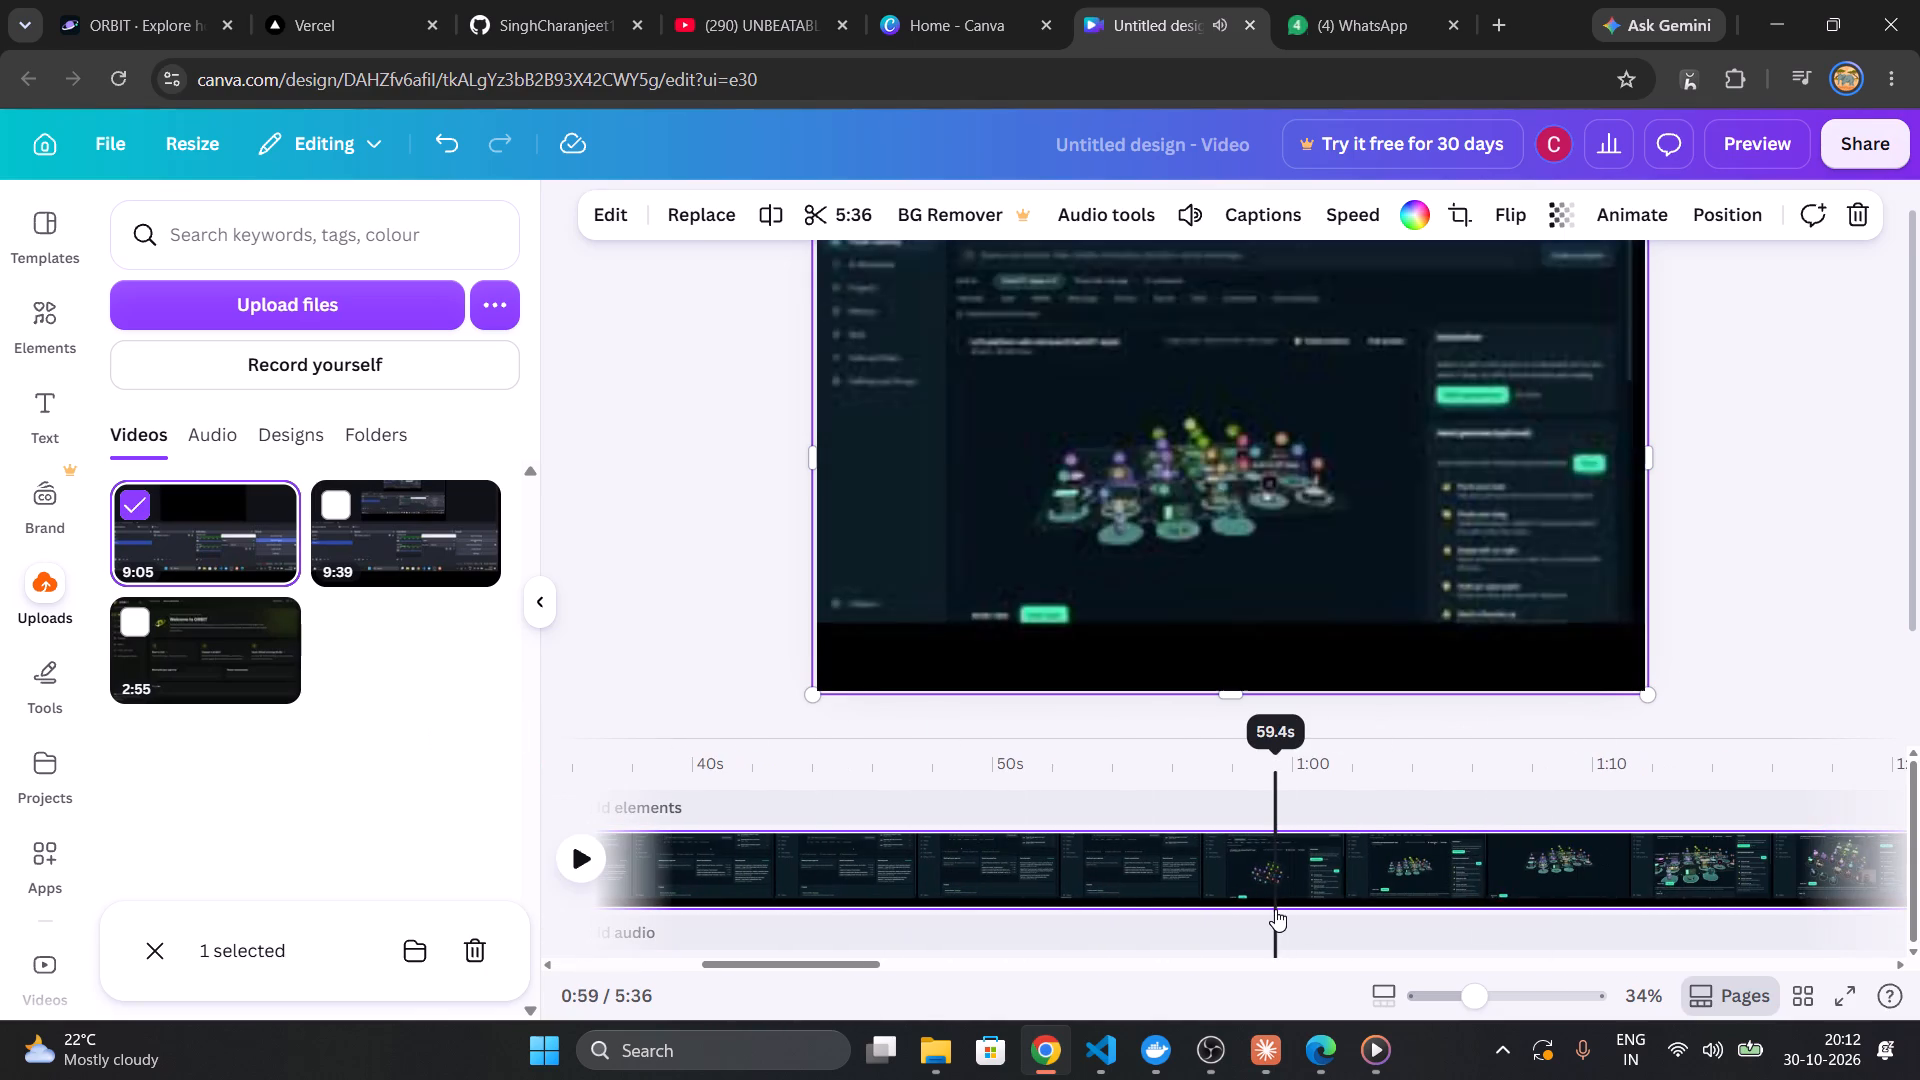
left_click(1044, 924)
scroll(1044, 924, "right", 5)
left_click(969, 922)
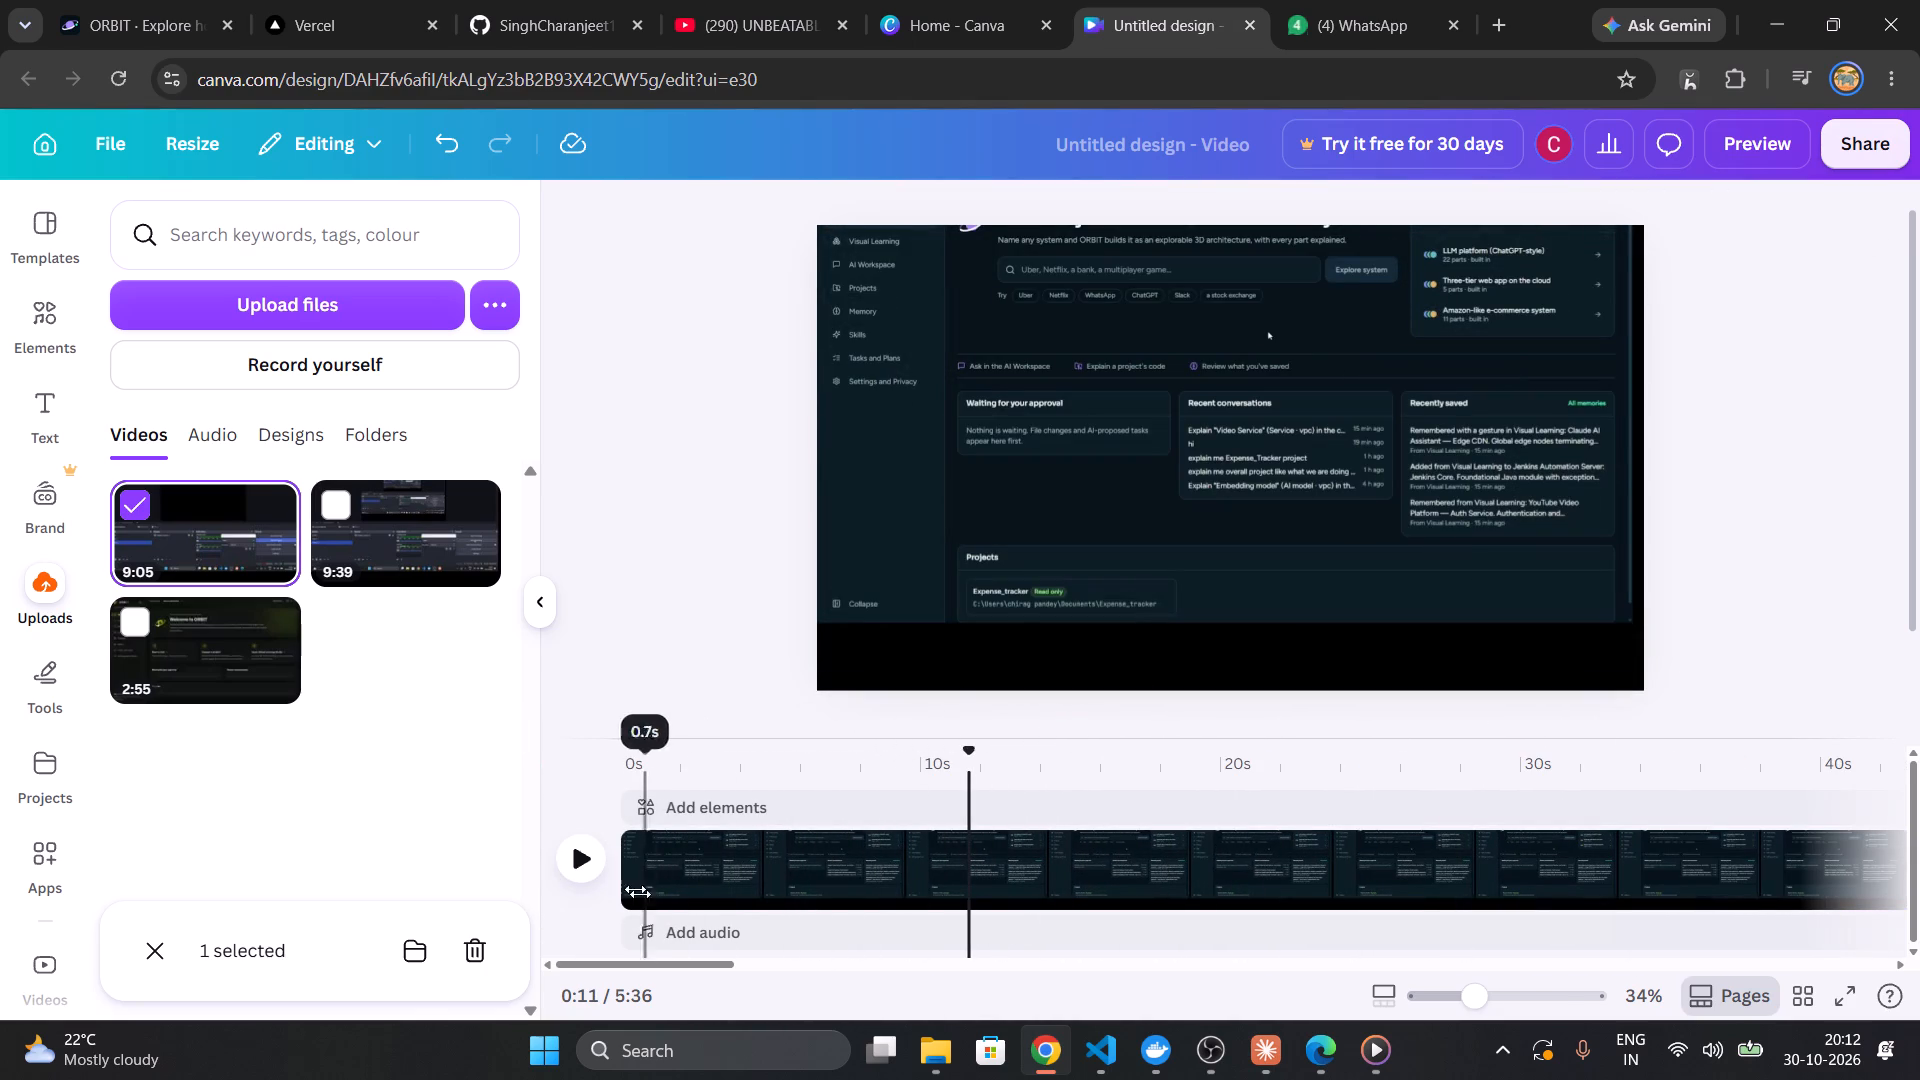
Play the trimmed clip's opening seconds, checking how the footage starts.
left_click(595, 858)
left_click_drag(870, 870, 838, 874)
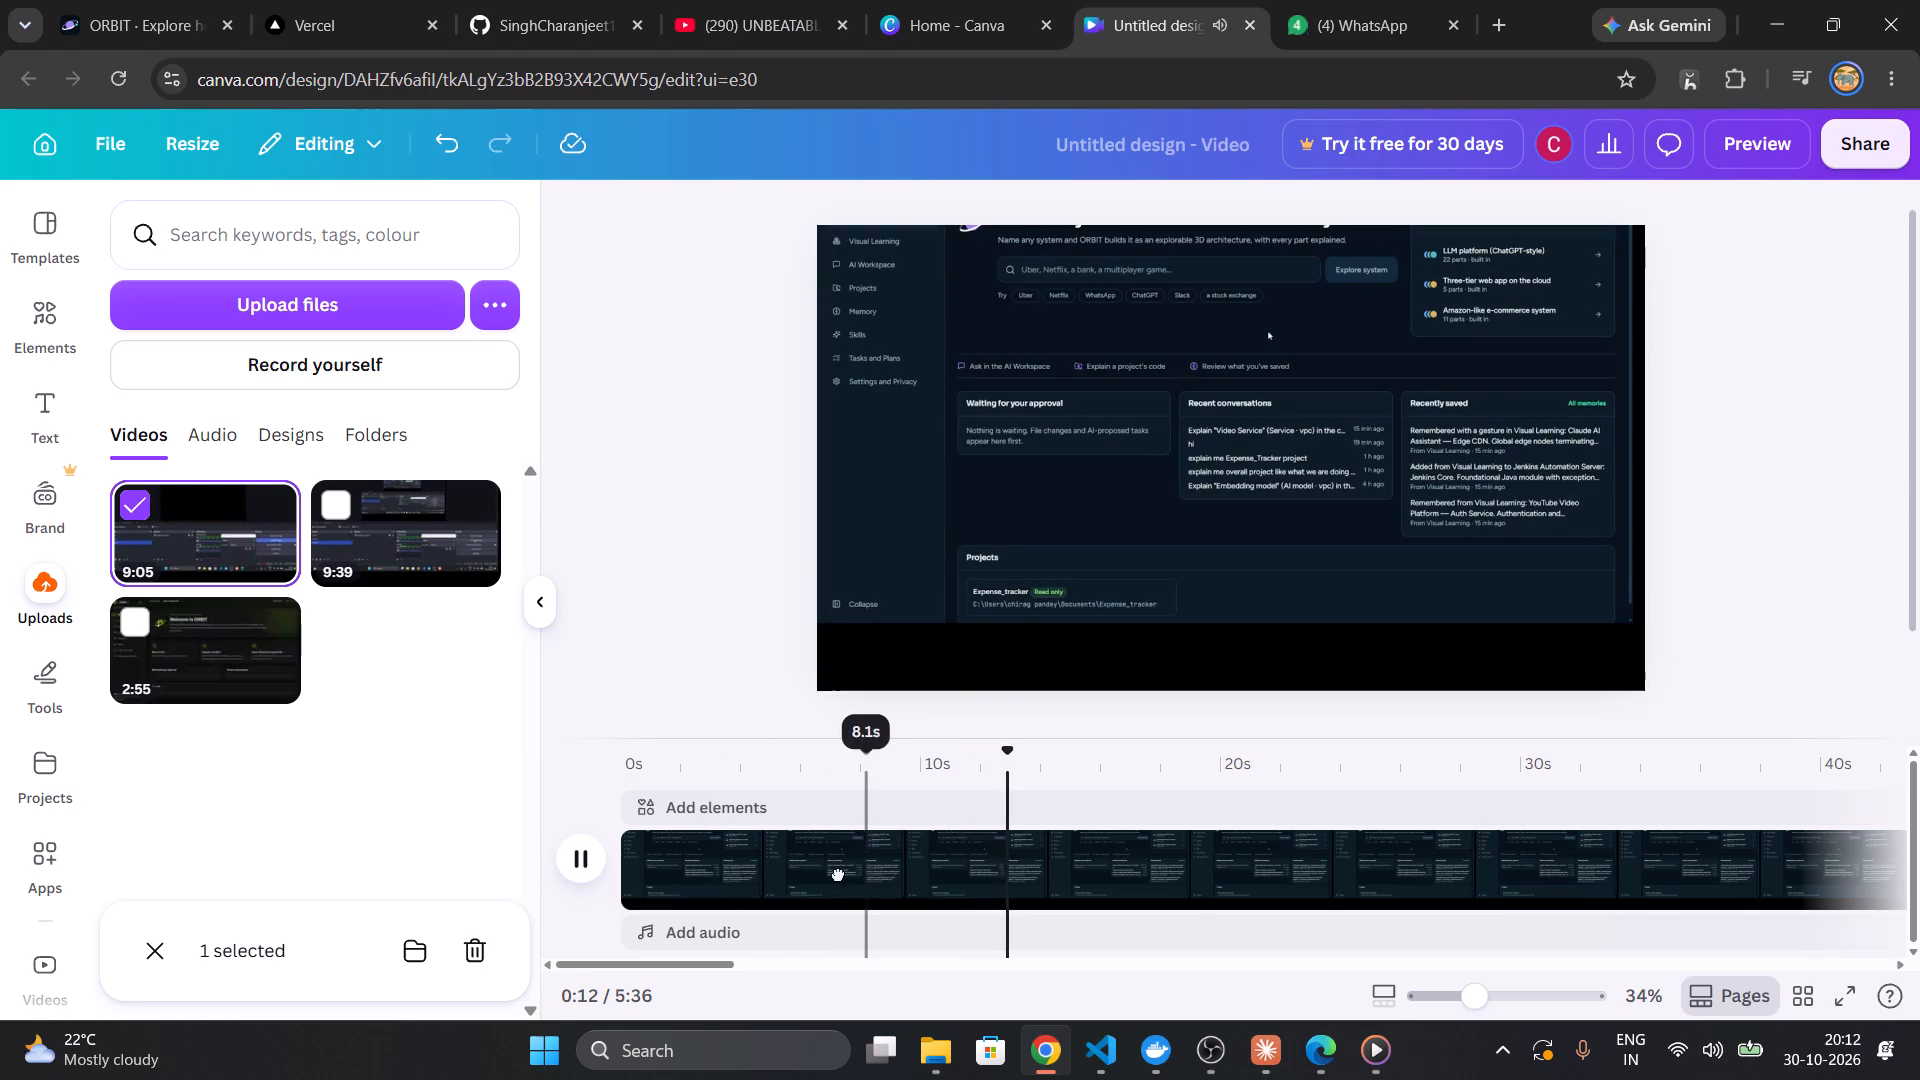
left_click_drag(838, 874, 844, 875)
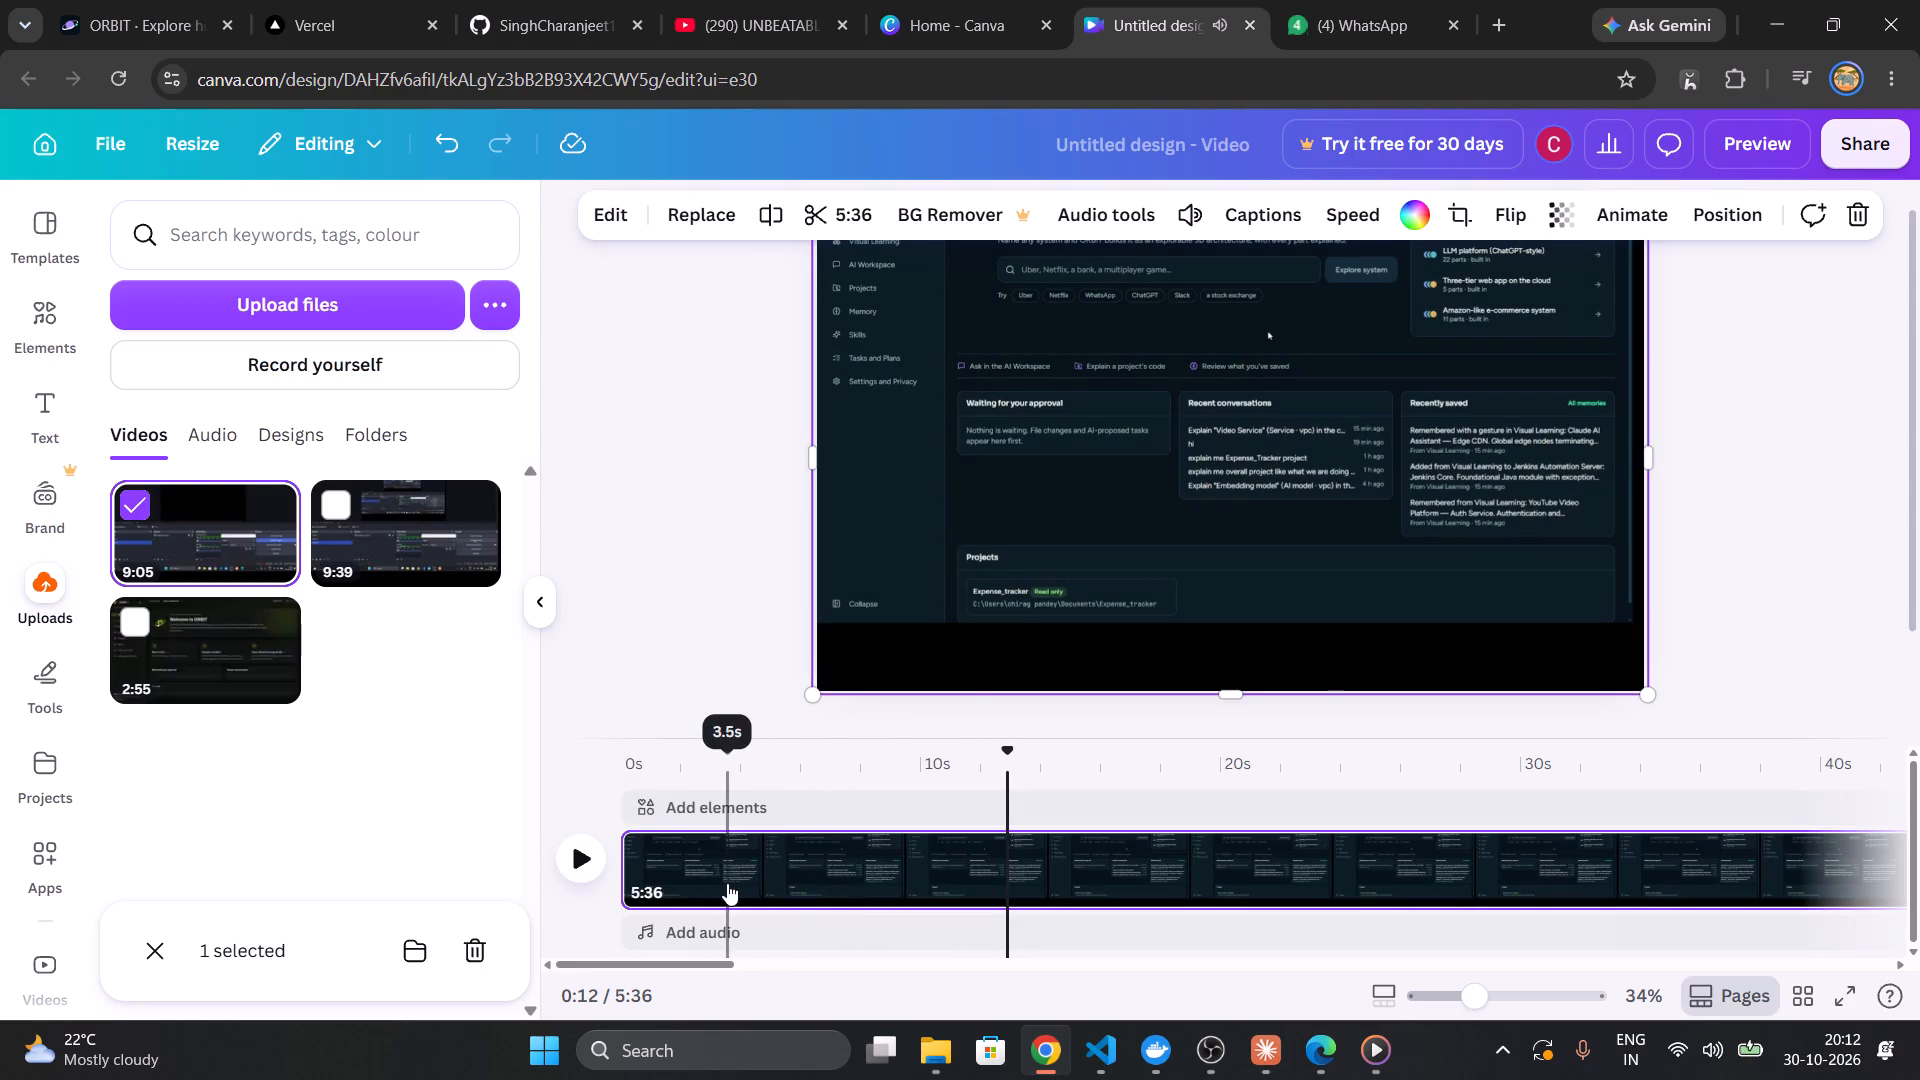
left_click(726, 883)
left_click(647, 876)
left_click(589, 860)
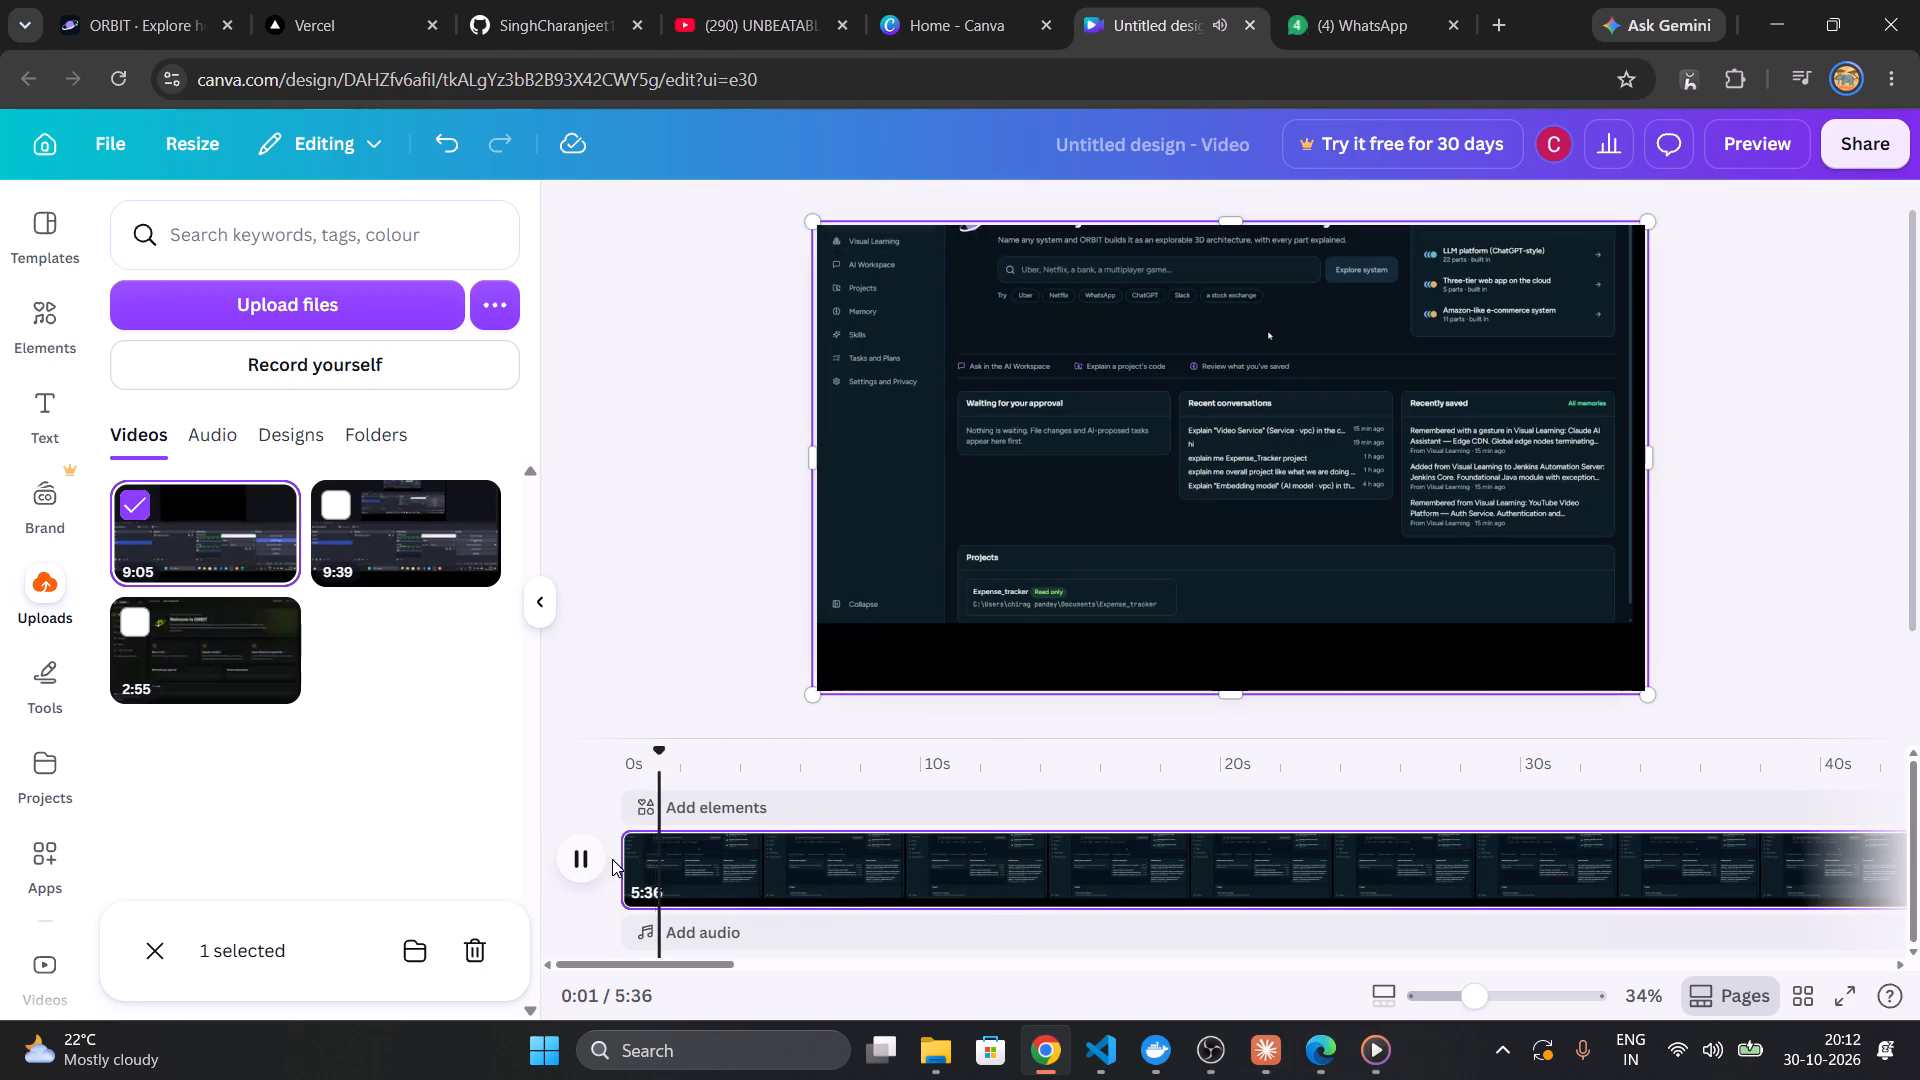
right_click(842, 830)
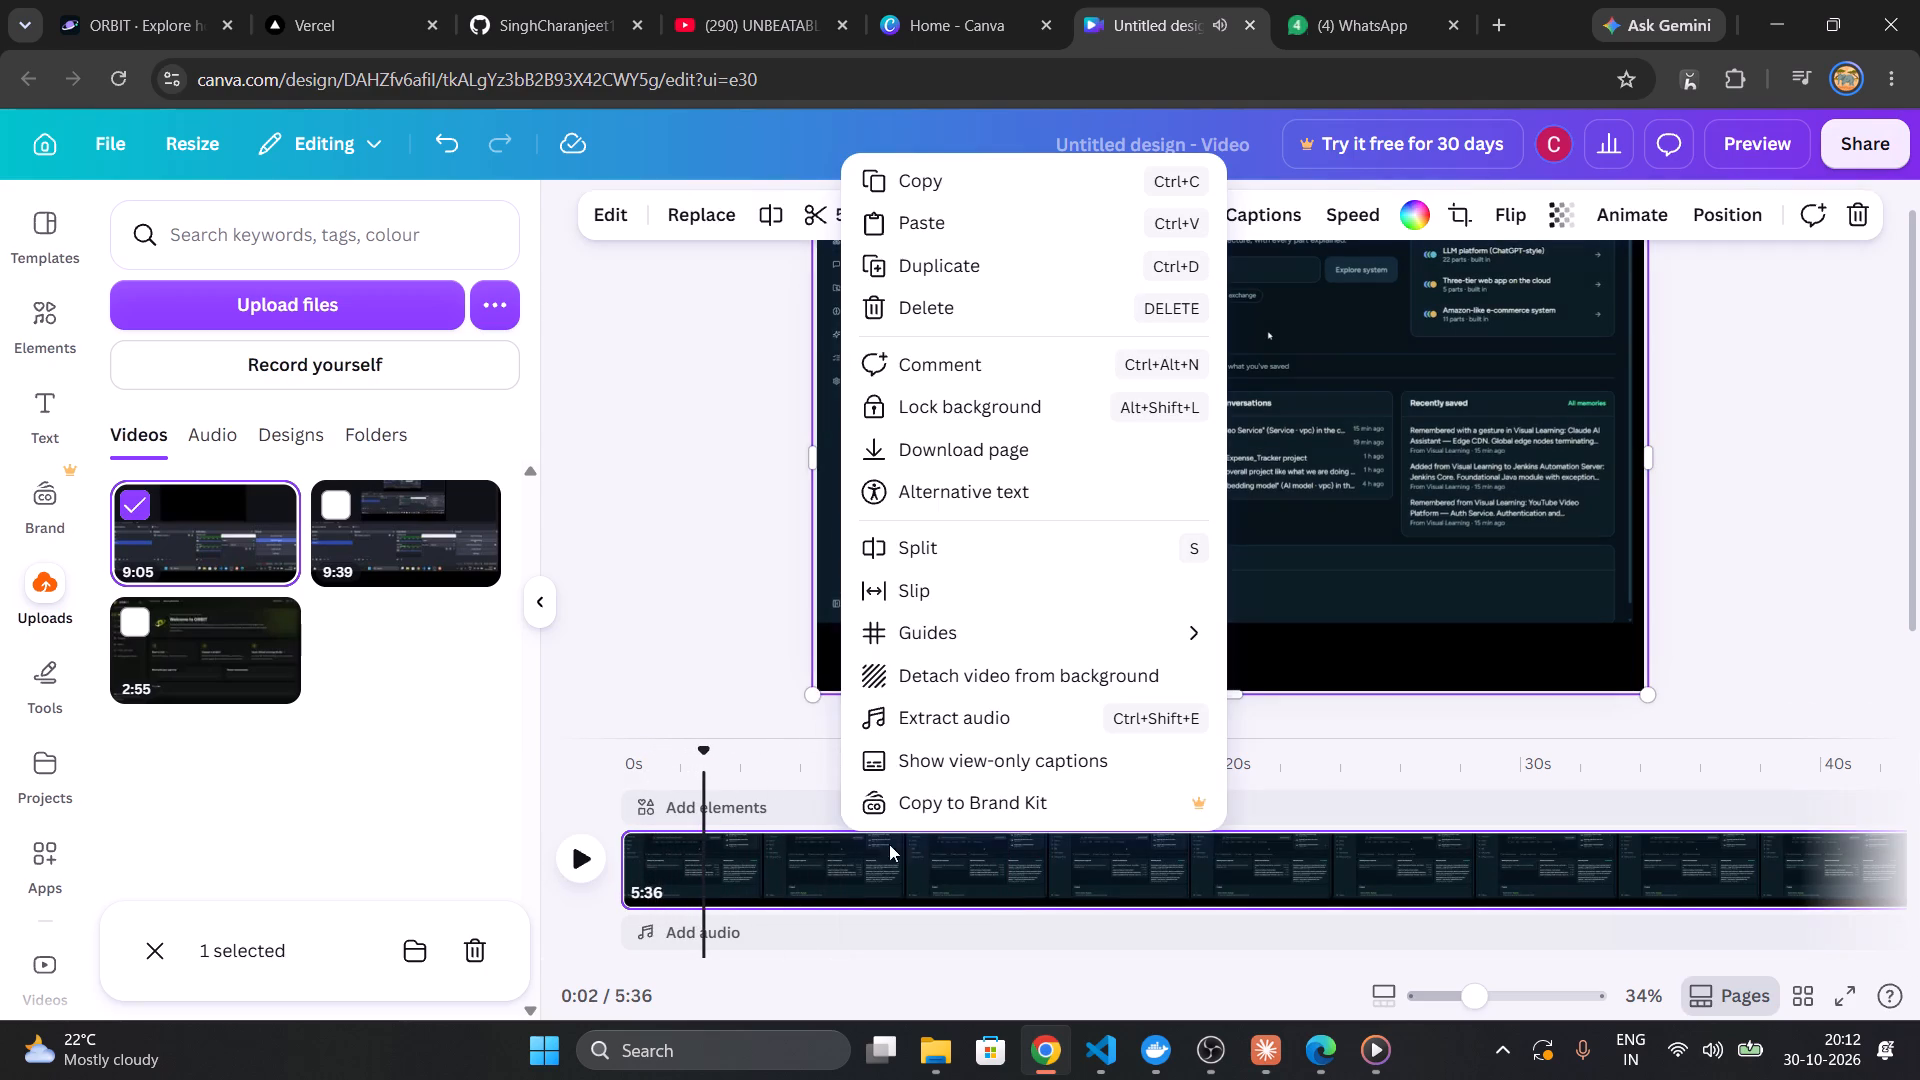
left_click(947, 920)
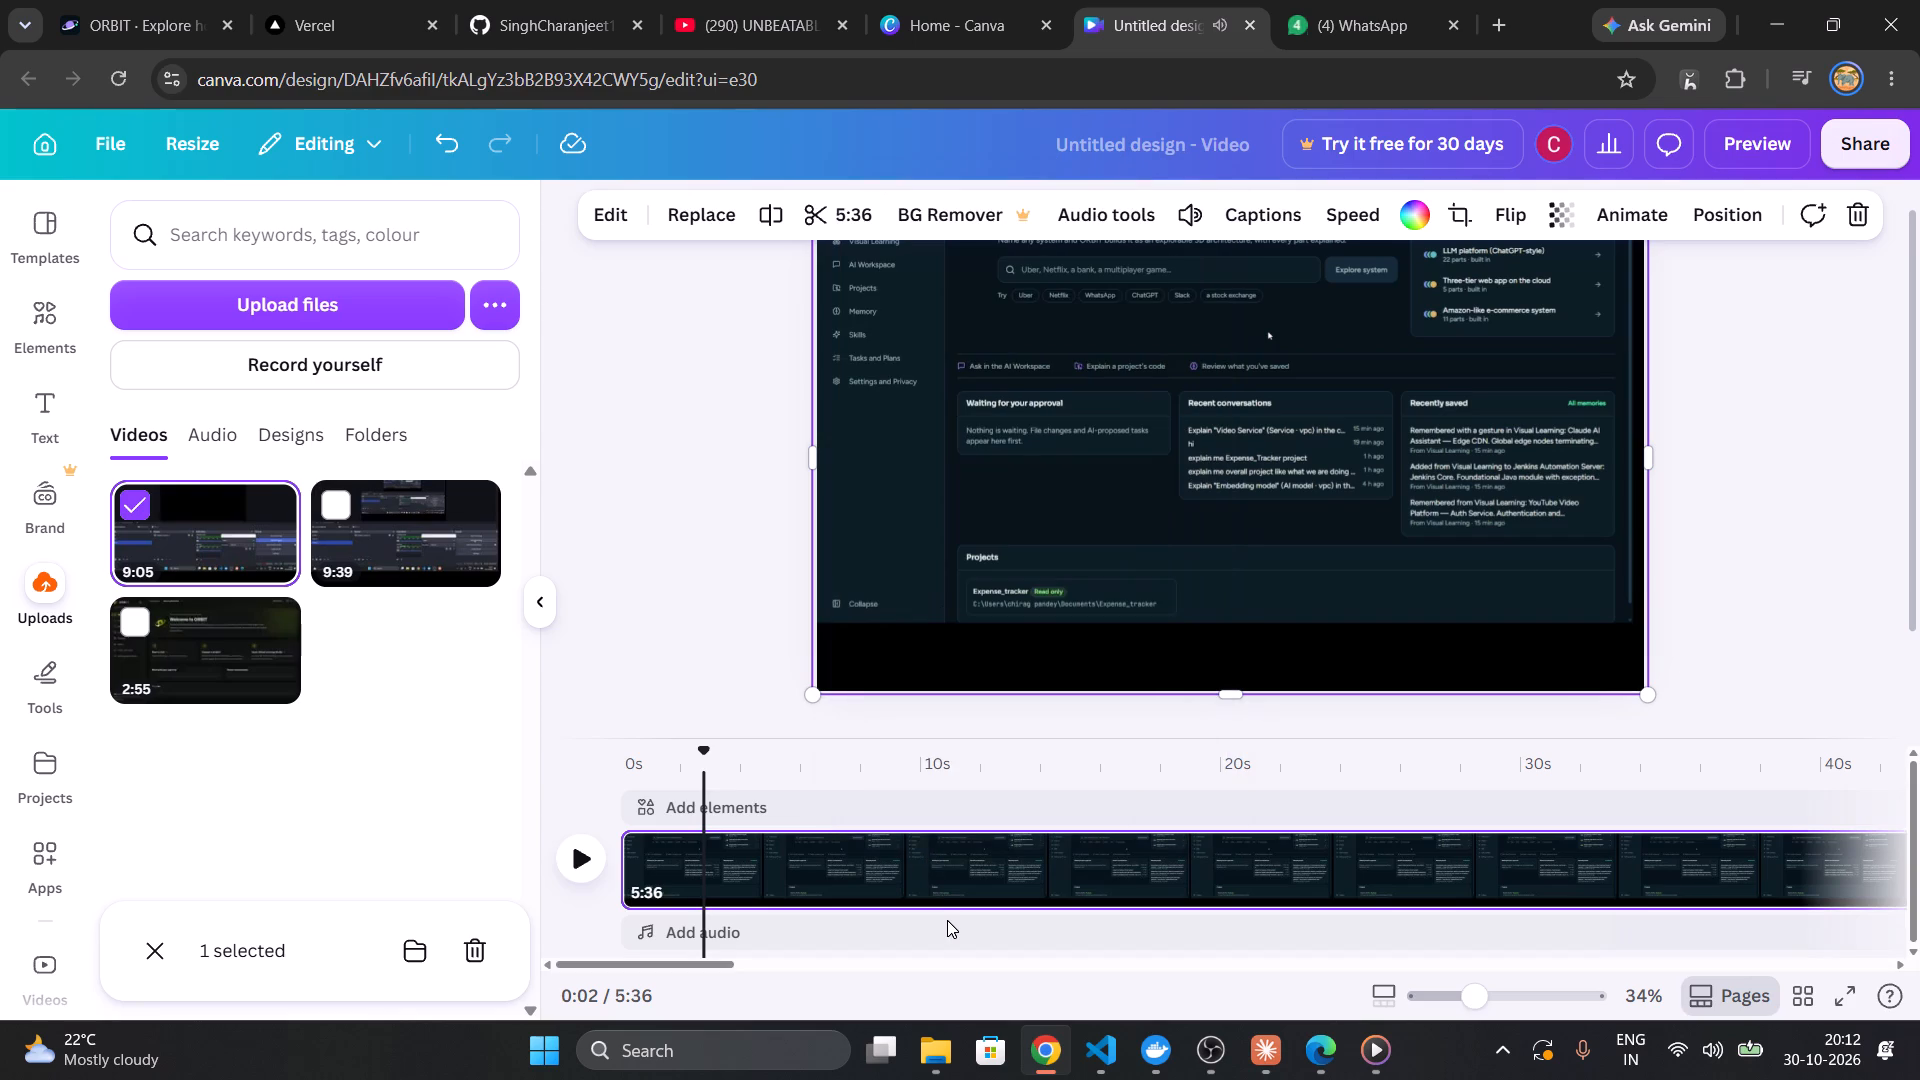
Undo the trim that shortened the clip to 5:36.
key("ctrl+z")
Trim the beginning of the clip so that 8:52 of footage remains.
left_click(600, 853)
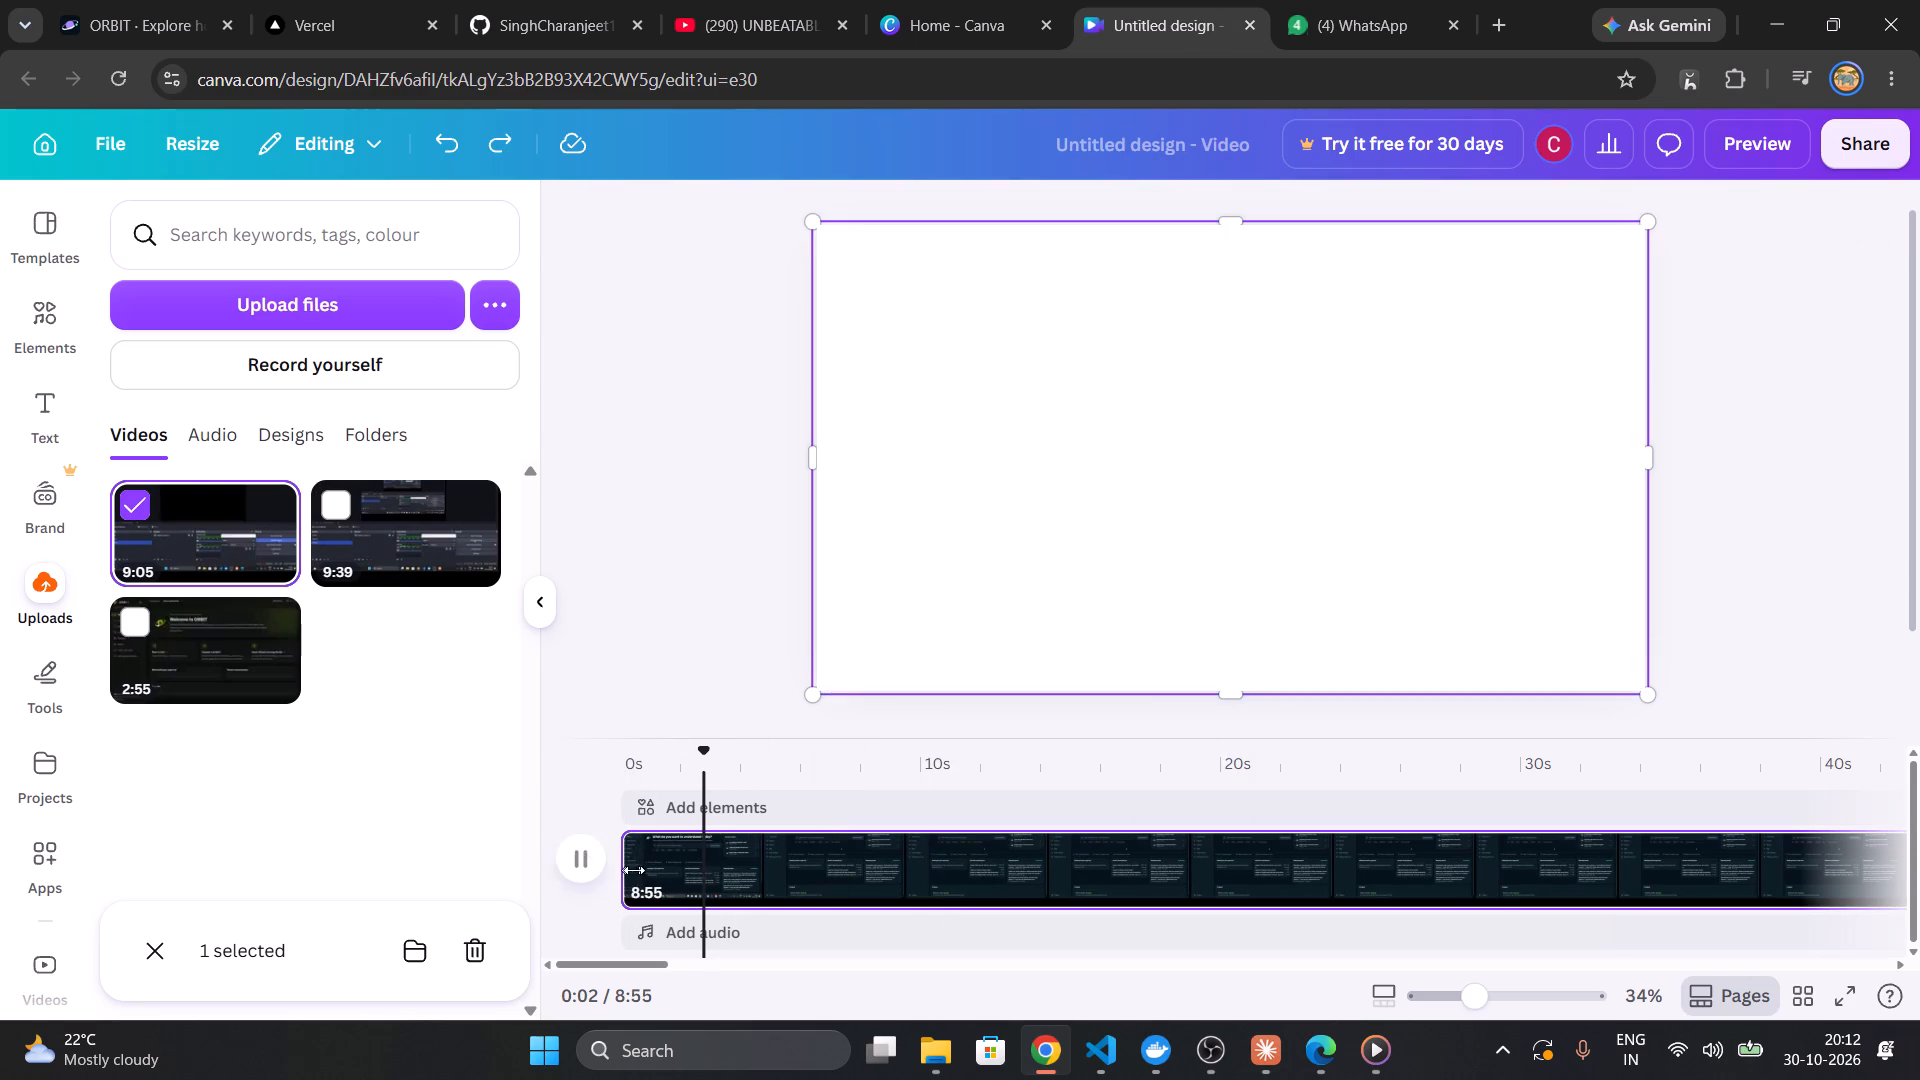
left_click_drag(637, 873, 698, 882)
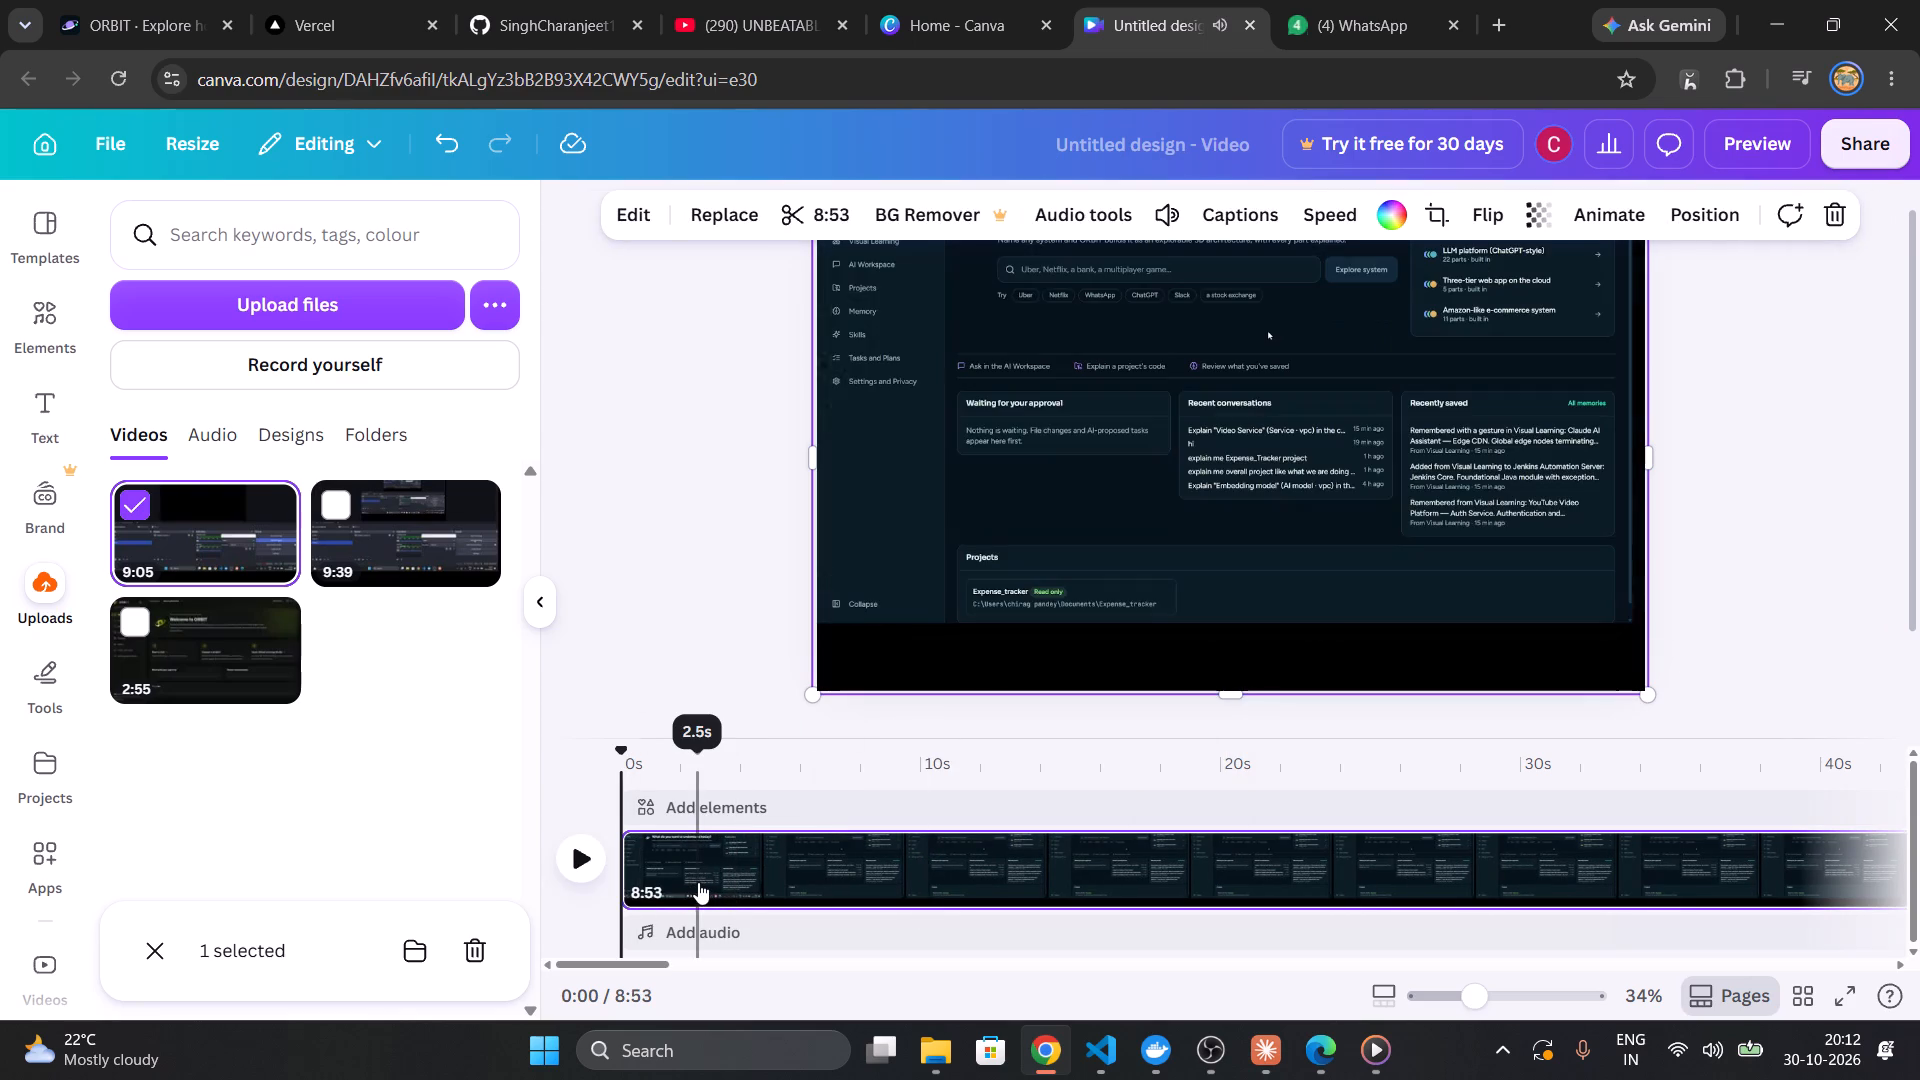
left_click_drag(635, 872, 688, 858)
Play and sample the clip's ORBIT home page footage at several points from the start to about 1:12.
left_click(562, 847)
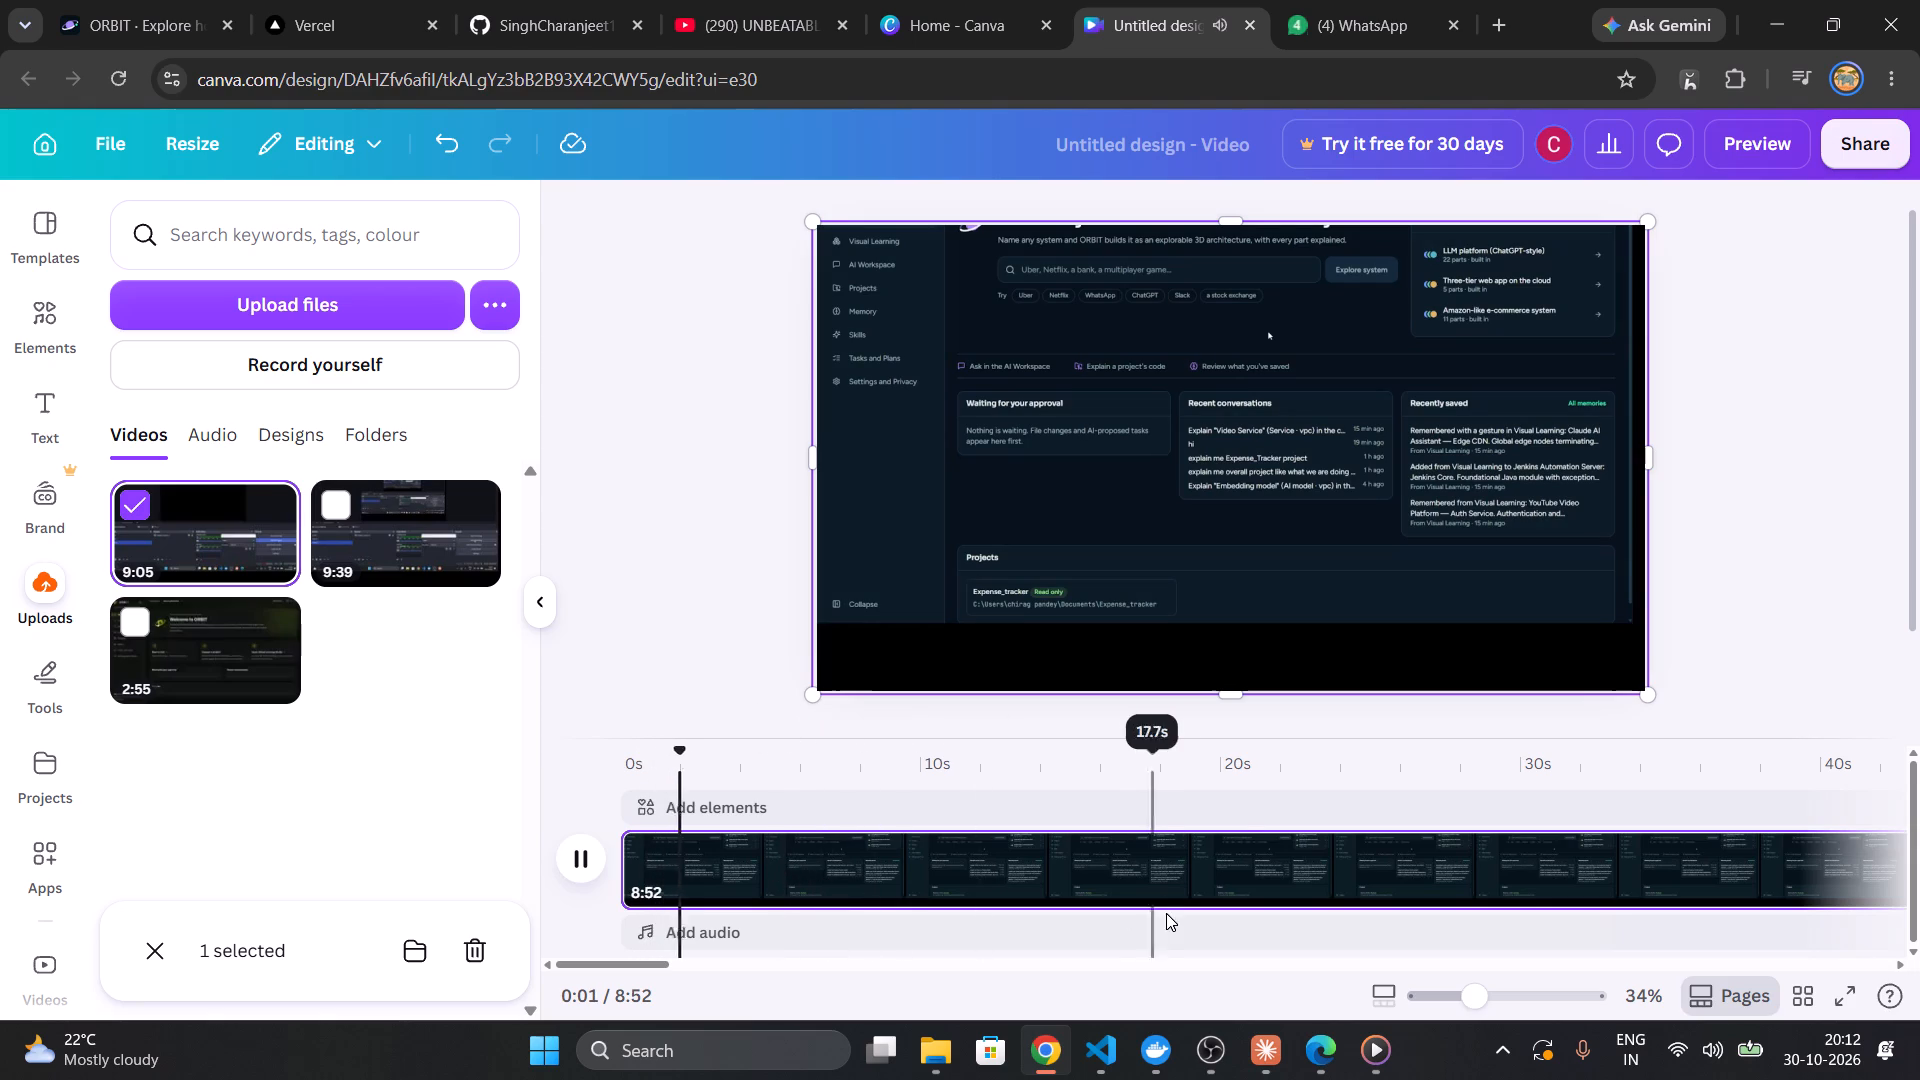
scroll(1248, 852, "left", 11)
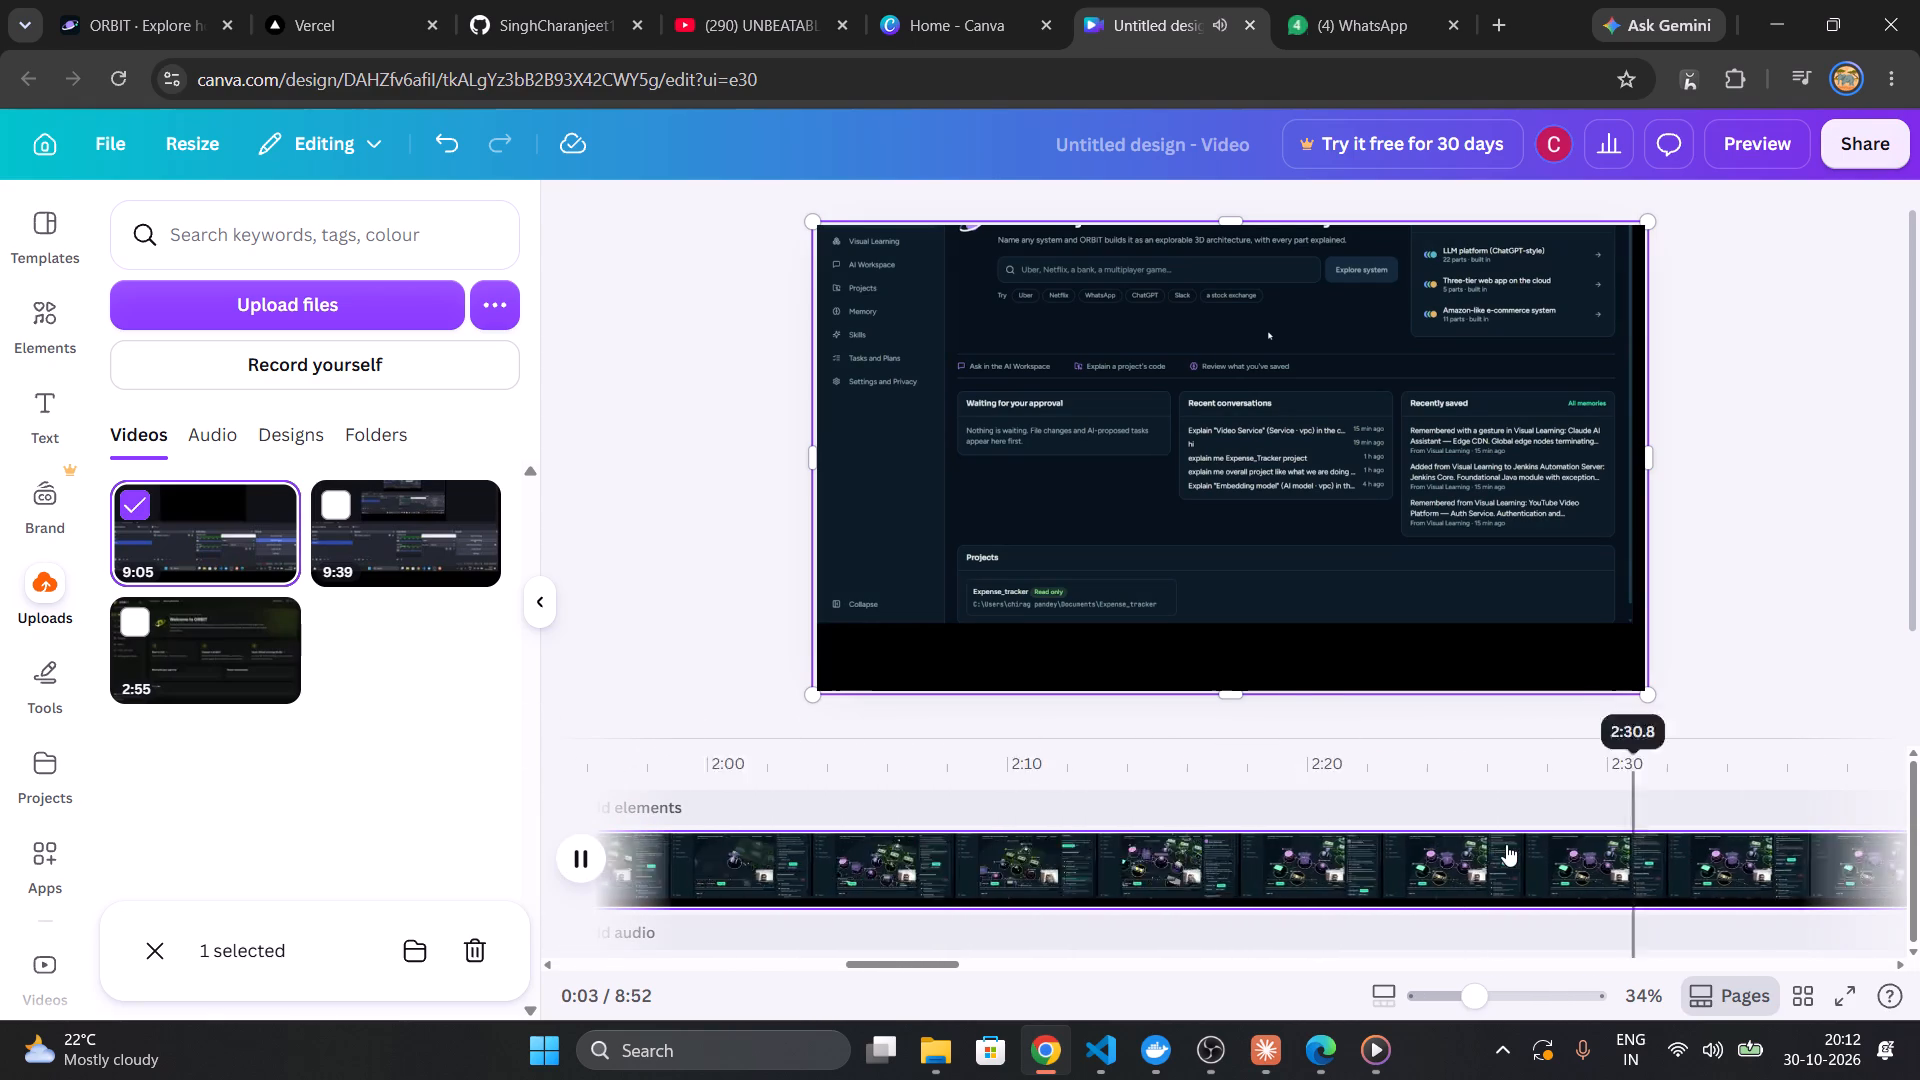
scroll(1506, 844, "left", 15)
scroll(1506, 844, "left", 7)
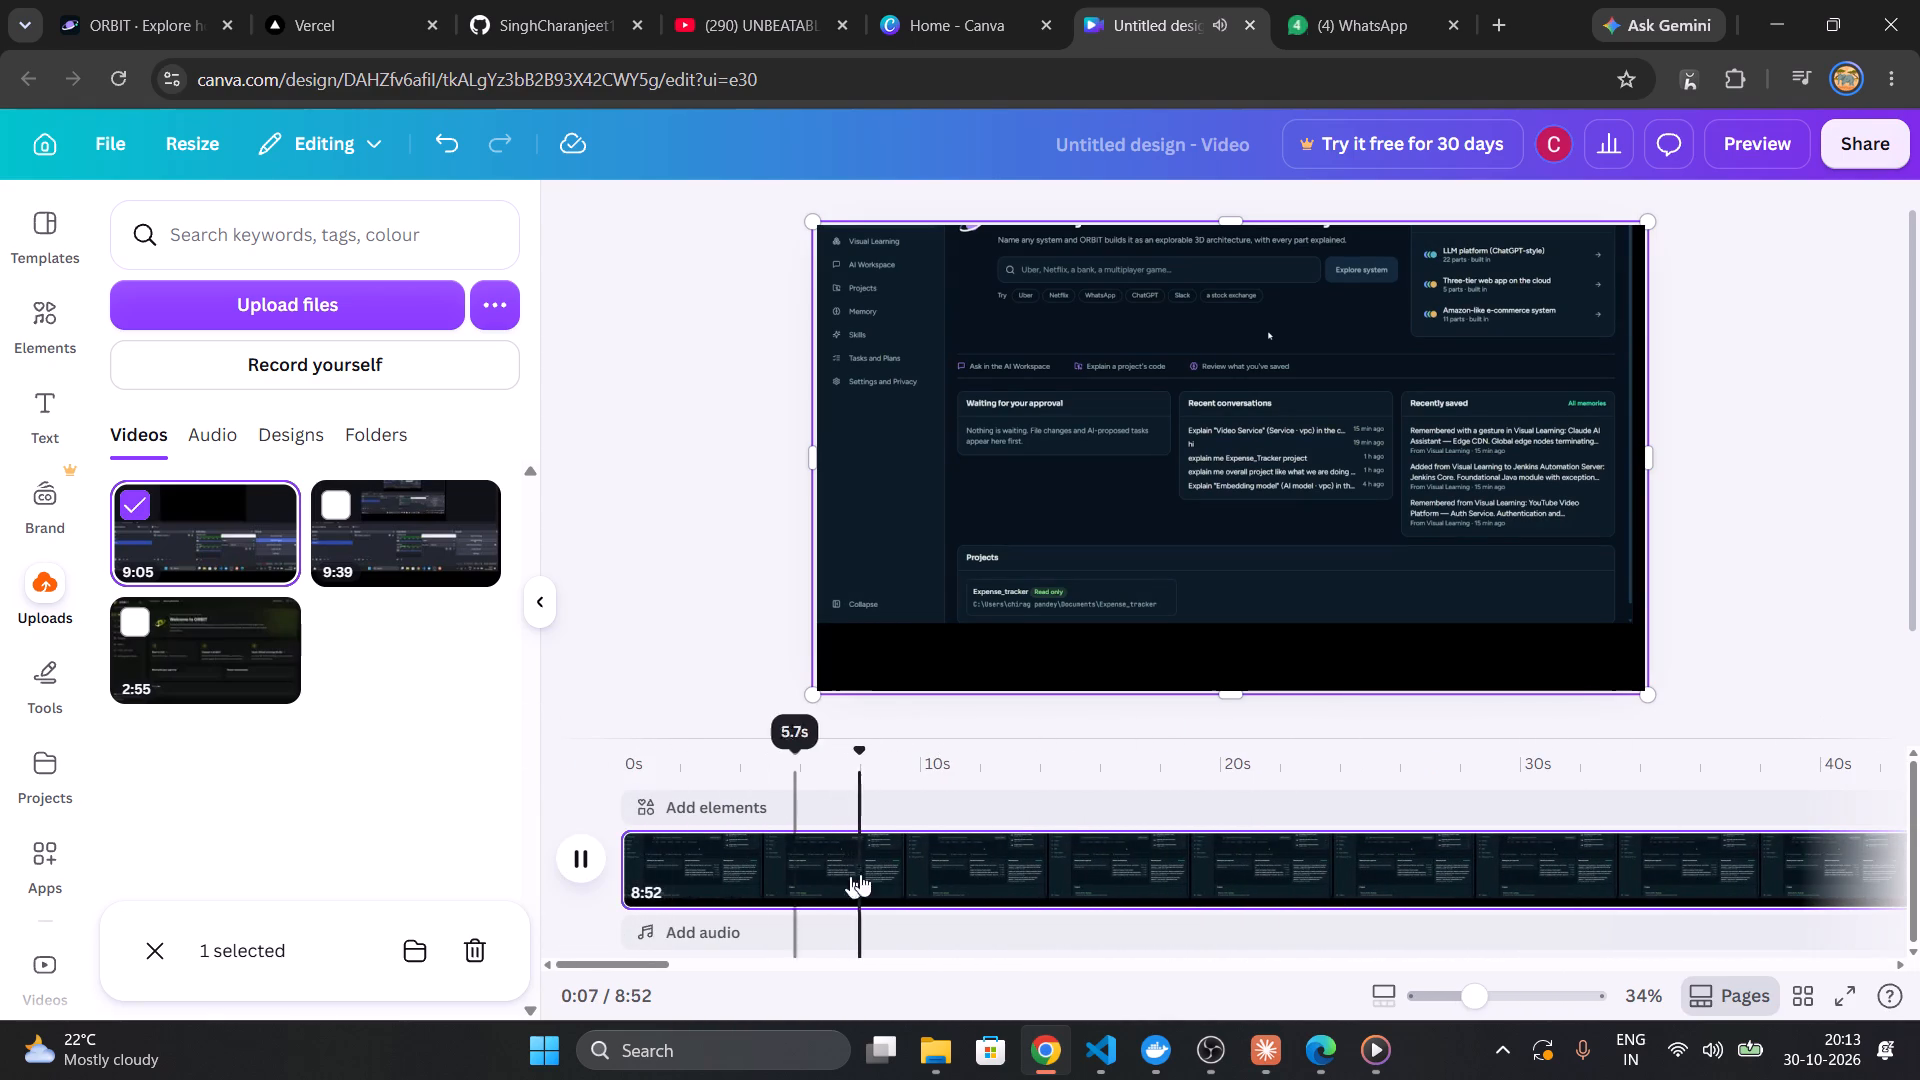
left_click(1858, 867)
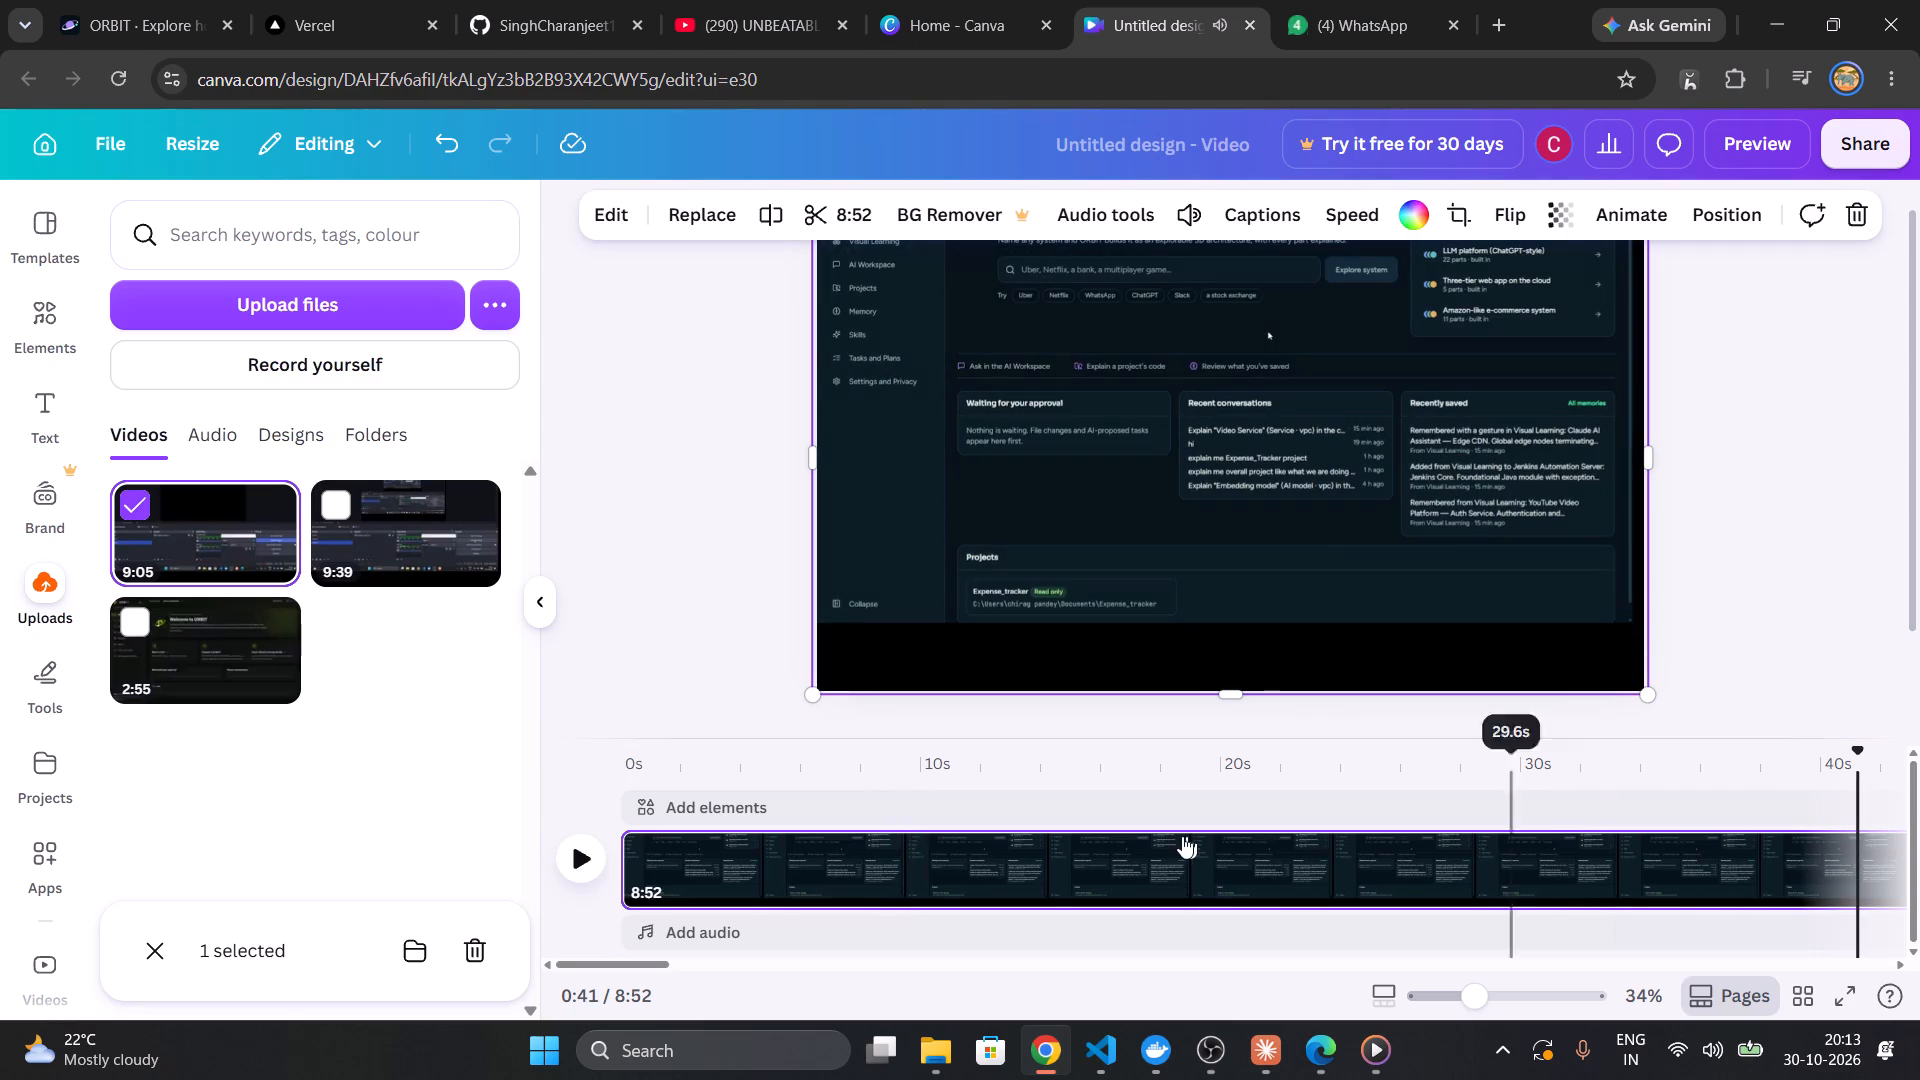
left_click(586, 858)
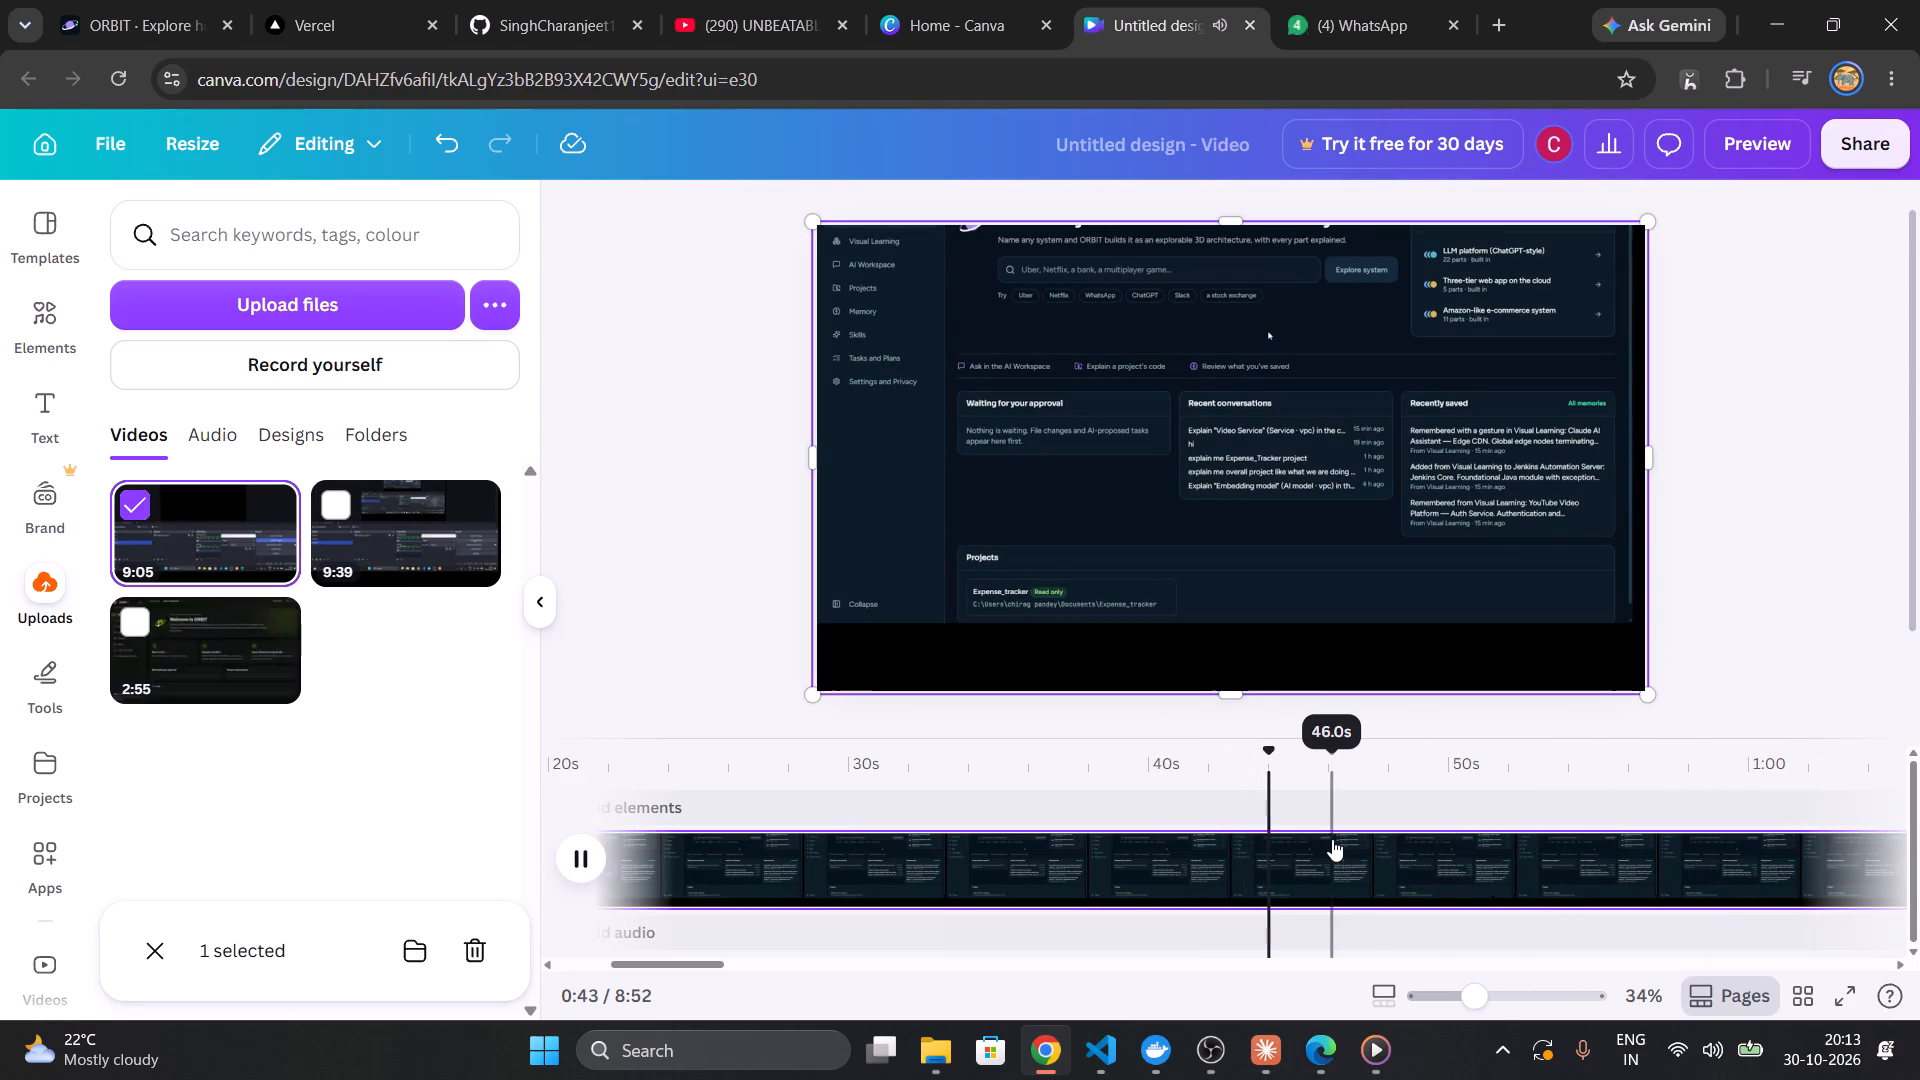
left_click(1370, 834)
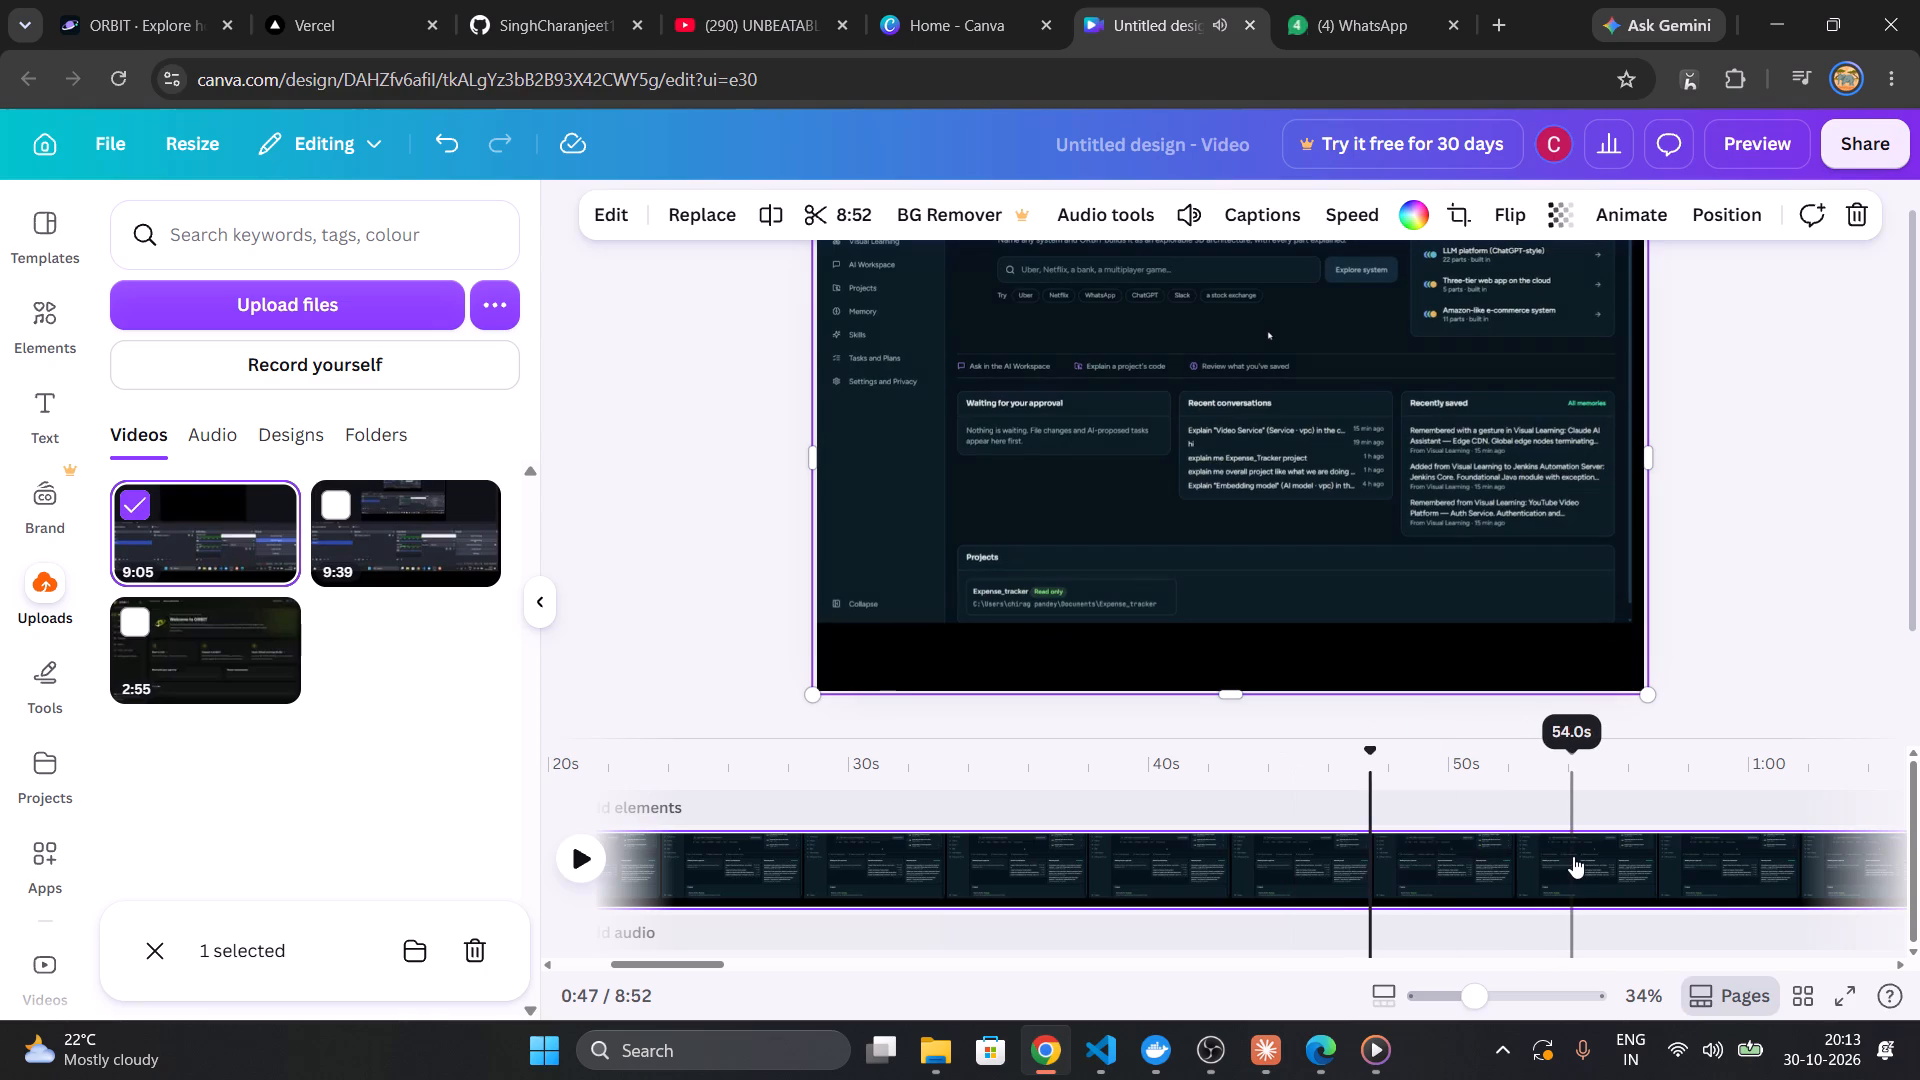
left_click(1573, 856)
left_click(584, 849)
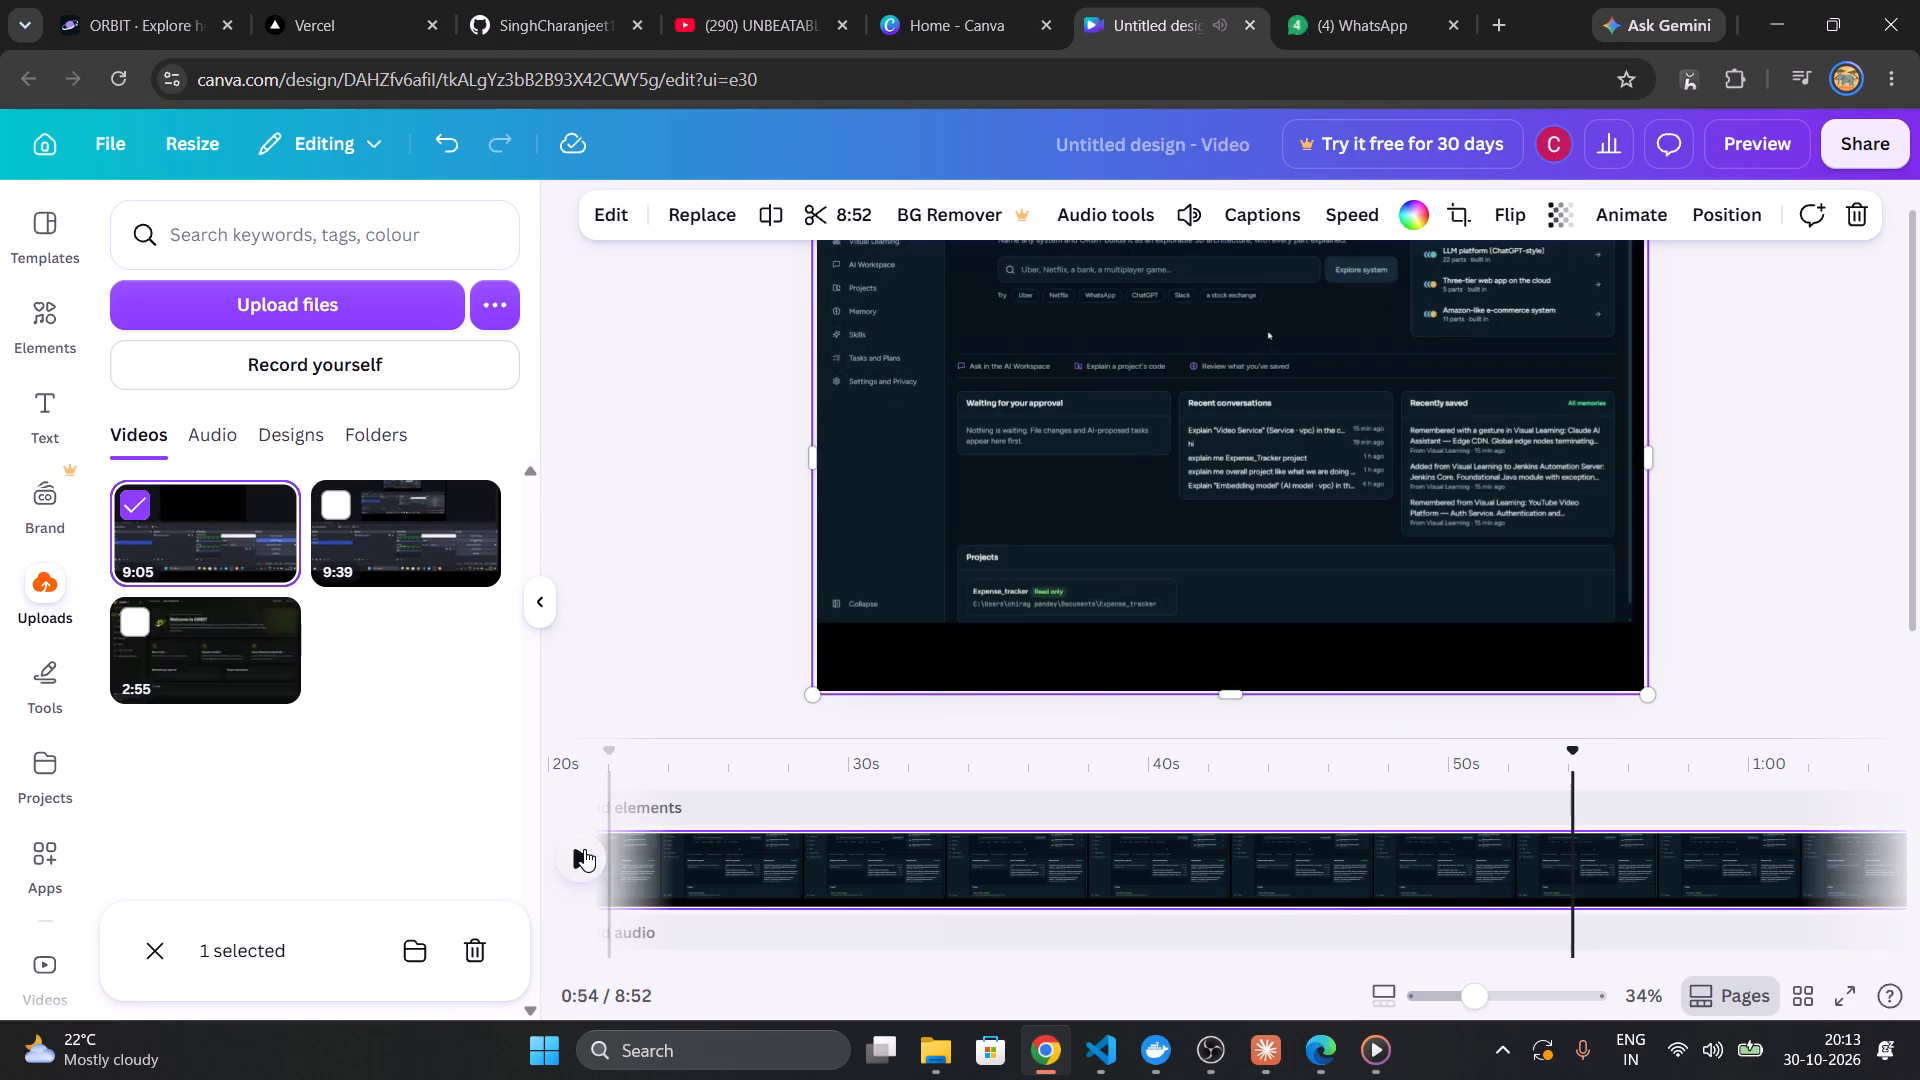
scroll(847, 842, "right", 4)
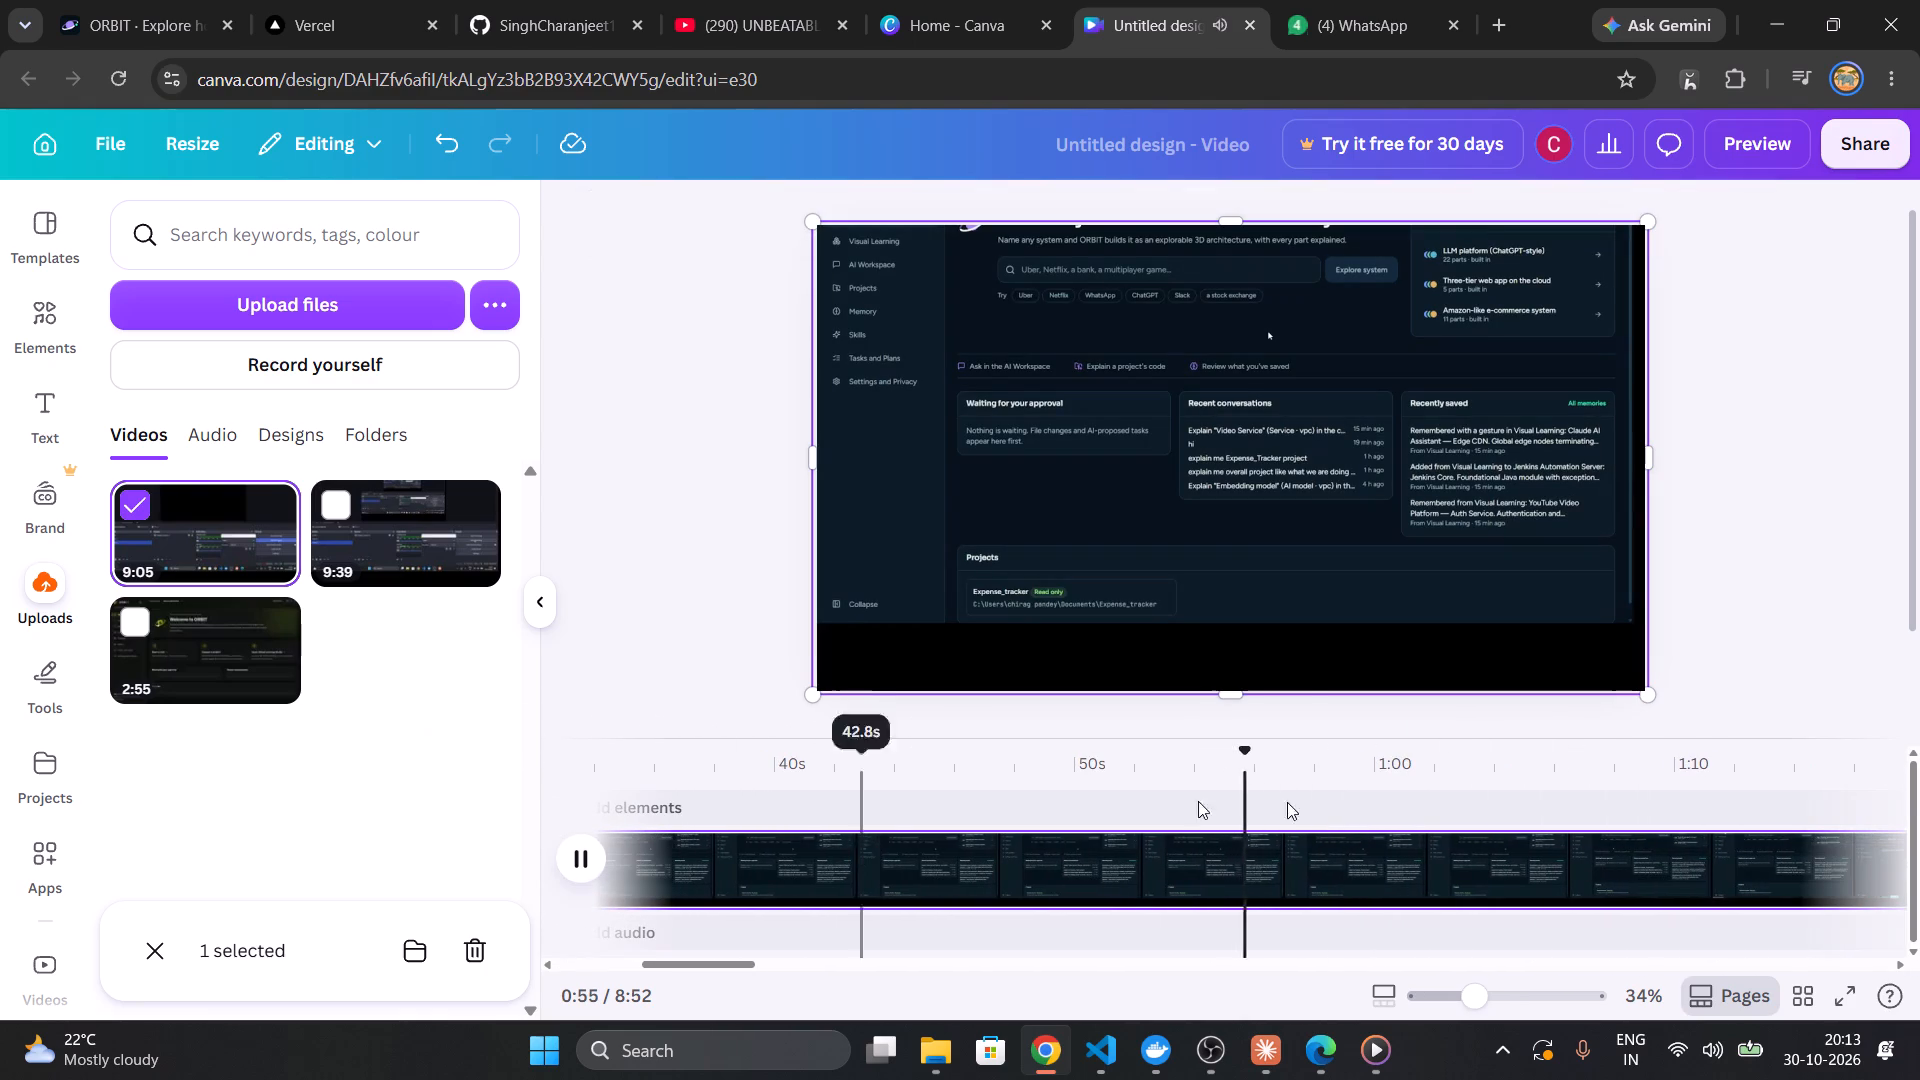
left_click(1764, 836)
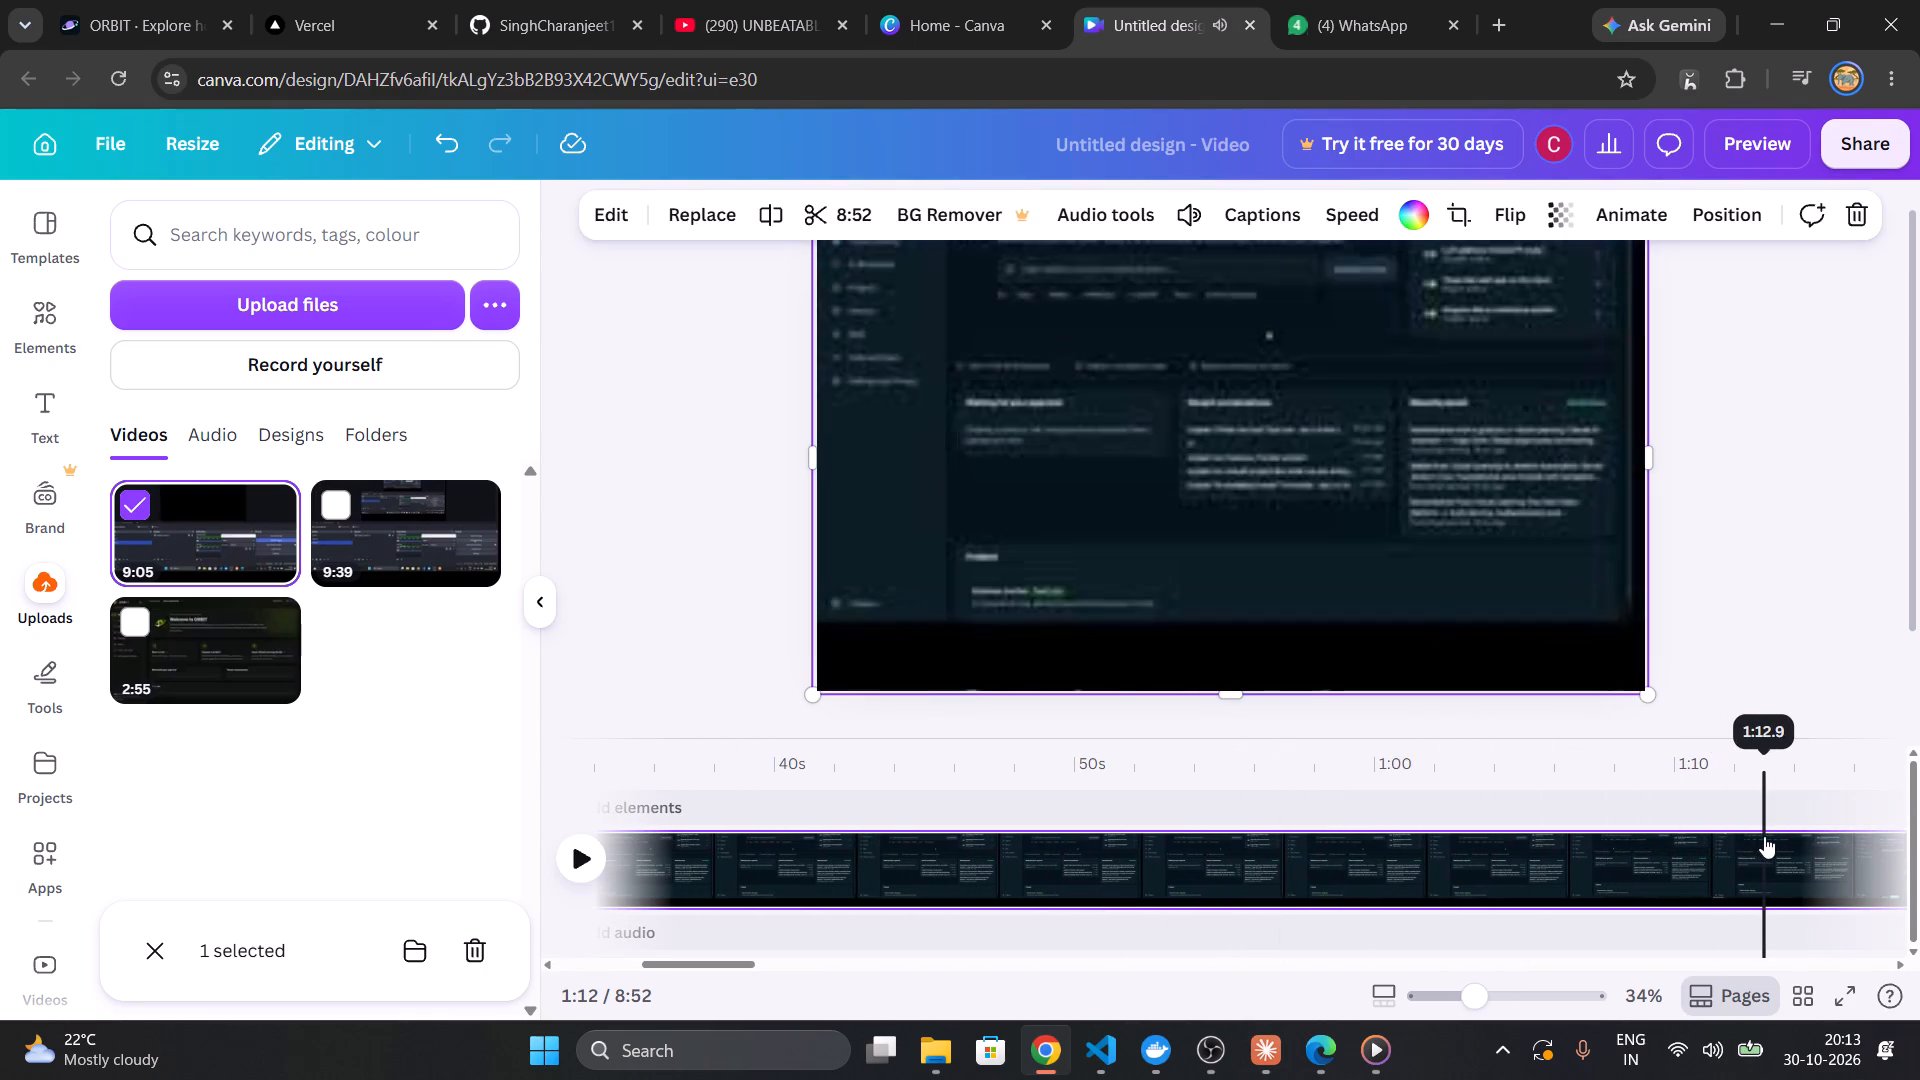
Advance playback from 1:12 into the Visual Learning section and examine the footage up to about 1:40.
key("Right")
key("Right")
key("Right")
key("Right")
key("Right")
key("Right")
key("Right")
key("Right")
key("Right")
key("Right")
key("Right")
key("Right")
key("Right")
key("Right")
key("Right")
key("Right")
key("Right")
key("Right")
key("Right")
key("Right")
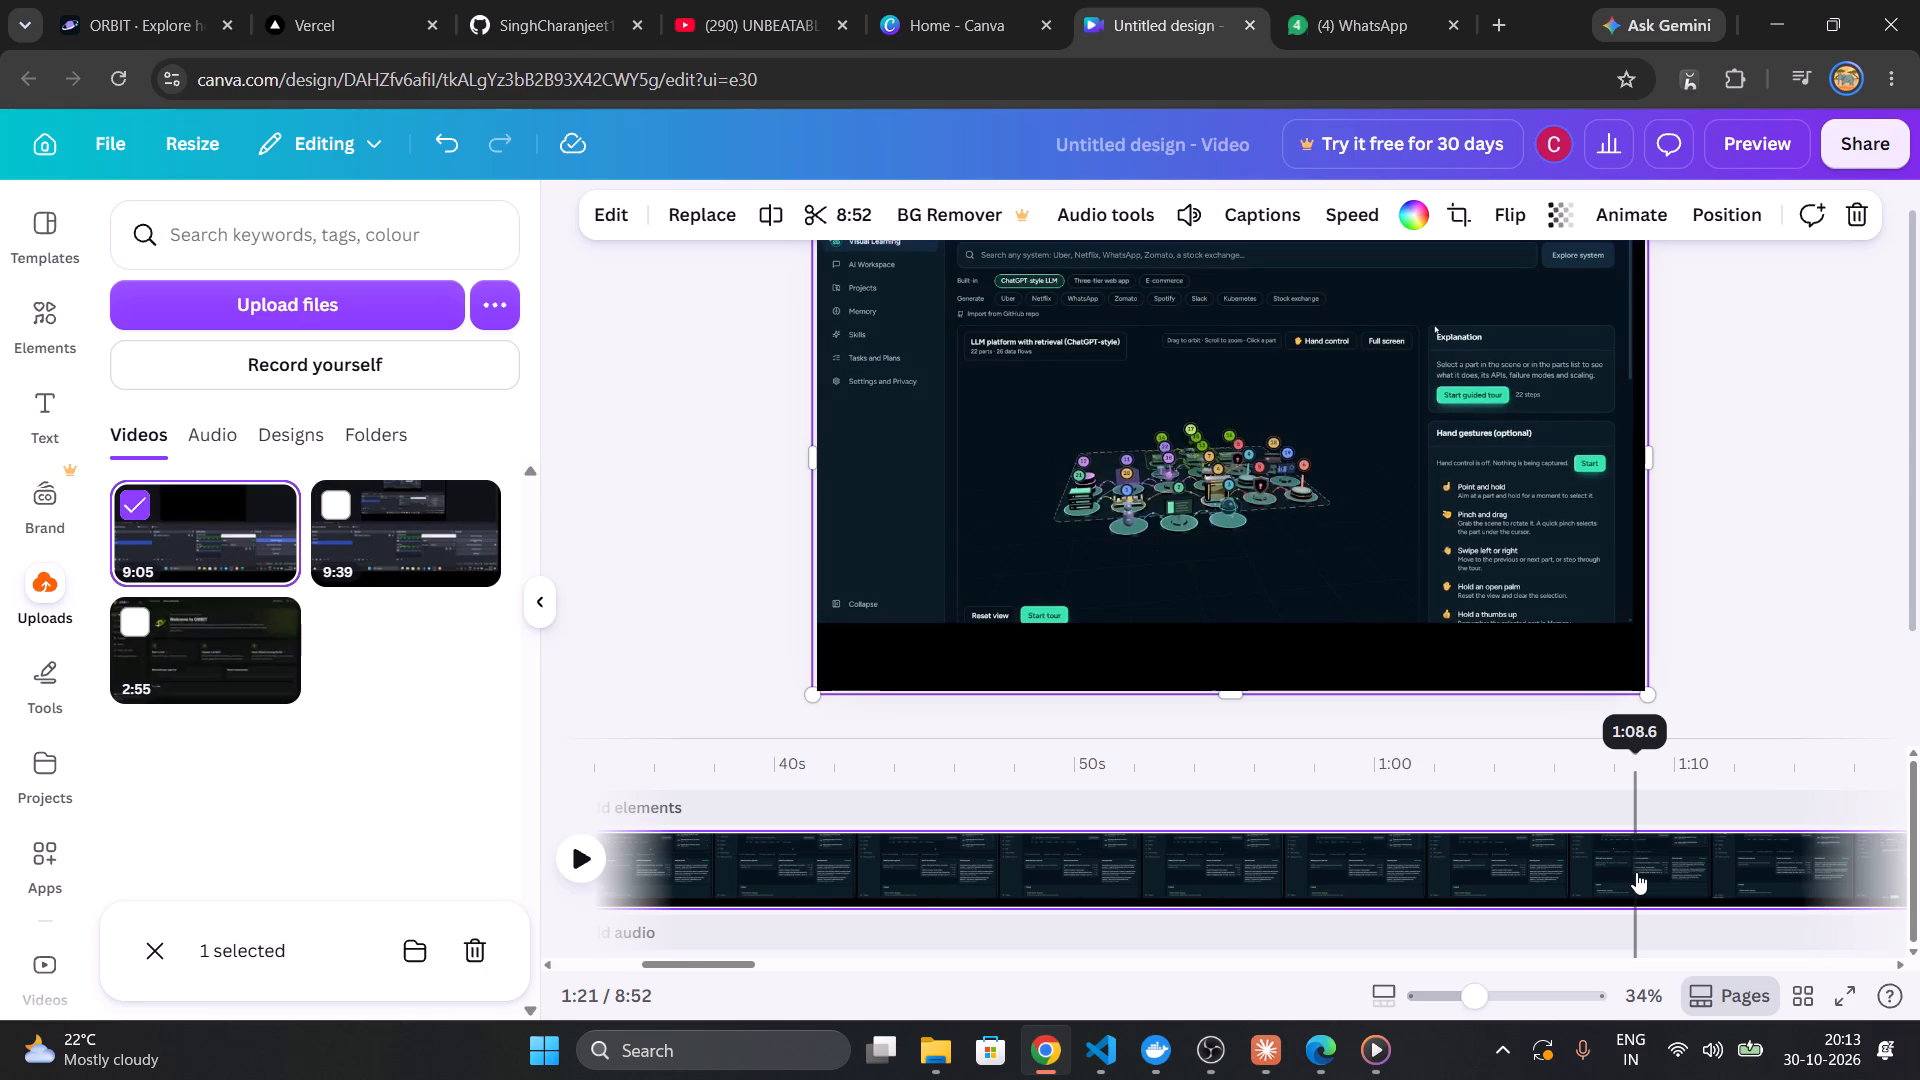
scroll(1636, 872, "left", 5)
left_click(588, 875)
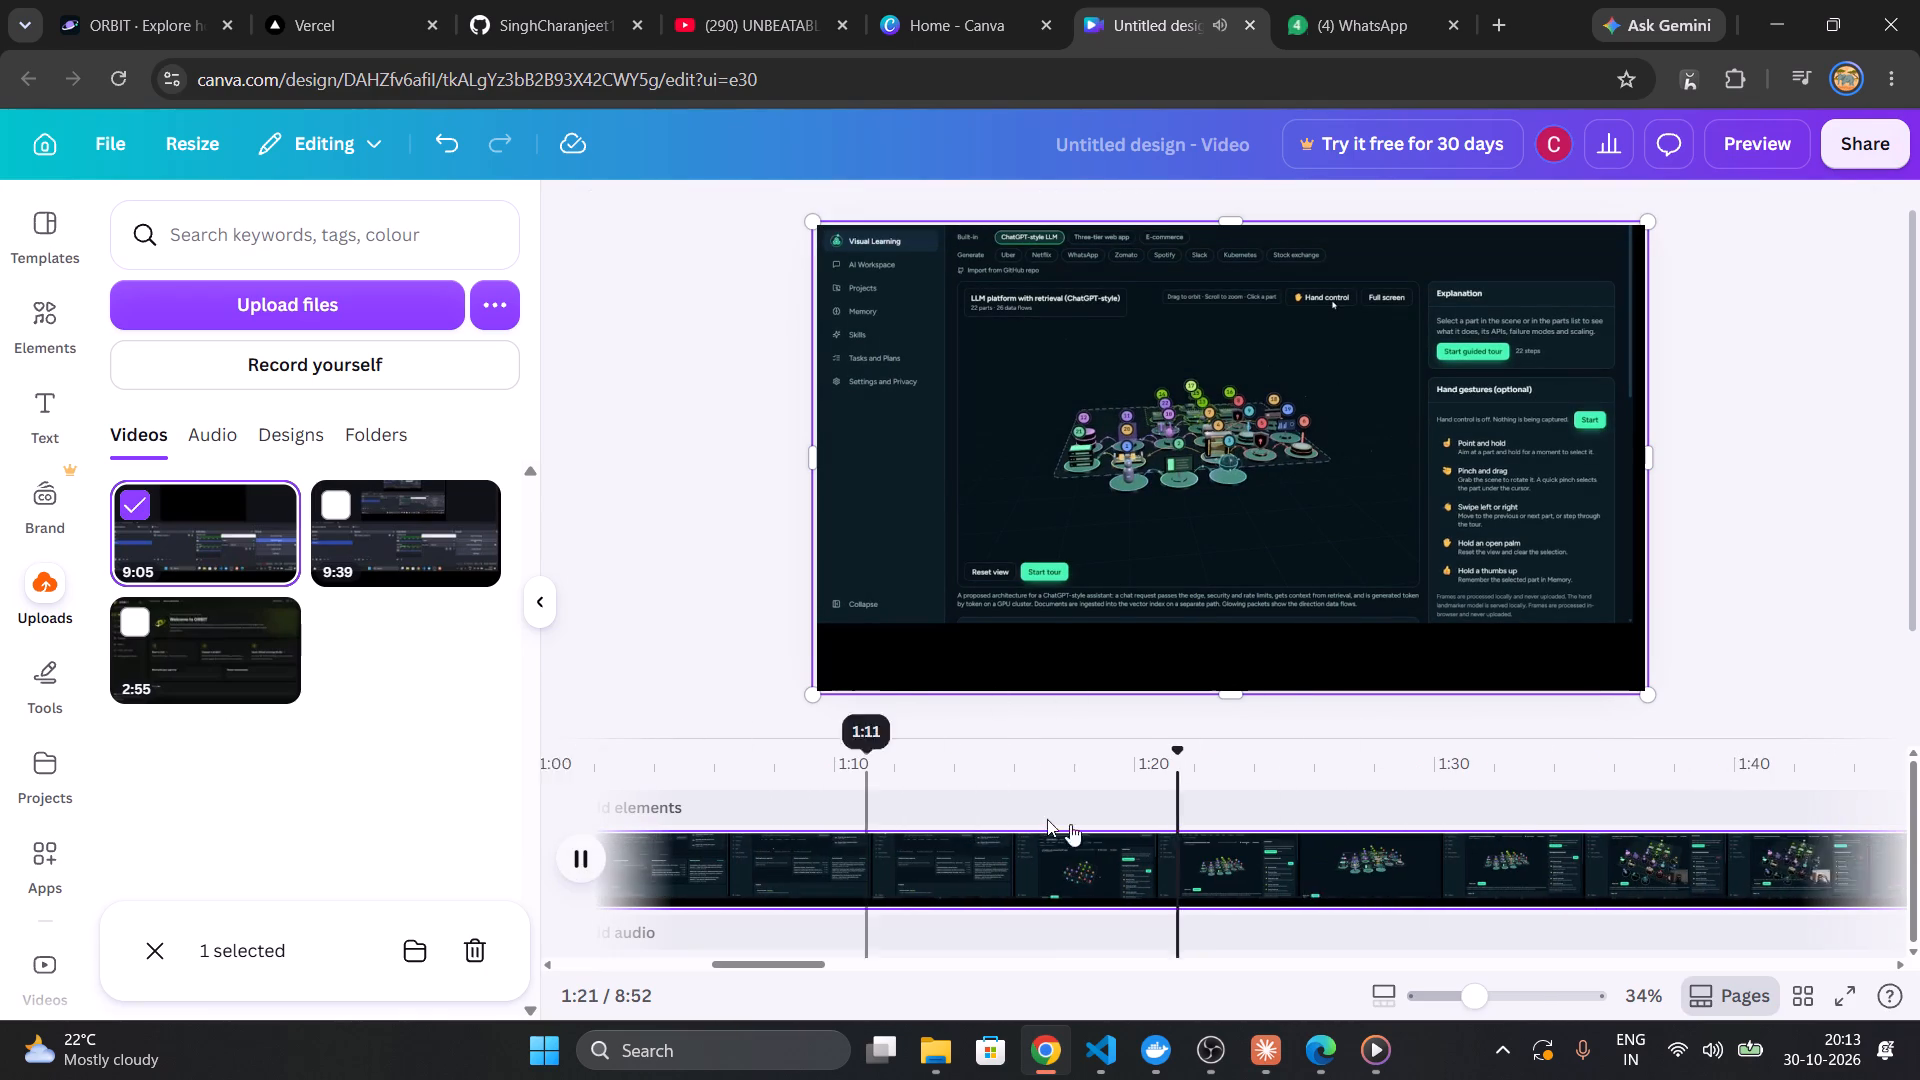
left_click(1766, 838)
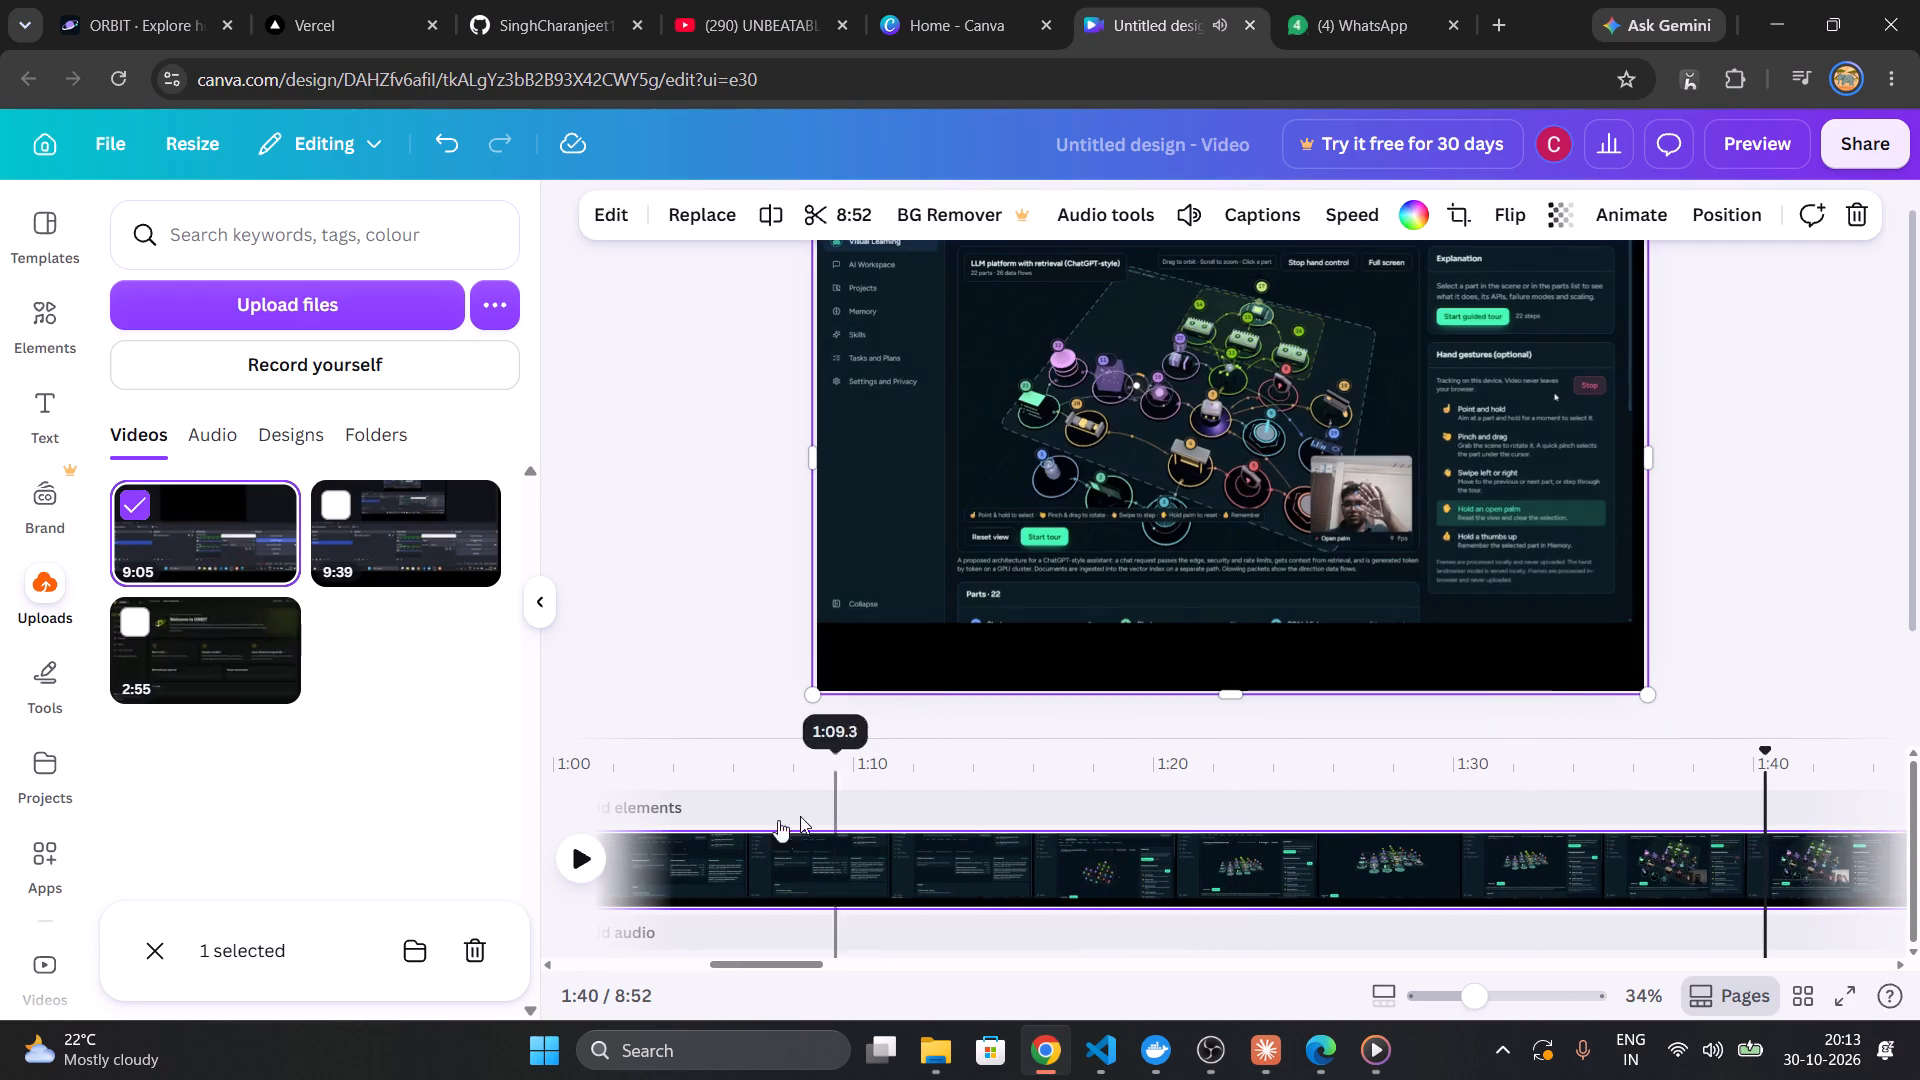
Resume playback at 1:40 and skim forward through the Visual Learning hand-gesture demo to about 2:04, examining the model registry and GPU node footage.
left_click(587, 849)
key("Right")
key("Right")
key("Right")
key("Right")
key("Right")
key("Right")
key("Right")
key("Right")
key("Right")
key("Right")
key("Right")
key("Right")
key("Right")
key("Right")
key("Right")
key("Right")
key("Right")
key("Right")
key("Right")
key("Right")
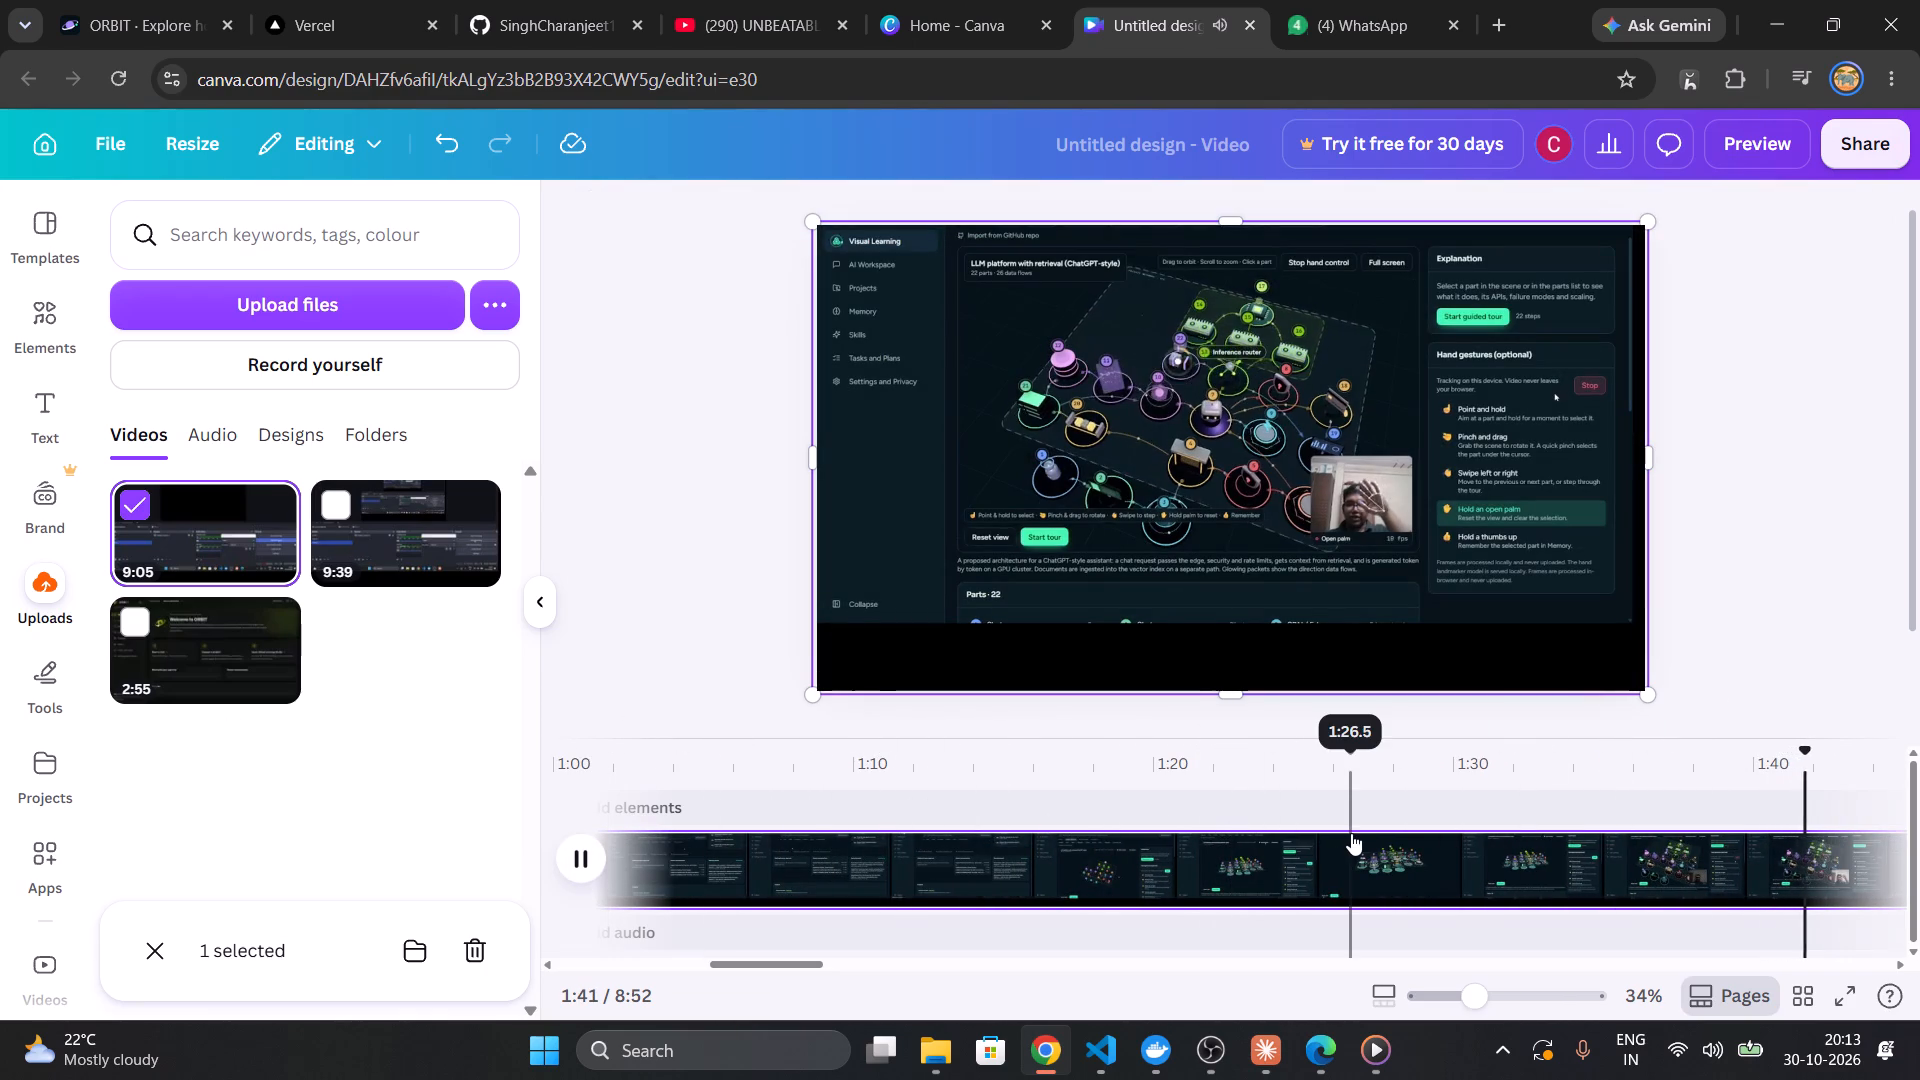
key("Right")
key("Right")
key("Right")
key("Right")
key("Right")
key("Right")
key("Right")
key("Right")
key("Right")
key("Right")
key("Right")
key("Right")
key("Right")
key("Right")
key("Right")
key("Right")
key("Right")
key("Right")
key("Right")
key("Right")
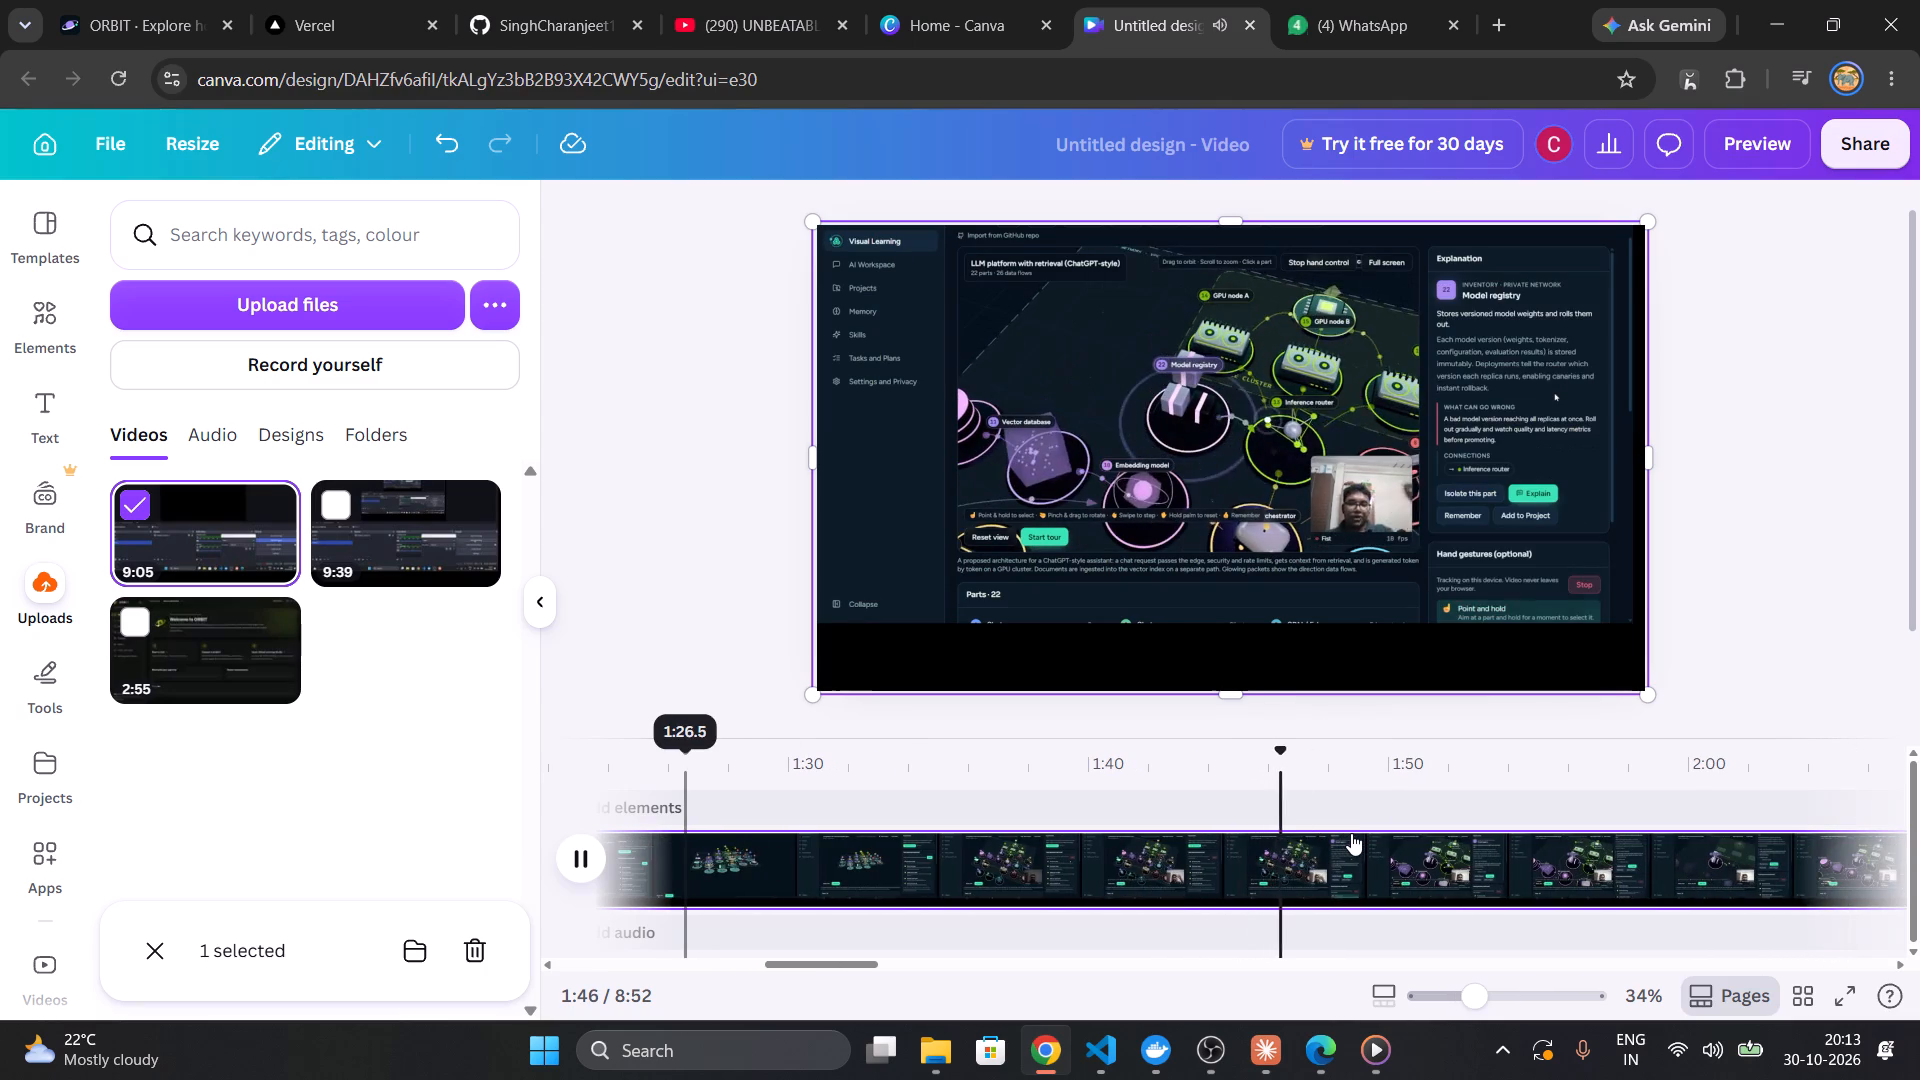
key("Right")
key("Right")
key("Right")
key("Right")
key("Right")
key("Right")
key("Right")
key("Right")
key("Right")
key("Right")
key("Right")
key("Right")
key("Right")
key("Right")
key("Right")
key("Right")
key("Right")
key("Right")
key("Right")
key("Right")
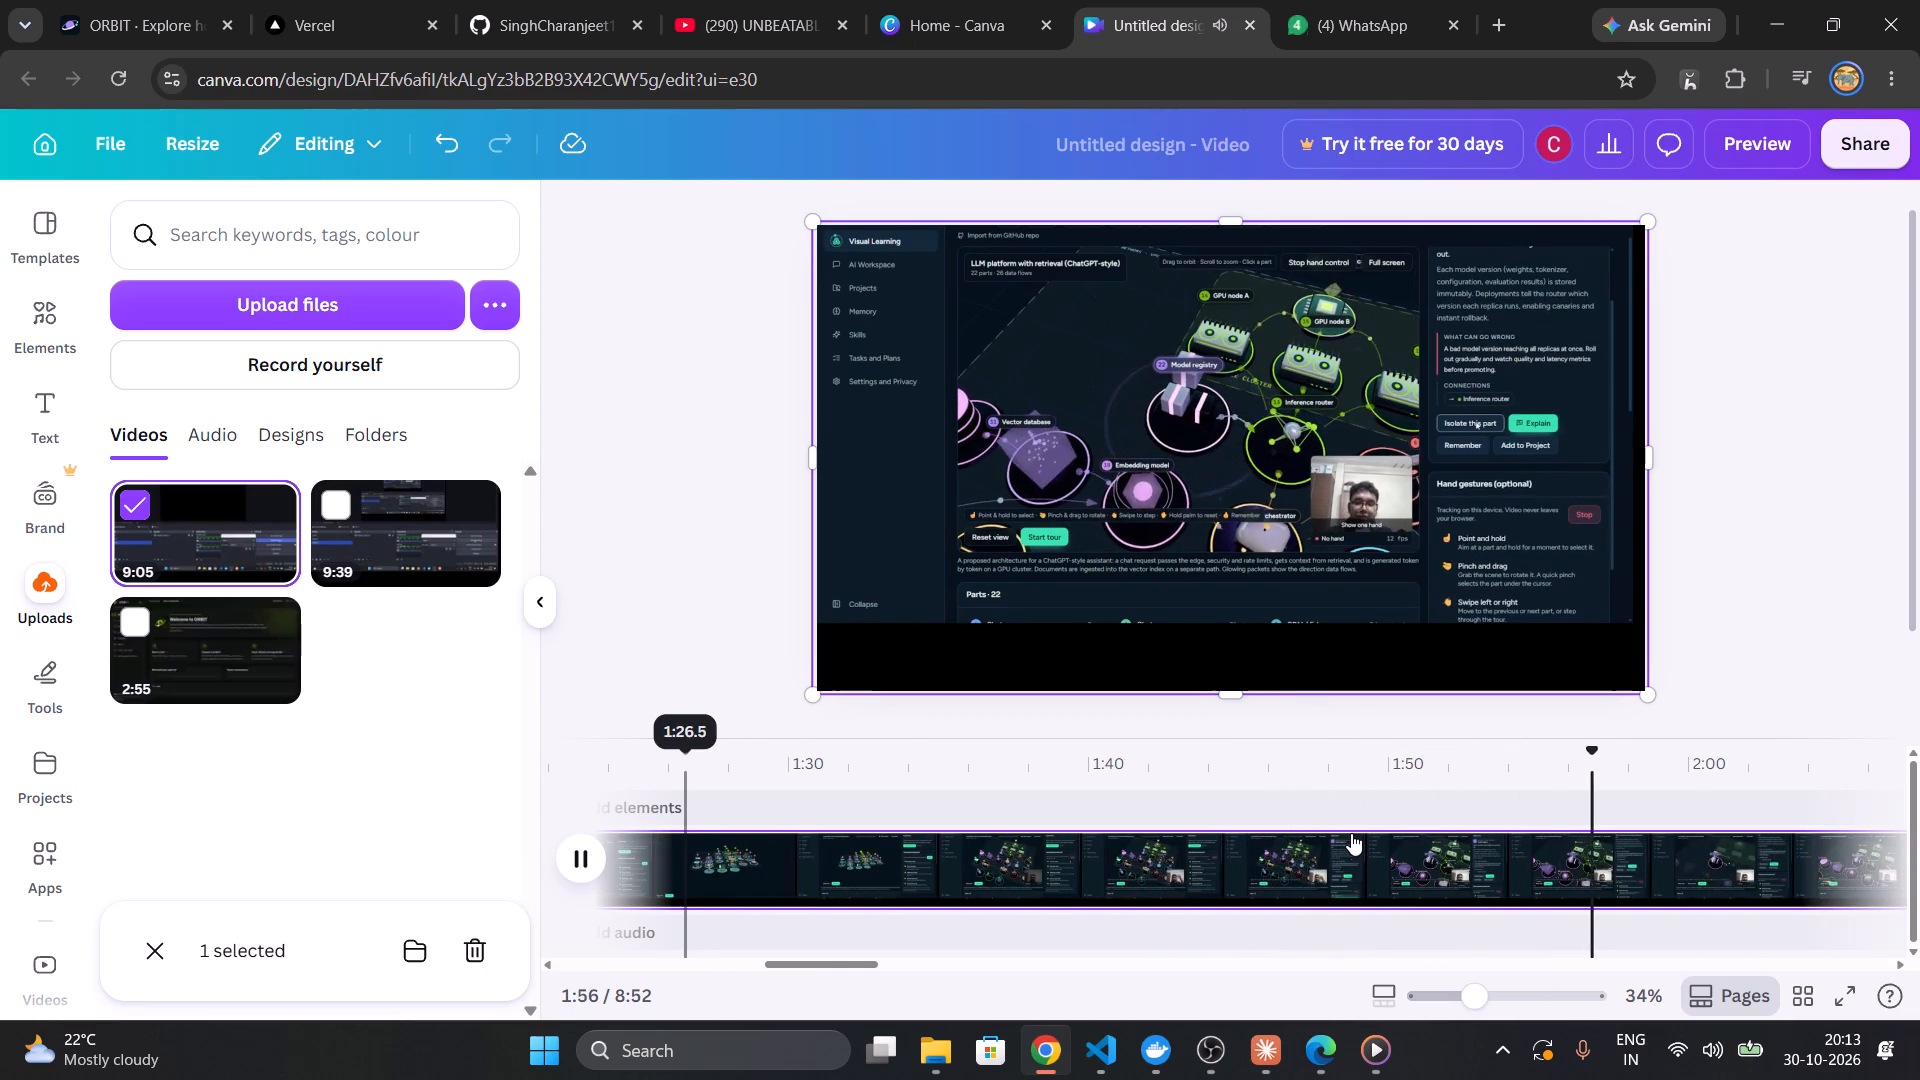
key("Right")
key("Right")
key("Right")
key("Right")
key("Right")
key("Right")
key("Right")
key("Right")
key("Right")
key("Right")
key("Right")
key("Right")
key("Right")
key("Right")
key("Right")
key("Right")
key("Right")
key("Right")
key("Right")
key("Right")
key("Right")
key("Right")
key("Right")
key("Right")
key("Right")
key("Right")
key("Right")
key("Right")
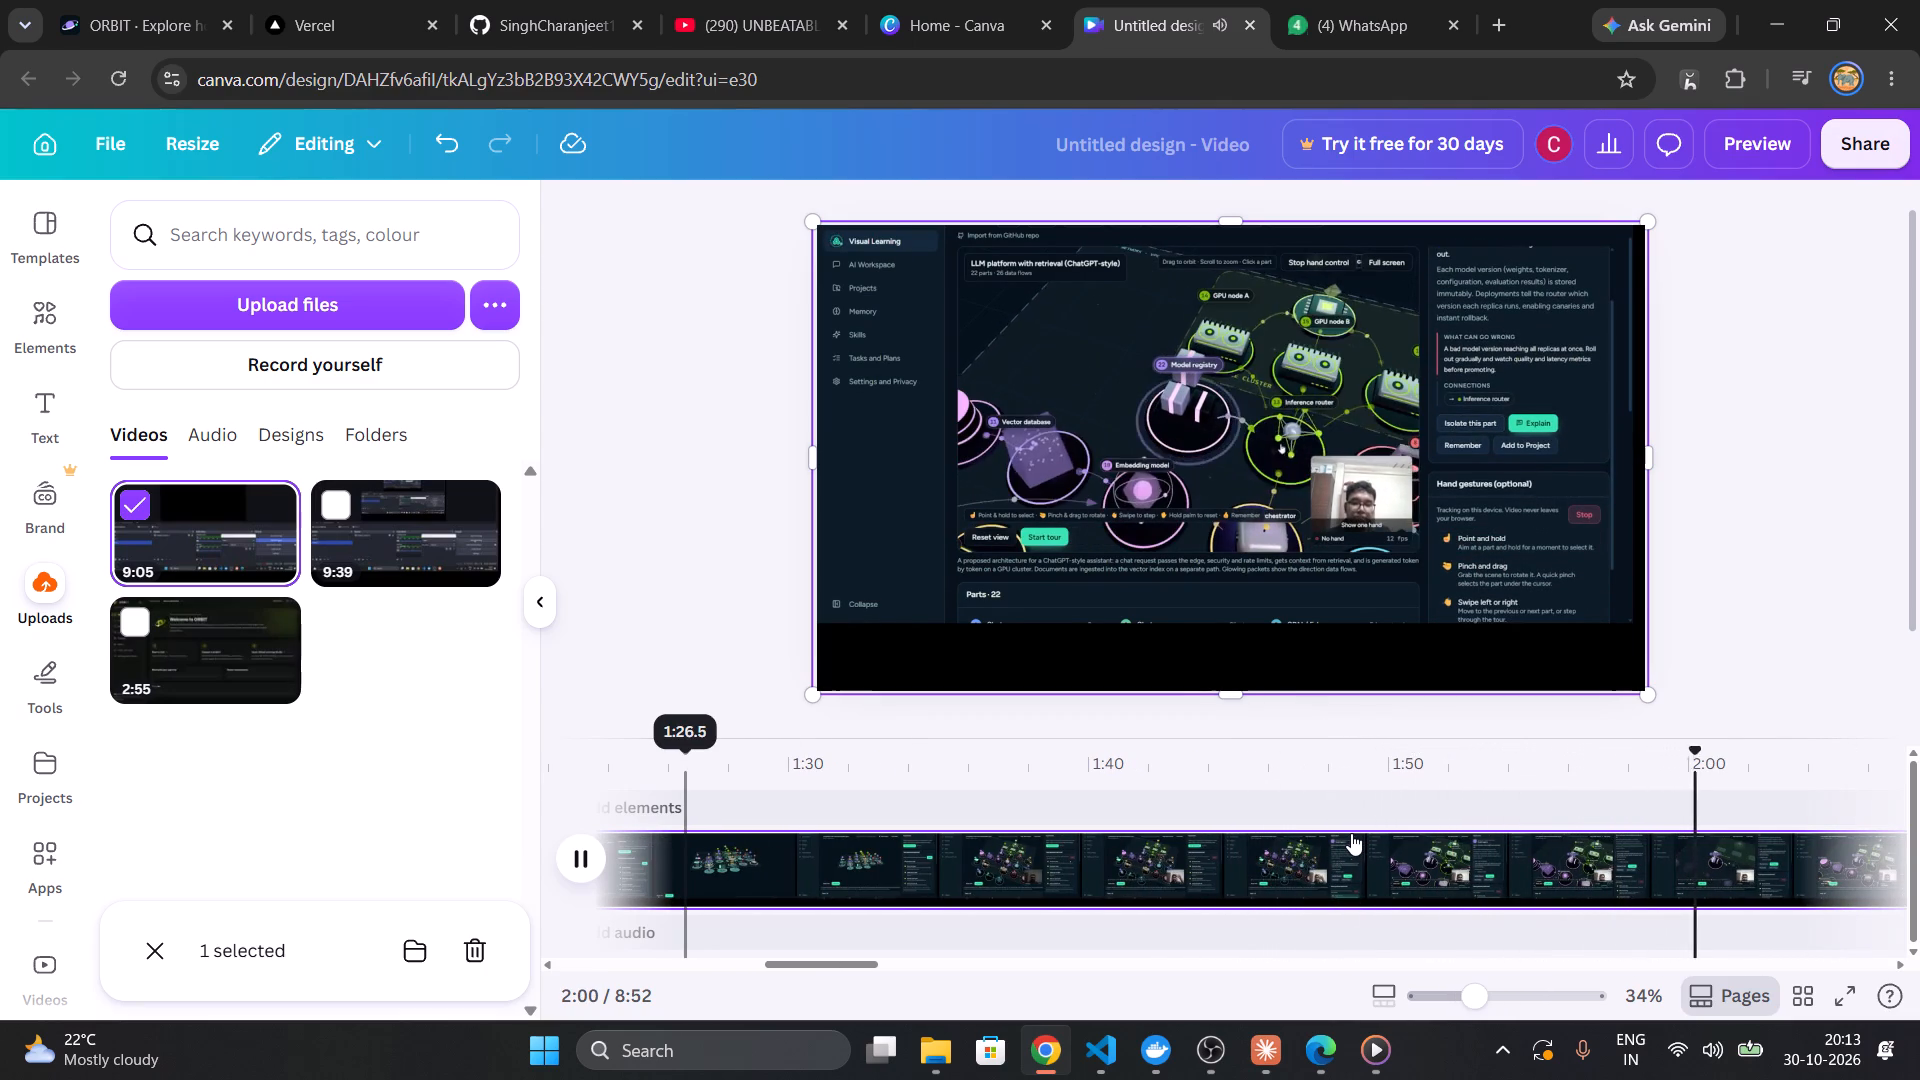
key("Right")
key("Right")
key("Right")
key("Right")
key("Right")
key("Right")
key("Right")
key("Right")
key("Right")
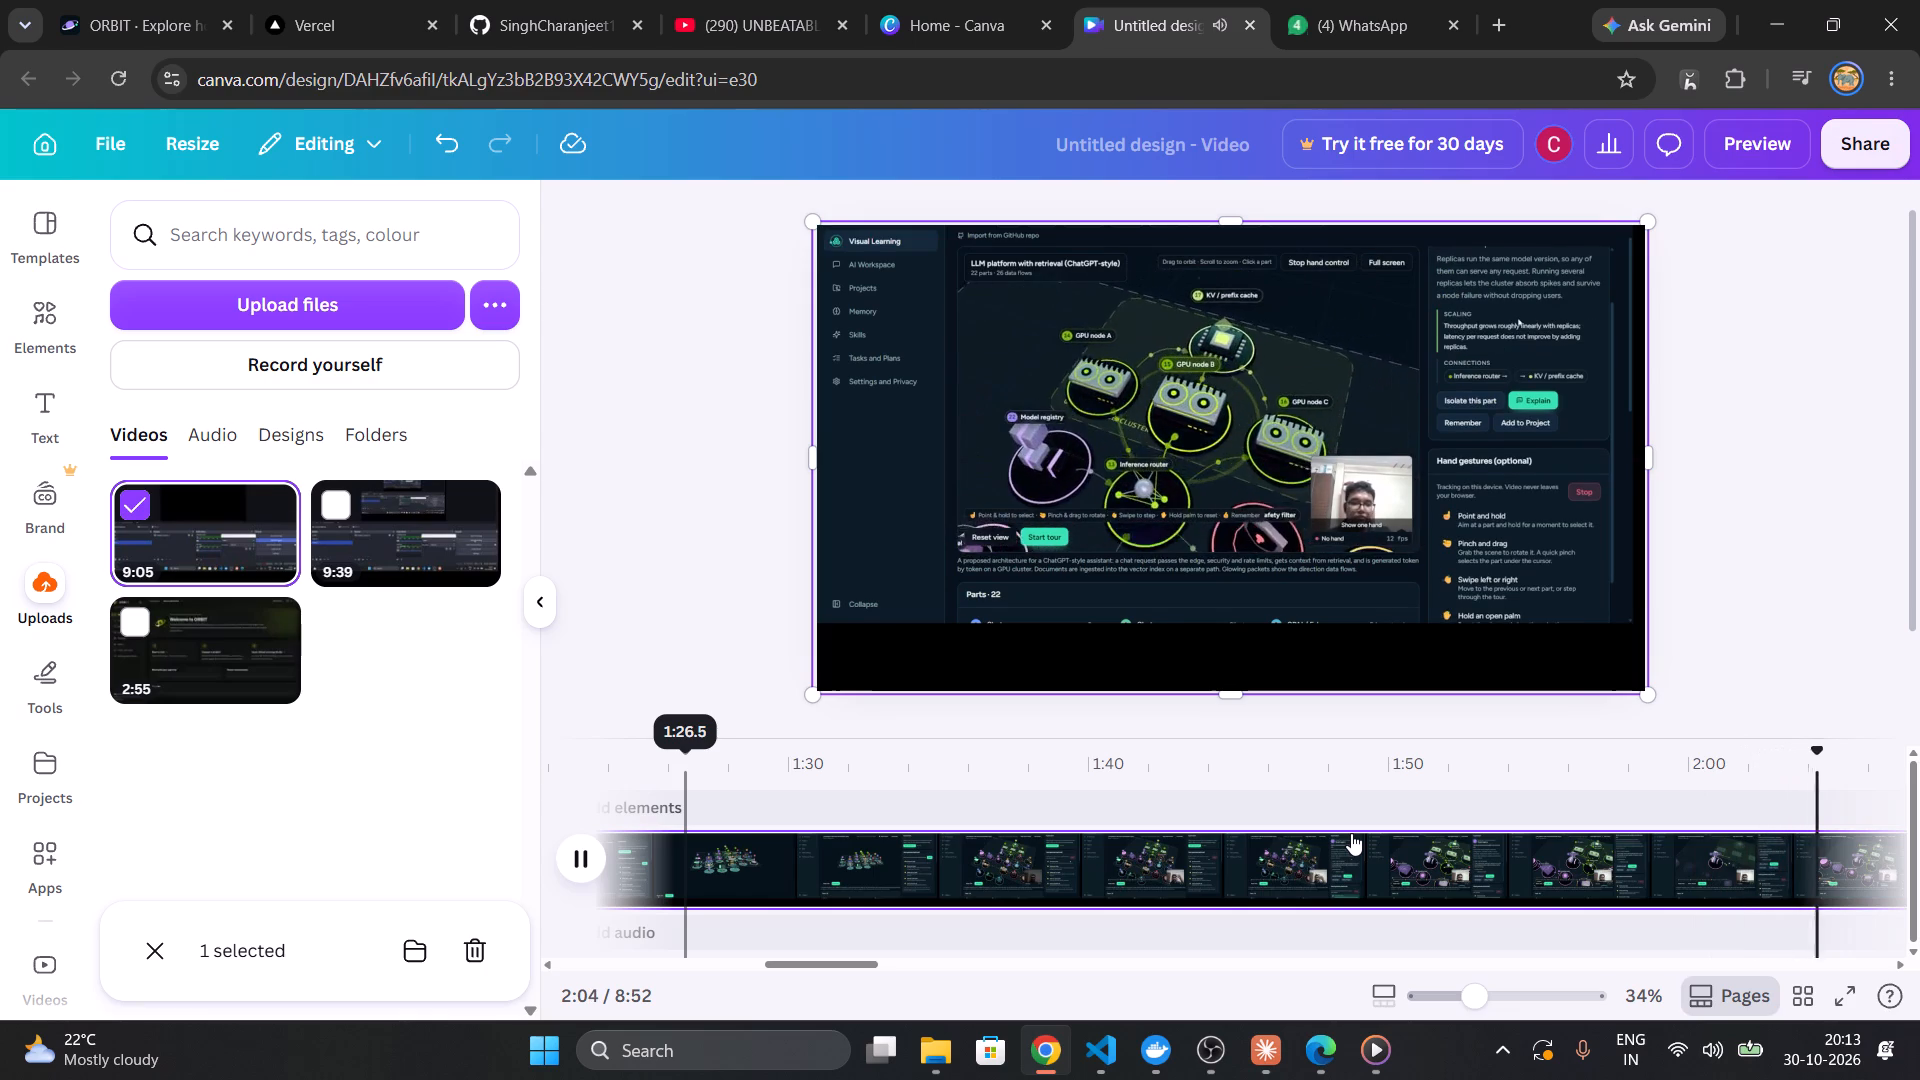
Skim the playing clip forward from 2:04 to about 2:15, examining the hand-gesture selection of parts in the LLM platform diagram.
key("Right")
key("Right")
key("Right")
key("Right")
key("Right")
key("Right")
key("Right")
key("Right")
key("Right")
key("Right")
key("Right")
key("Right")
key("Right")
key("Right")
key("Right")
key("Right")
key("Right")
key("Right")
key("Right")
key("Right")
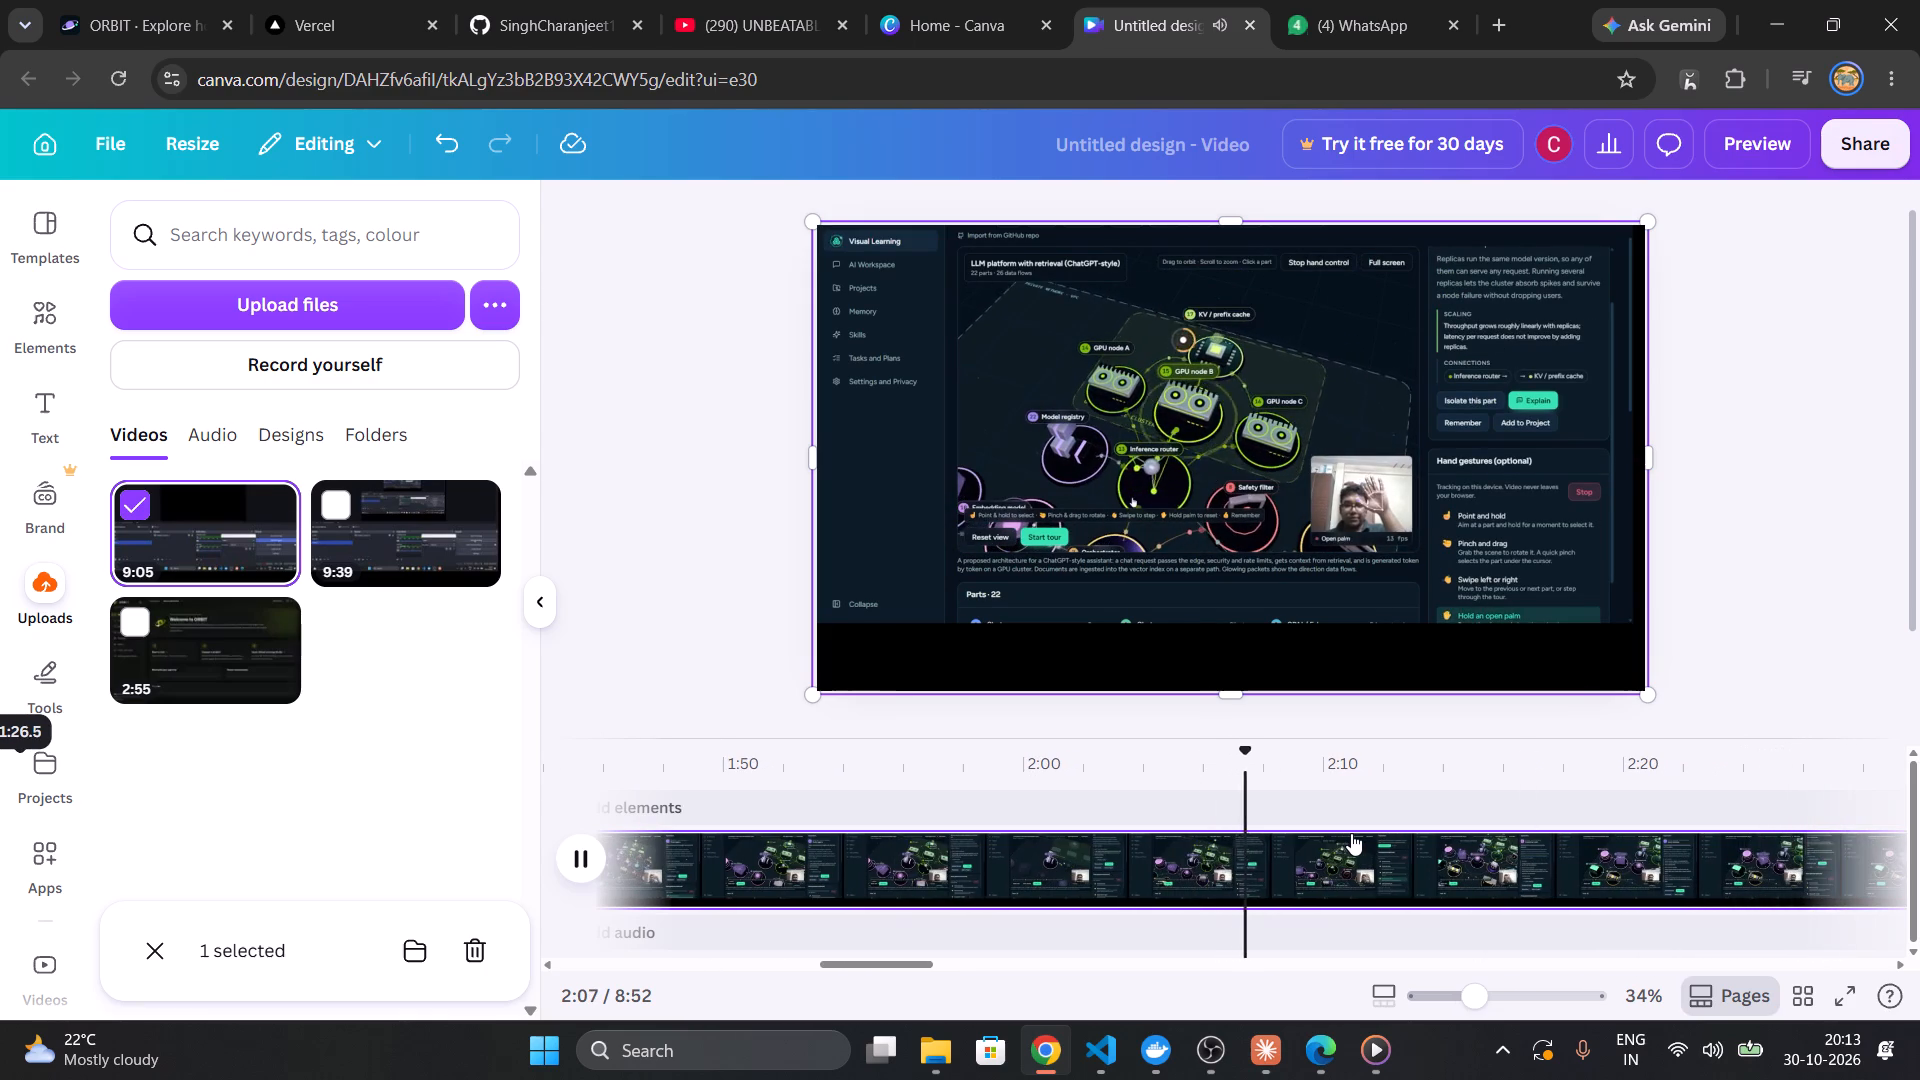
key("Right")
key("Right")
key("Right")
key("Right")
key("Right")
key("Right")
key("Right")
key("Right")
key("Right")
key("Right")
key("Right")
key("Right")
key("Right")
key("Right")
key("Right")
key("Right")
key("Right")
key("Right")
key("Right")
key("Right")
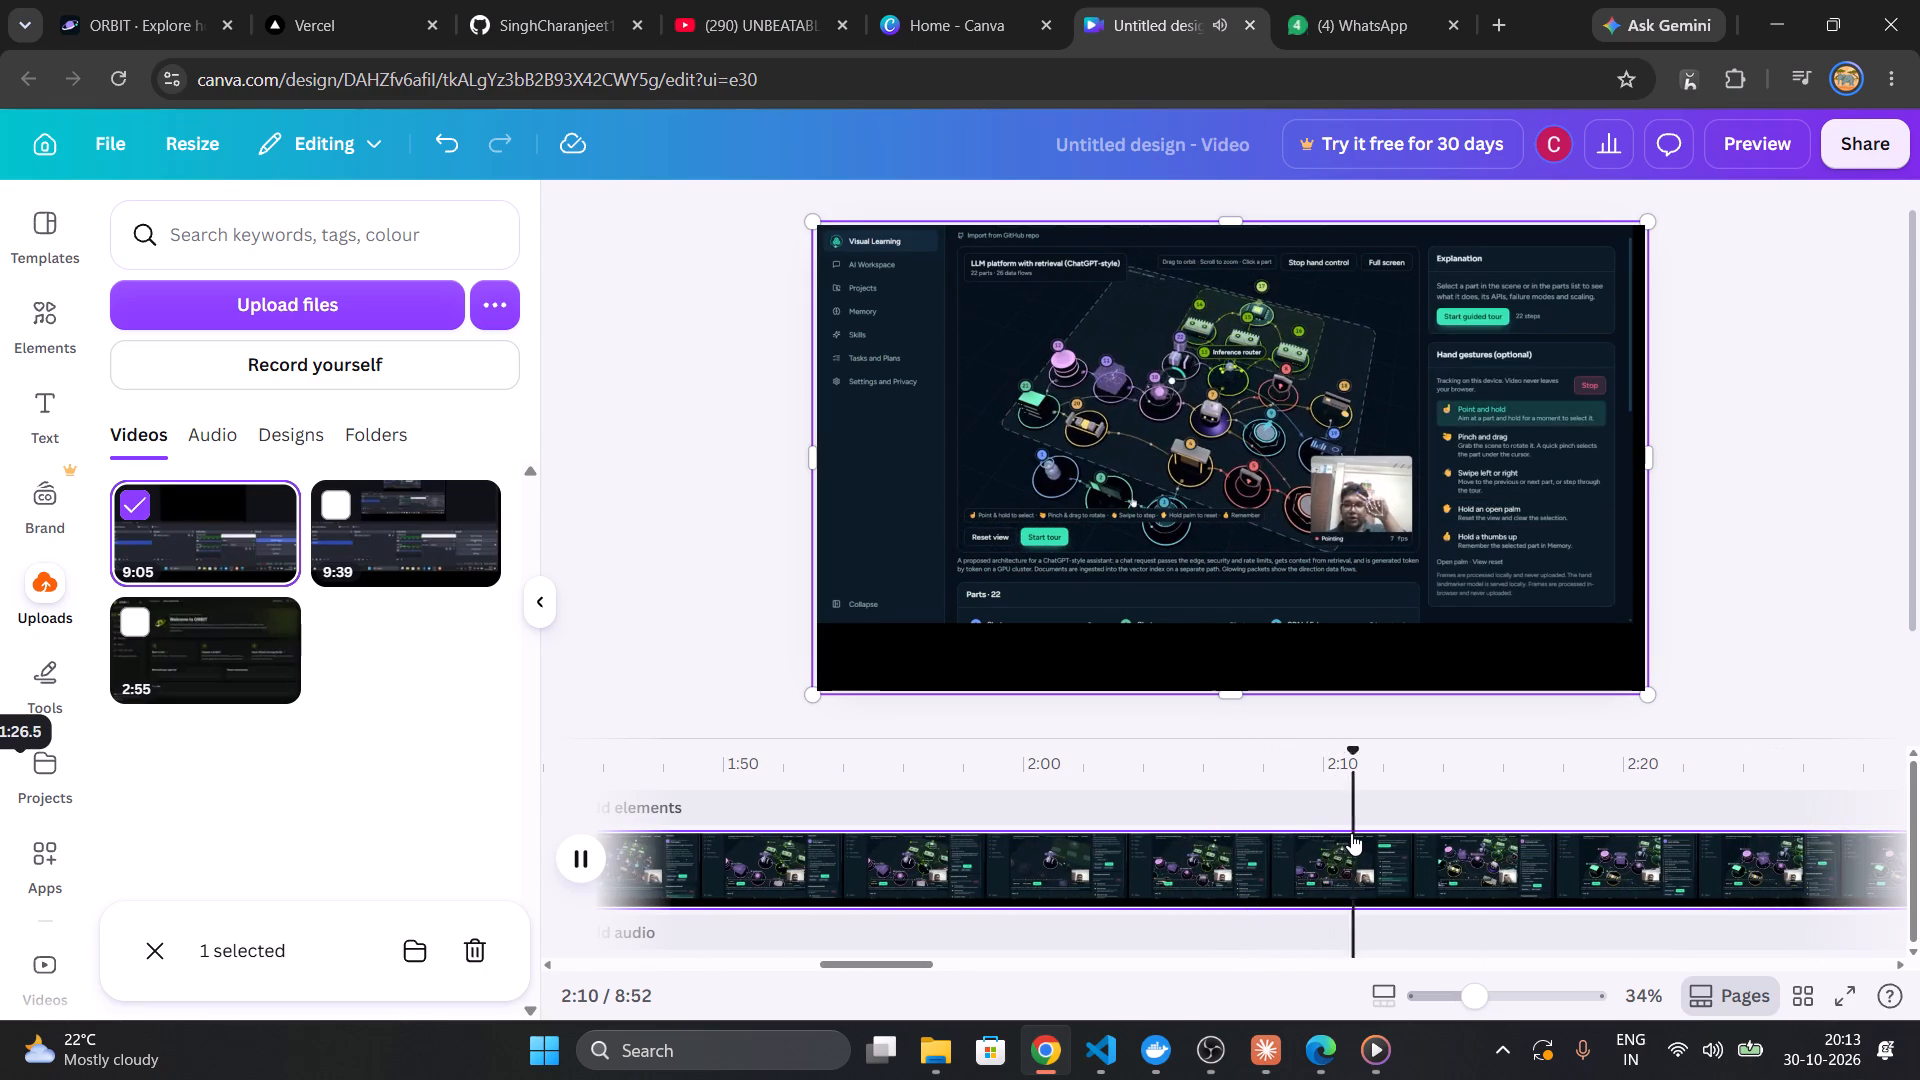
key("Right")
key("Right")
key("Right")
key("Right")
key("Right")
key("Right")
key("Right")
key("Right")
key("Right")
key("Right")
key("Right")
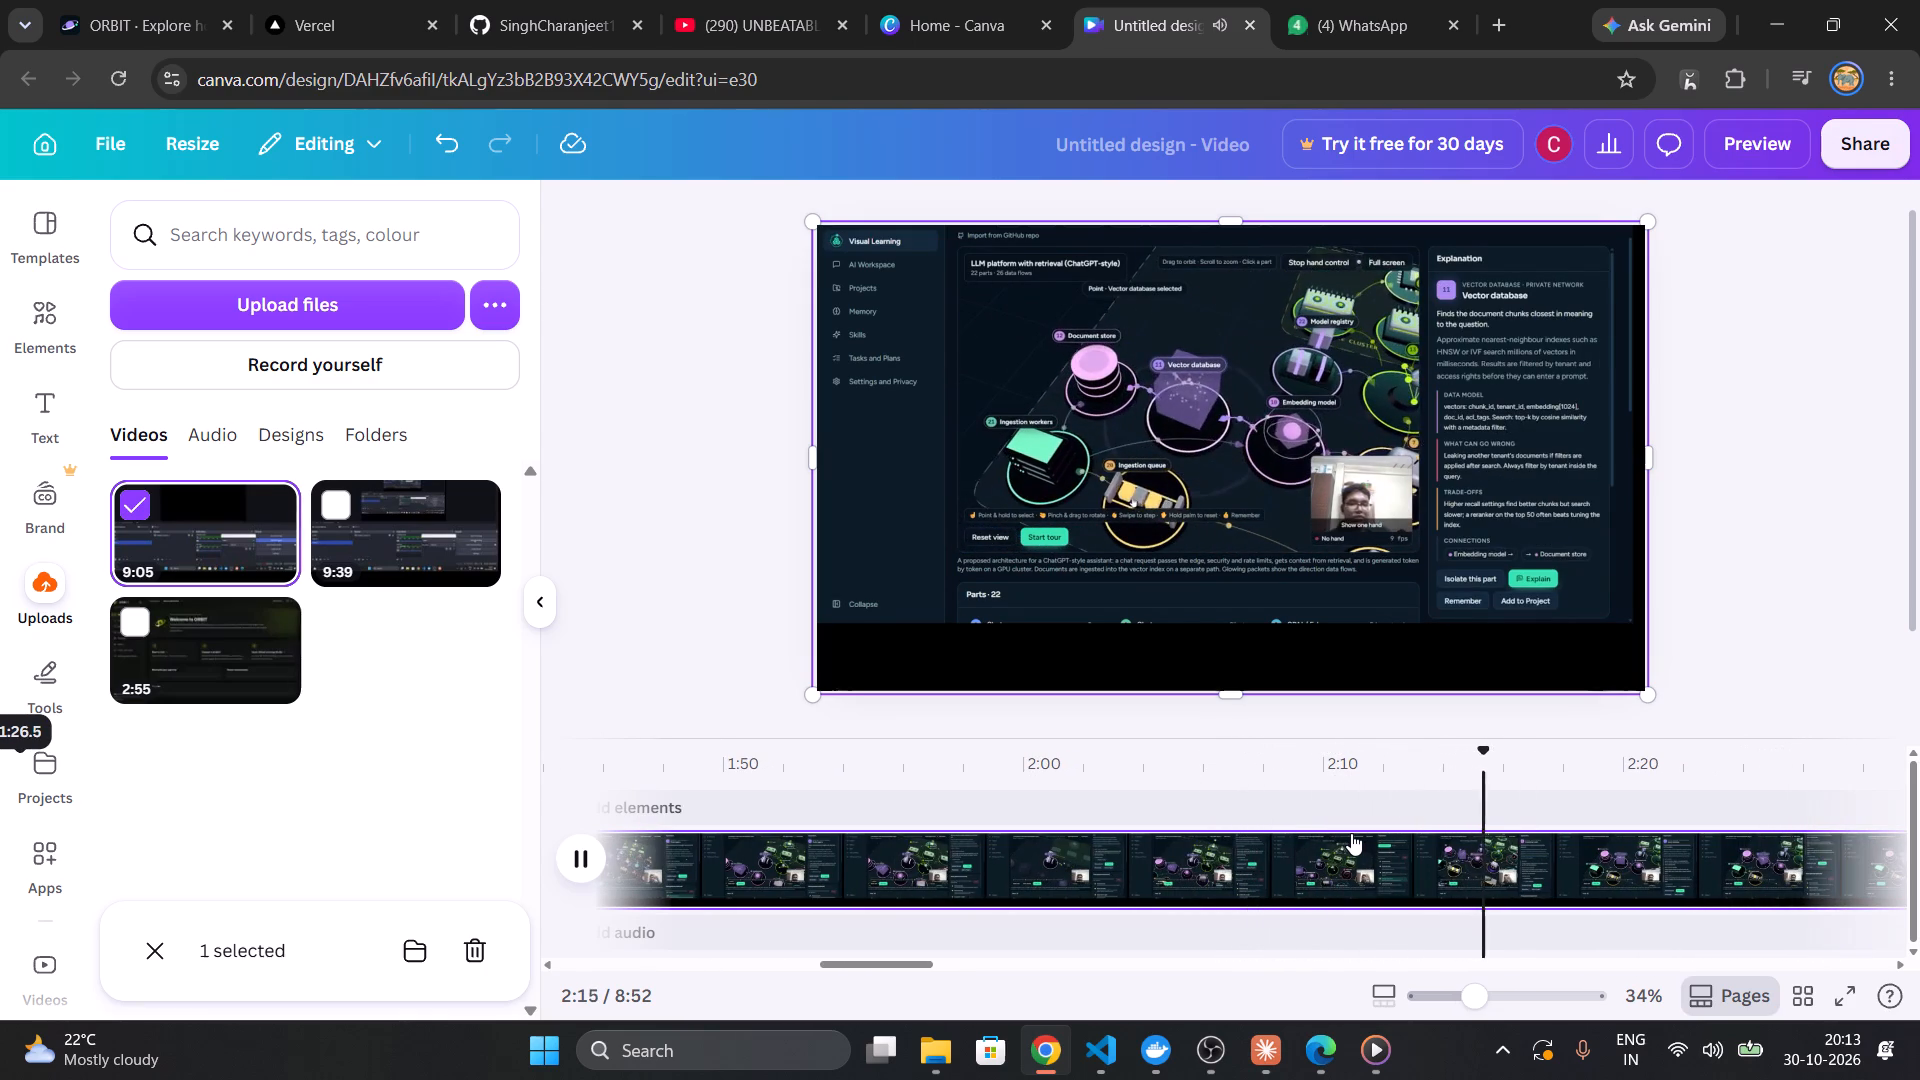
Continue skimming forward from 2:15 to about 2:39, examining the footage of the Vector database explanation and its options.
key("Right")
key("Right")
key("Right")
key("Right")
key("Right")
key("Right")
key("Right")
key("Right")
key("Right")
key("Right")
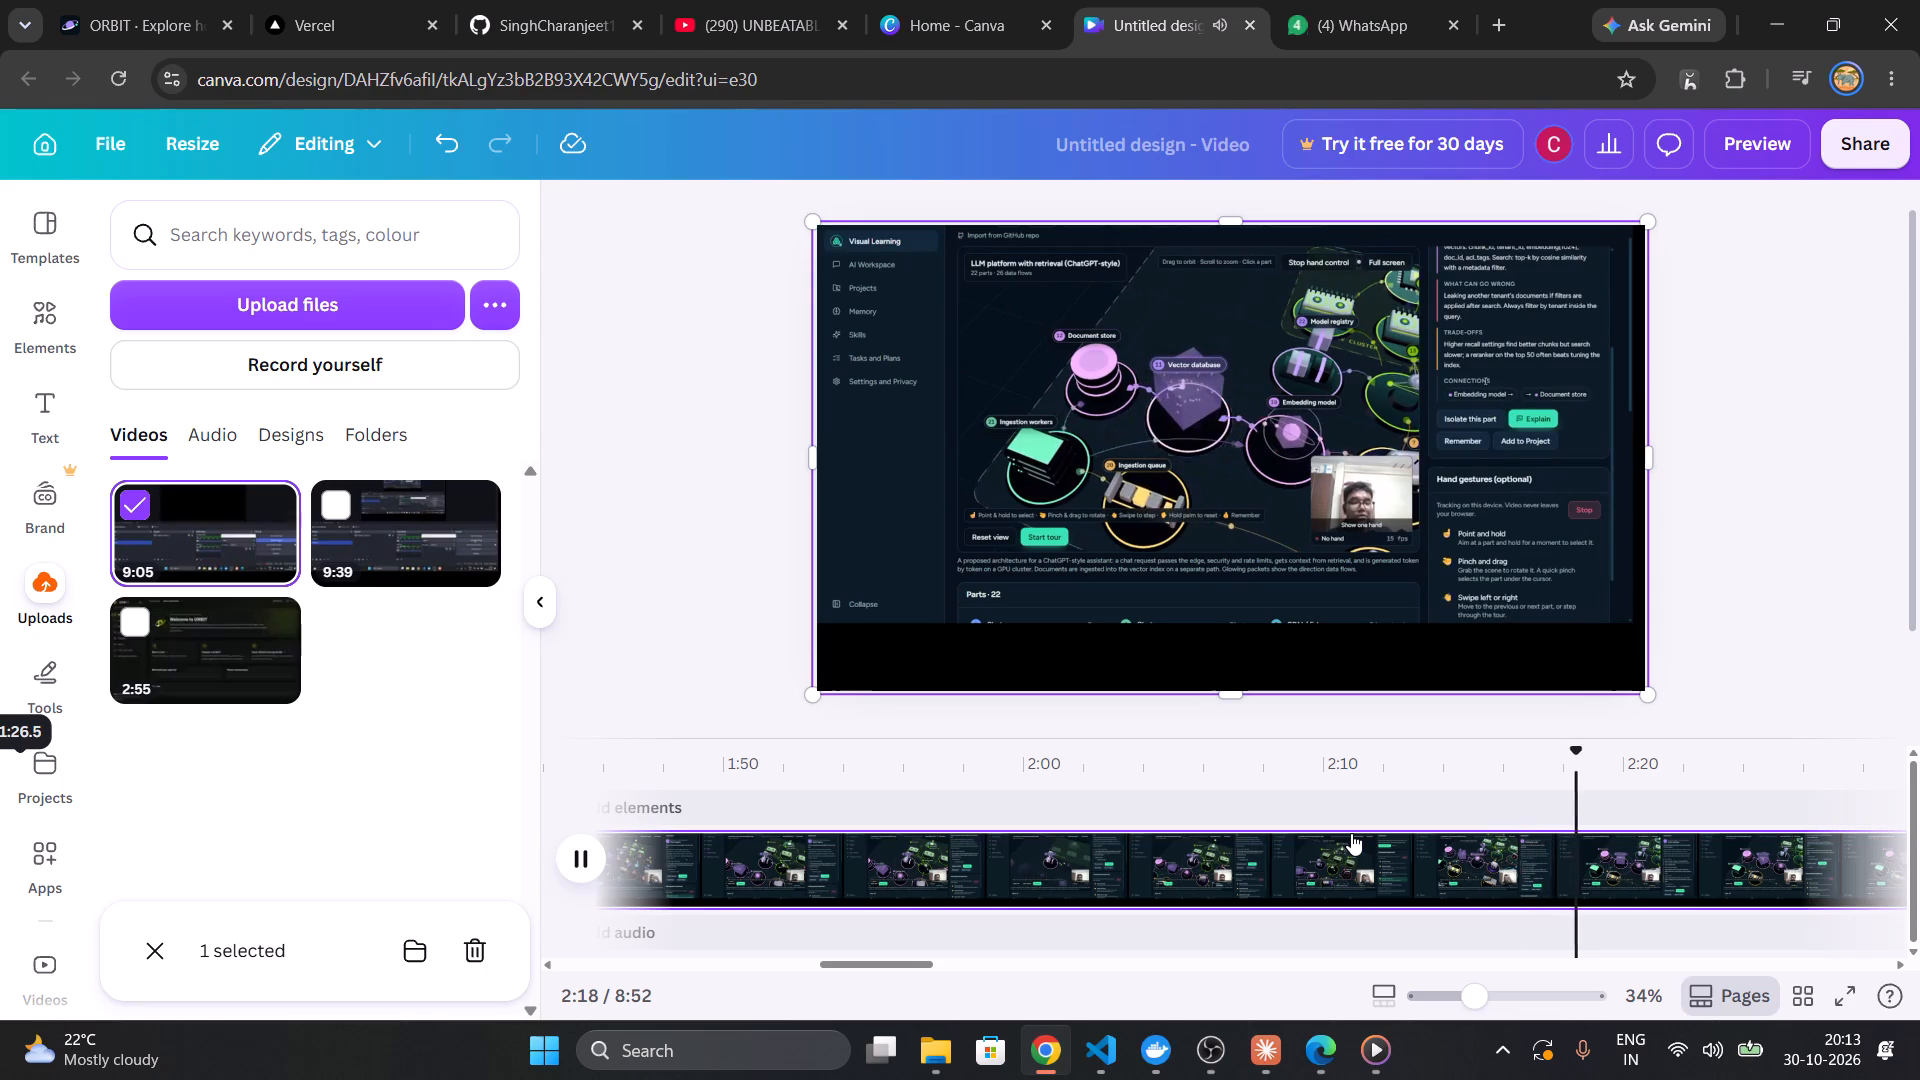
key("Right")
key("Right")
key("Right")
key("Right")
key("Right")
key("Right")
key("Right")
key("Right")
key("Right")
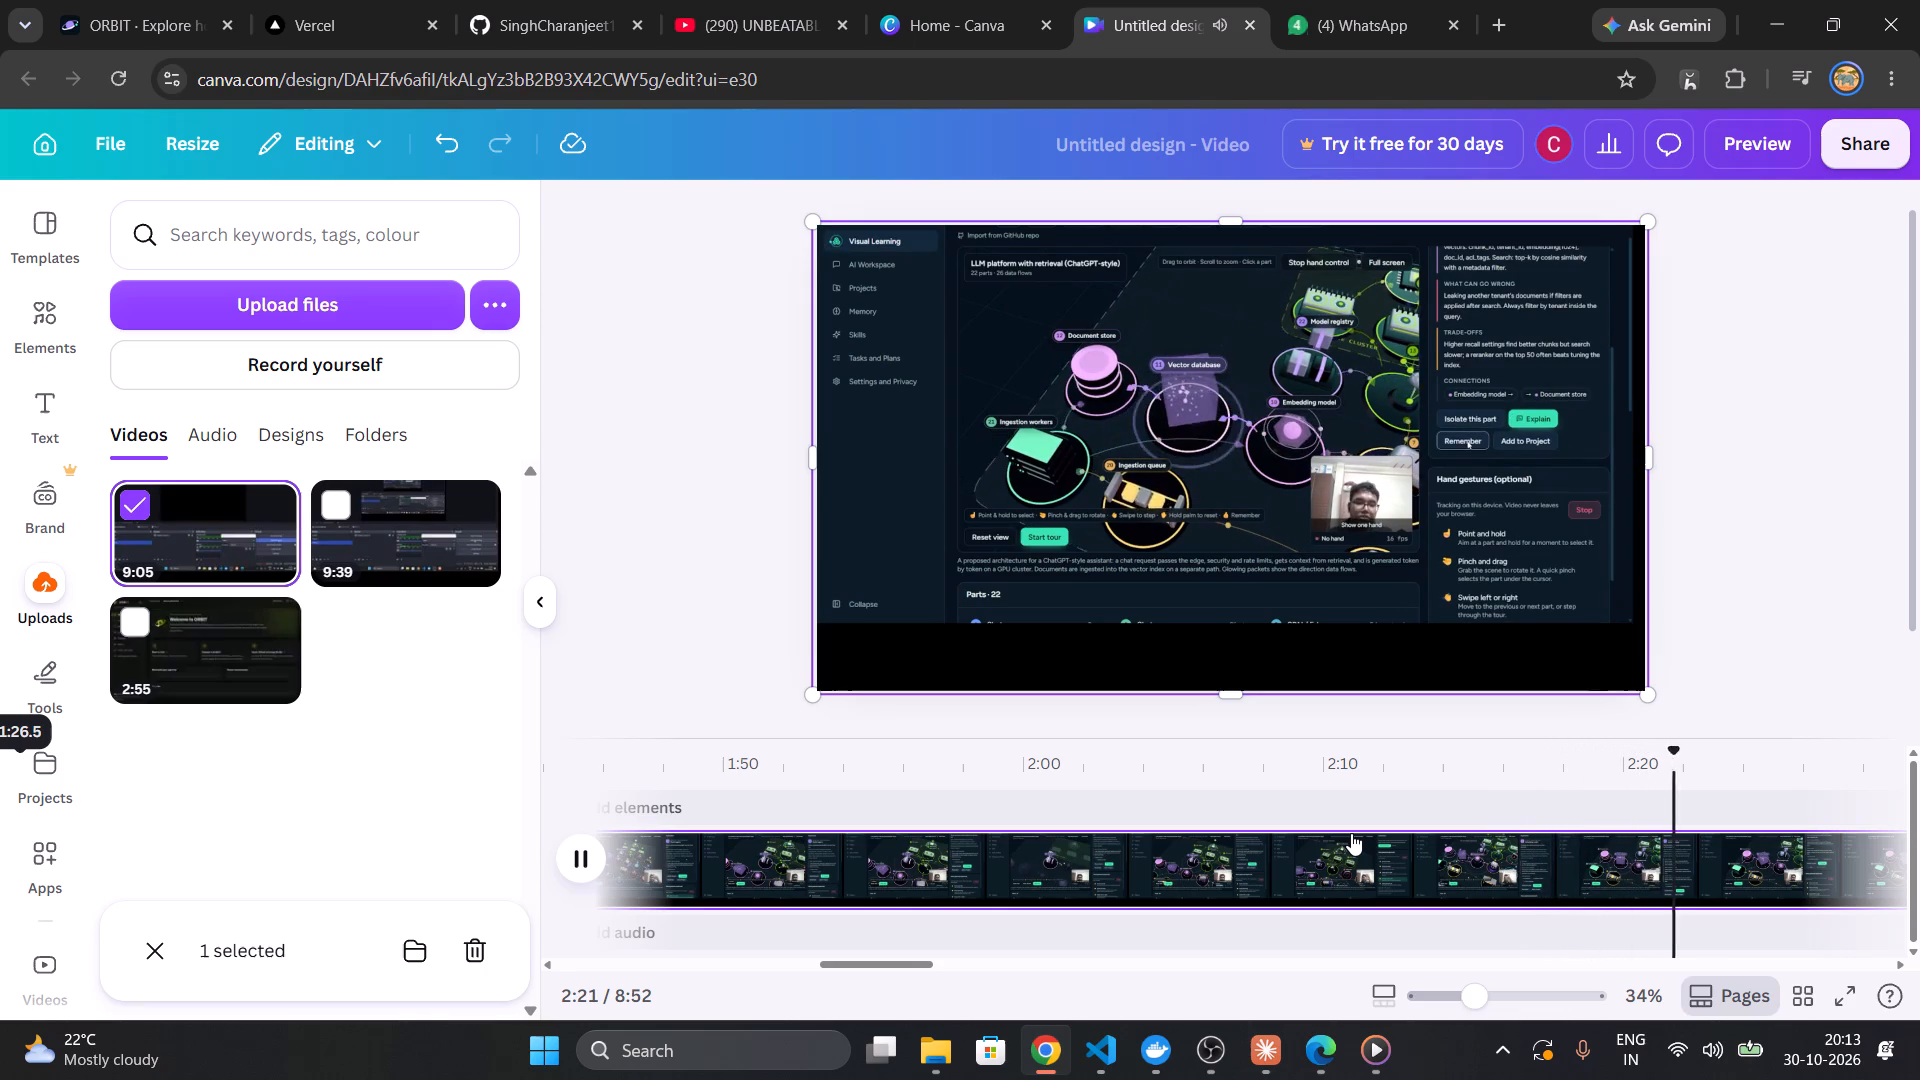
key("Right")
key("Right")
key("Right")
key("Right")
key("Right")
key("Right")
key("Right")
key("Right")
key("Right")
key("Right")
key("Right")
key("Right")
key("Right")
key("Right")
key("Right")
key("Right")
key("Right")
key("Right")
key("Right")
key("Right")
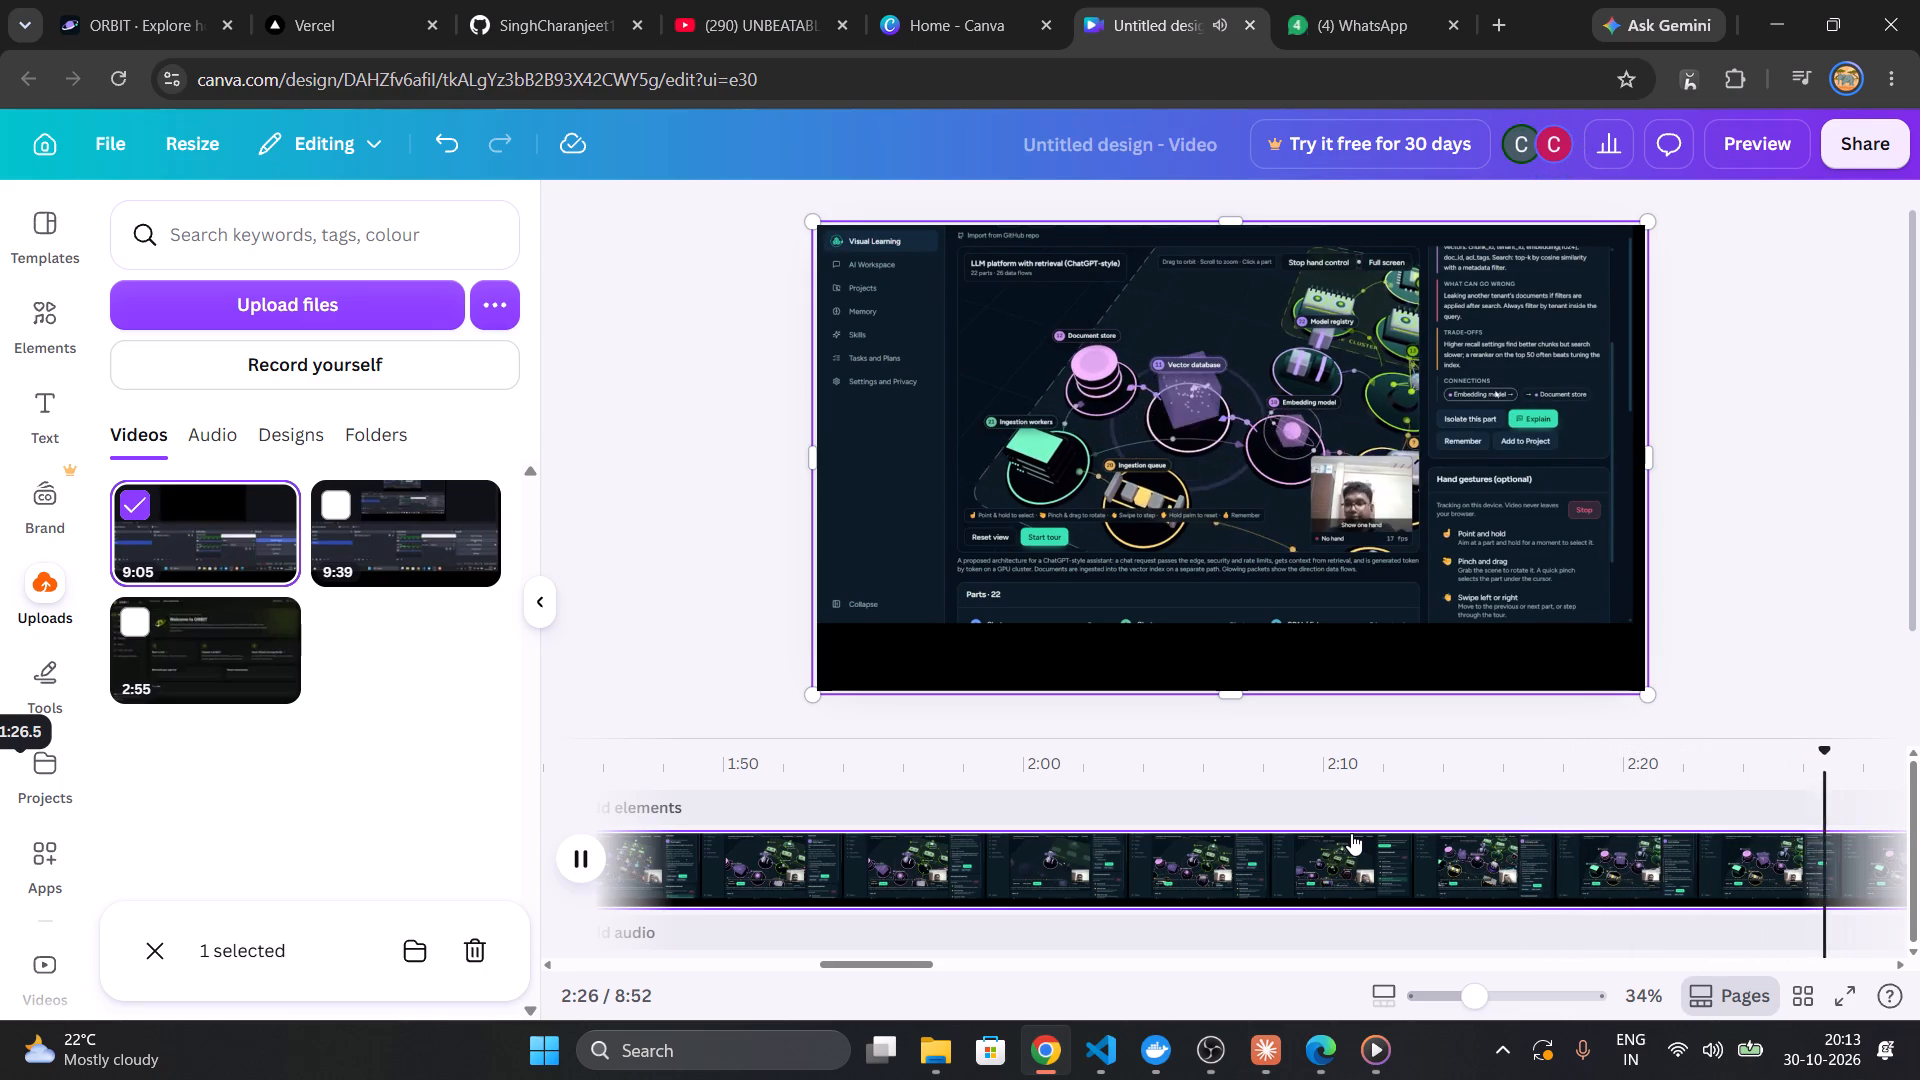
key("Right")
key("Right")
key("Right")
key("Right")
key("Right")
key("Right")
key("Right")
key("Right")
key("Right")
key("Right")
key("Right")
key("Right")
key("Right")
key("Right")
key("Right")
key("Right")
key("Right")
key("Right")
key("Right")
key("Right")
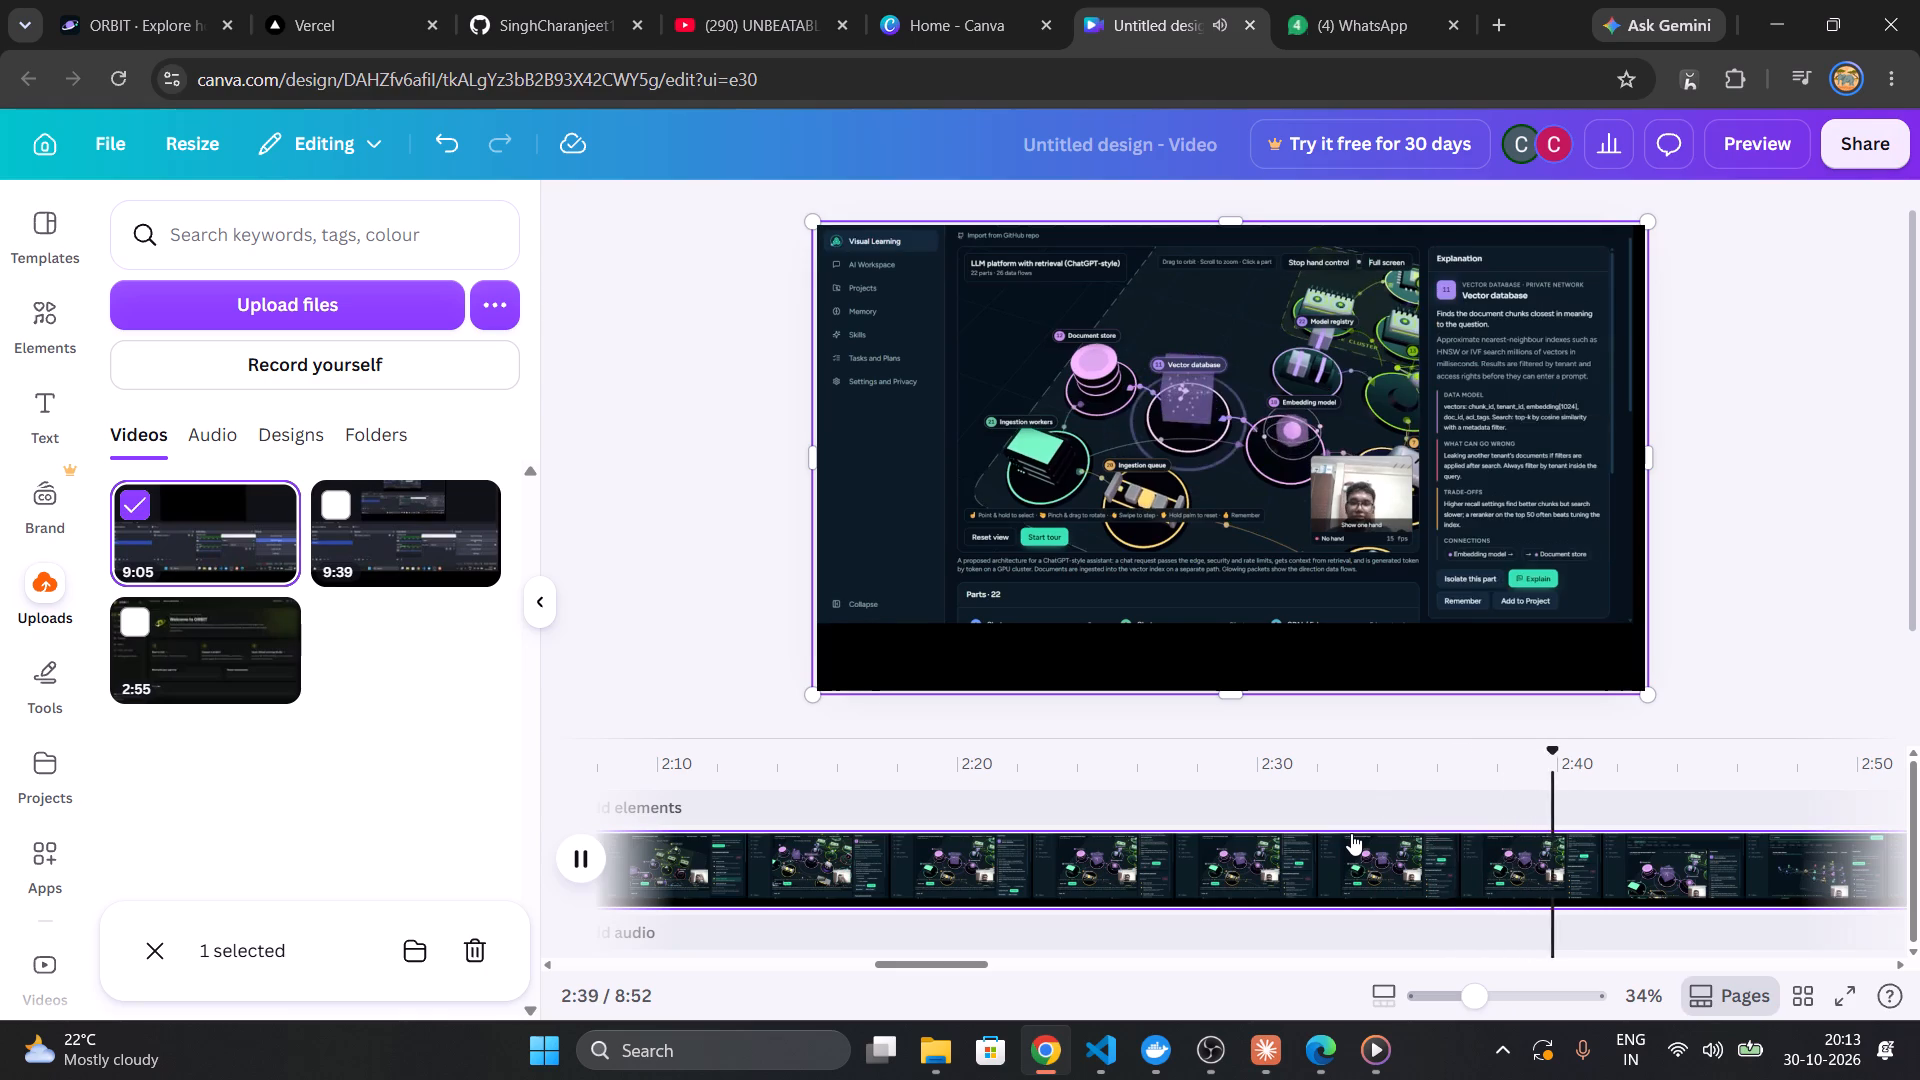
Skim forward from 2:39 to about 2:55, examining the footage of the YouTube system search and its YouTube Video Platform diagram.
key("Right")
key("Right")
key("Right")
key("Right")
key("Right")
key("Right")
key("Right")
key("Right")
key("Right")
key("Right")
key("Right")
key("Right")
key("Right")
key("Right")
key("Right")
key("Right")
key("Right")
key("Right")
key("Right")
key("Right")
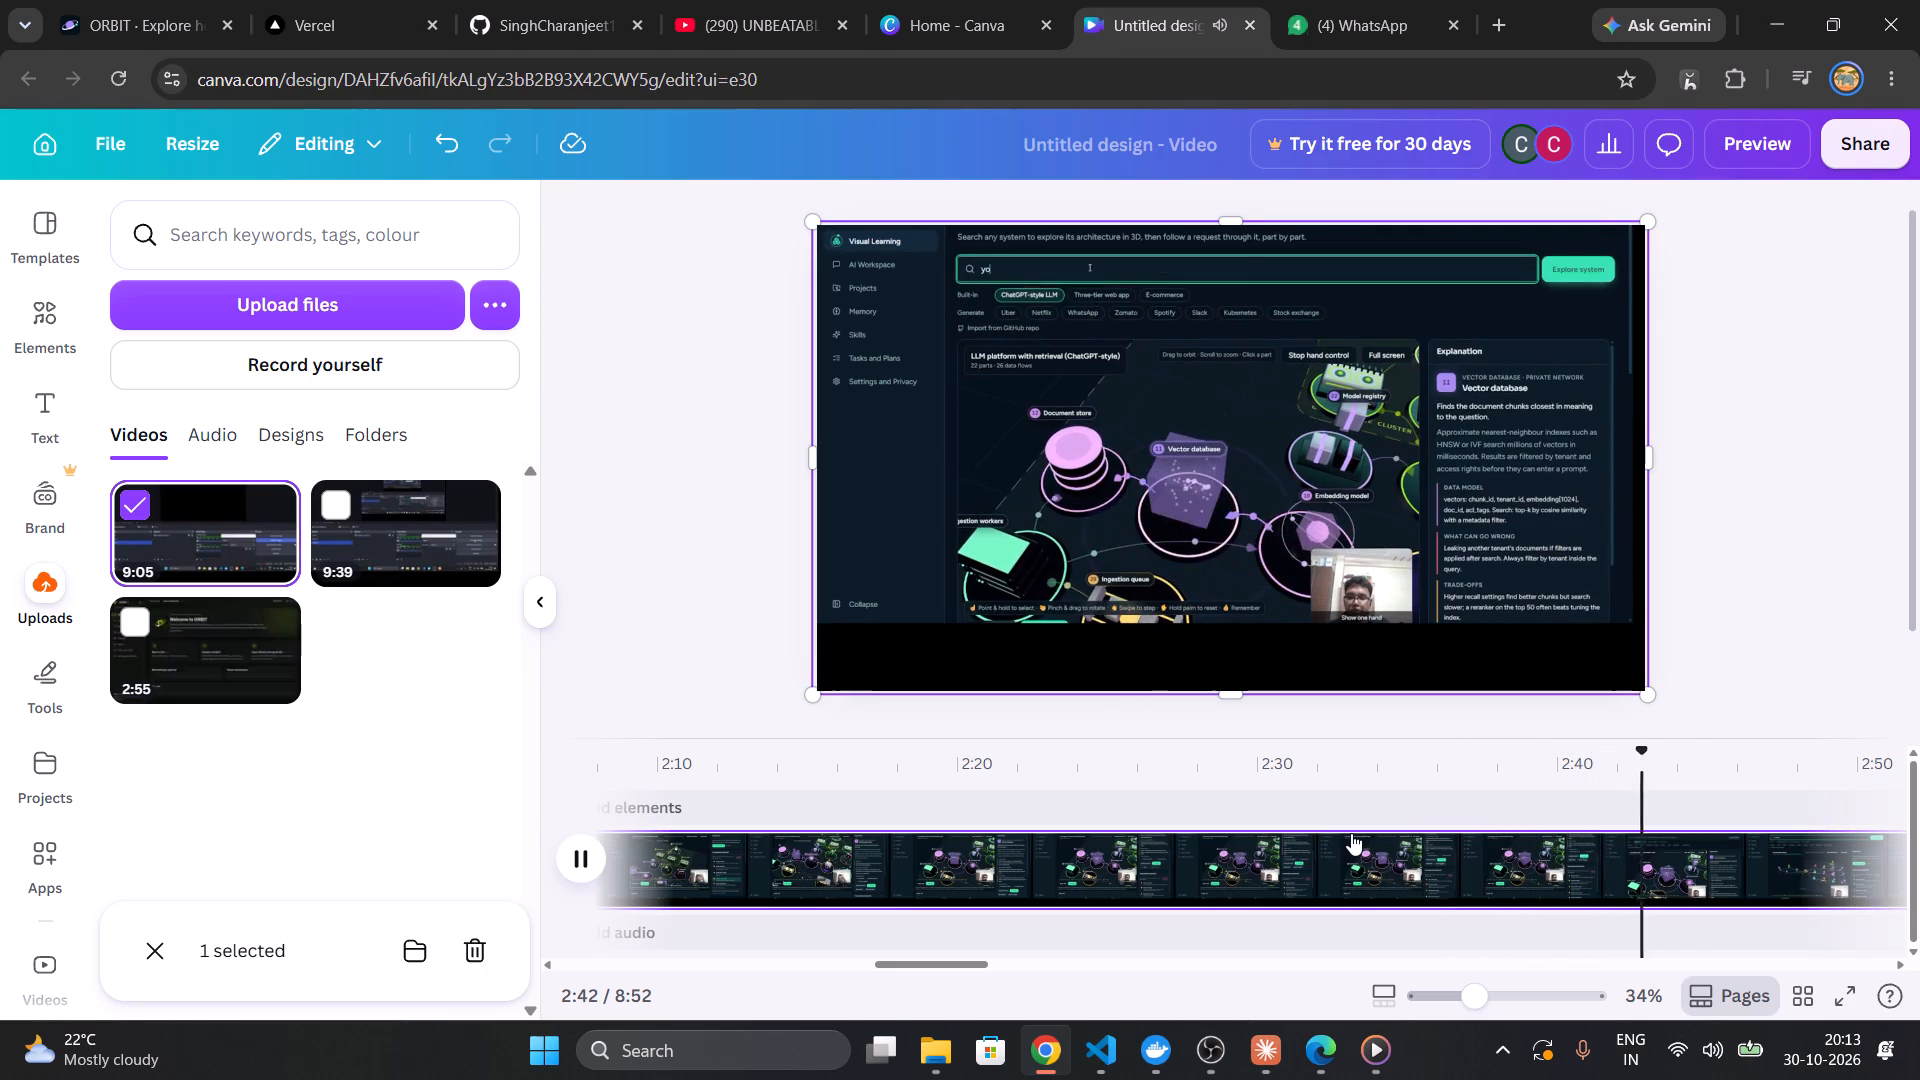
key("Right")
key("Right")
key("Right")
key("Right")
key("Right")
key("Right")
key("Right")
key("Right")
key("Right")
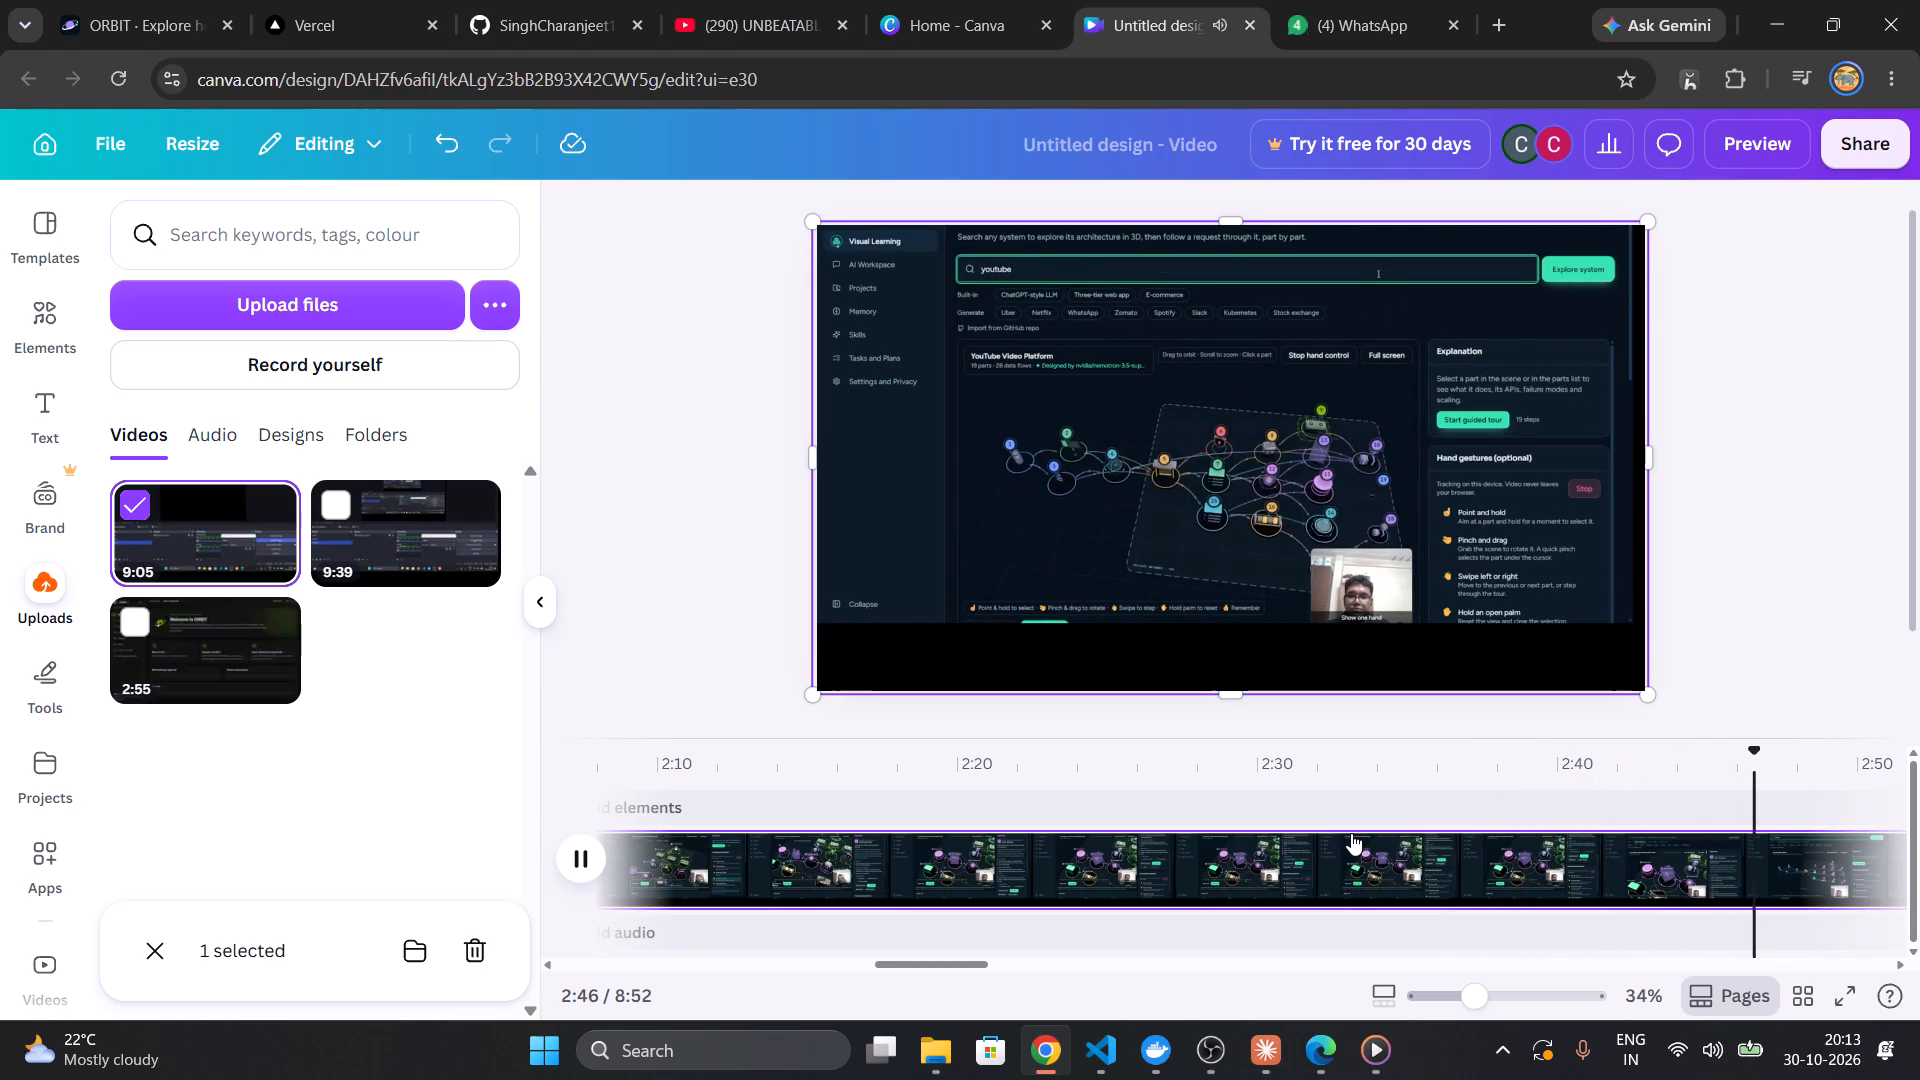
key("Right")
key("Right")
key("Right")
key("Right")
key("Right")
key("Right")
key("Right")
key("Right")
key("Right")
key("Right")
key("Right")
key("Right")
key("Right")
key("Right")
key("Right")
key("Right")
key("Right")
key("Right")
key("Right")
key("Right")
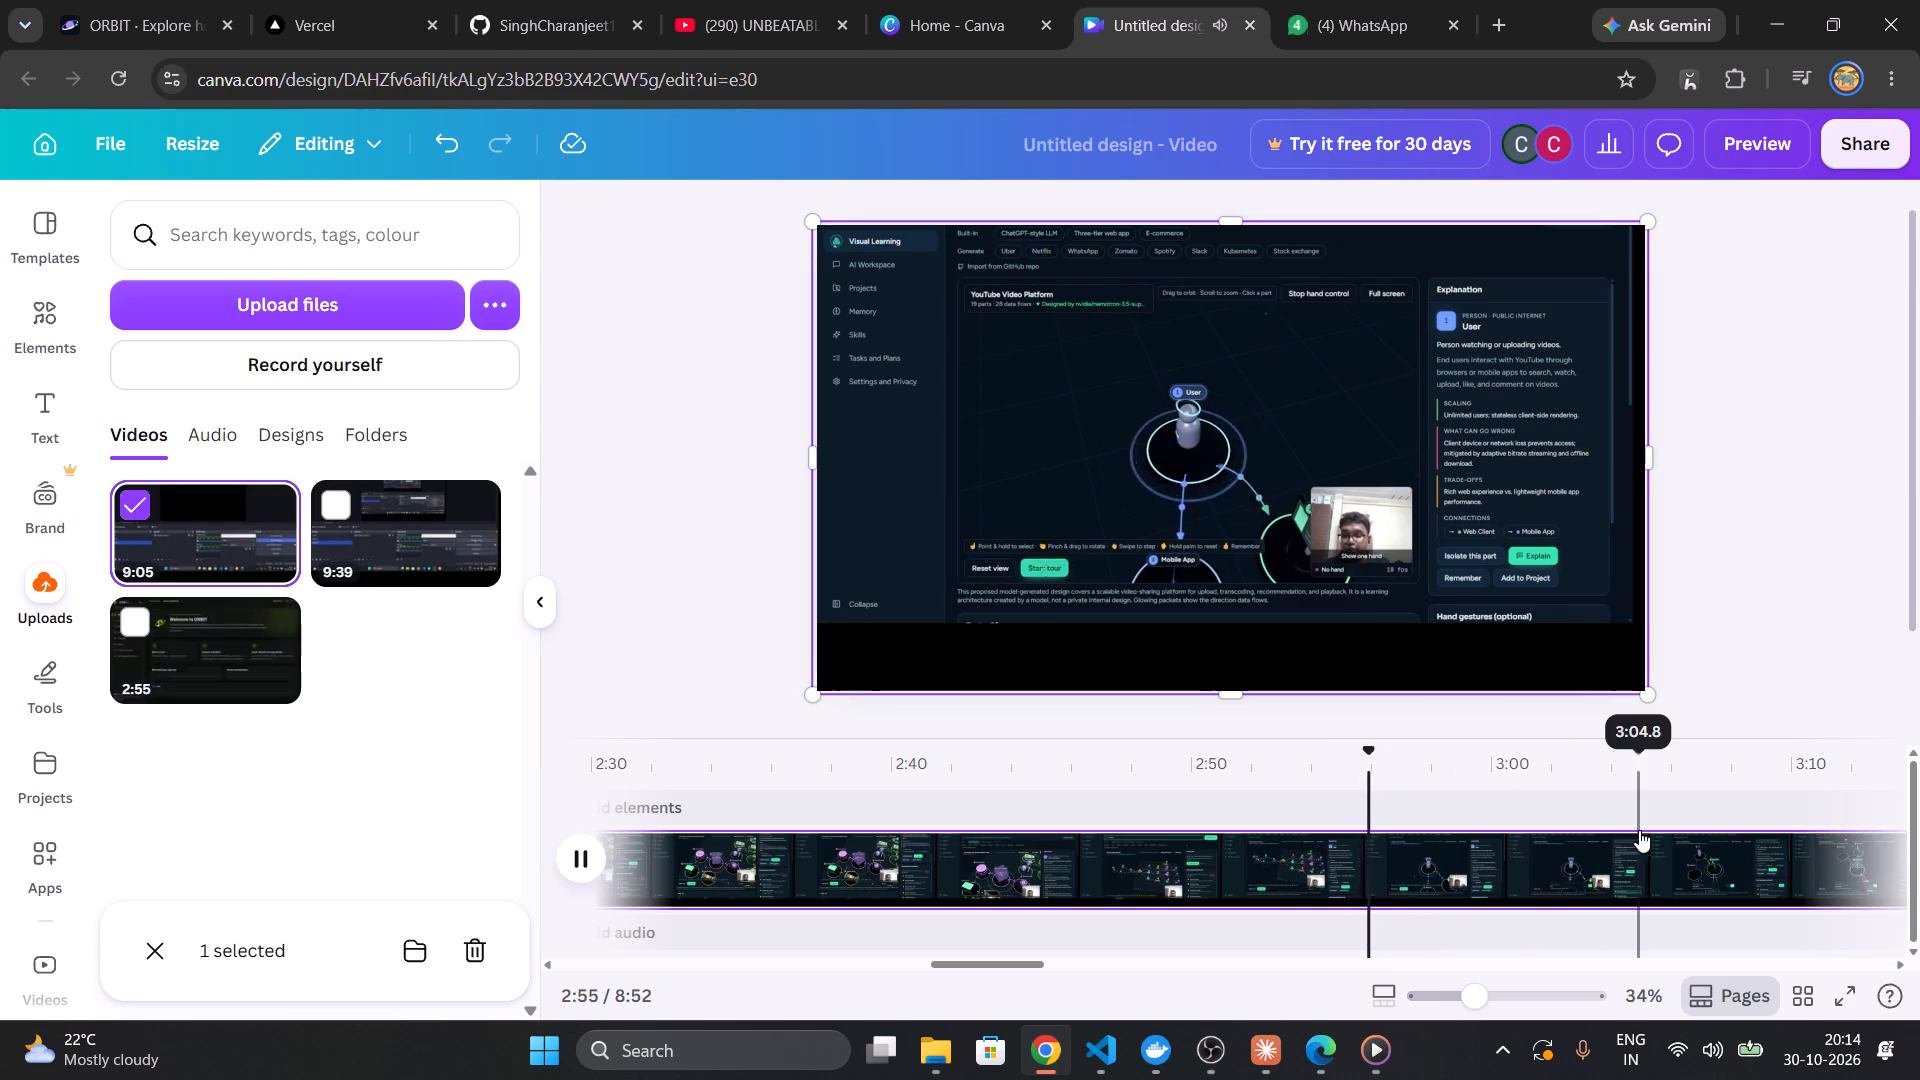
Undo the last change to the video clip's length on the timeline.
left_click_drag(1639, 830, 1904, 847)
left_click(1830, 857)
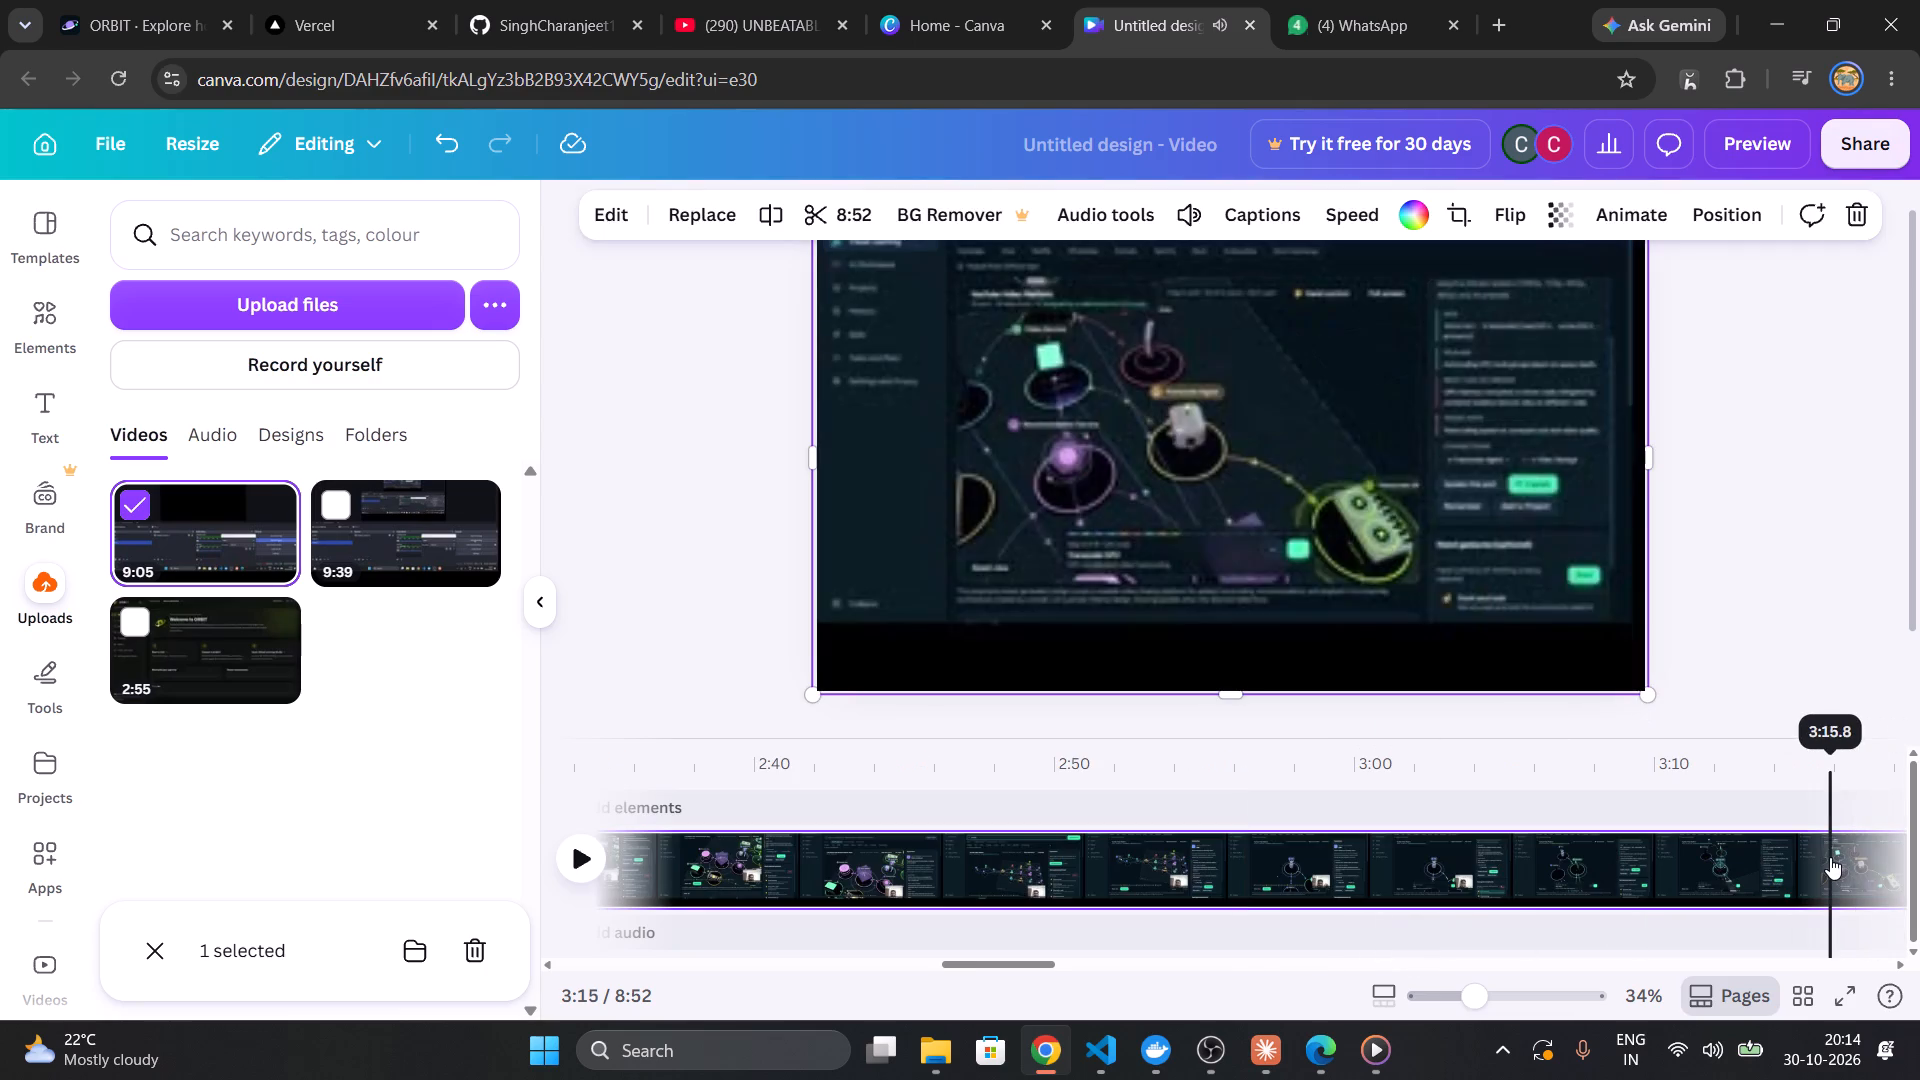
left_click(1098, 851)
key("ctrl+z")
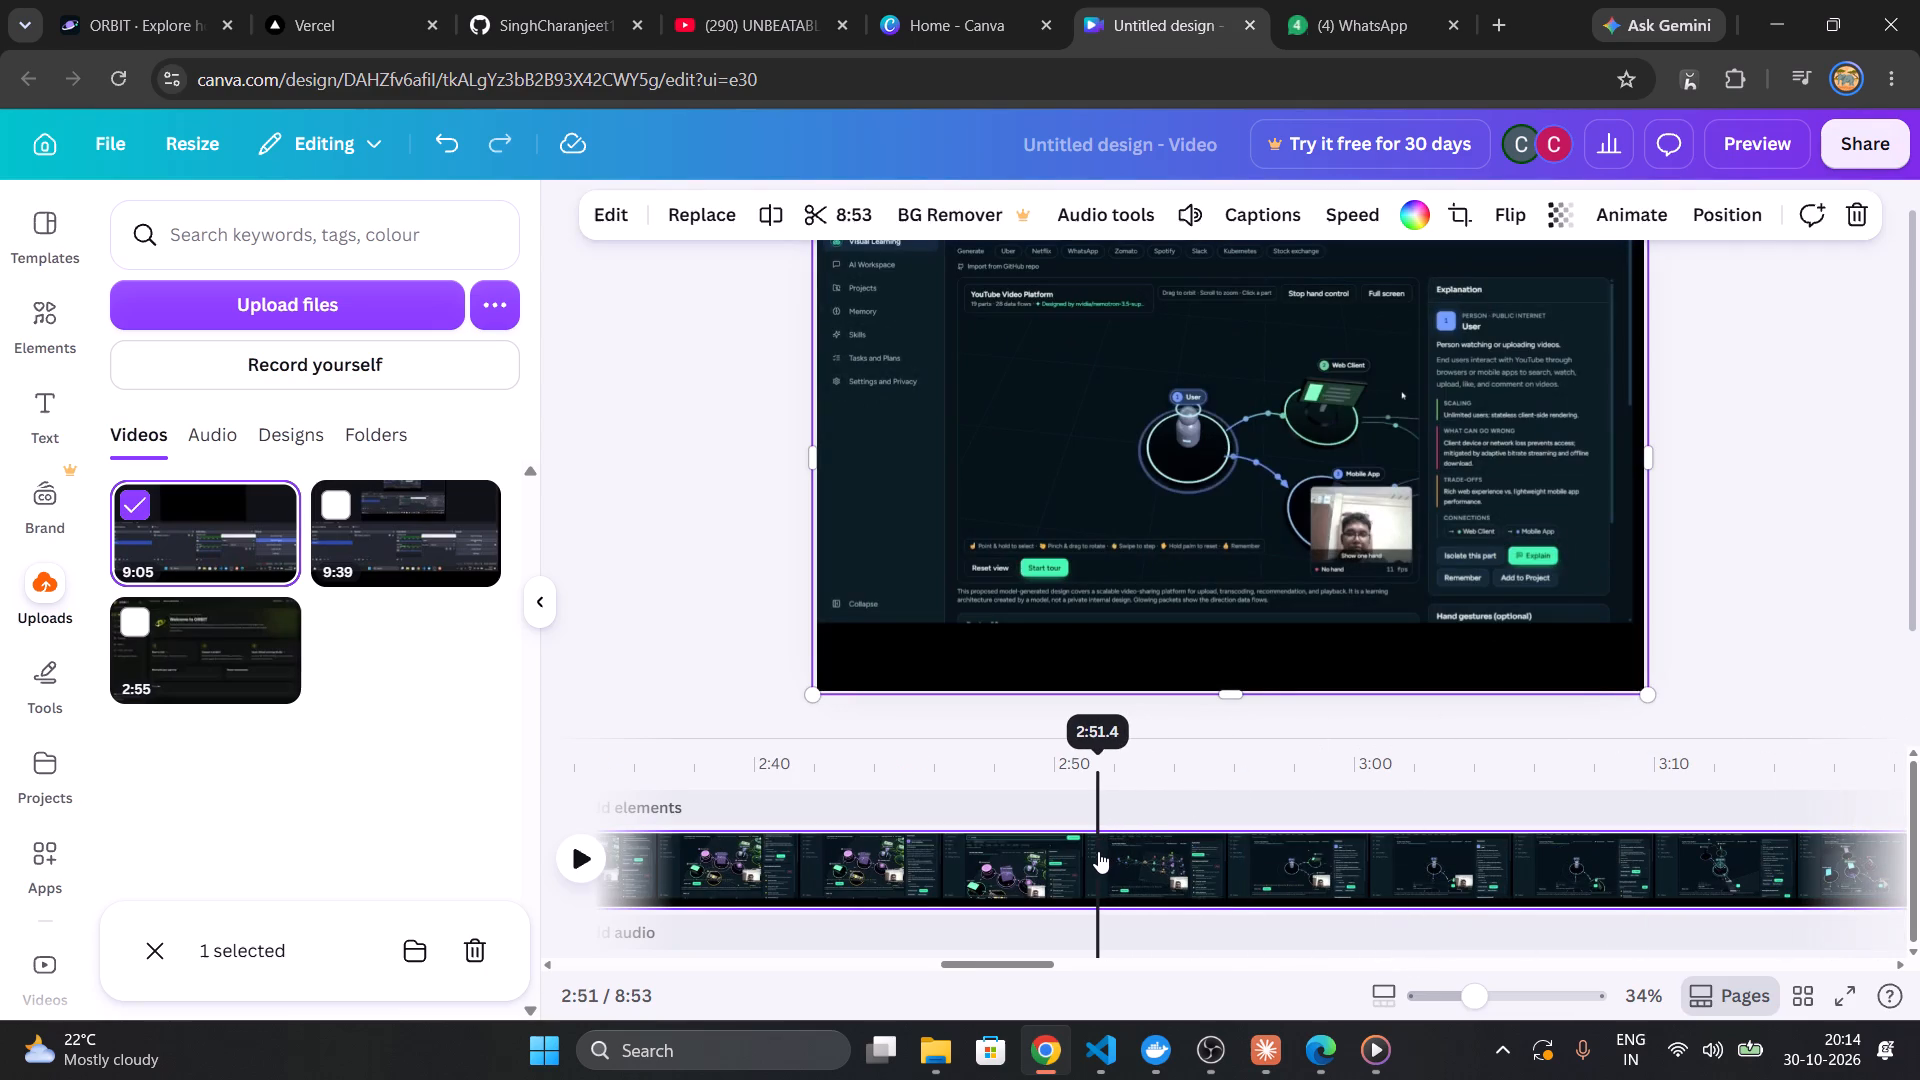
Play from 3:04, jump to 3:15 and skim to about 3:22, examining the guided tour of the YouTube Video Platform diagram.
left_click(1476, 857)
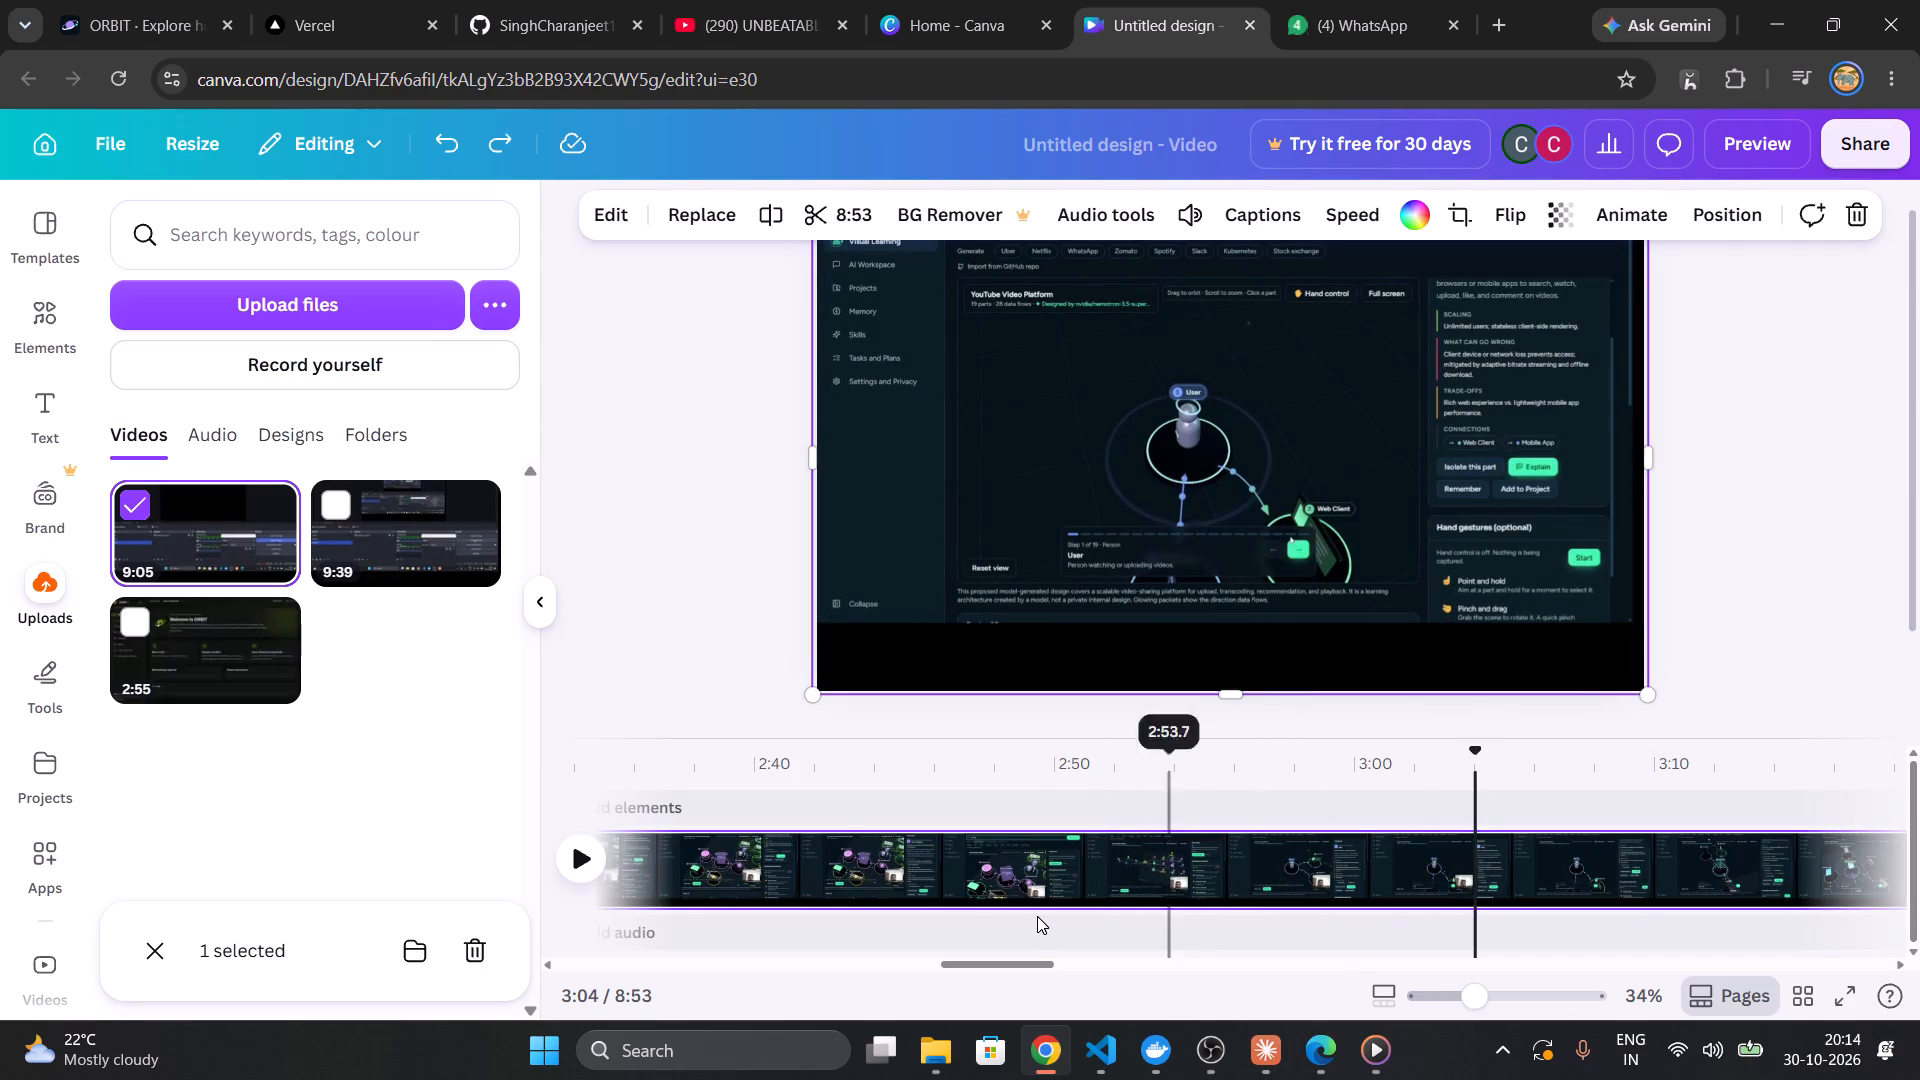
left_click(586, 858)
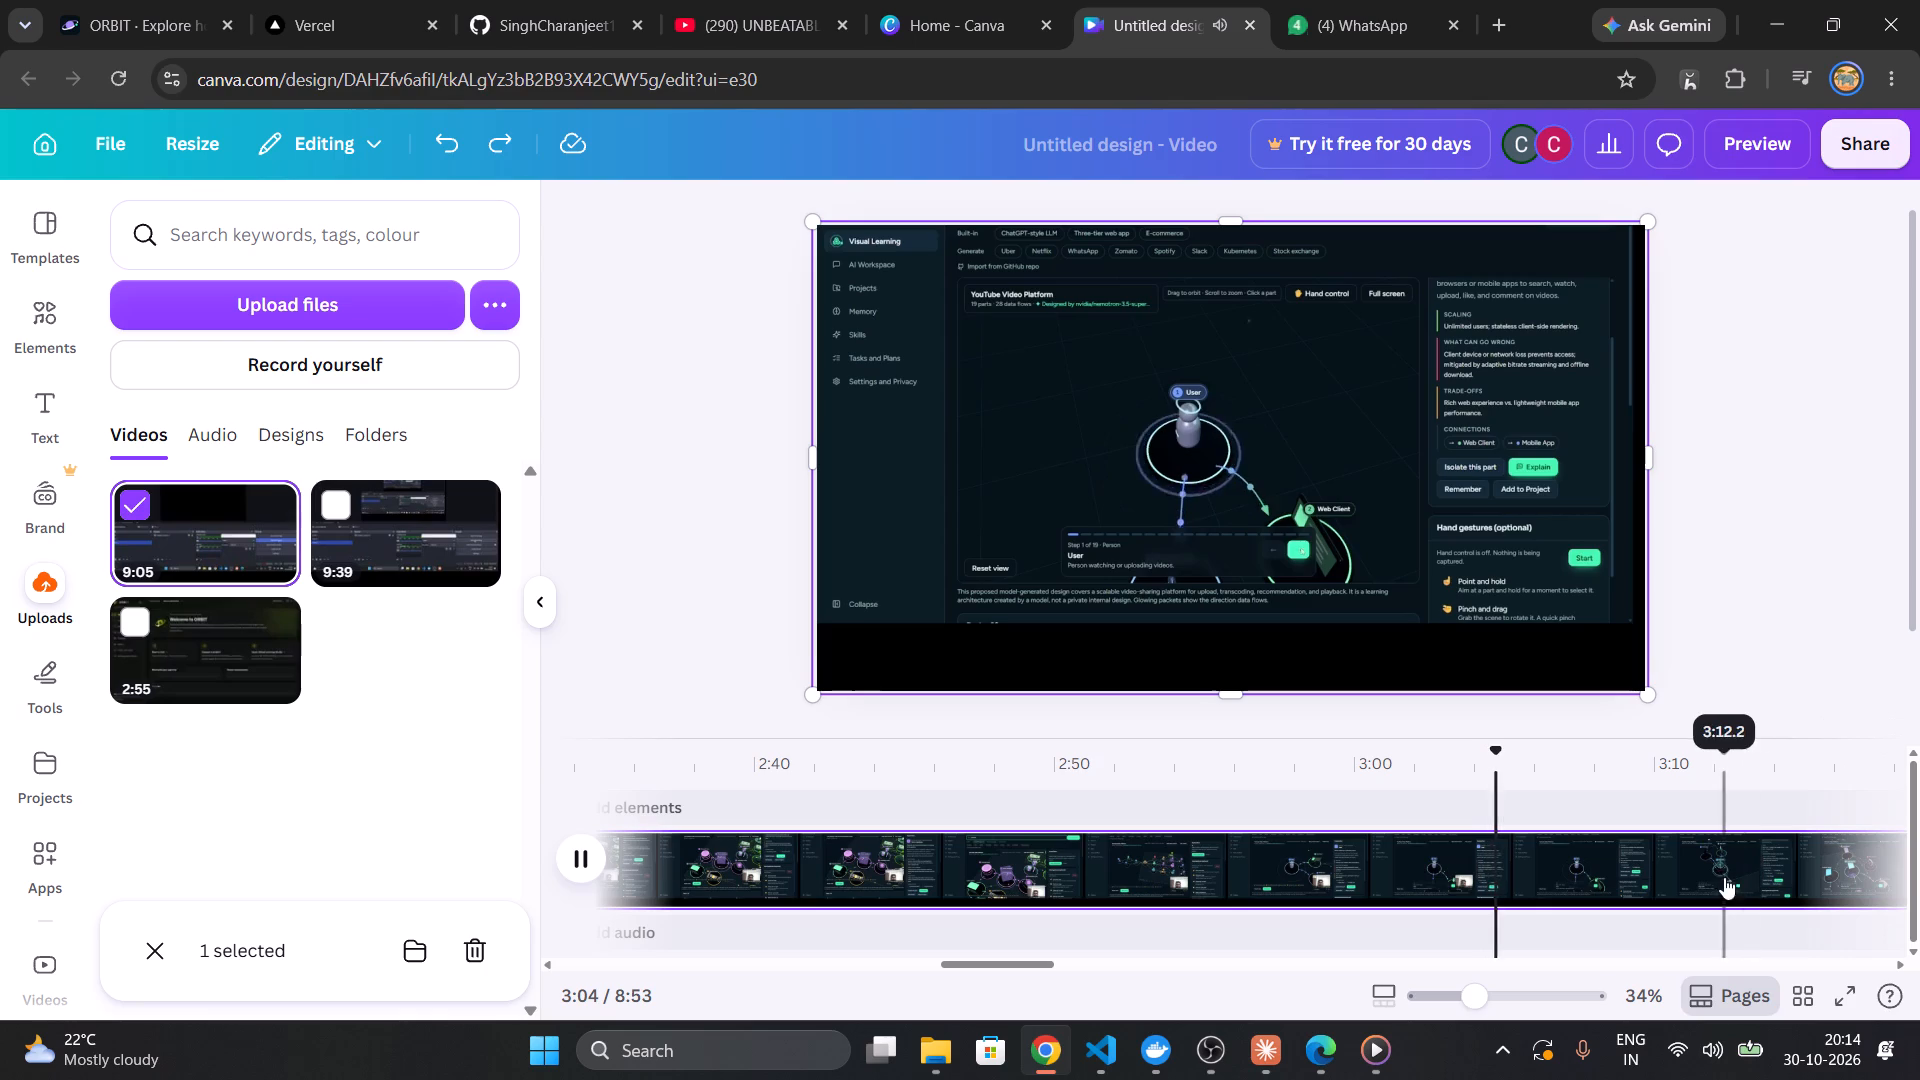
left_click(1807, 858)
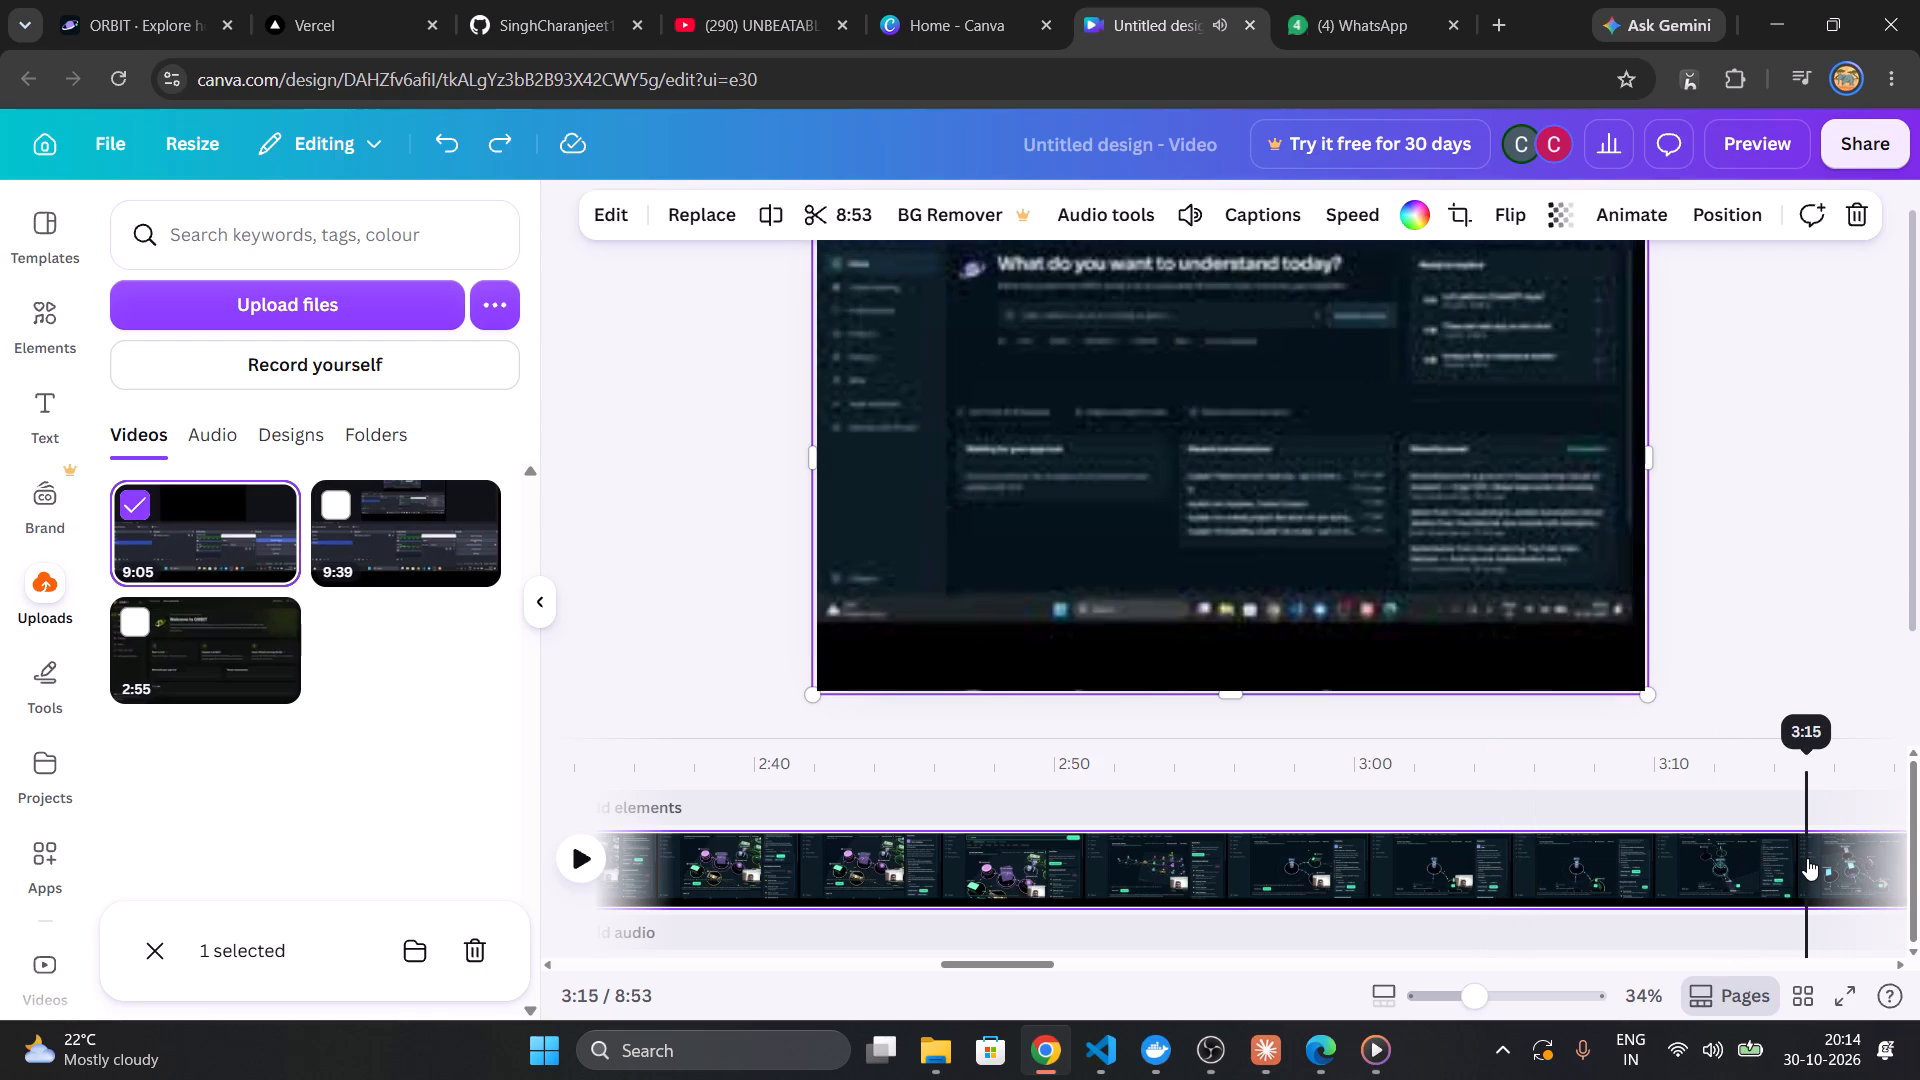
key("Right")
key("Right")
key("Right")
key("Right")
key("Right")
key("Right")
key("Right")
key("Right")
key("Right")
key("Right")
key("Right")
key("Right")
key("Right")
key("Right")
key("Right")
key("Right")
key("Right")
key("Right")
key("Right")
key("Right")
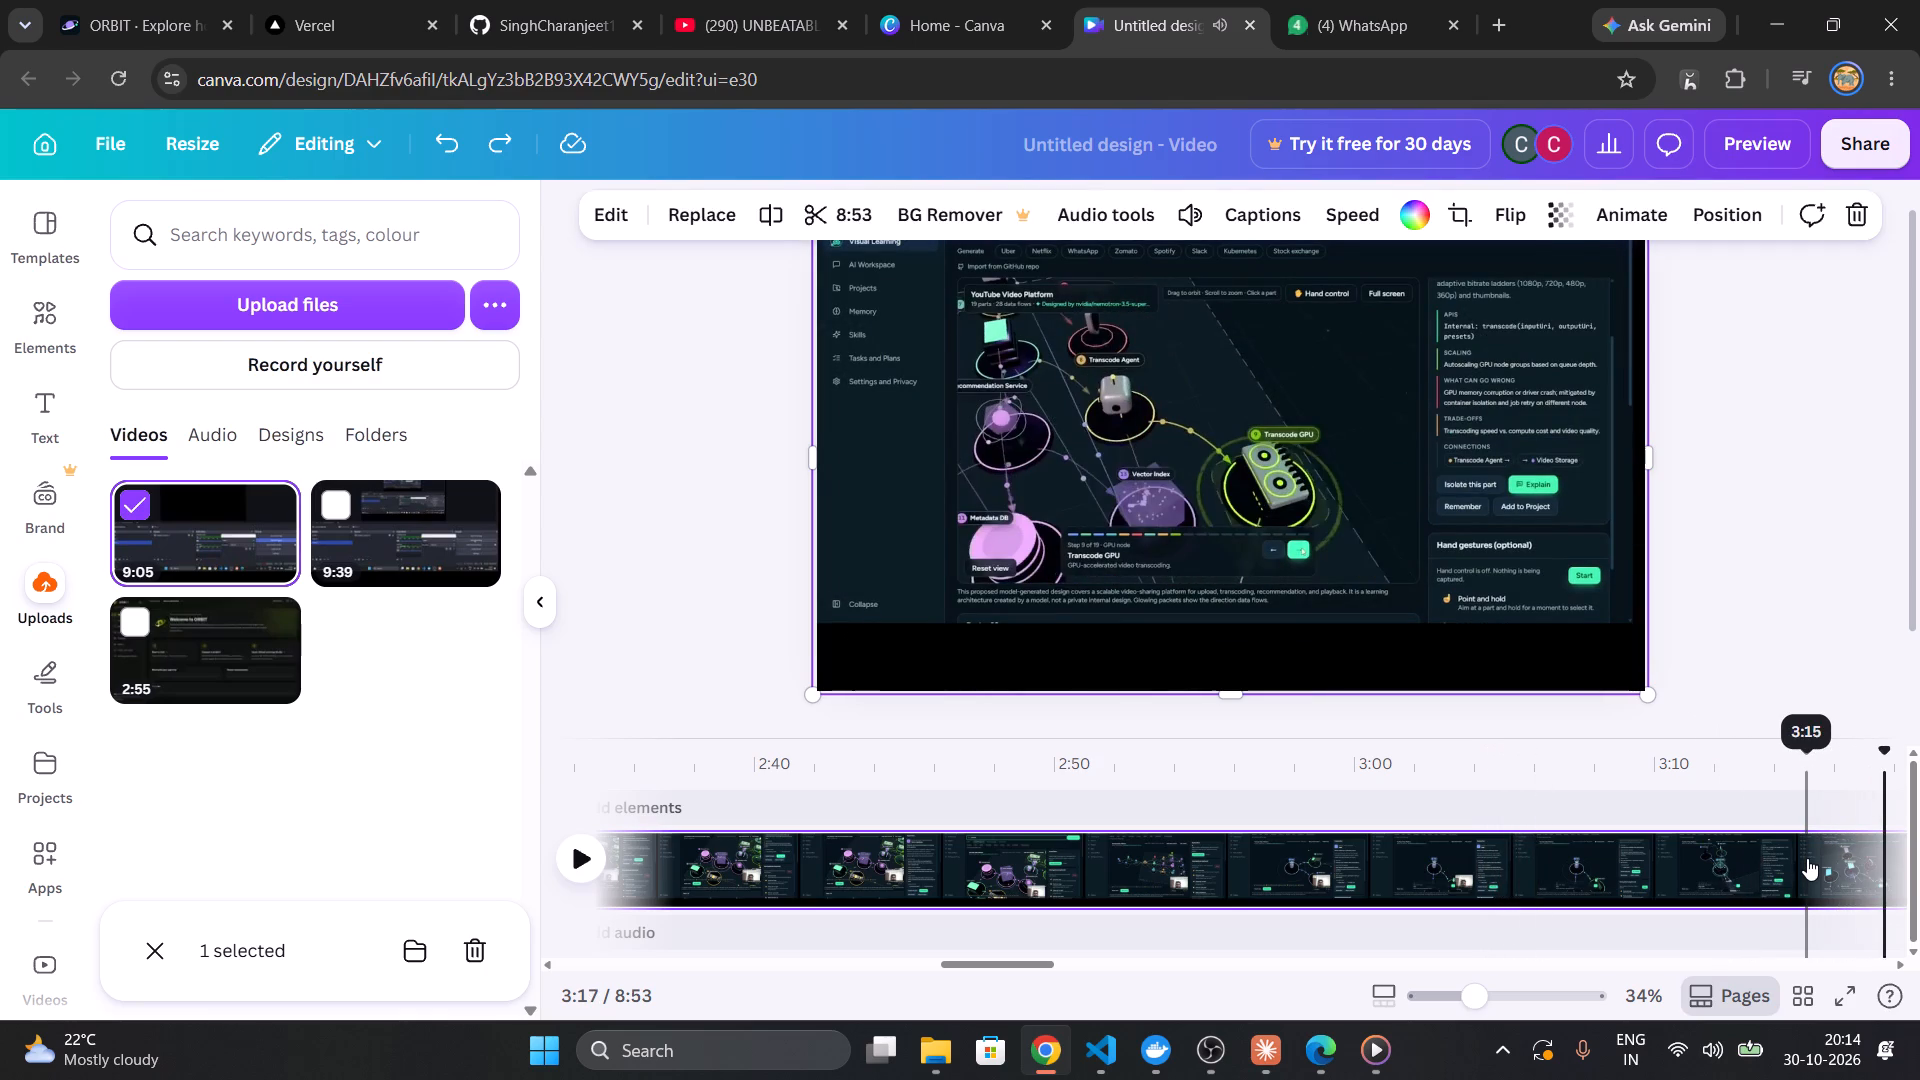
key("space")
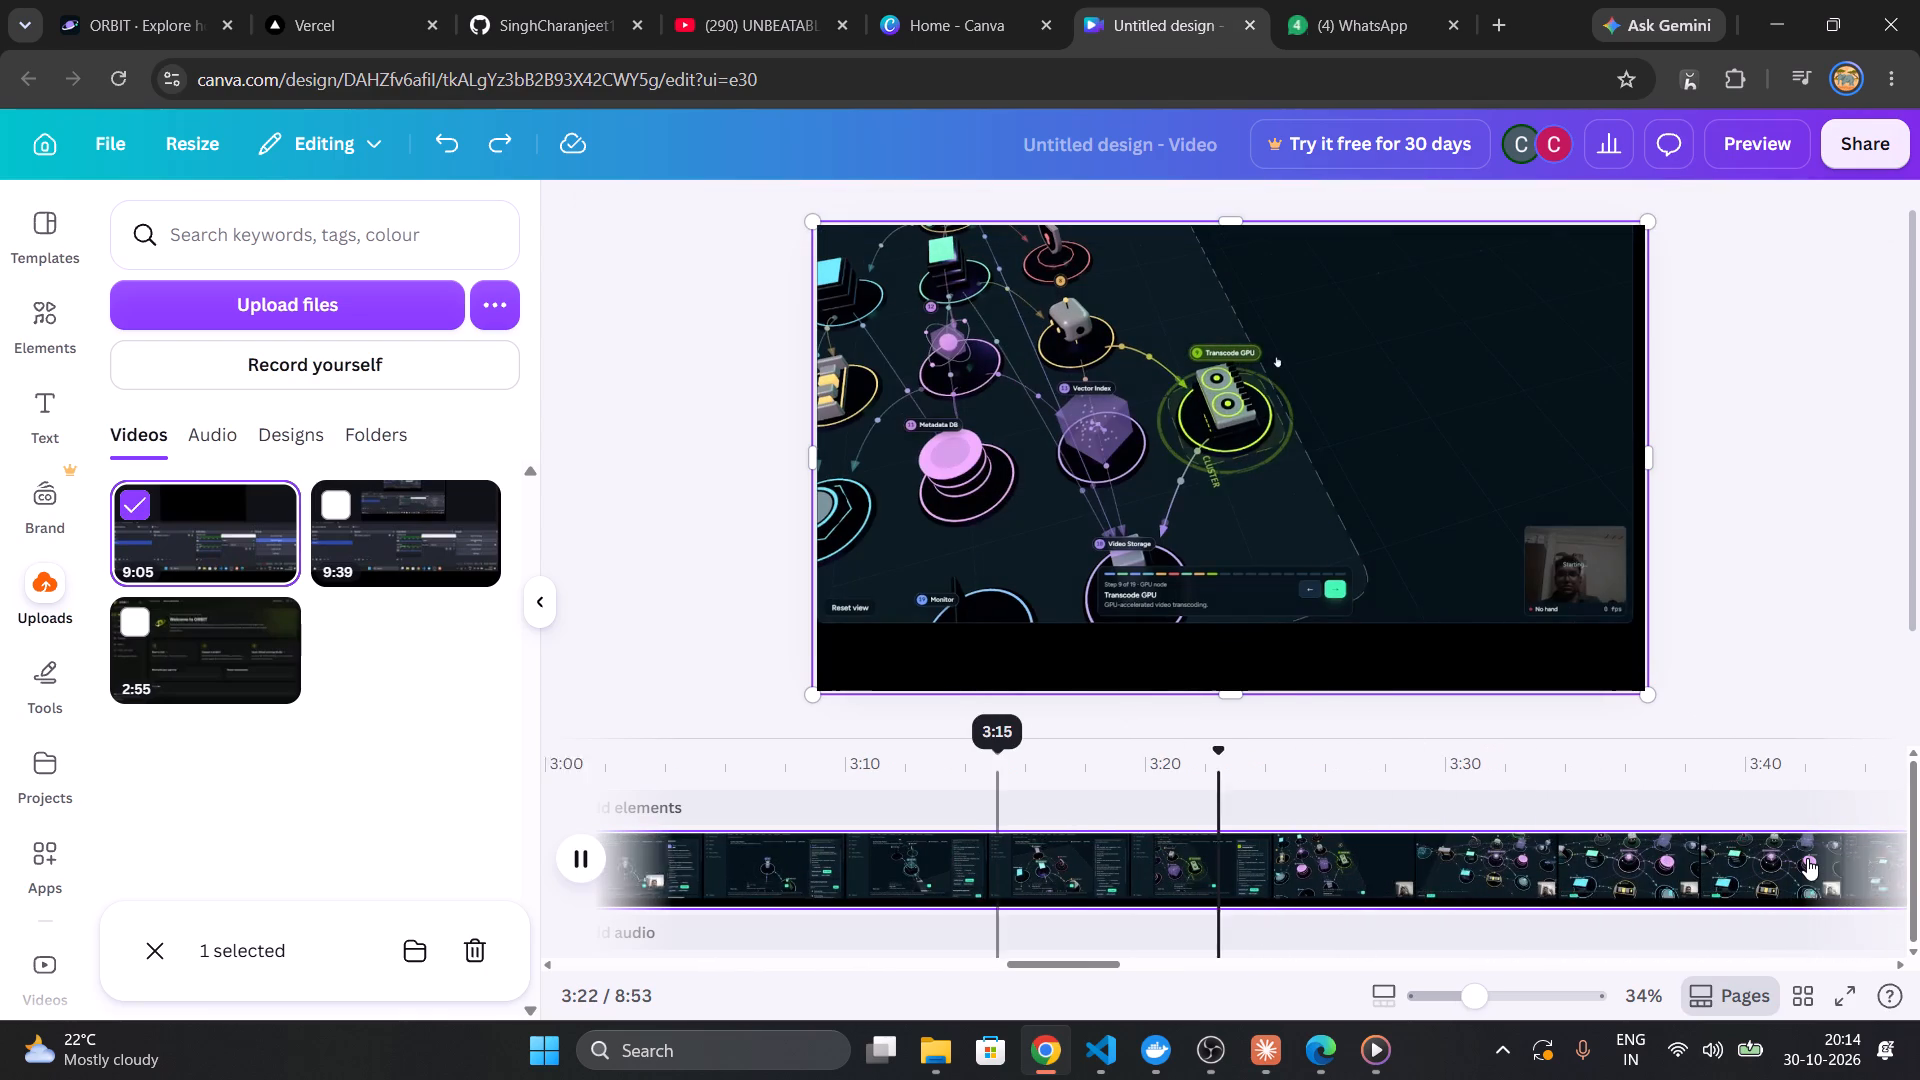
Skim forward from about 3:22 to 3:25, examining the enlarged diagram and its hand-gesture control around the Transcode GPU.
key("Right")
key("Right")
key("Right")
key("Right")
key("Right")
key("Right")
key("Right")
key("Right")
key("Right")
key("Right")
key("Right")
key("Right")
key("Right")
key("Right")
key("Right")
key("Right")
key("Right")
key("Right")
key("Right")
key("Right")
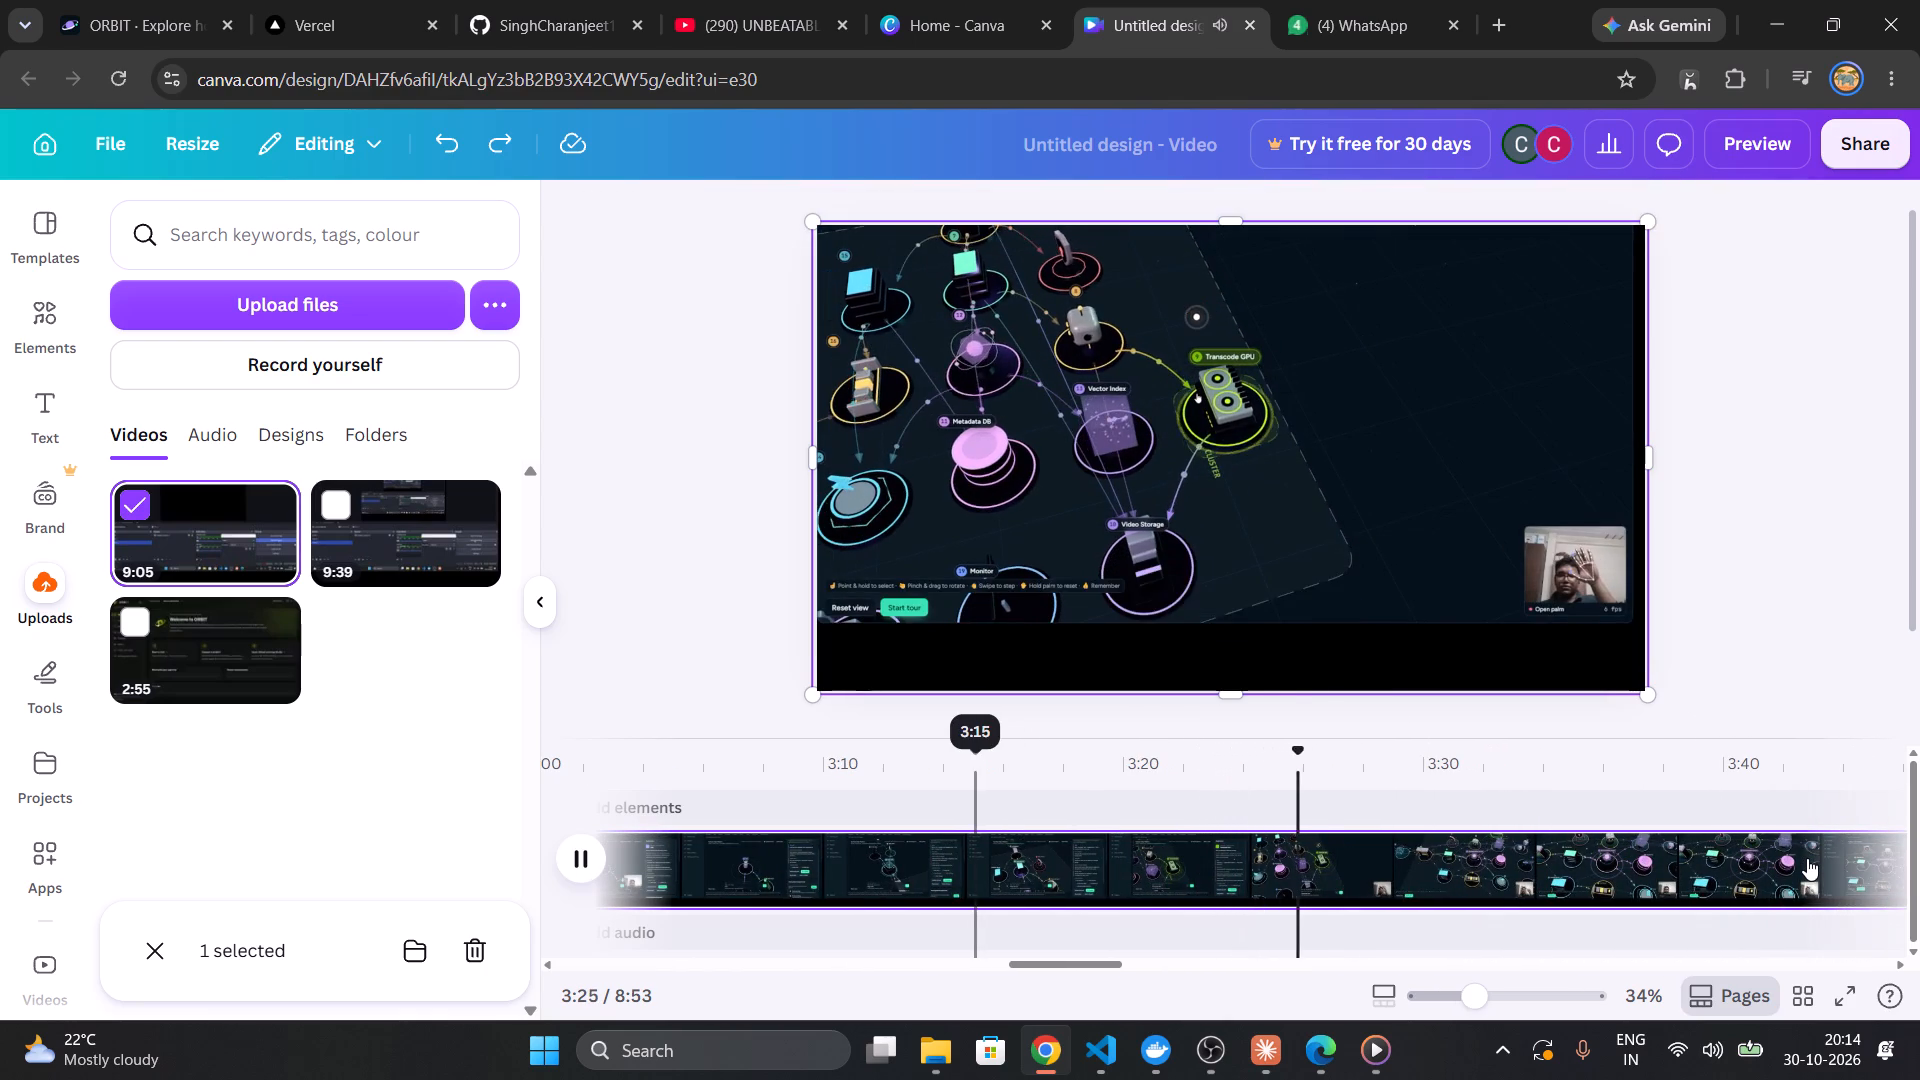
Jump to about 3:41 and skim to about 3:46, examining the hand-gesture selection and explanation of the Recommendation Service.
left_click(1782, 869)
key("space")
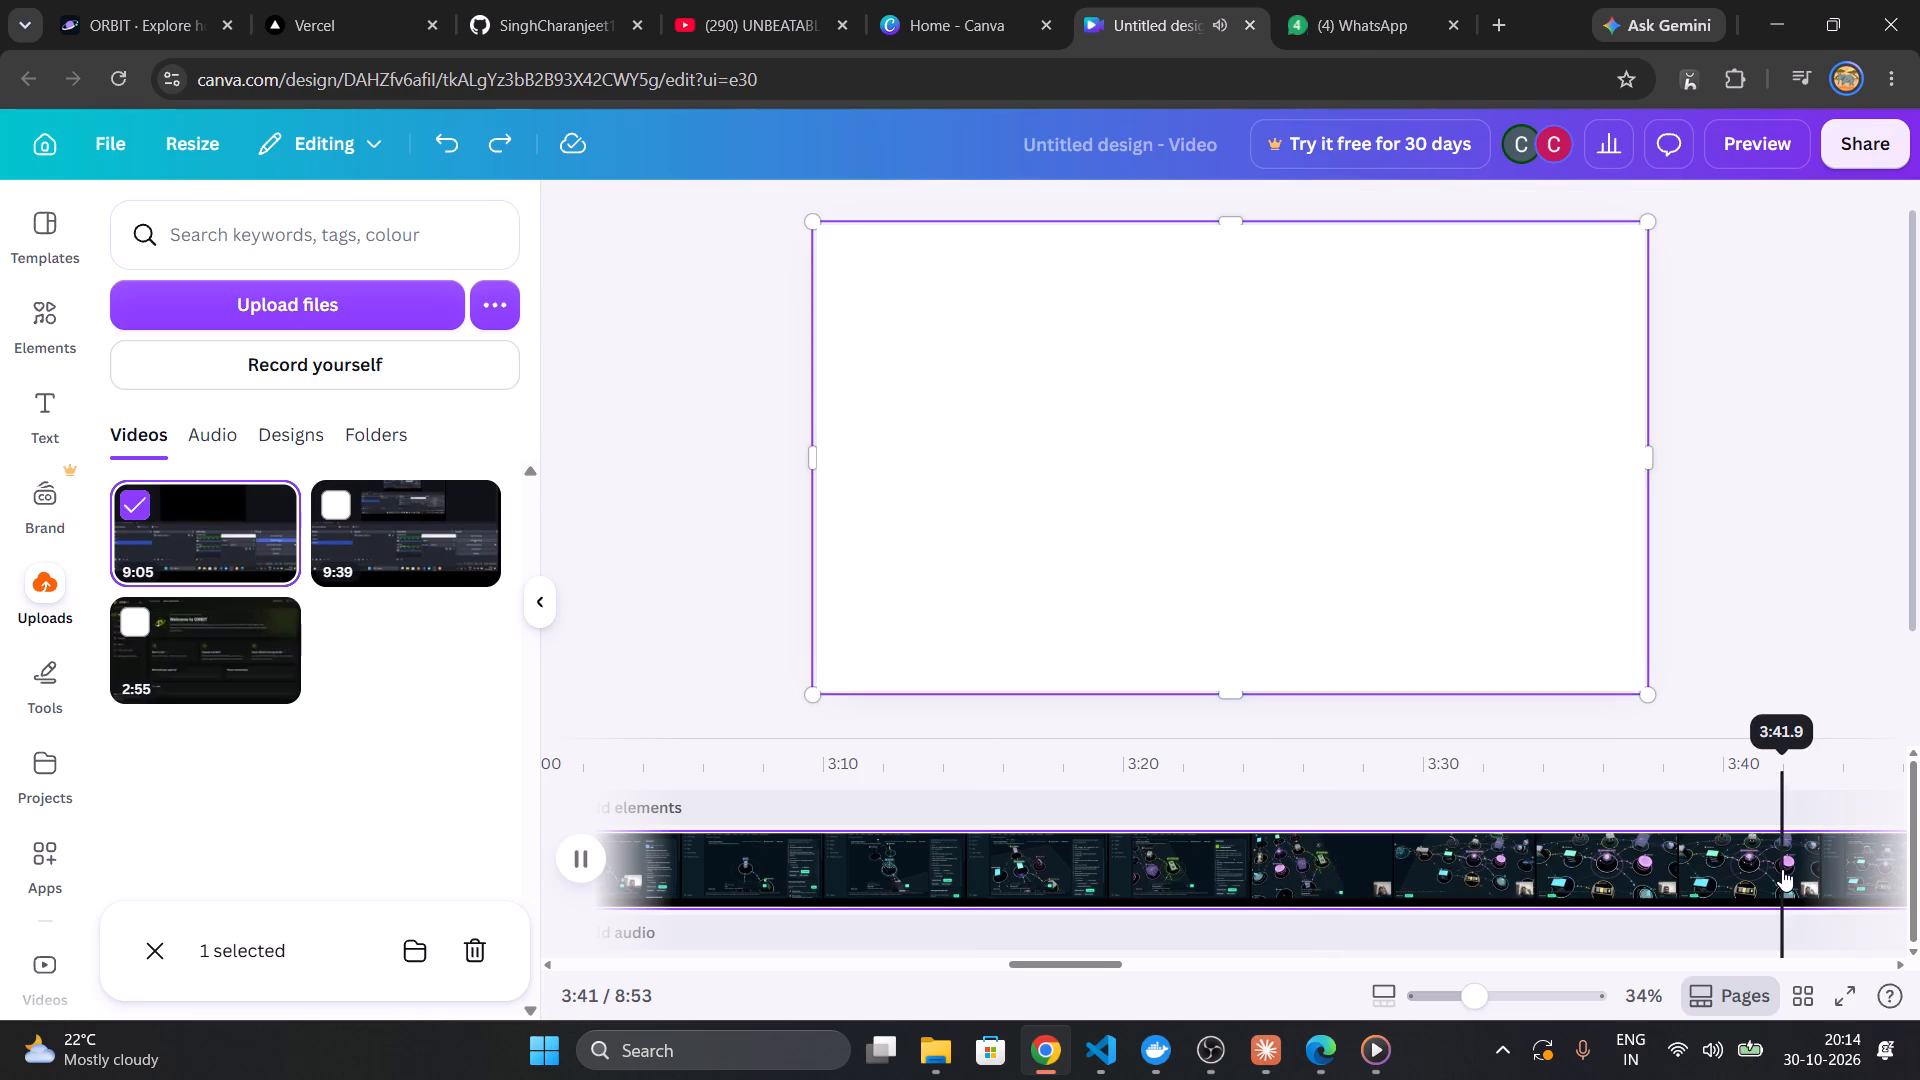
key("Right")
key("Right")
key("Right")
key("Right")
key("Right")
key("Right")
key("Right")
key("Right")
key("Right")
key("Right")
key("Right")
key("Right")
key("Right")
key("Right")
key("Right")
key("Right")
key("Right")
key("Right")
key("Right")
key("Right")
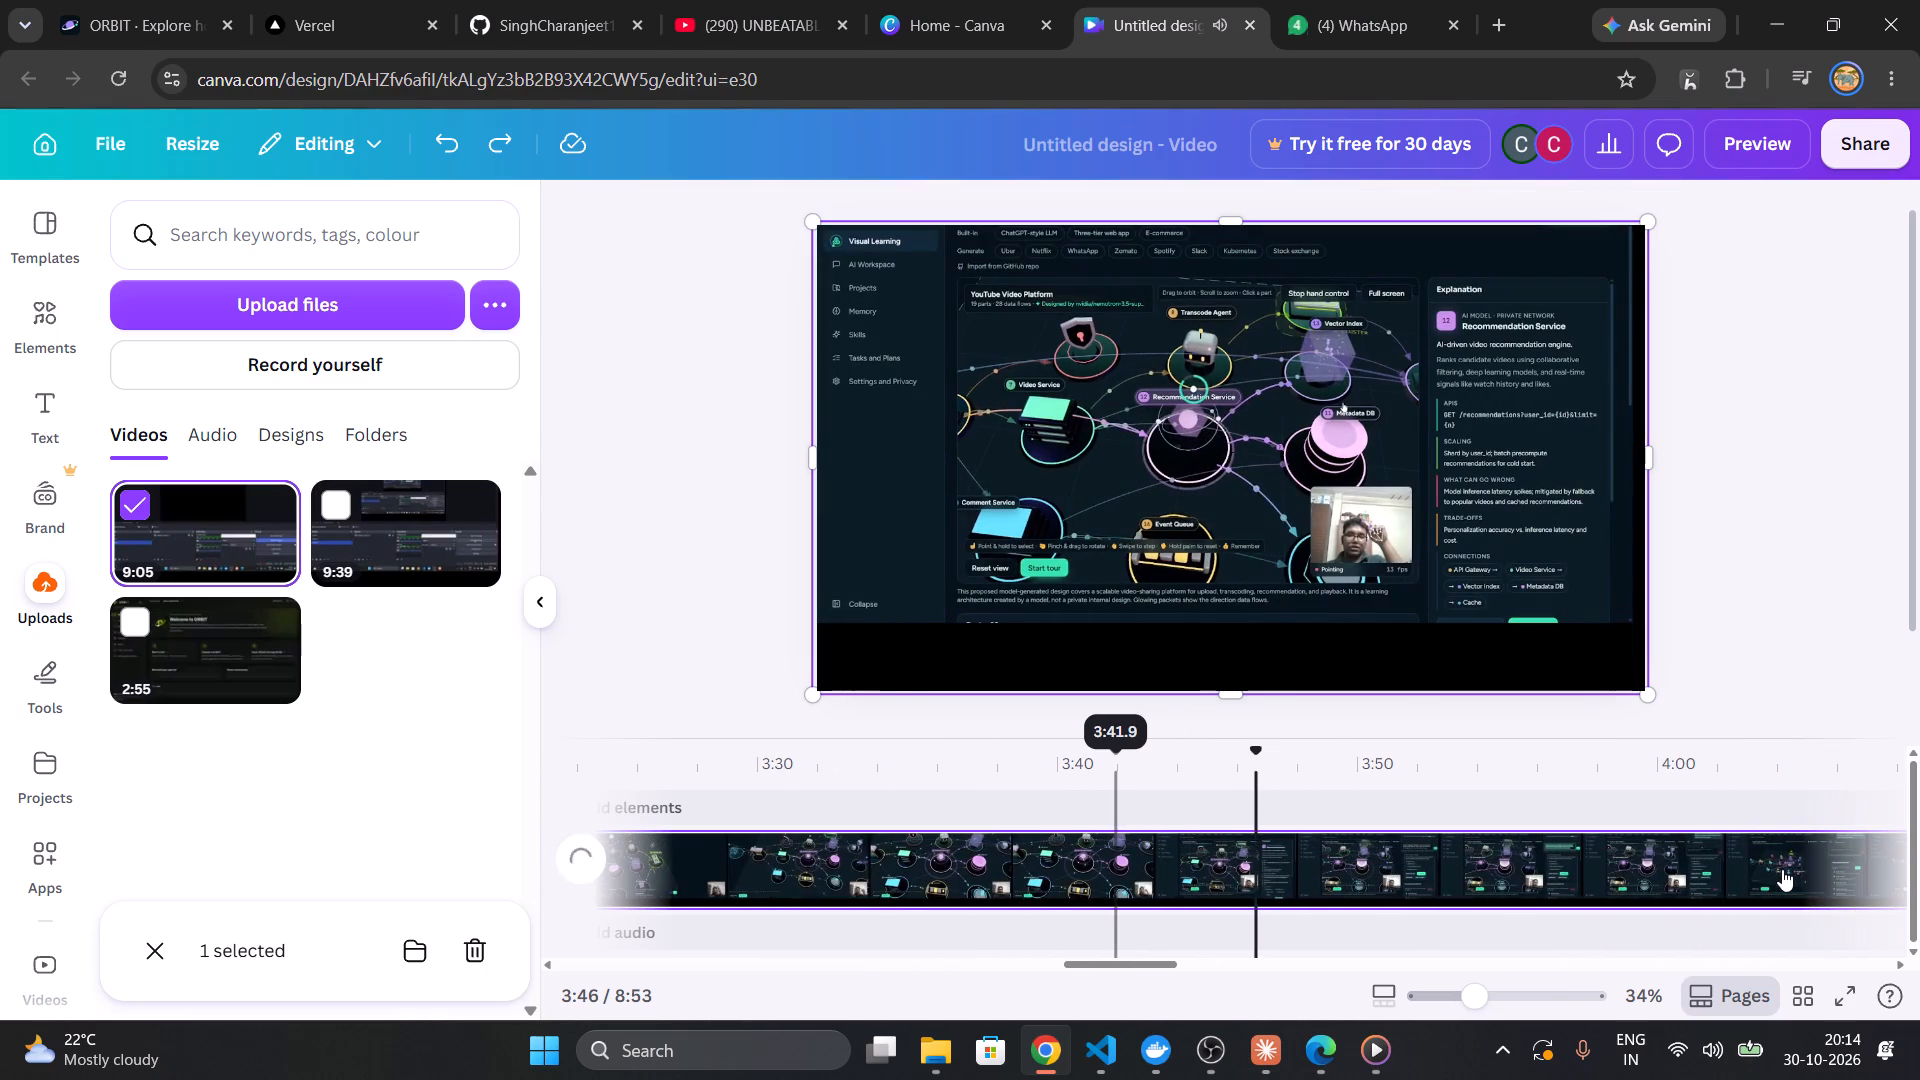
Jump to 4:04 and skim to about 4:06, examining the footage of the Metadata DB explanation.
left_click(1782, 869)
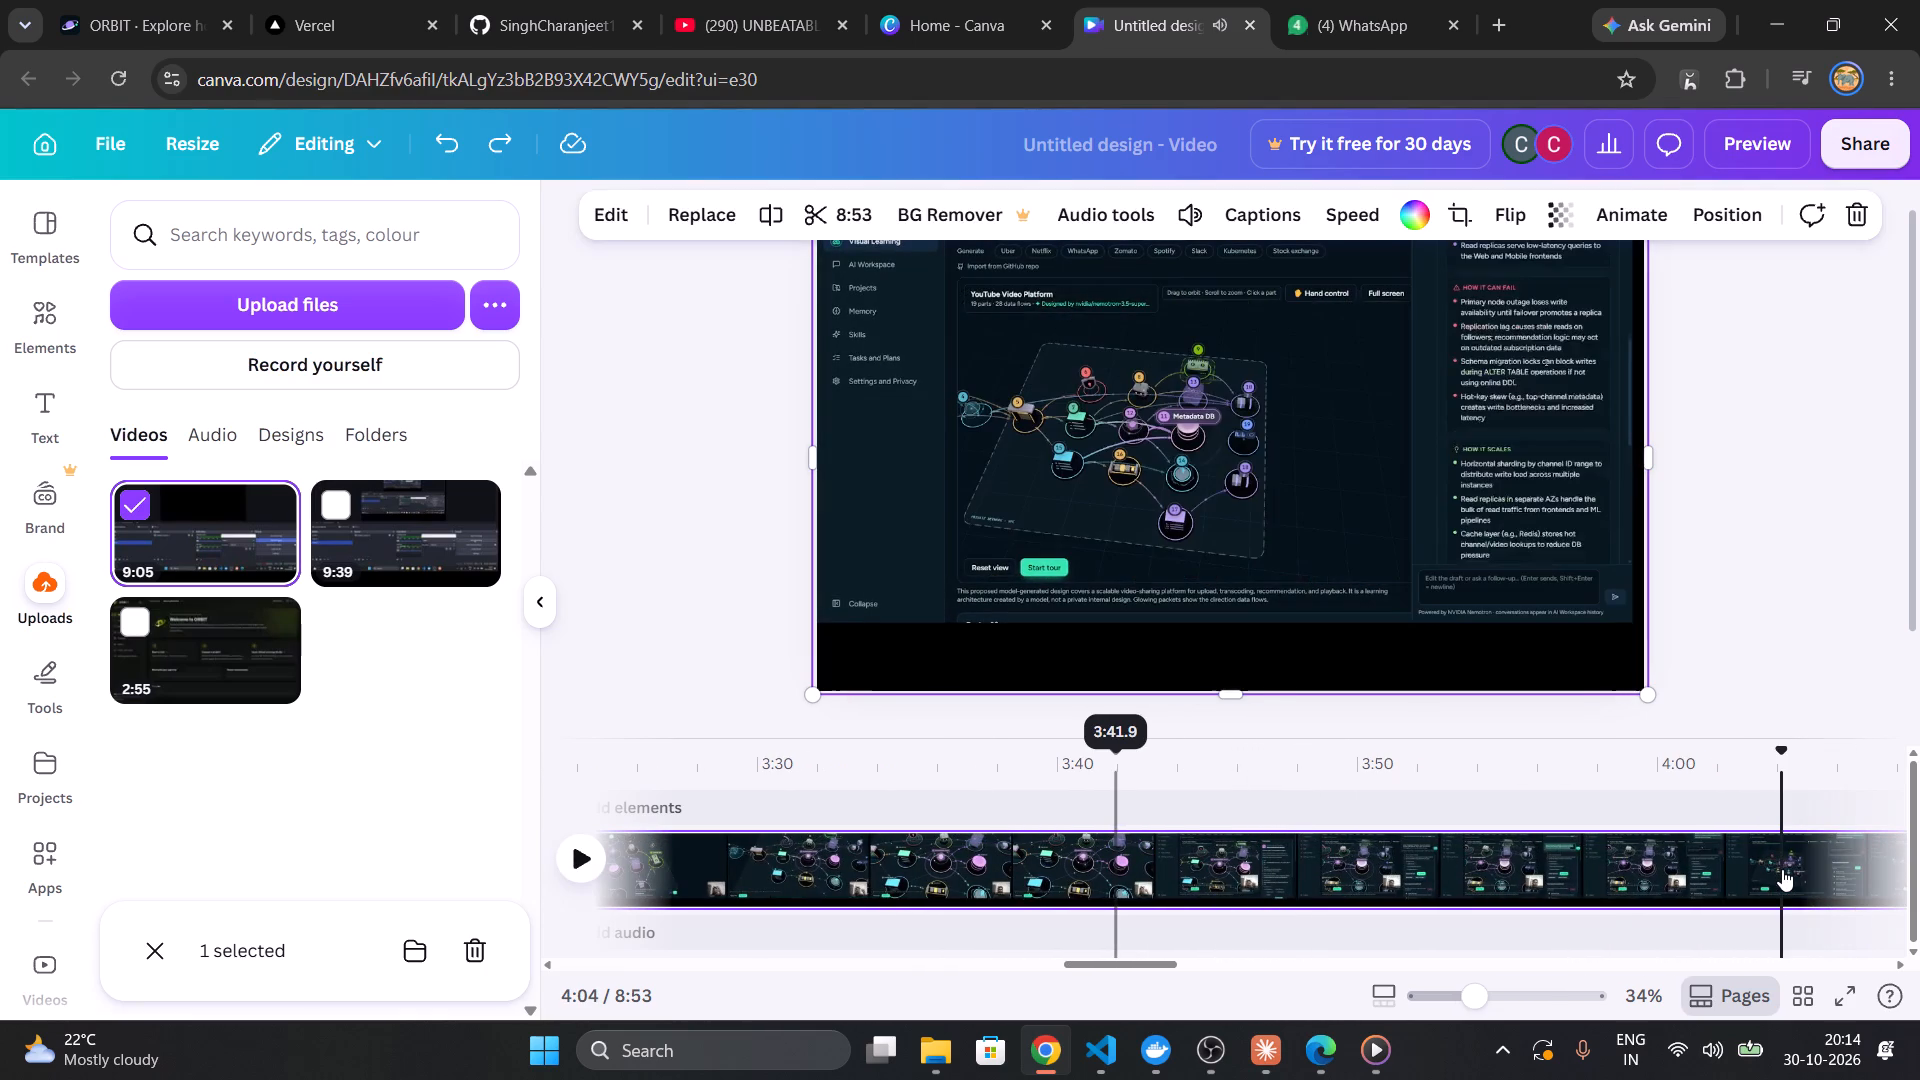
key("space")
key("Right")
key("Right")
key("Right")
key("Right")
key("Right")
key("Right")
key("Right")
key("Right")
key("Right")
key("Right")
key("Right")
key("Right")
key("Right")
key("Right")
key("Right")
key("Right")
key("Right")
key("Right")
key("Right")
key("Right")
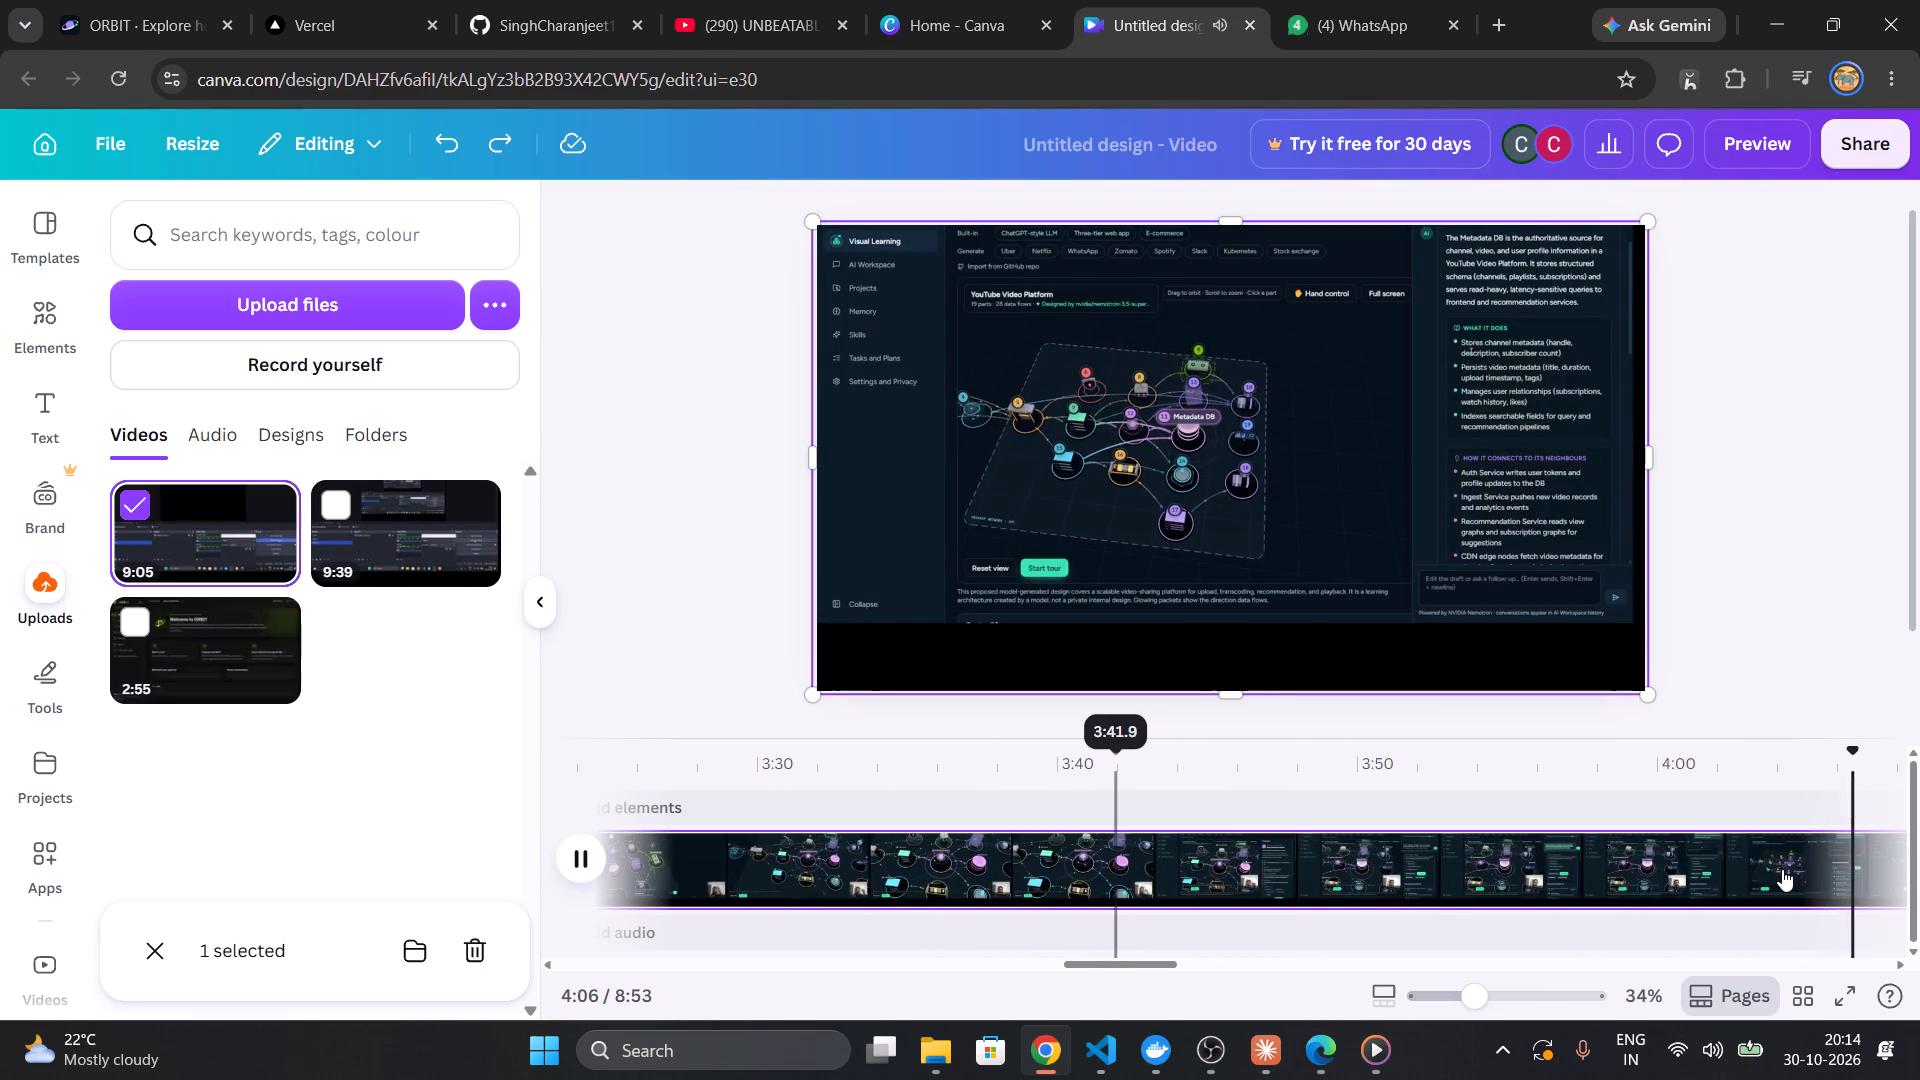
Play from 4:28, go back to about 4:21 and replay the transition from the Metadata DB explanation to AI Workspace.
left_click(1855, 878)
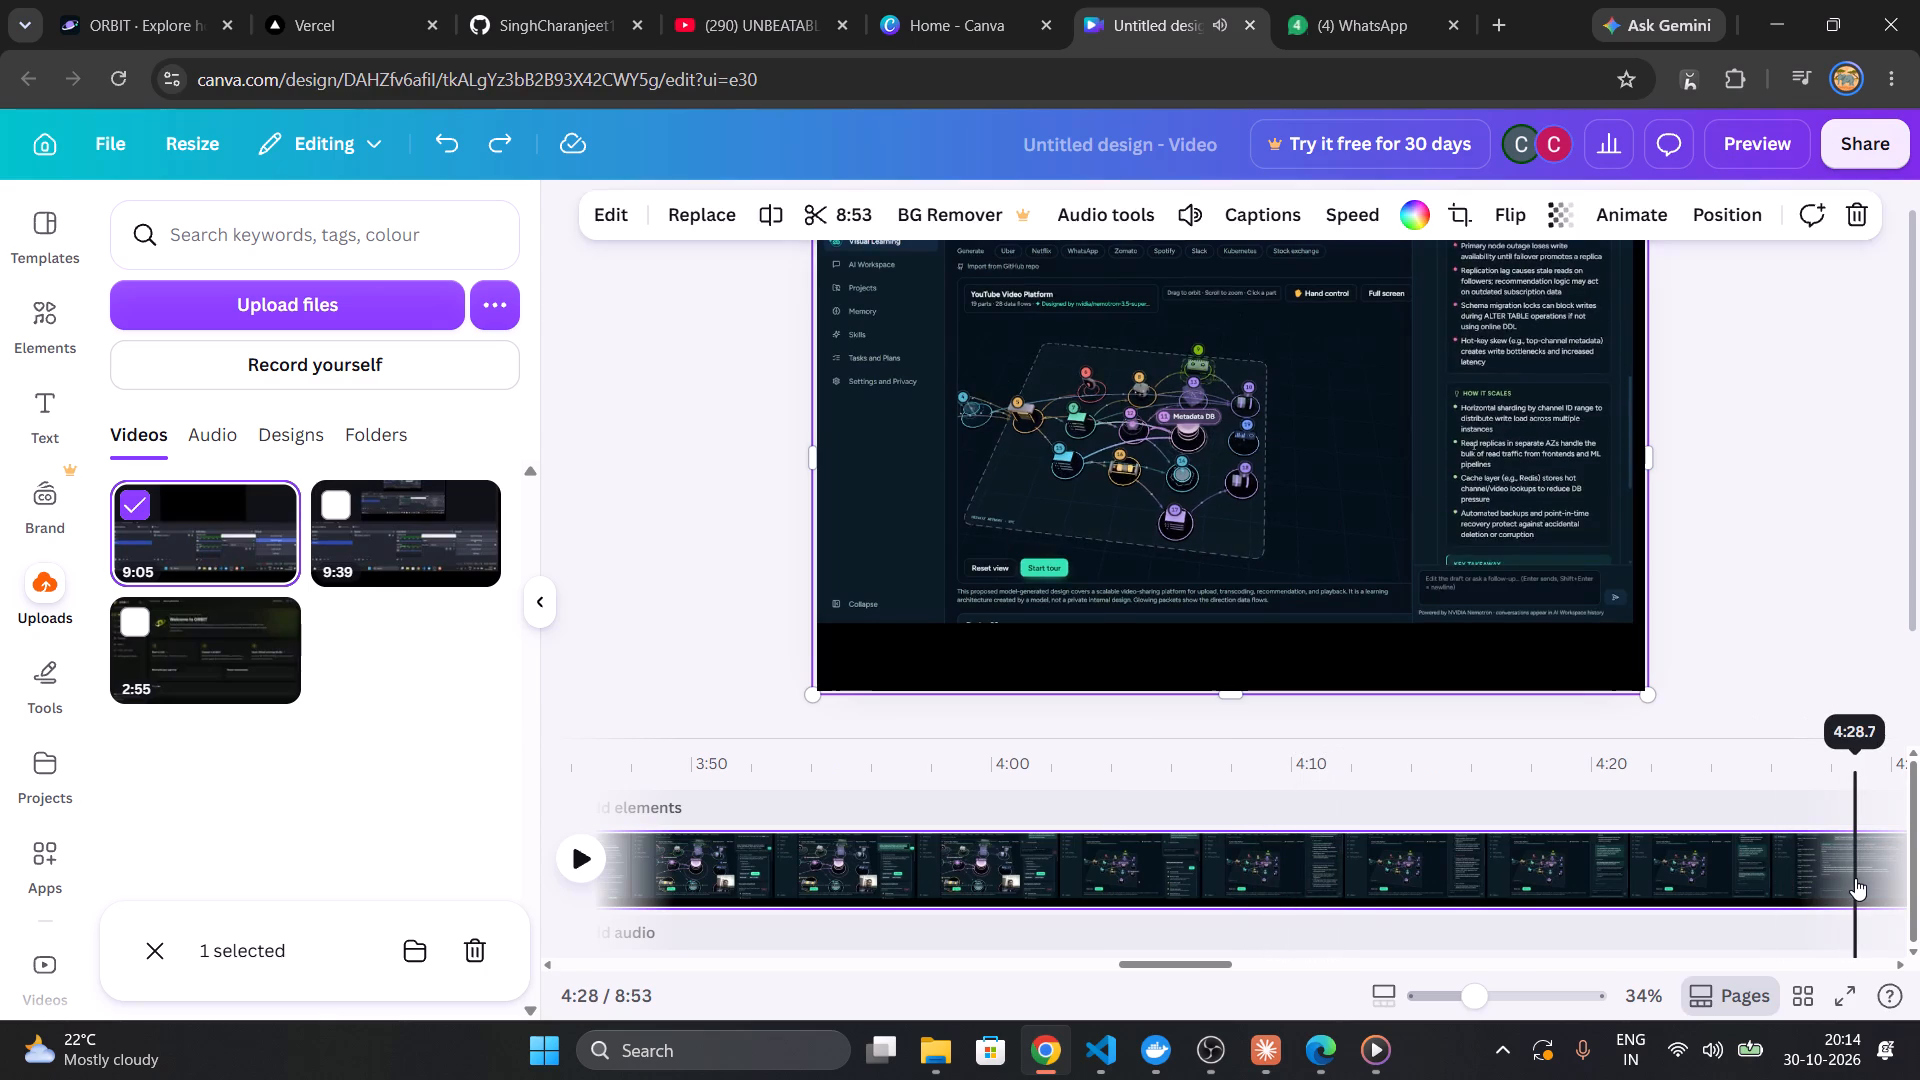
key("space")
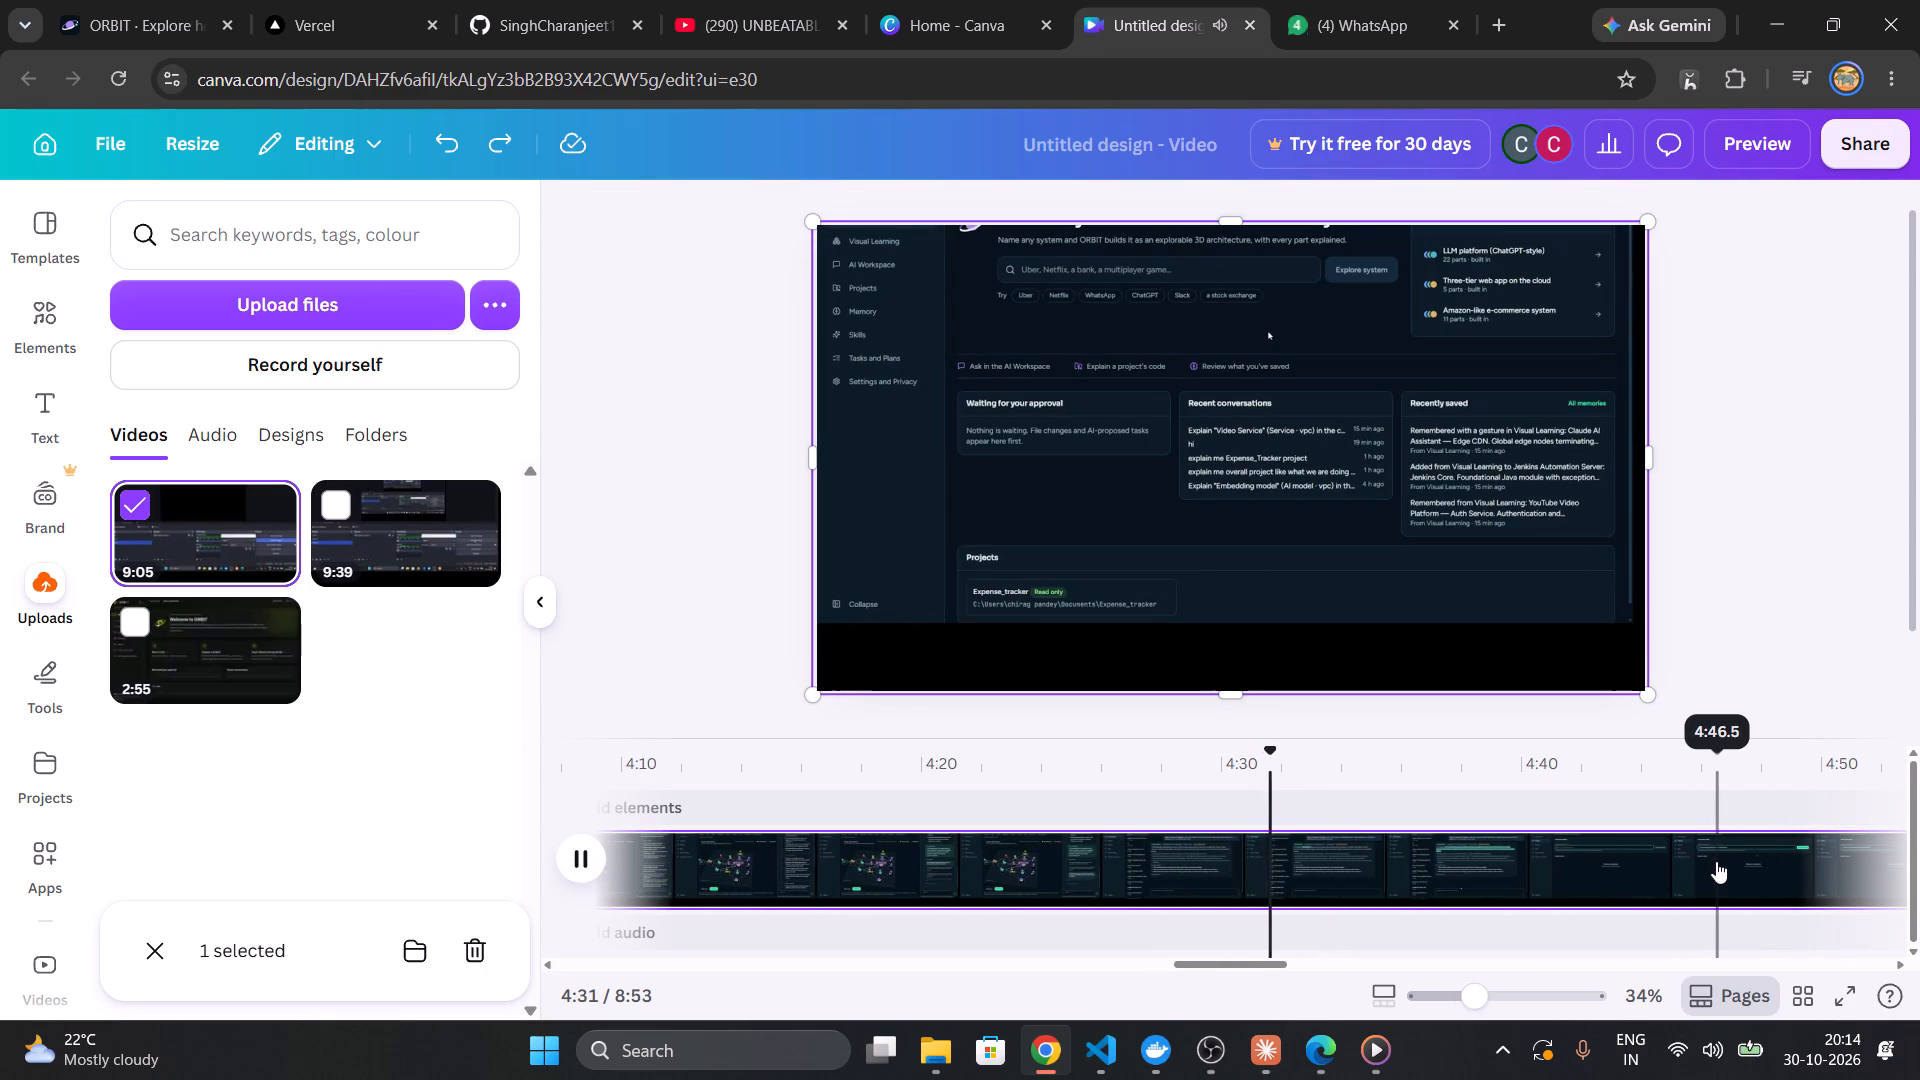
left_click(1002, 862)
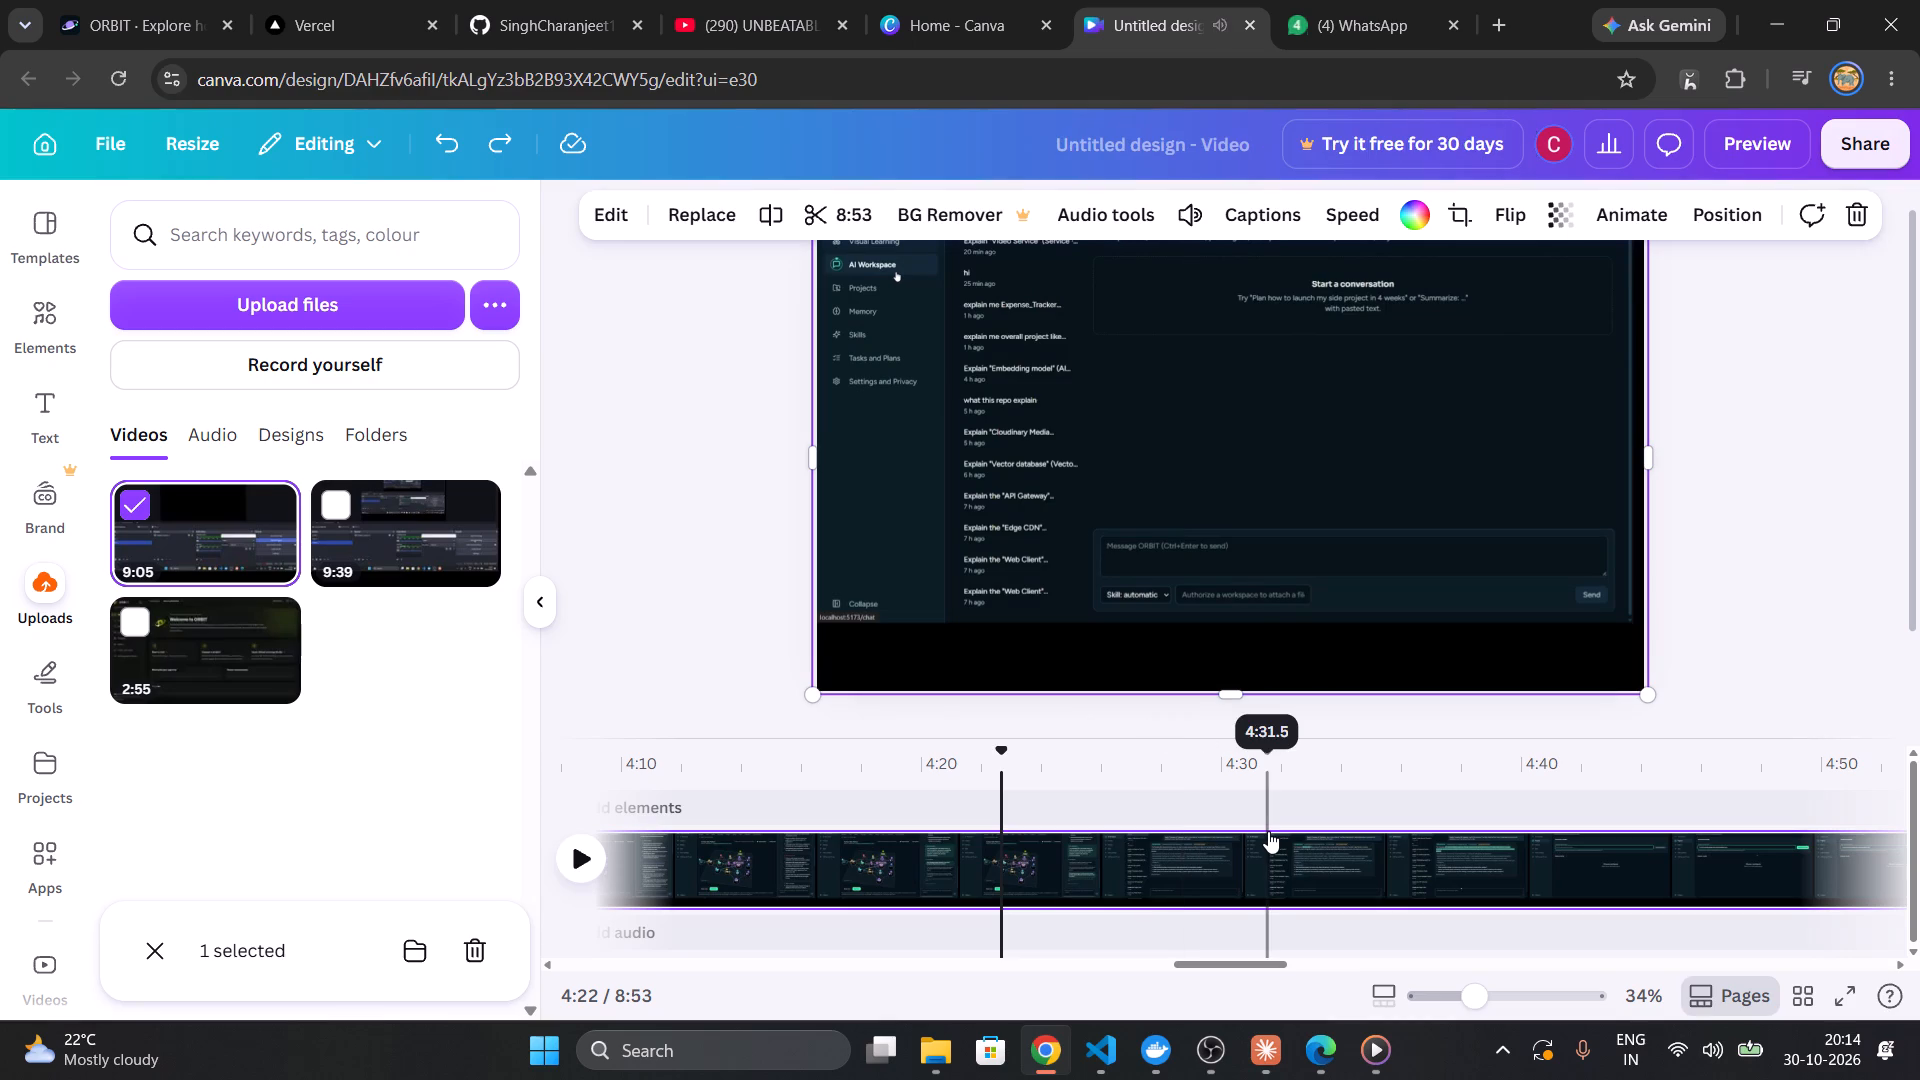
left_click(964, 845)
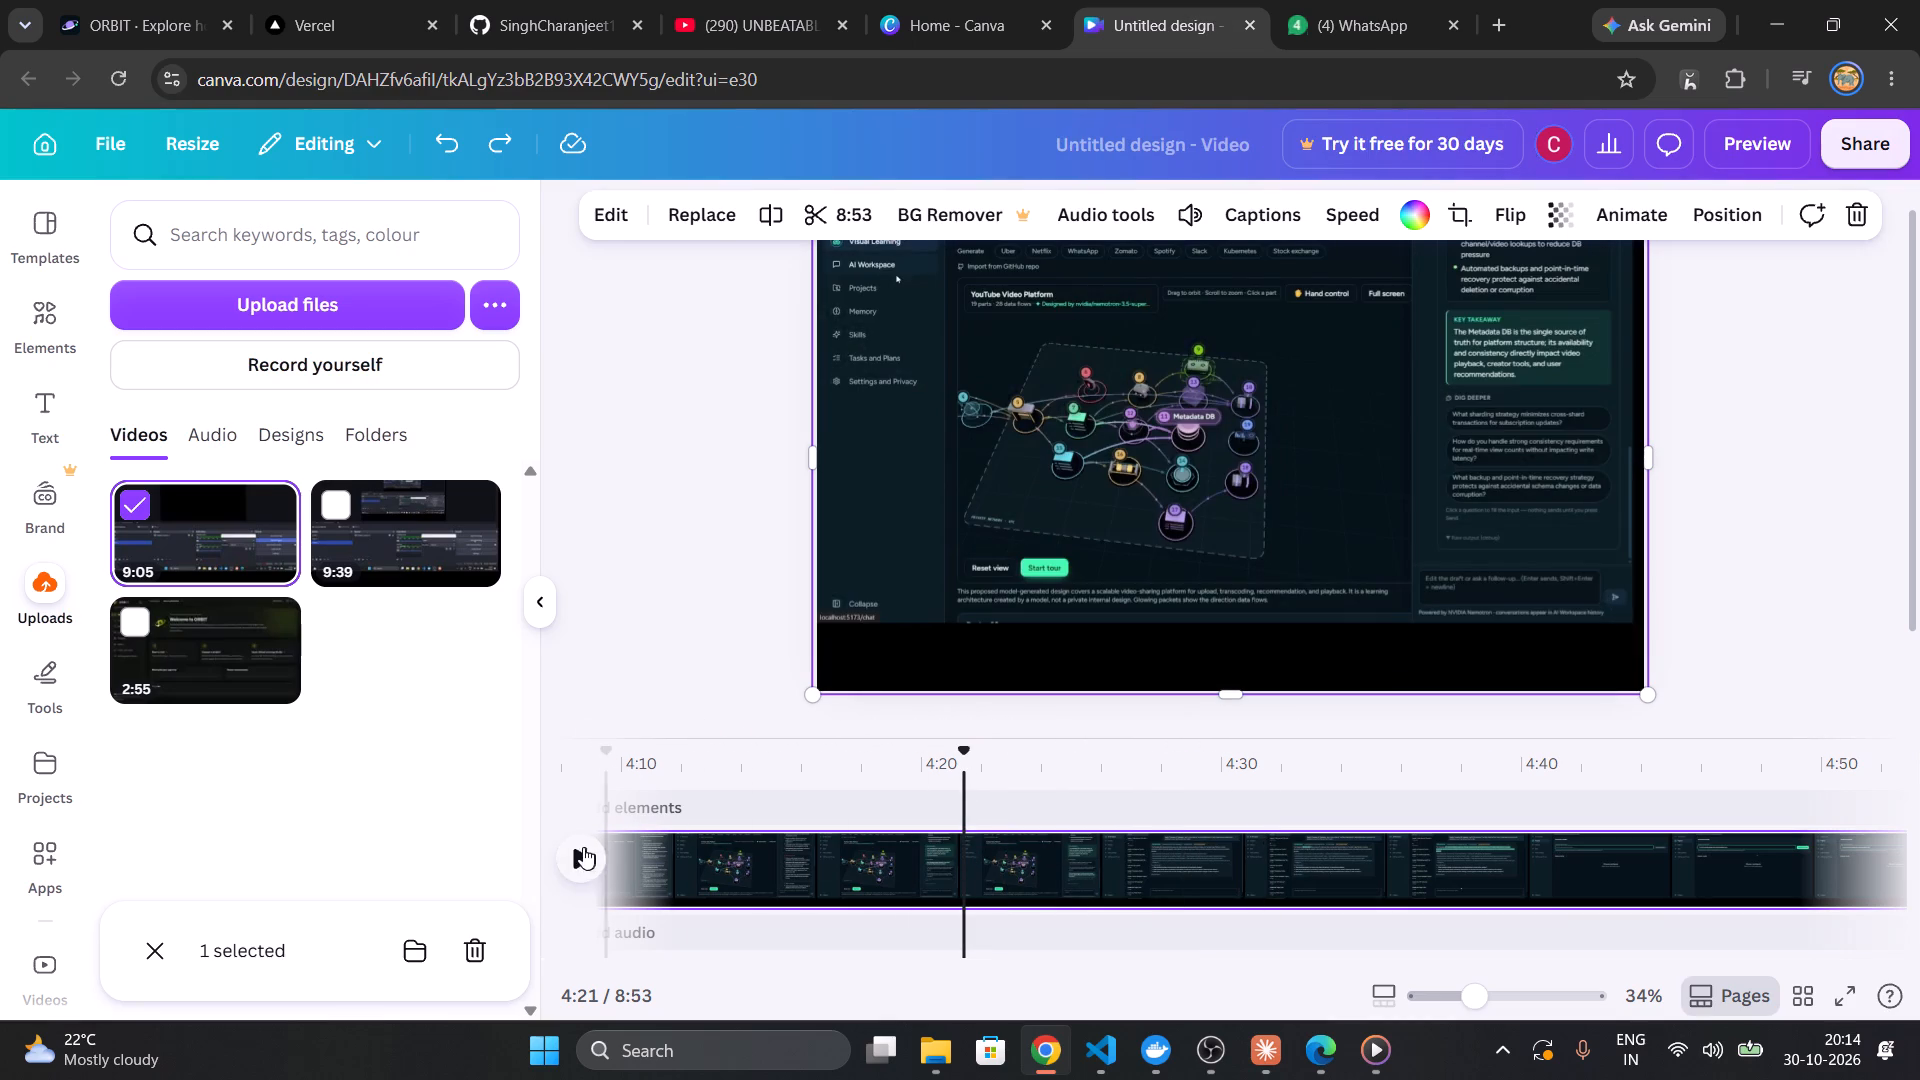
left_click(583, 847)
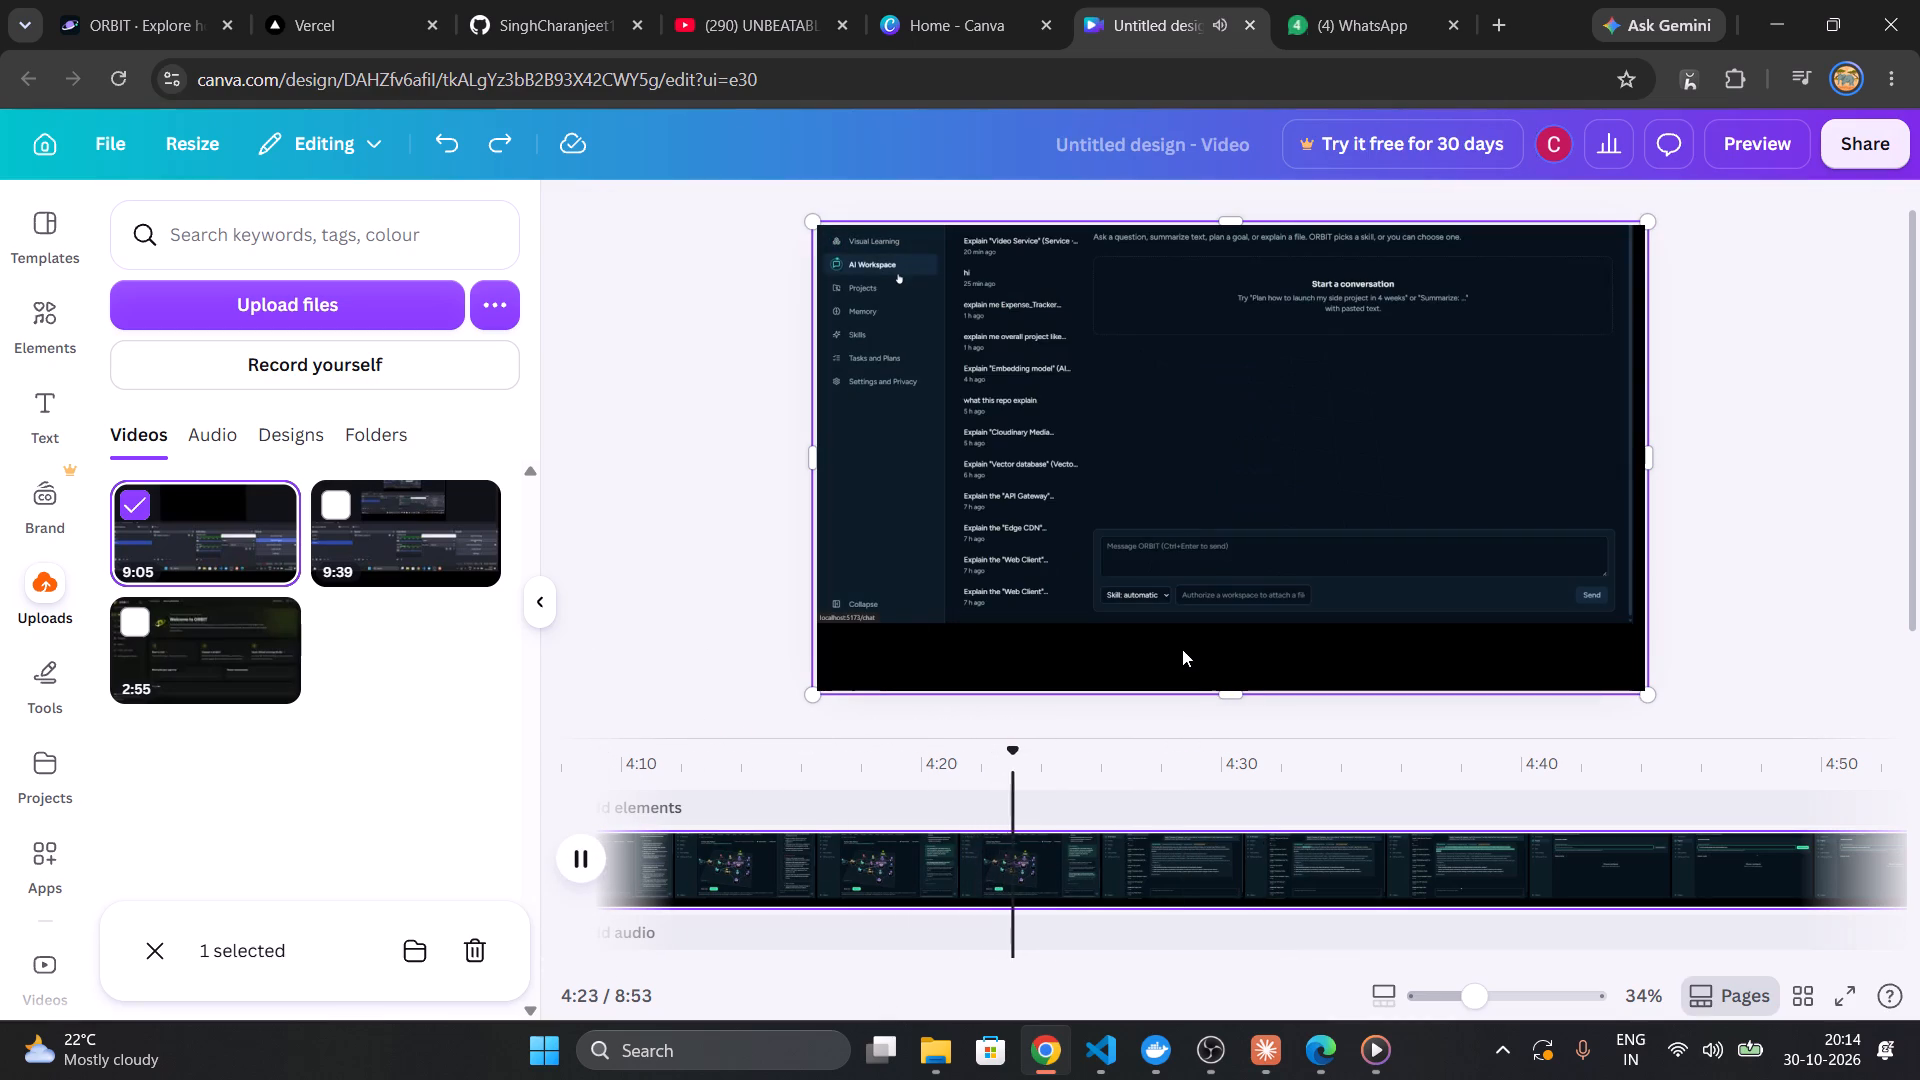
Skim forward from about 4:23 to 4:33, examining the AI Workspace footage and its saved Metadata DB conversation.
key("Right")
key("Right")
key("Right")
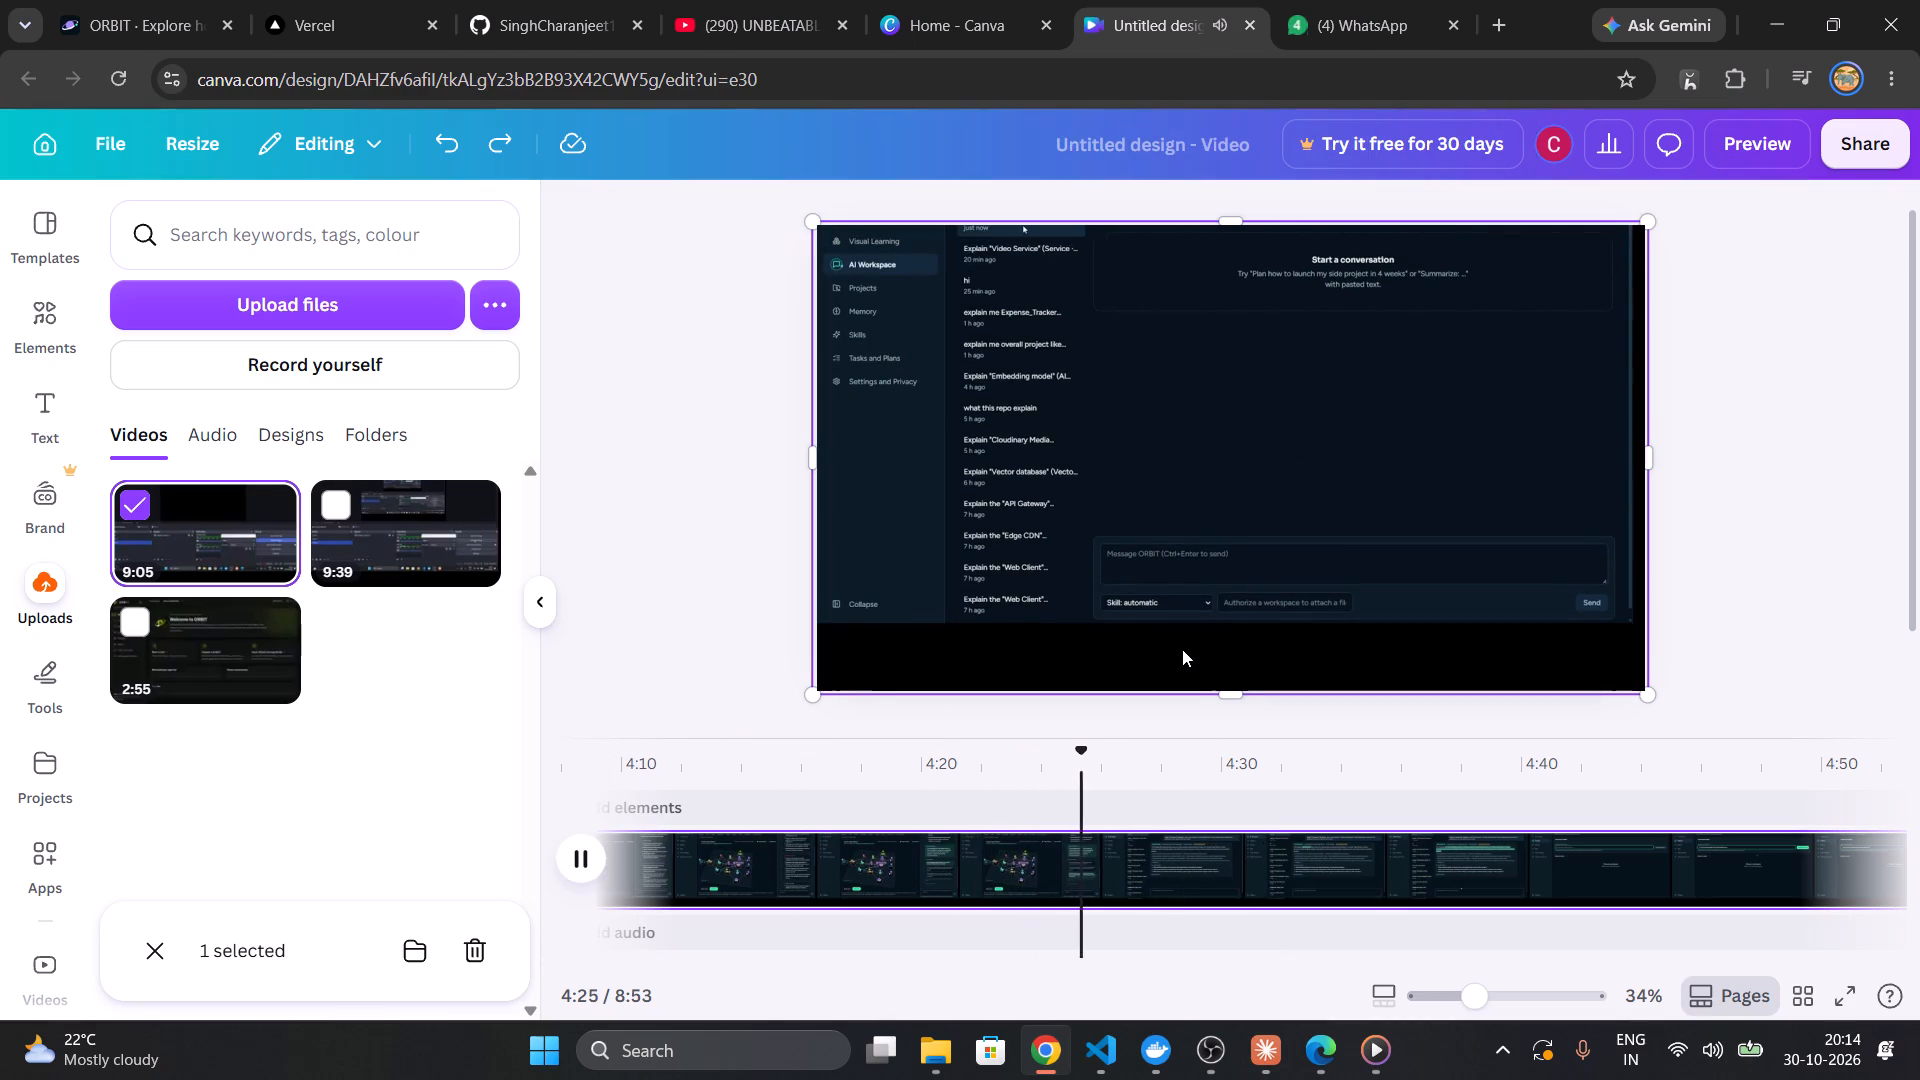
key("Right")
key("Right")
key("Right")
key("Right")
key("Right")
key("Right")
key("Right")
key("Right")
key("Right")
key("Right")
key("Right")
key("Right")
key("Right")
key("Right")
key("Right")
key("Right")
key("Right")
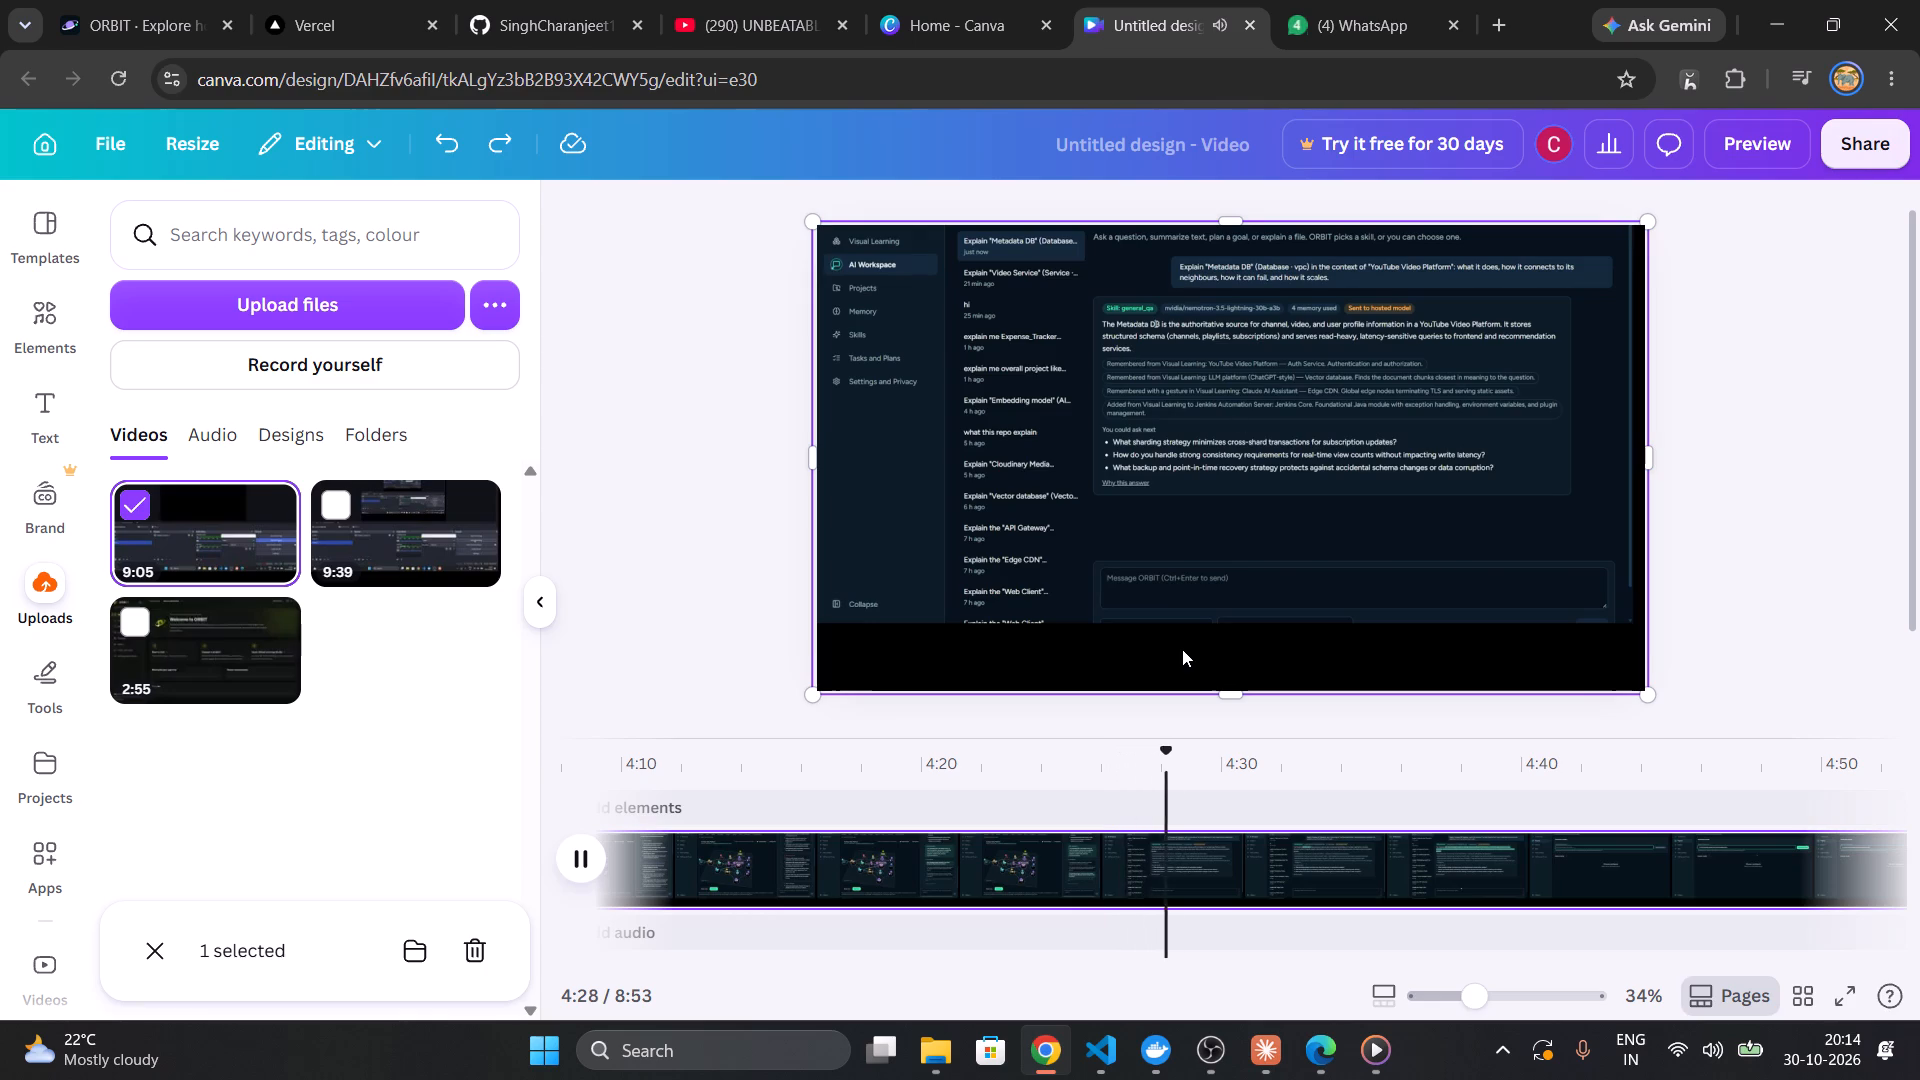
key("Right")
key("Right")
key("Right")
key("Right")
key("Right")
key("Right")
key("Right")
key("Right")
key("Right")
key("Right")
key("Right")
key("Right")
key("Right")
key("Right")
key("Right")
key("Right")
key("Right")
key("Right")
key("Right")
key("Right")
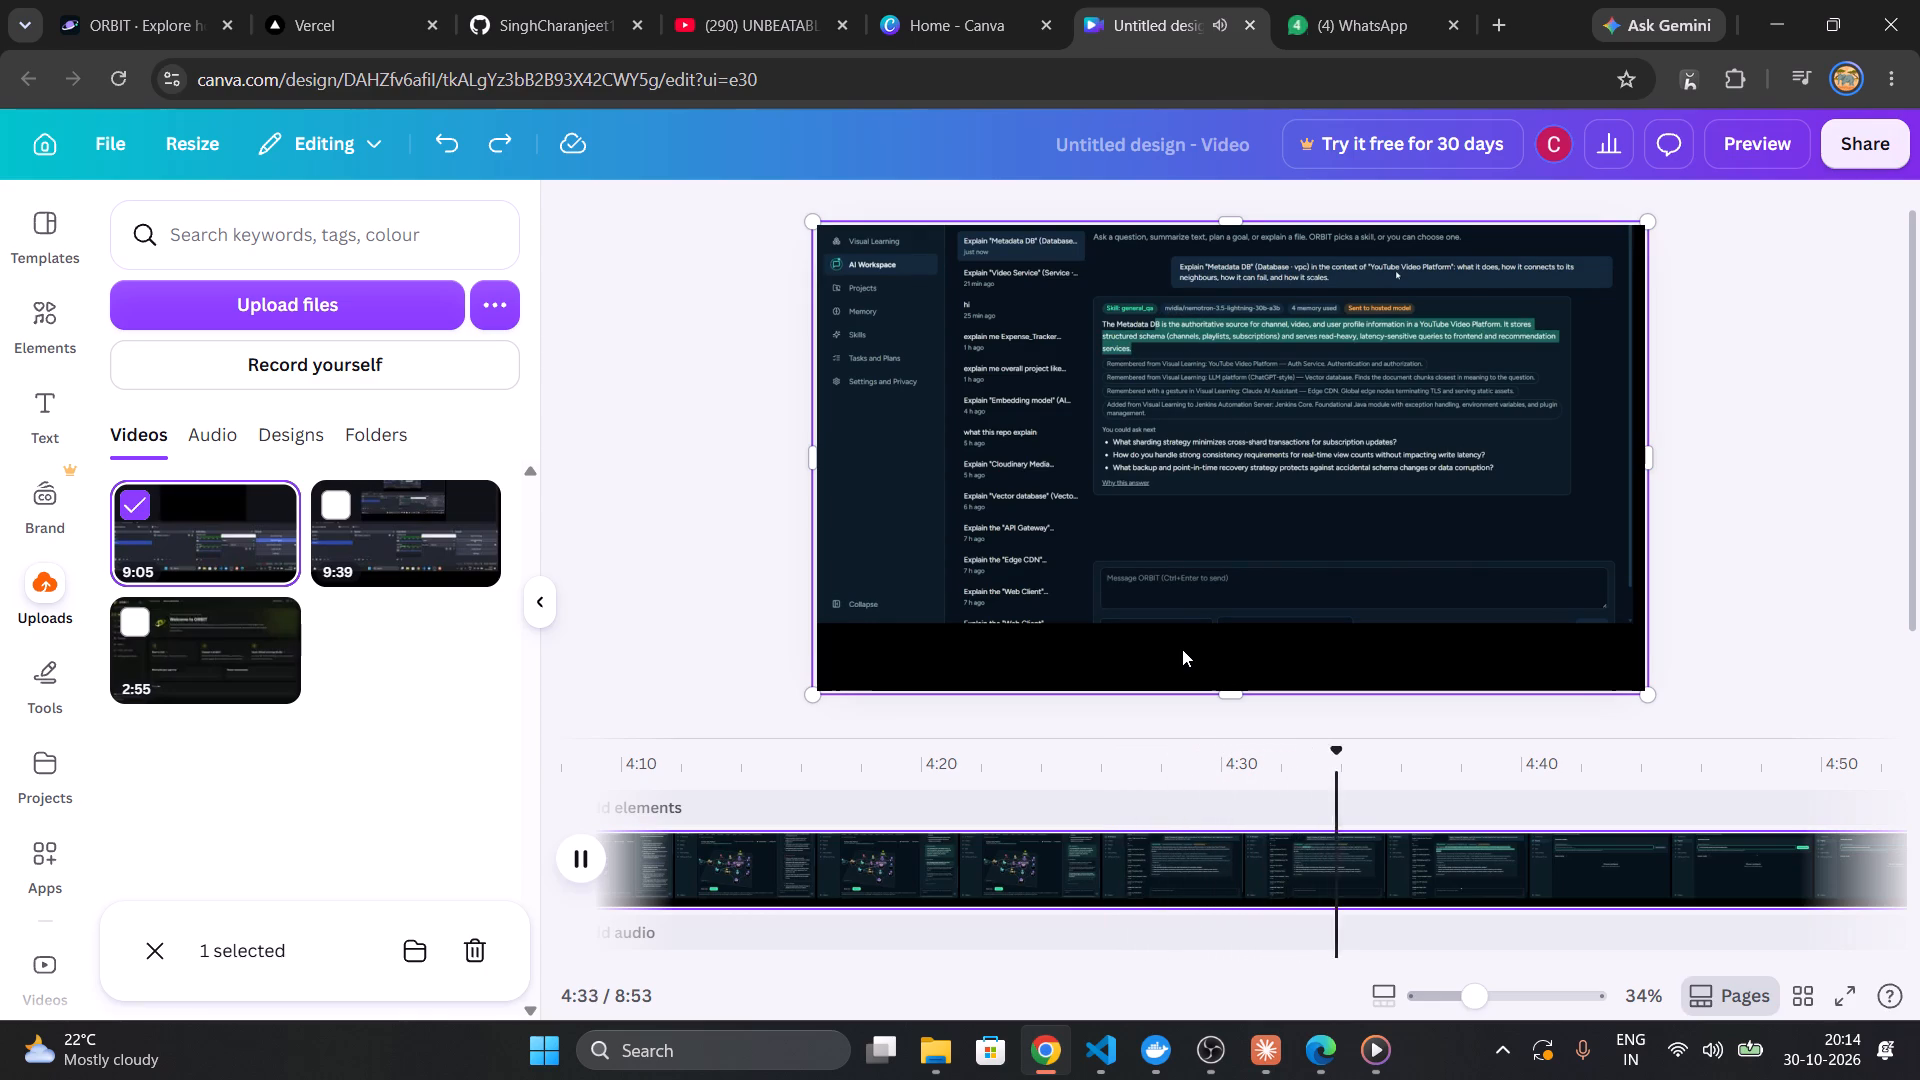
Jump to 4:40, move on to 4:48 and skim to about 4:51, examining the folder authorization footage on ORBIT's Projects page.
left_click(1524, 847)
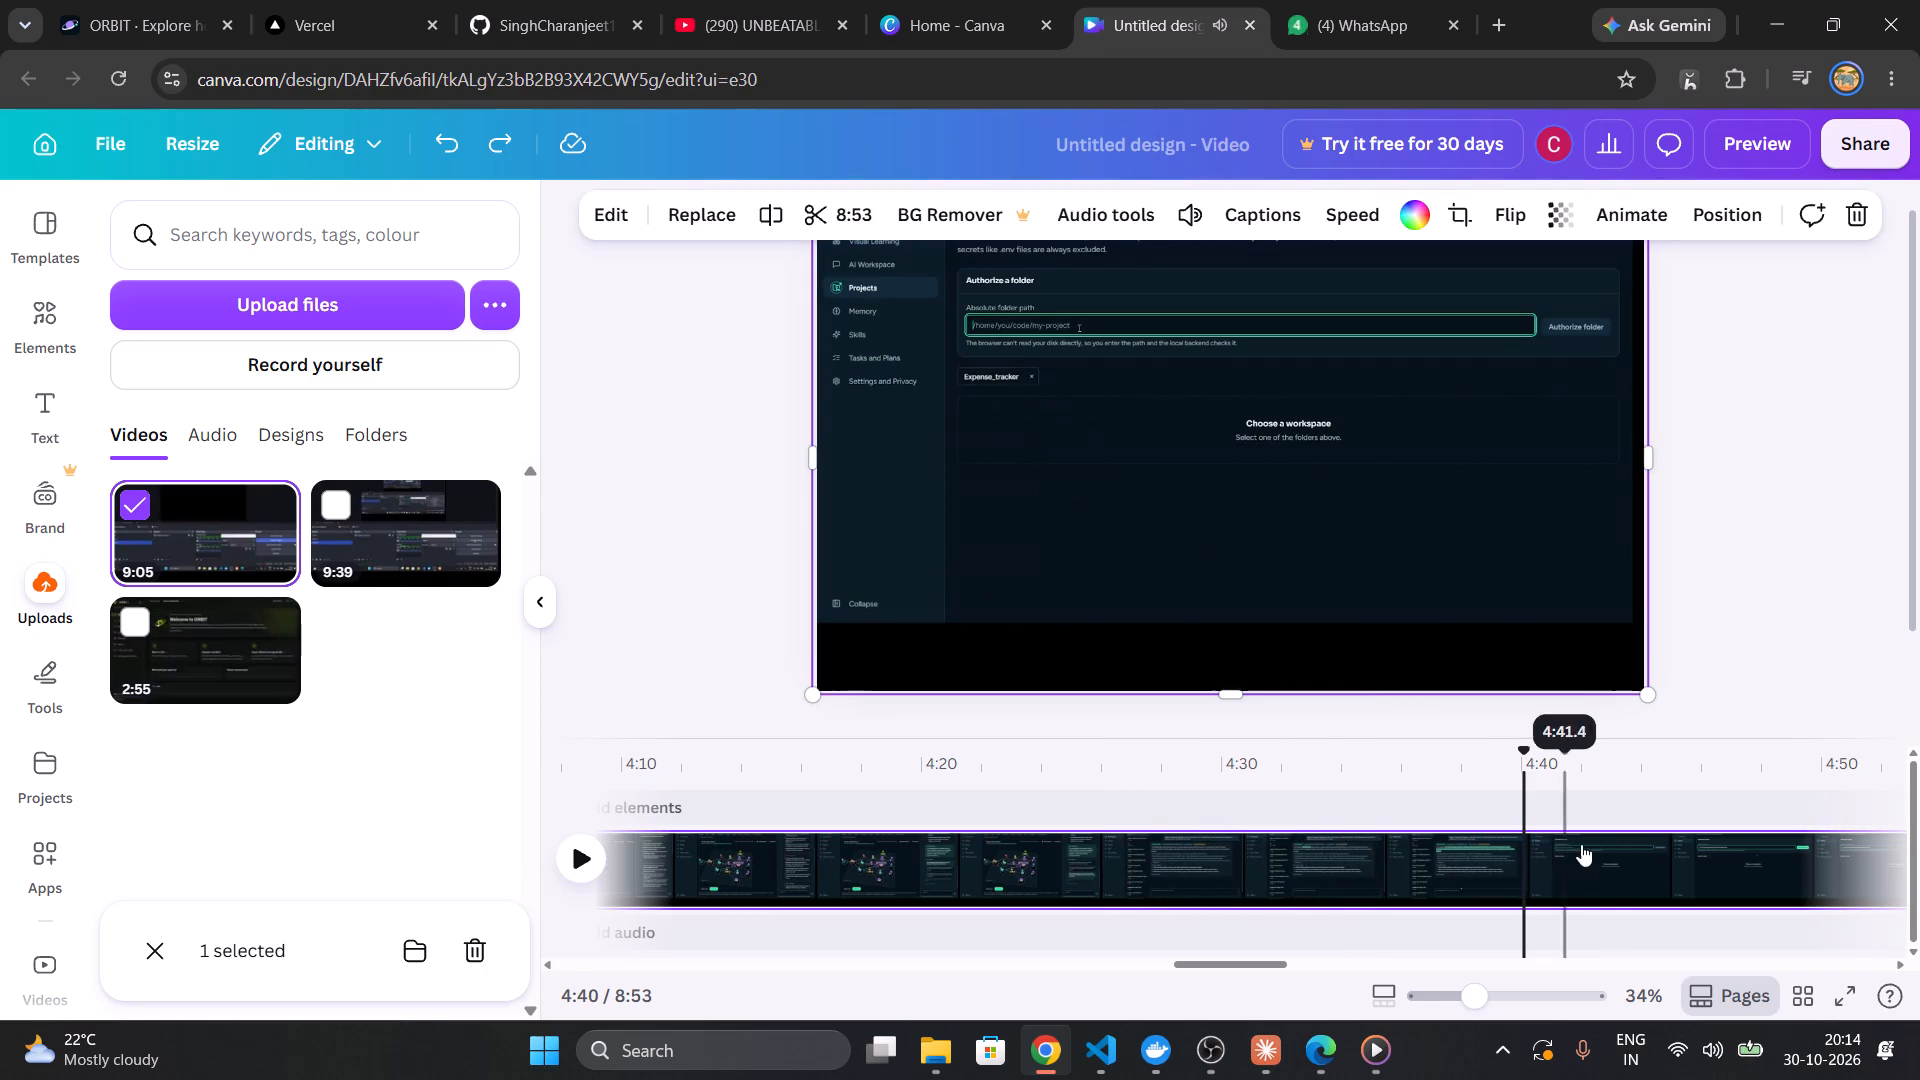
left_click(581, 868)
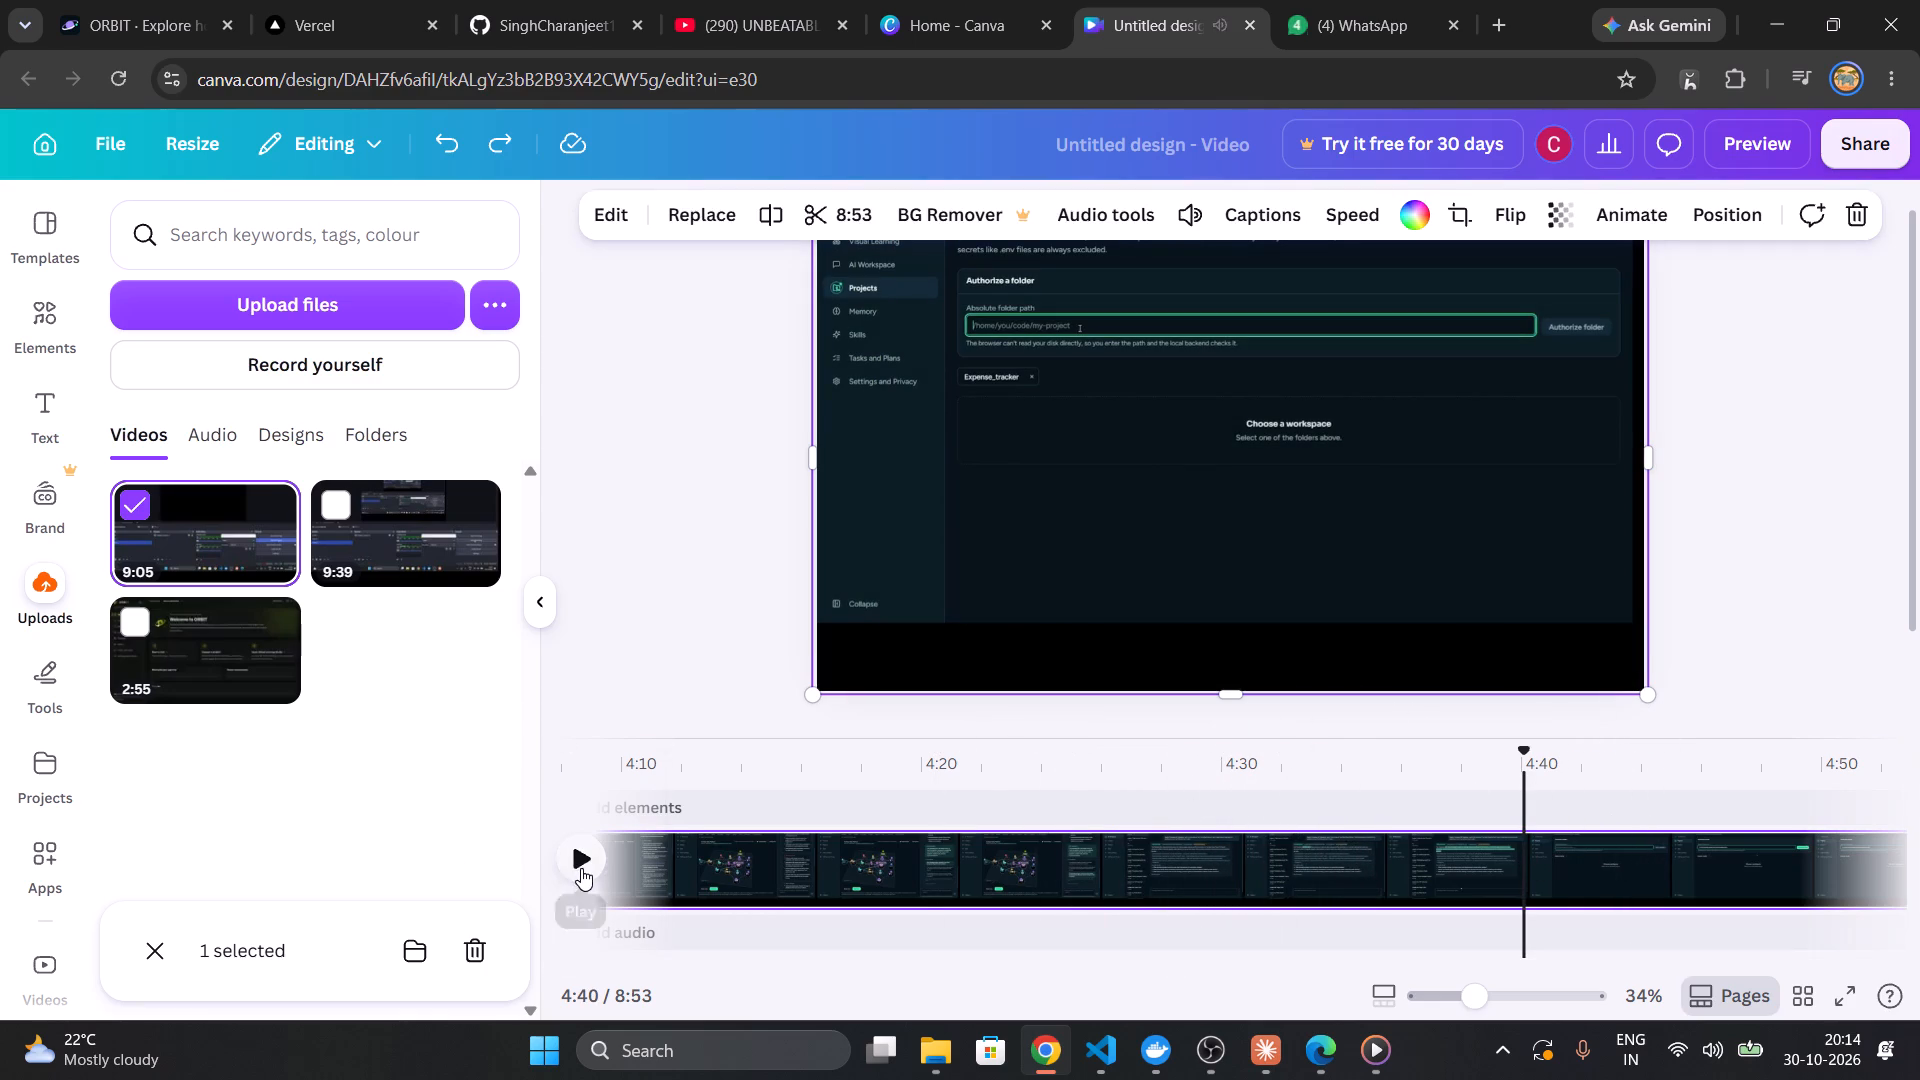
left_click(1789, 850)
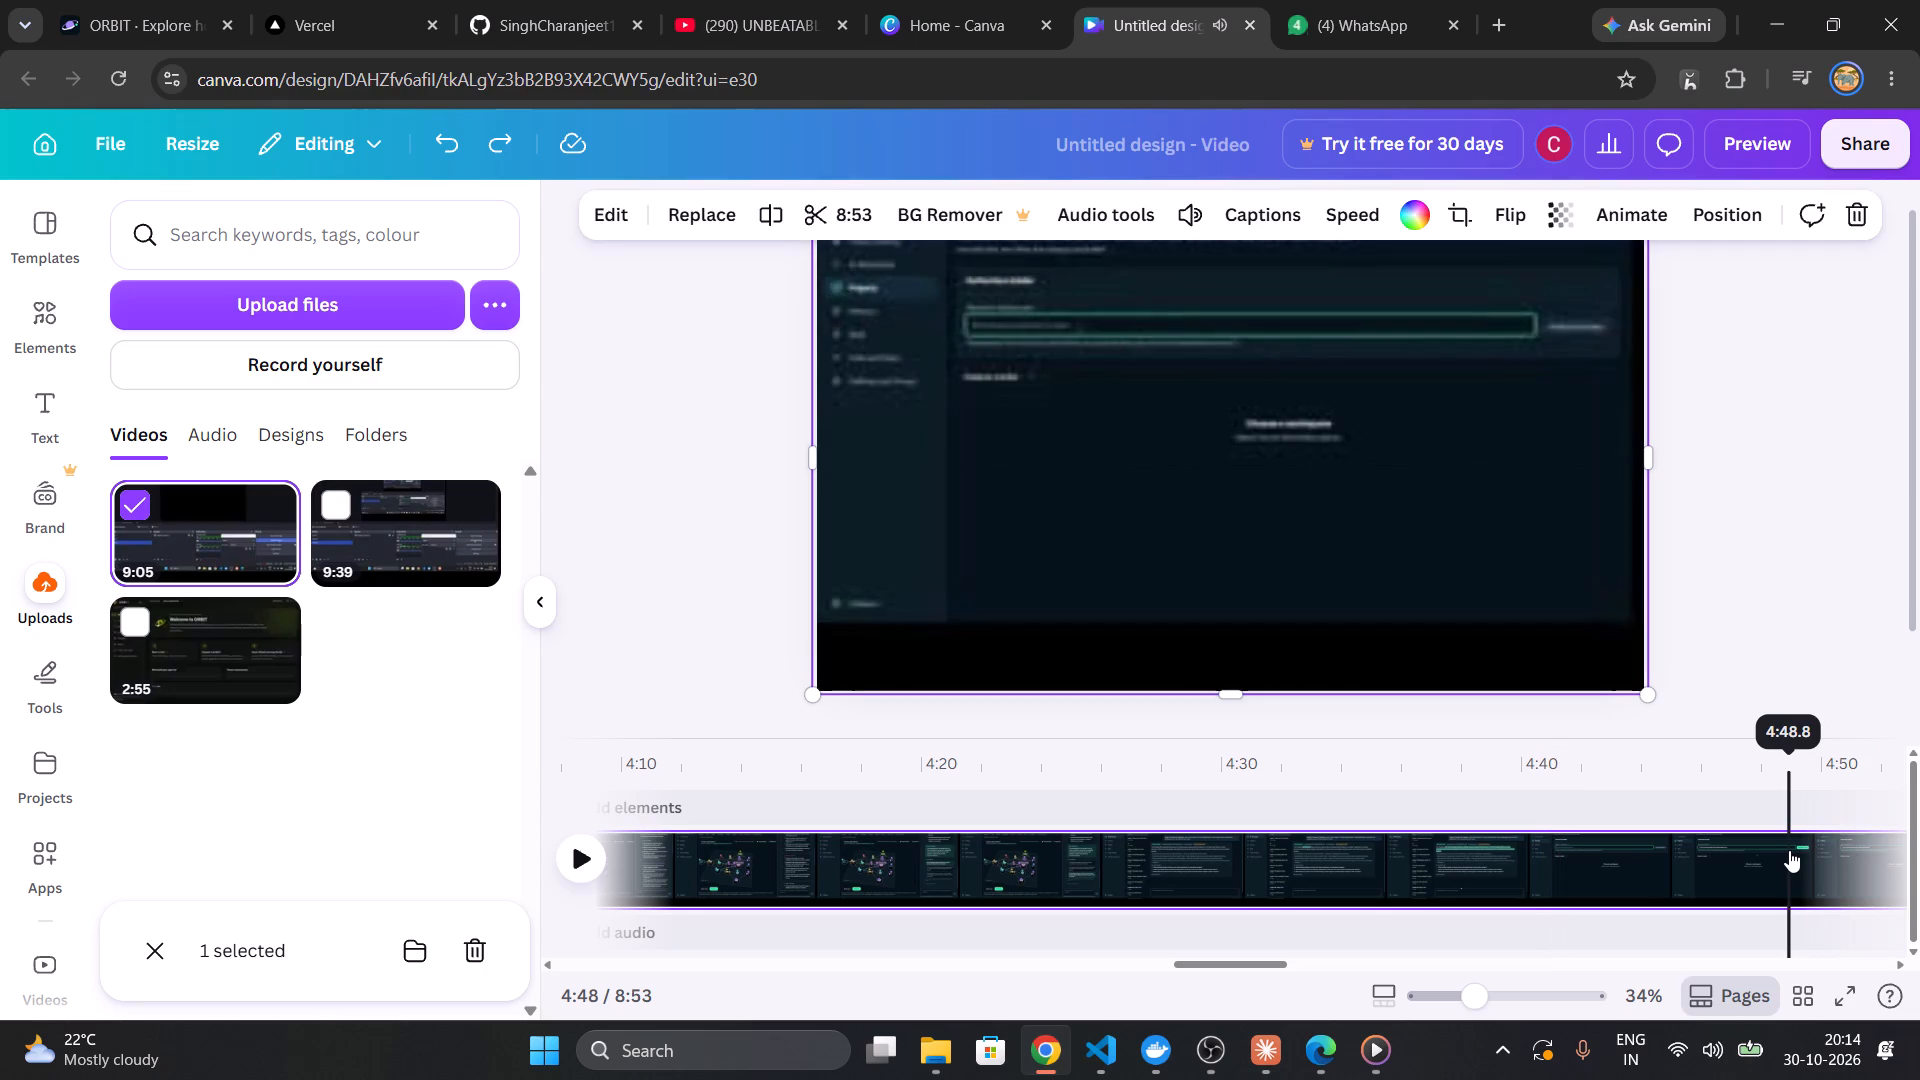
left_click(567, 860)
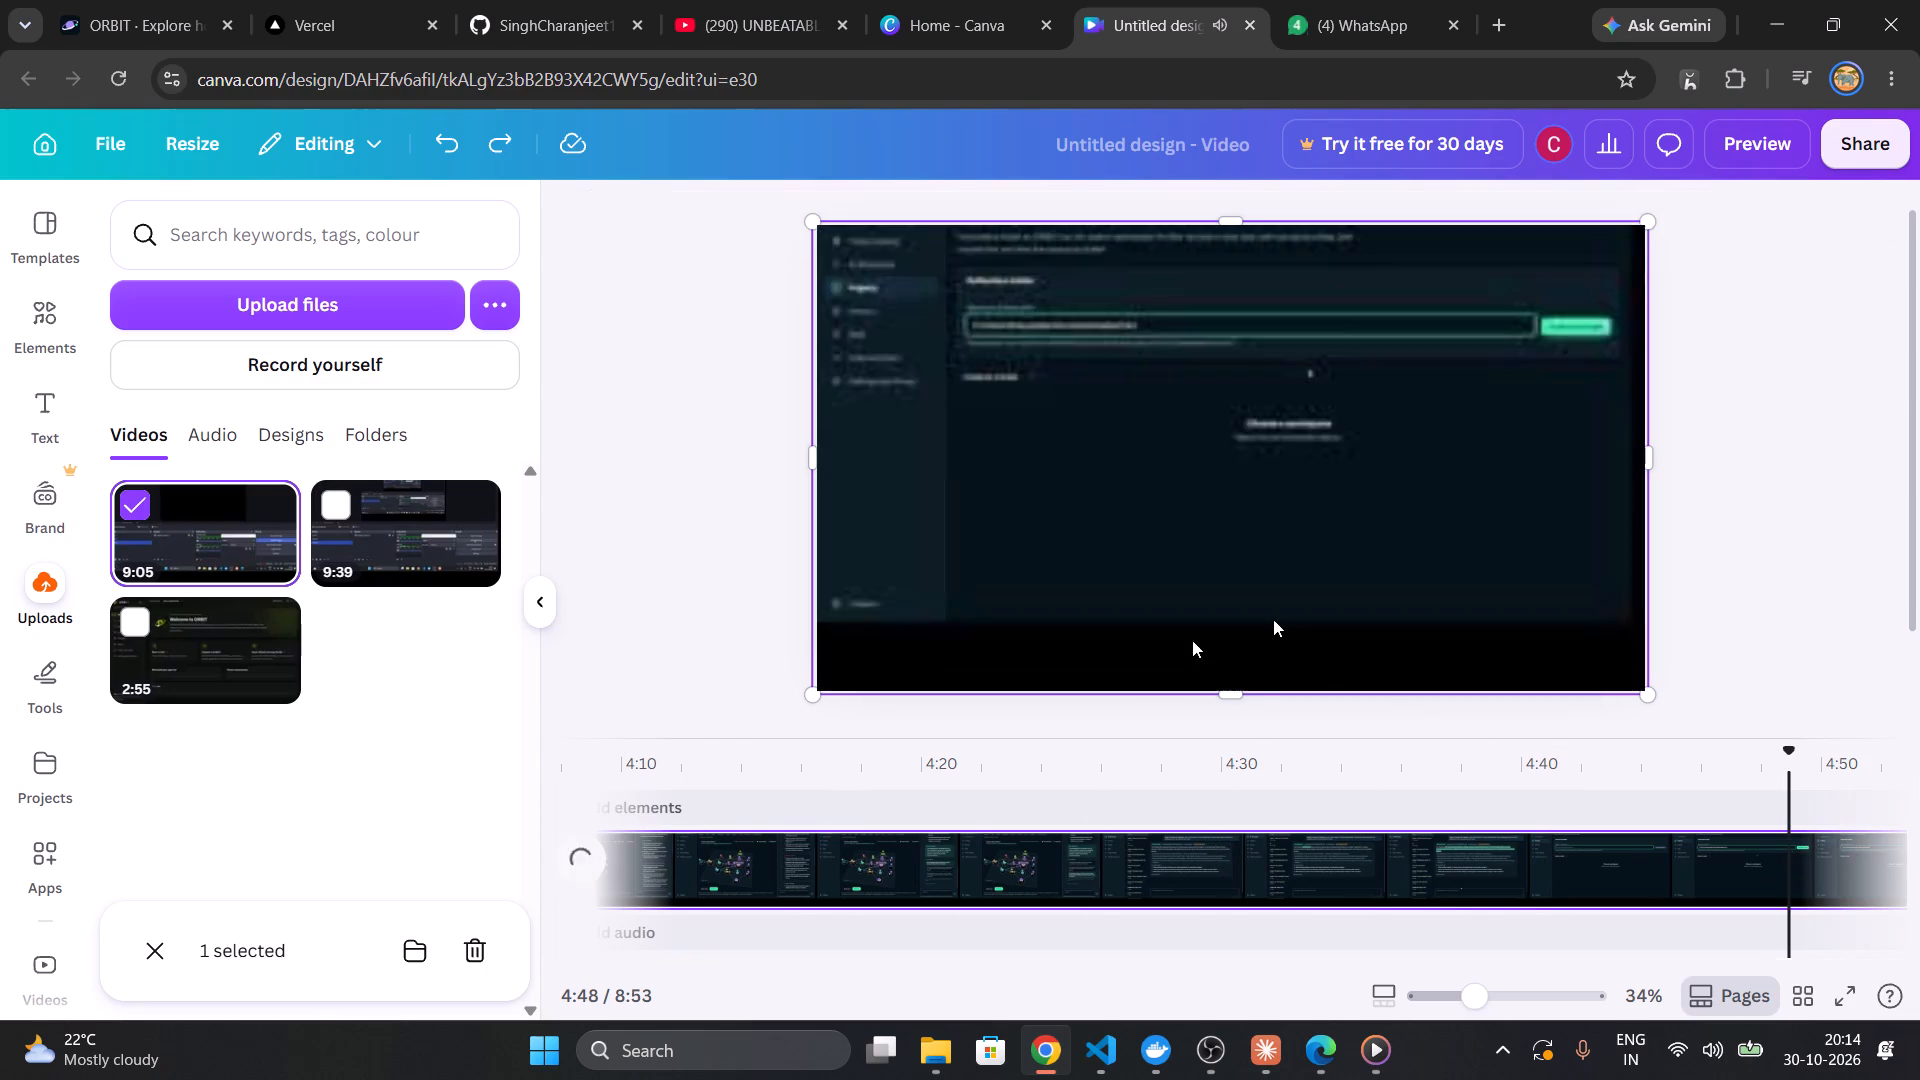
key("Right")
key("Right")
key("Right")
key("Right")
key("Right")
key("Right")
key("Right")
key("Right")
key("Right")
key("Right")
key("Right")
key("Right")
key("Right")
key("Right")
key("Right")
key("Right")
key("Right")
key("Right")
key("Right")
key("Right")
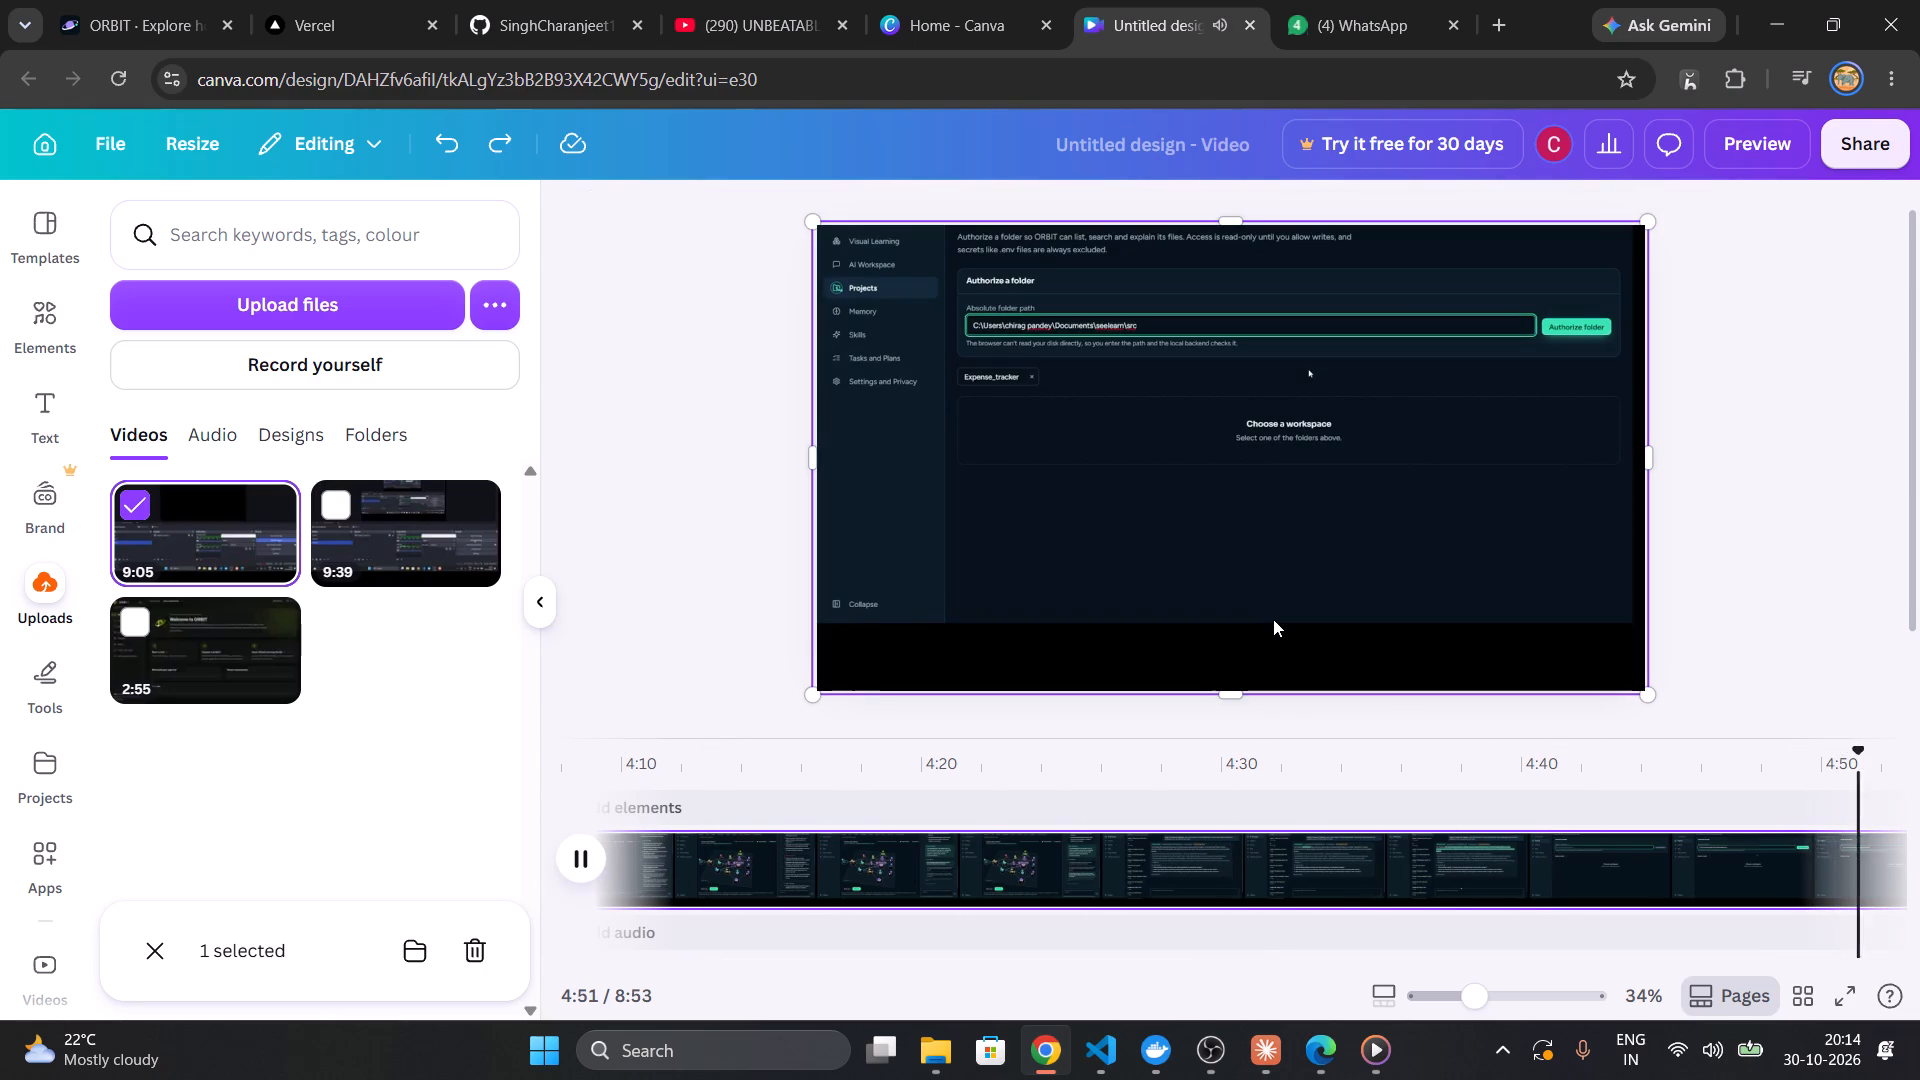
Skim from about 4:51 to 5:01, examining the footage of the src folder's project overview and file list.
key("Right")
key("Right")
key("Right")
key("Right")
key("Right")
key("Right")
key("Right")
key("Right")
key("Right")
key("Right")
key("Right")
key("Right")
key("Right")
key("Right")
key("Right")
key("Right")
key("Right")
key("Right")
key("Right")
key("Right")
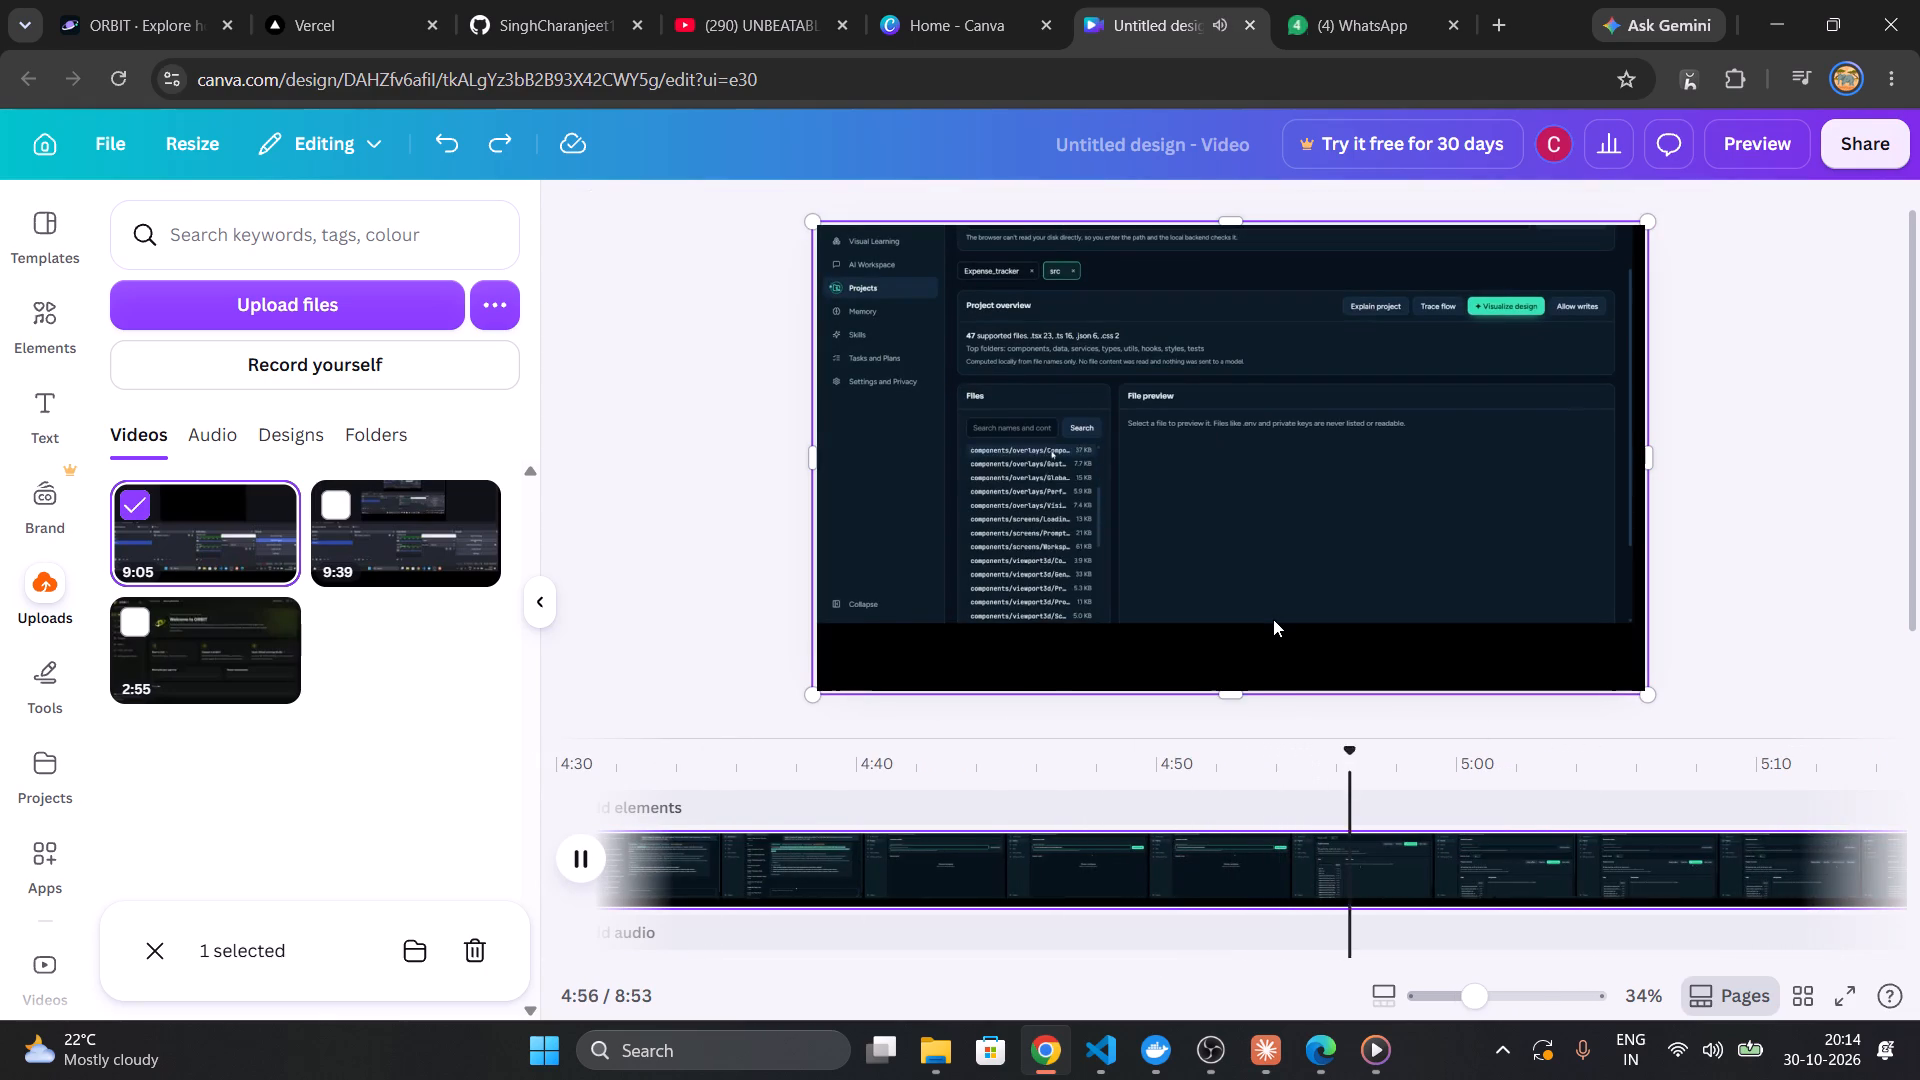
key("Right")
key("Right")
key("Right")
key("Right")
key("Right")
key("Right")
key("Right")
key("Right")
key("Right")
key("Right")
key("Right")
key("Right")
key("Right")
key("Right")
key("Right")
key("Right")
key("Right")
key("Right")
key("Right")
key("Right")
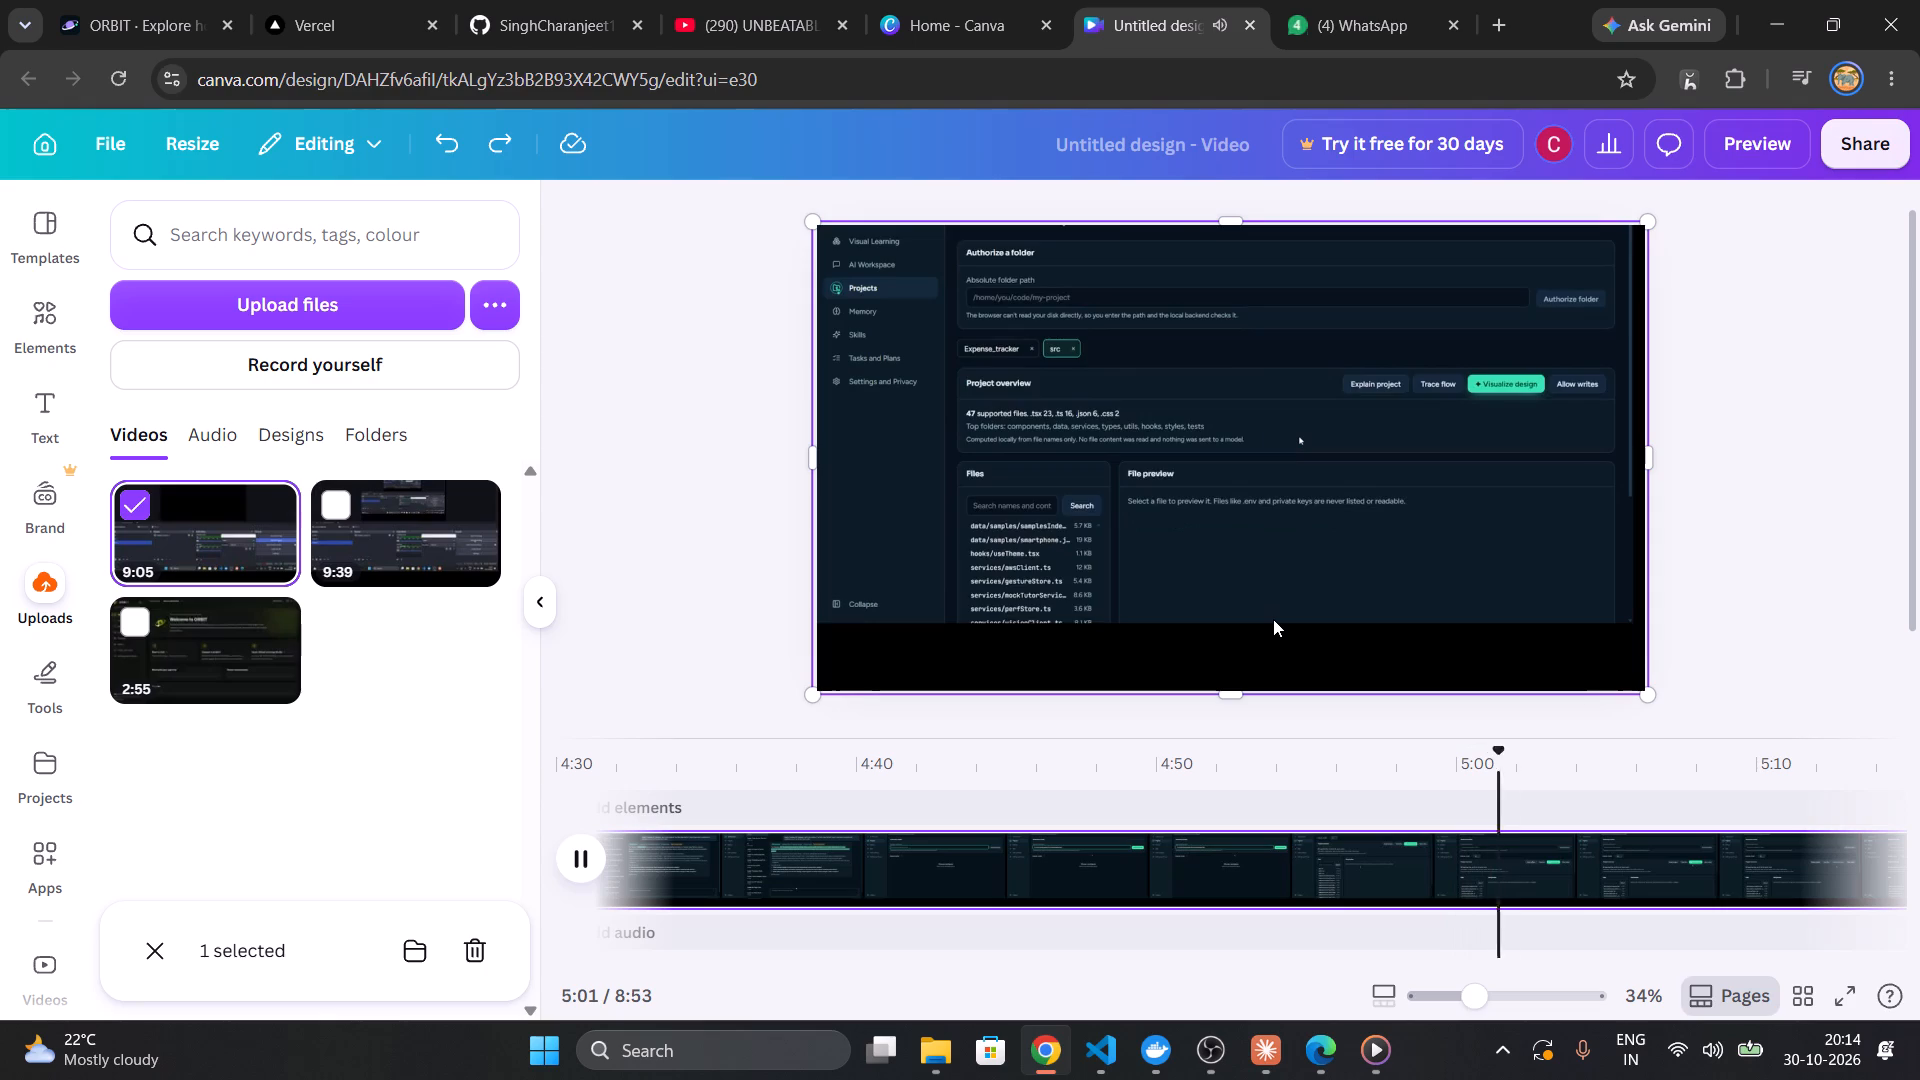
Skim from about 5:01 to 5:06, examining how the Visualise design scene generation starts for the src project.
key("Right")
key("Right")
key("Right")
key("Right")
key("Right")
key("Right")
key("Right")
key("Right")
key("Right")
key("Right")
key("Right")
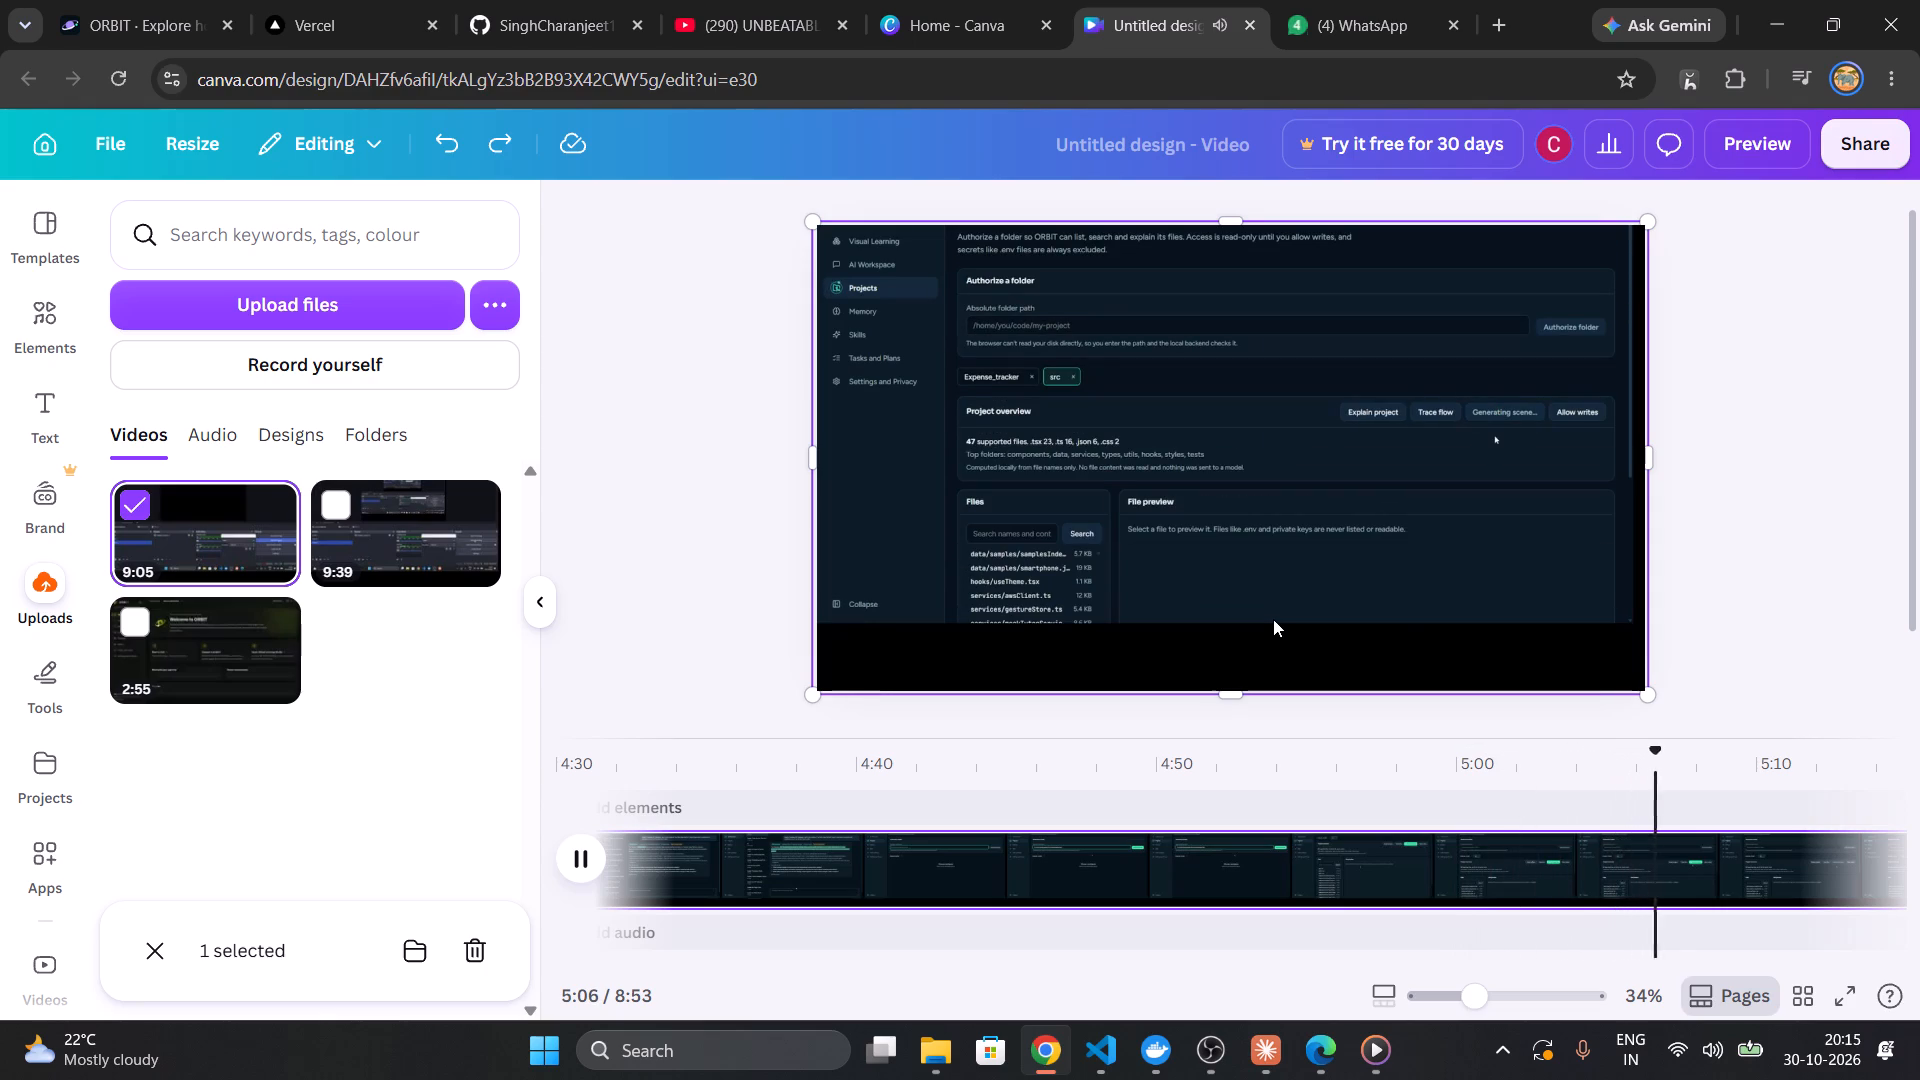
Skim from about 5:06 to 5:24, examining the footage of the src project's scene generation on ORBIT's Projects page.
key("Right")
key("Right")
key("Right")
key("Right")
key("Right")
key("Right")
key("Right")
key("Right")
key("Right")
key("Right")
key("Right")
key("Right")
key("Right")
key("Right")
key("Right")
key("Right")
key("Right")
key("Right")
key("Right")
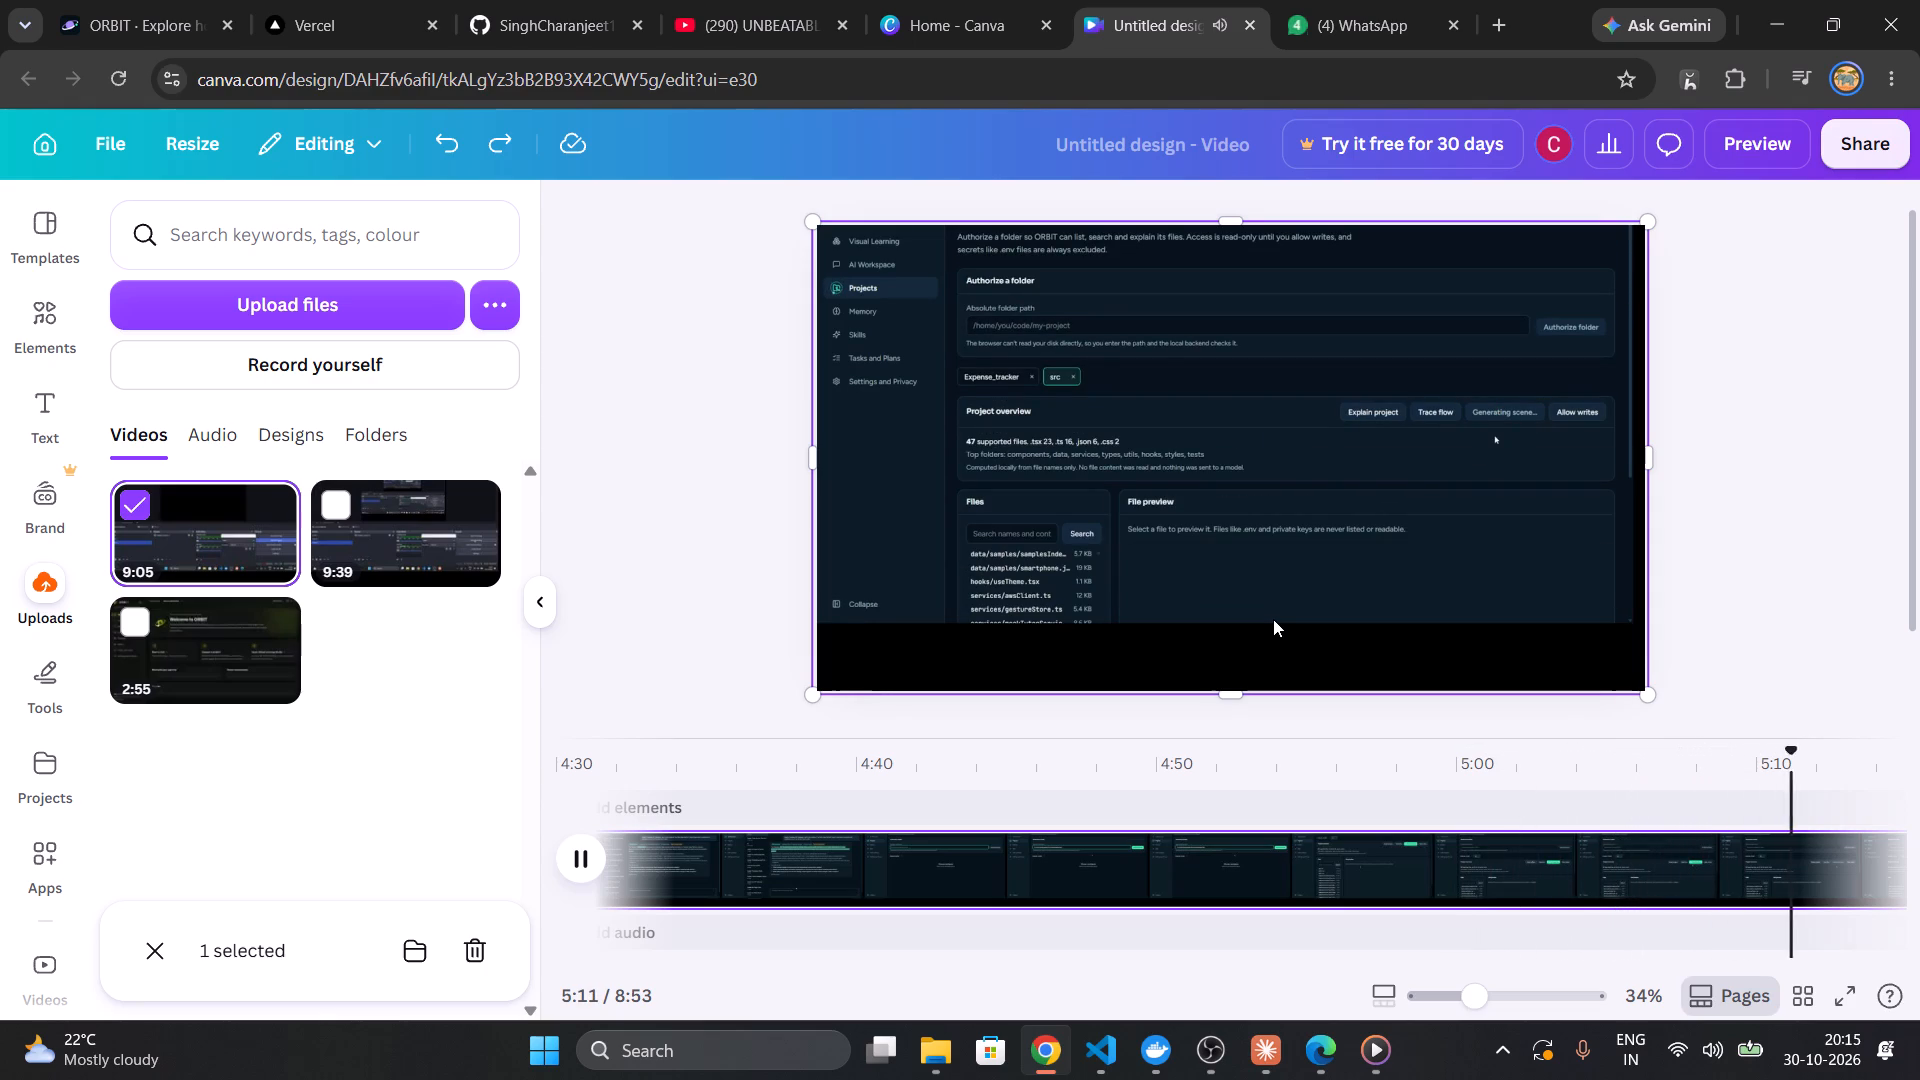
key("Right")
key("Right")
key("Right")
key("Right")
key("Right")
key("Right")
key("Right")
key("Right")
key("Right")
key("Right")
key("Right")
key("Right")
key("Right")
key("Right")
key("Right")
key("Right")
key("Right")
key("Right")
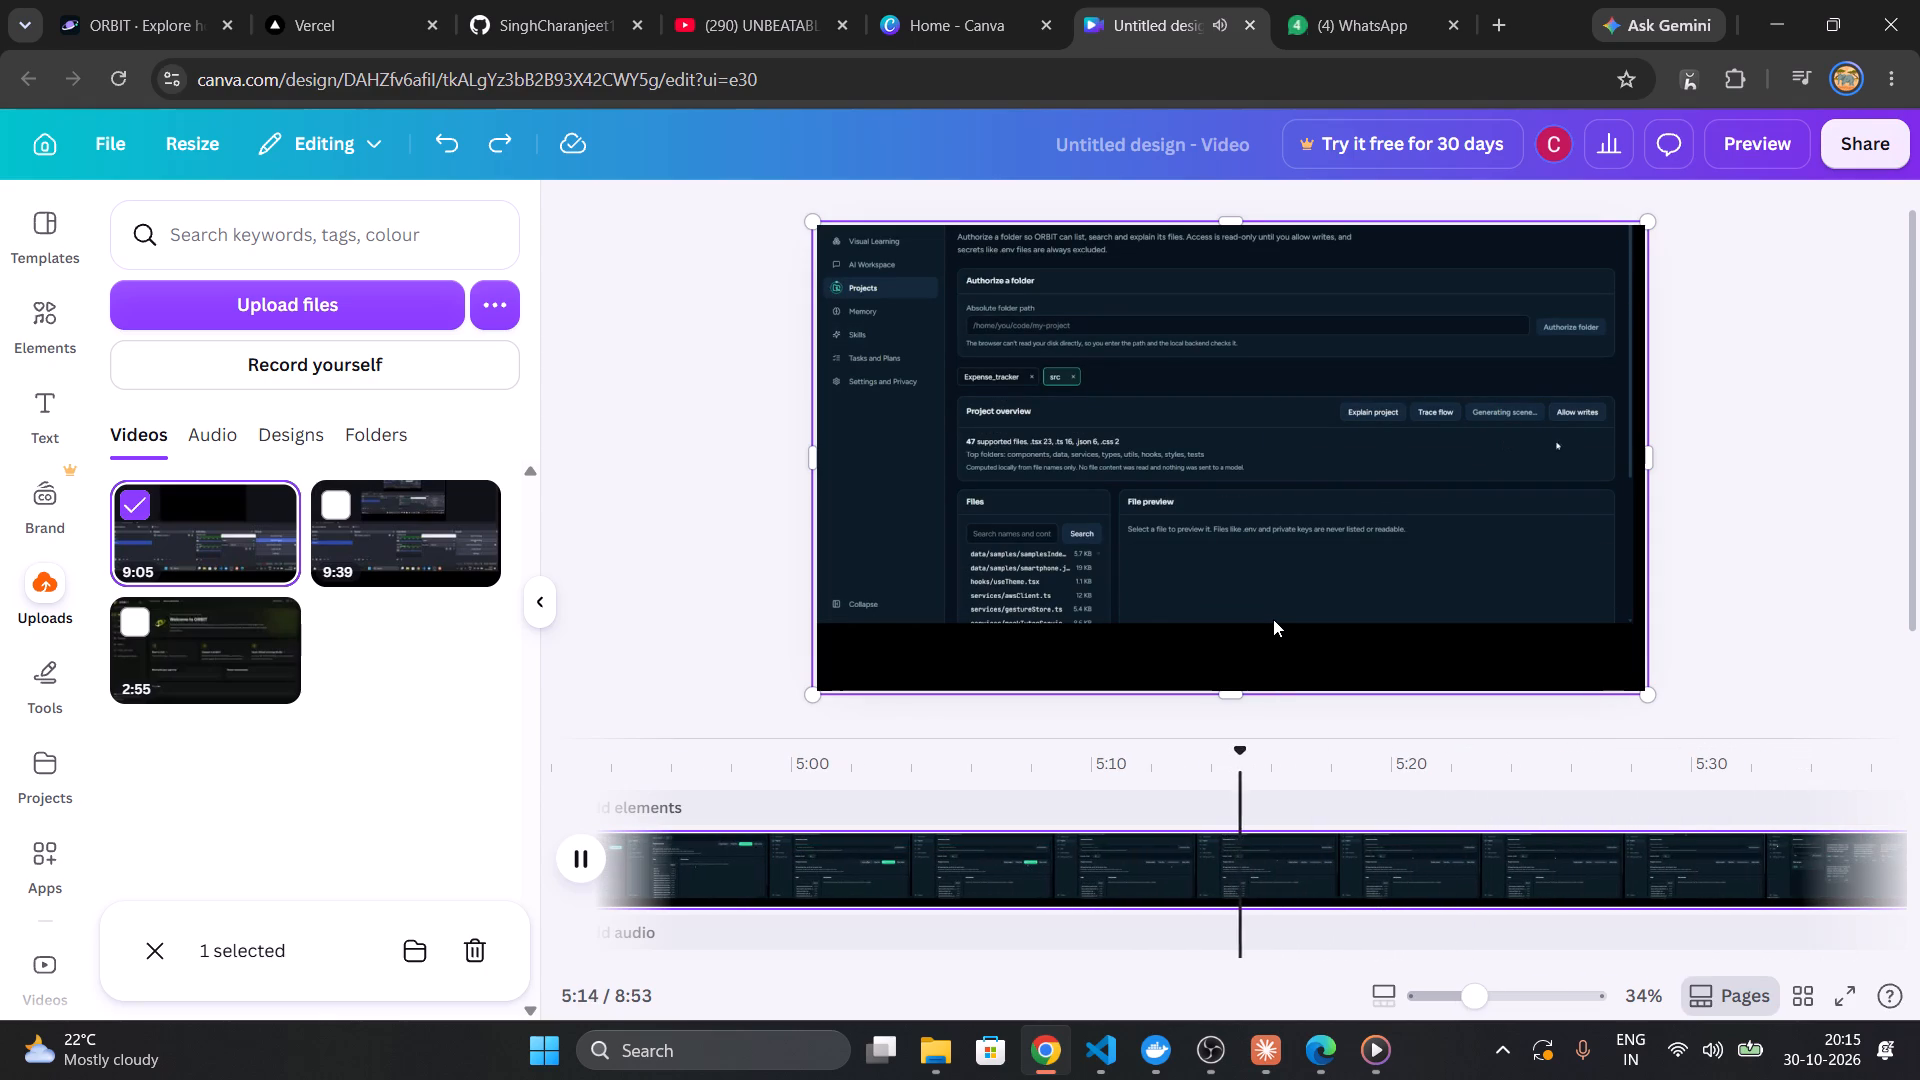
key("Right")
key("Right")
key("Right")
key("Right")
key("Right")
key("Right")
key("Right")
key("Right")
key("Right")
key("Right")
key("Right")
key("Right")
key("Right")
key("Right")
key("Right")
key("Right")
key("Right")
key("Right")
key("Right")
key("Right")
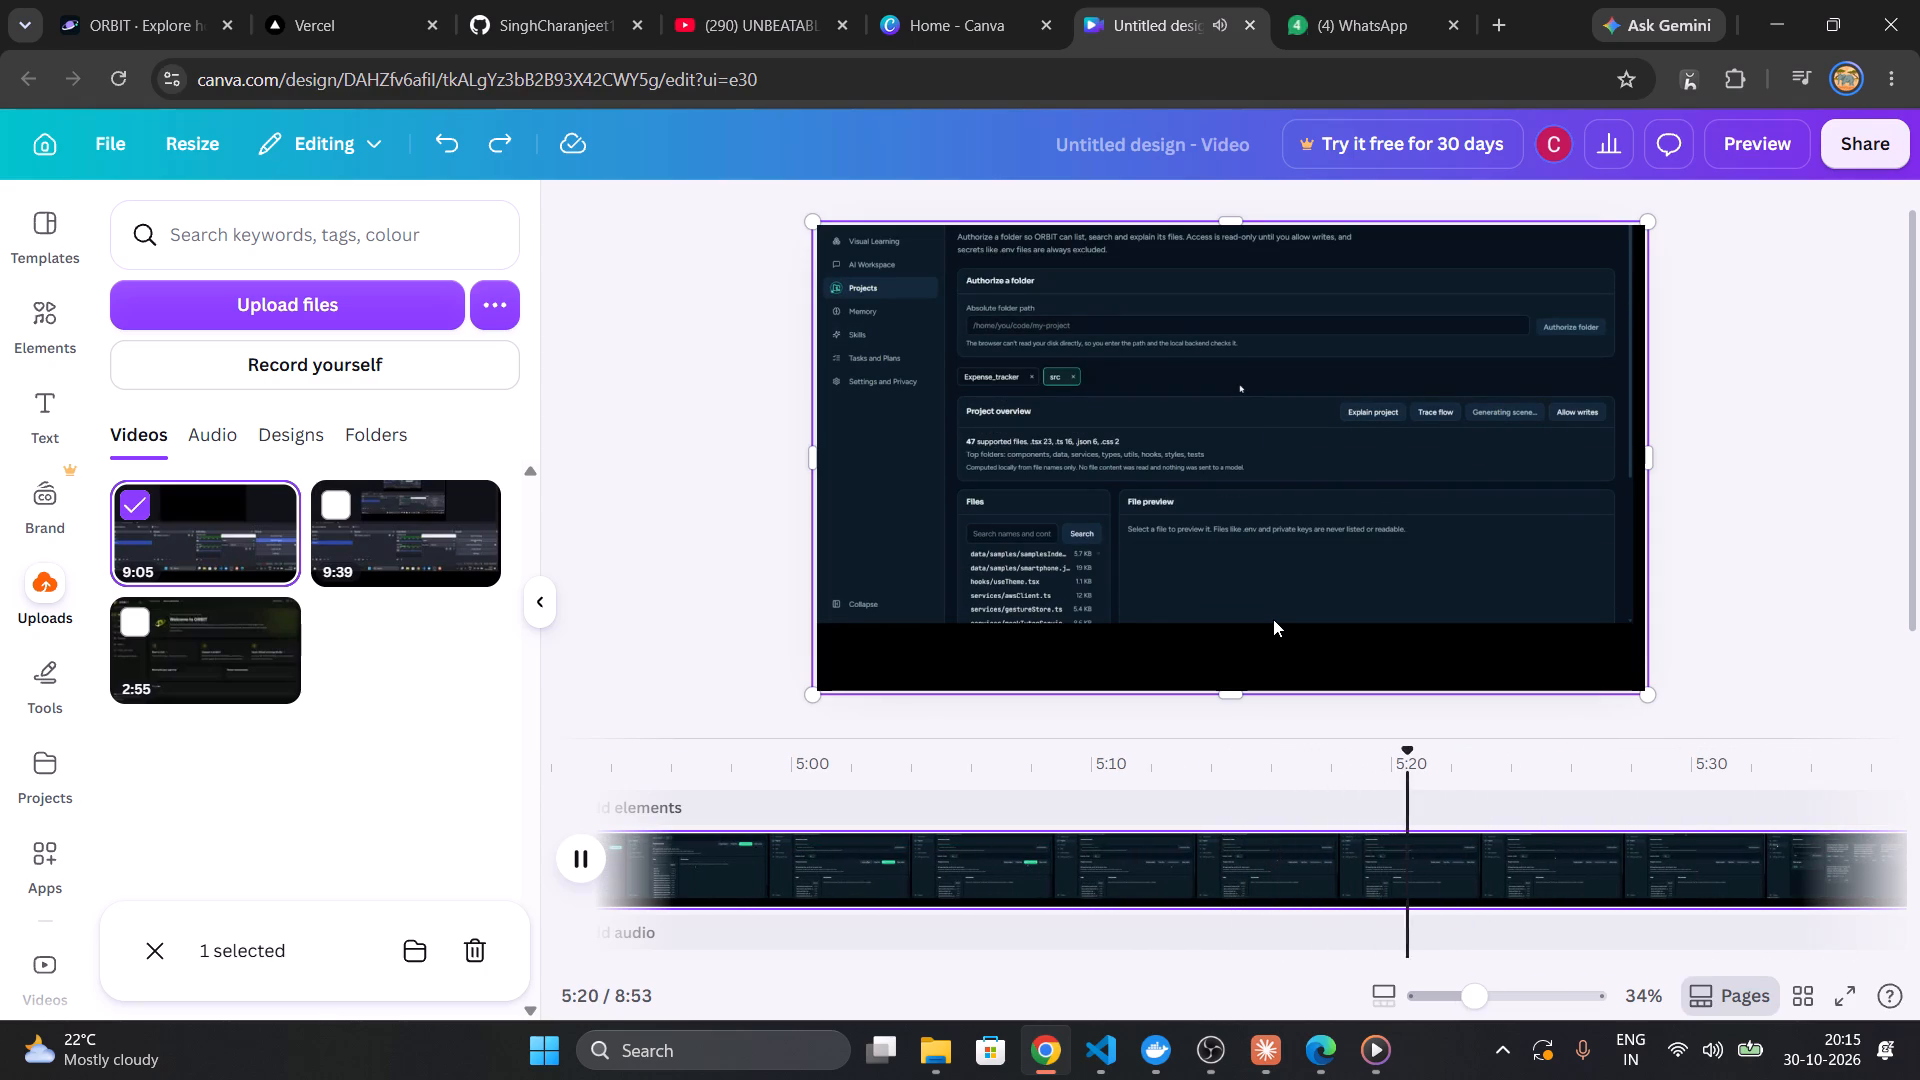
key("Right")
key("Right")
key("Right")
key("Right")
key("Right")
key("Right")
key("Right")
key("Right")
key("Right")
key("Right")
key("Right")
key("Right")
key("Right")
key("Right")
key("Right")
key("Right")
key("Right")
key("Right")
key("Right")
key("Right")
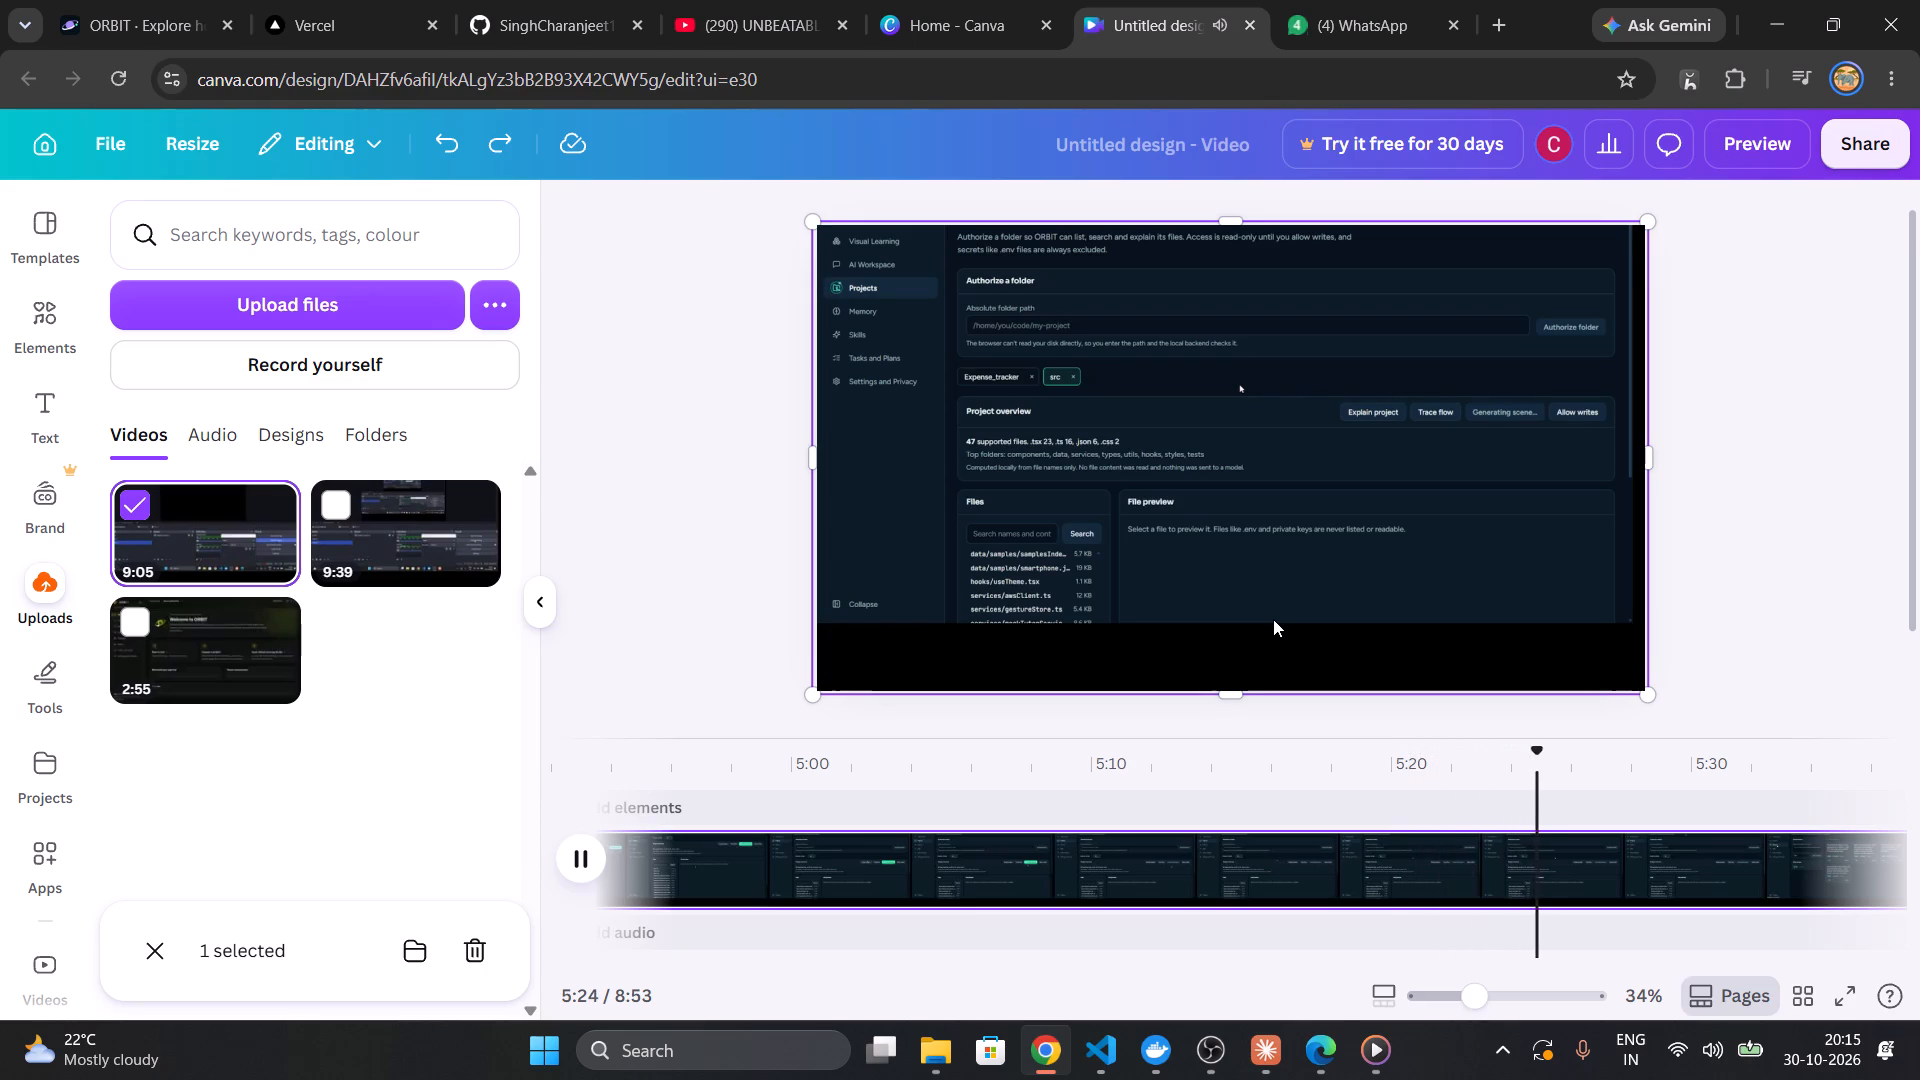
Skim from about 5:24 to 5:28, examining the footage of the src project's file list and file preview area.
key("Right")
key("Right")
key("Right")
key("Right")
key("Right")
key("Right")
key("Right")
key("Right")
key("Right")
key("Right")
key("Right")
key("Right")
key("Right")
key("Right")
key("Right")
key("Right")
key("Right")
key("Right")
key("Right")
key("Right")
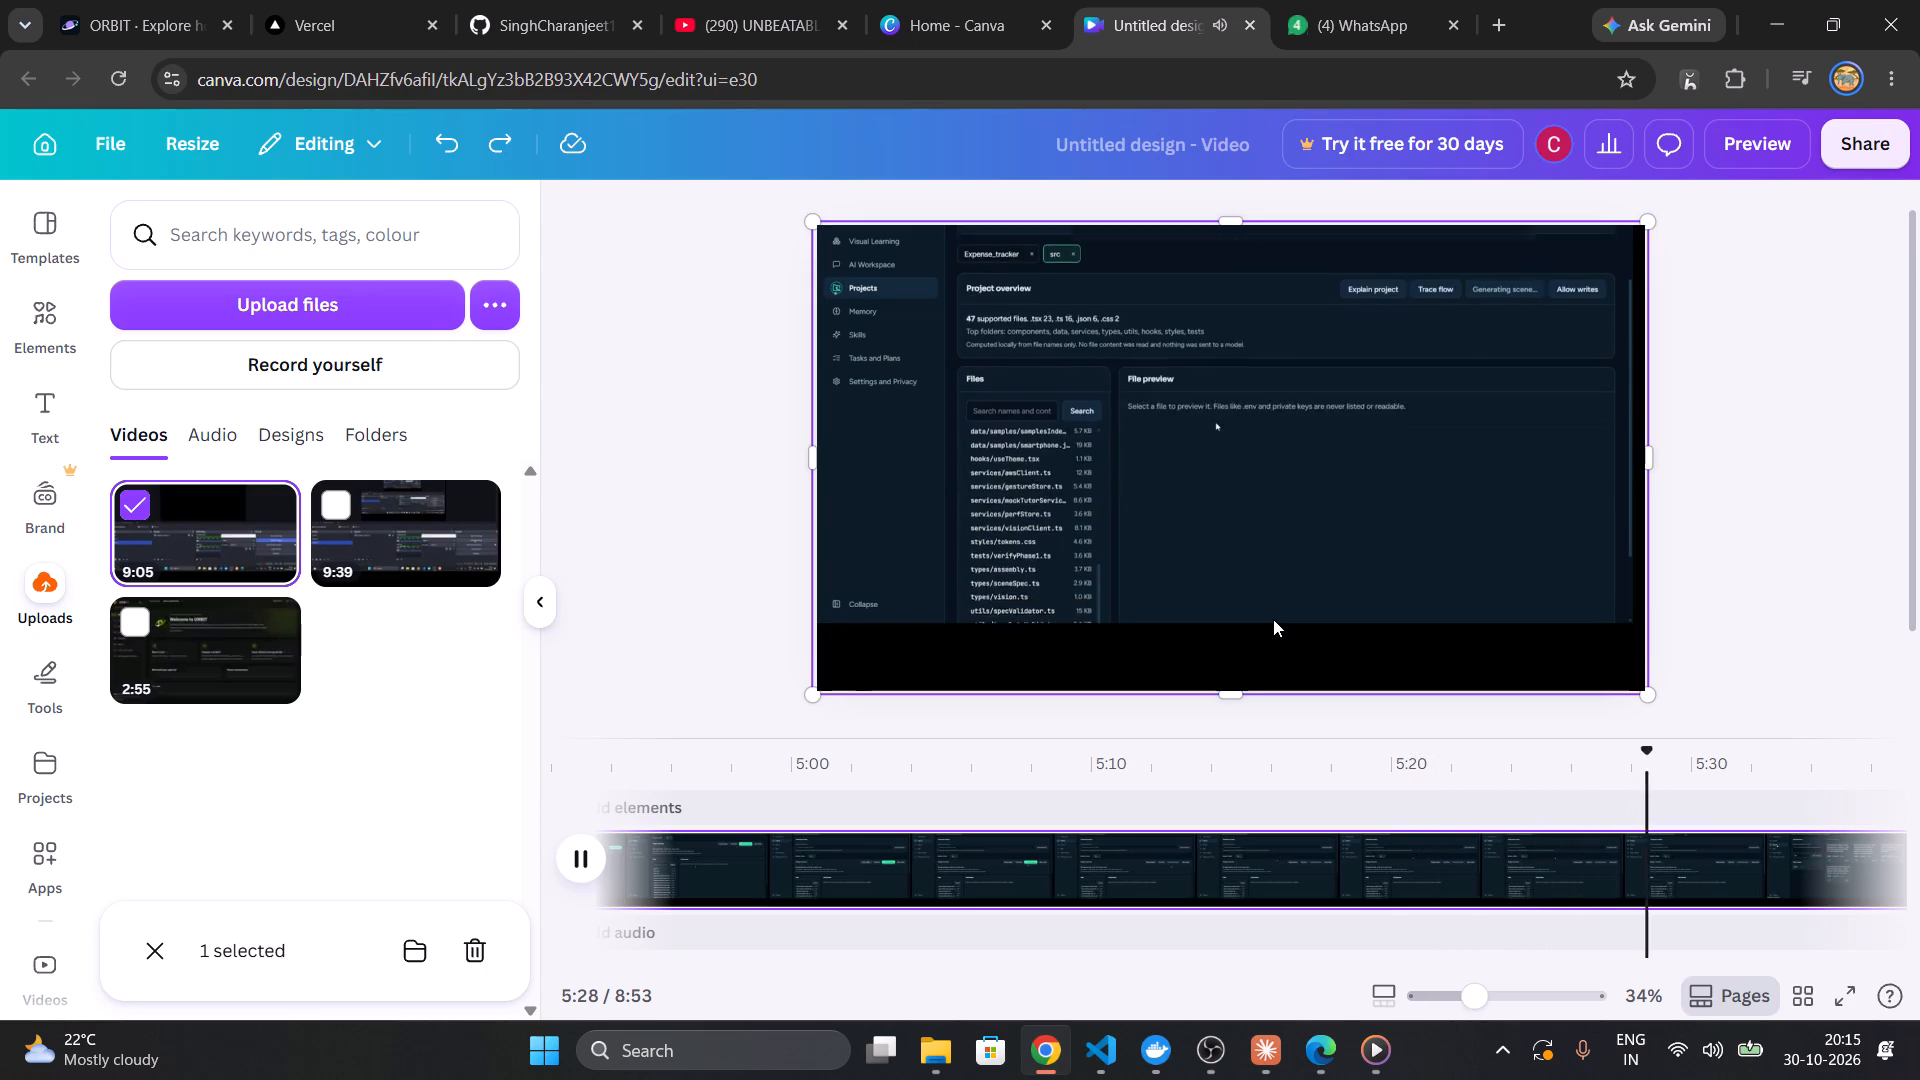
Skim from about 5:28 to 5:38, examining the footage as it moves from the src project to ORBIT's Memory page.
key("Right")
key("Right")
key("Right")
key("Right")
key("Right")
key("Right")
key("Right")
key("Right")
key("Right")
key("Right")
key("Right")
key("Right")
key("Right")
key("Right")
key("Right")
key("Right")
key("Right")
key("Right")
key("Right")
key("Right")
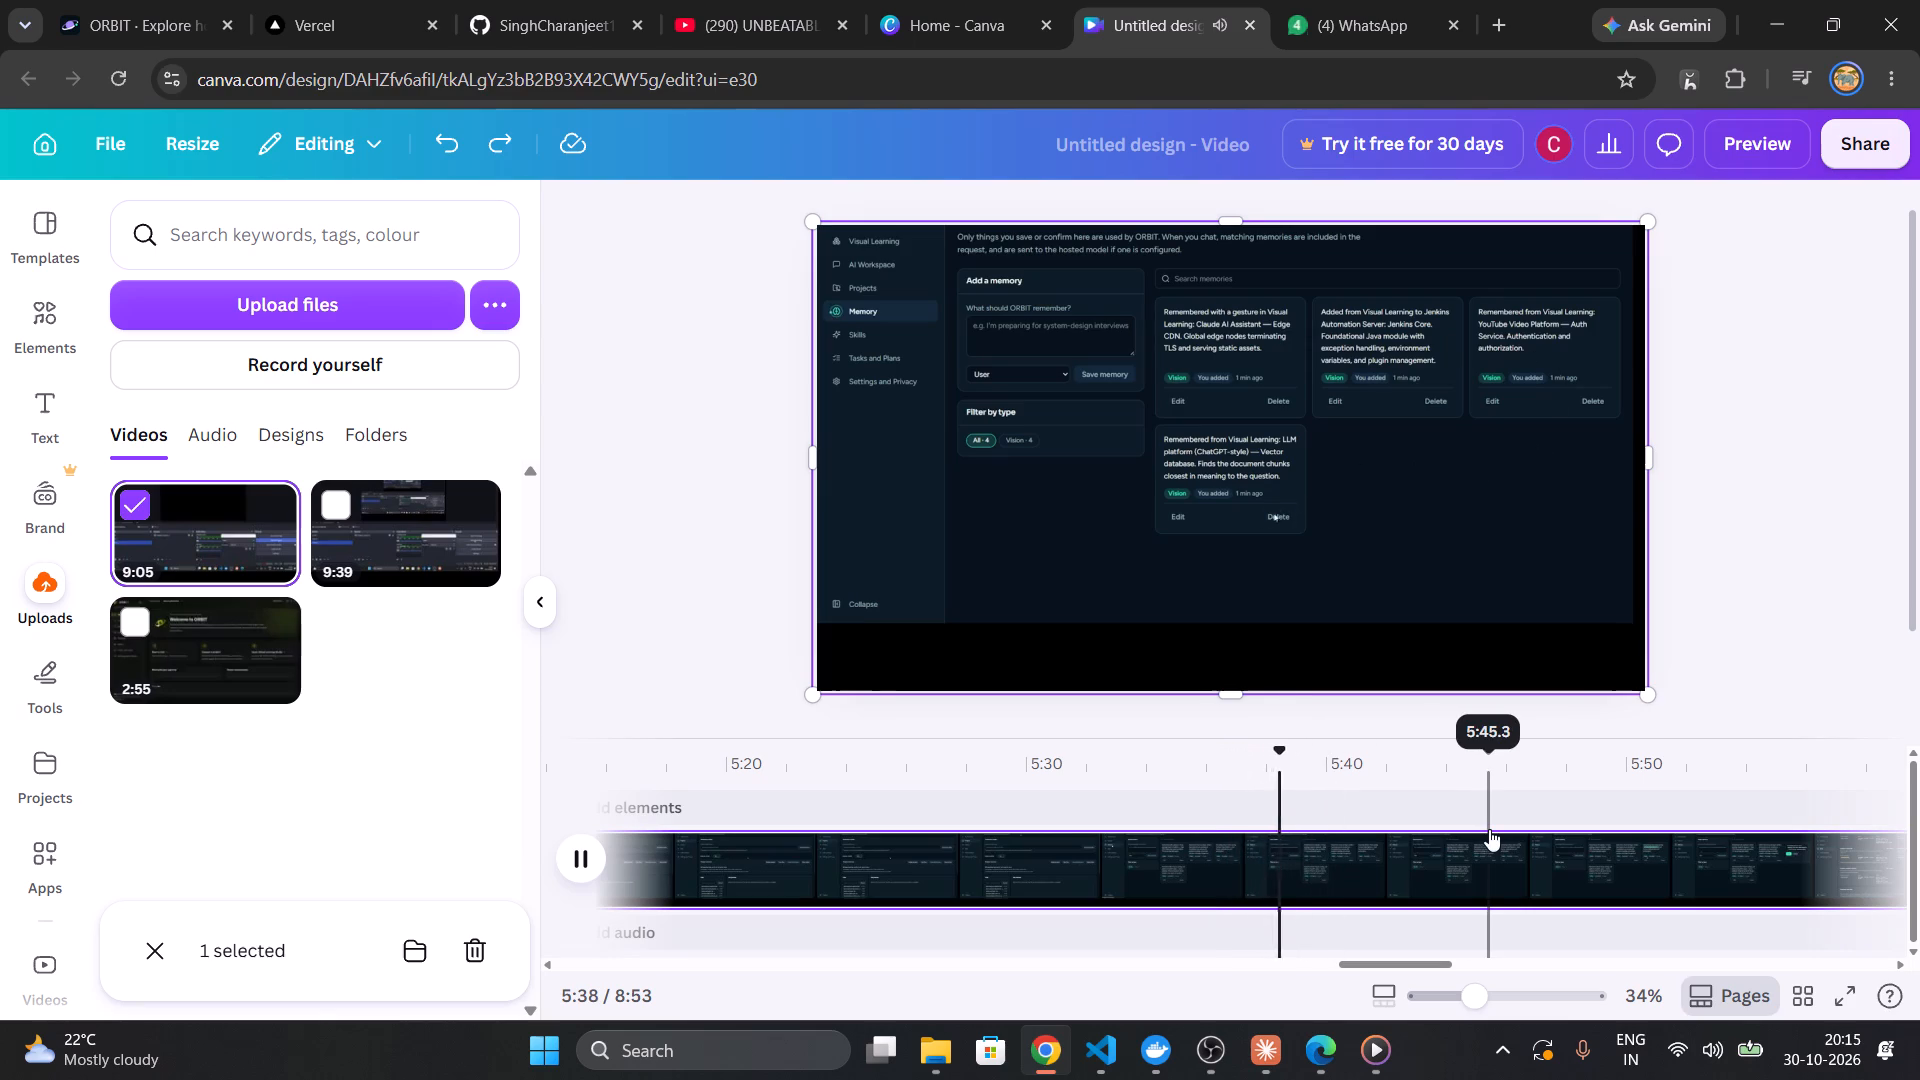
Skim from about 5:38 to 5:42, examining the footage of the saved memory cards on ORBIT's Memory page.
key("Right")
key("Right")
key("Right")
key("Right")
key("Right")
key("Right")
key("Right")
key("Right")
key("Right")
key("Right")
key("Right")
key("Right")
key("Right")
key("Right")
key("Right")
key("Right")
key("Right")
key("Right")
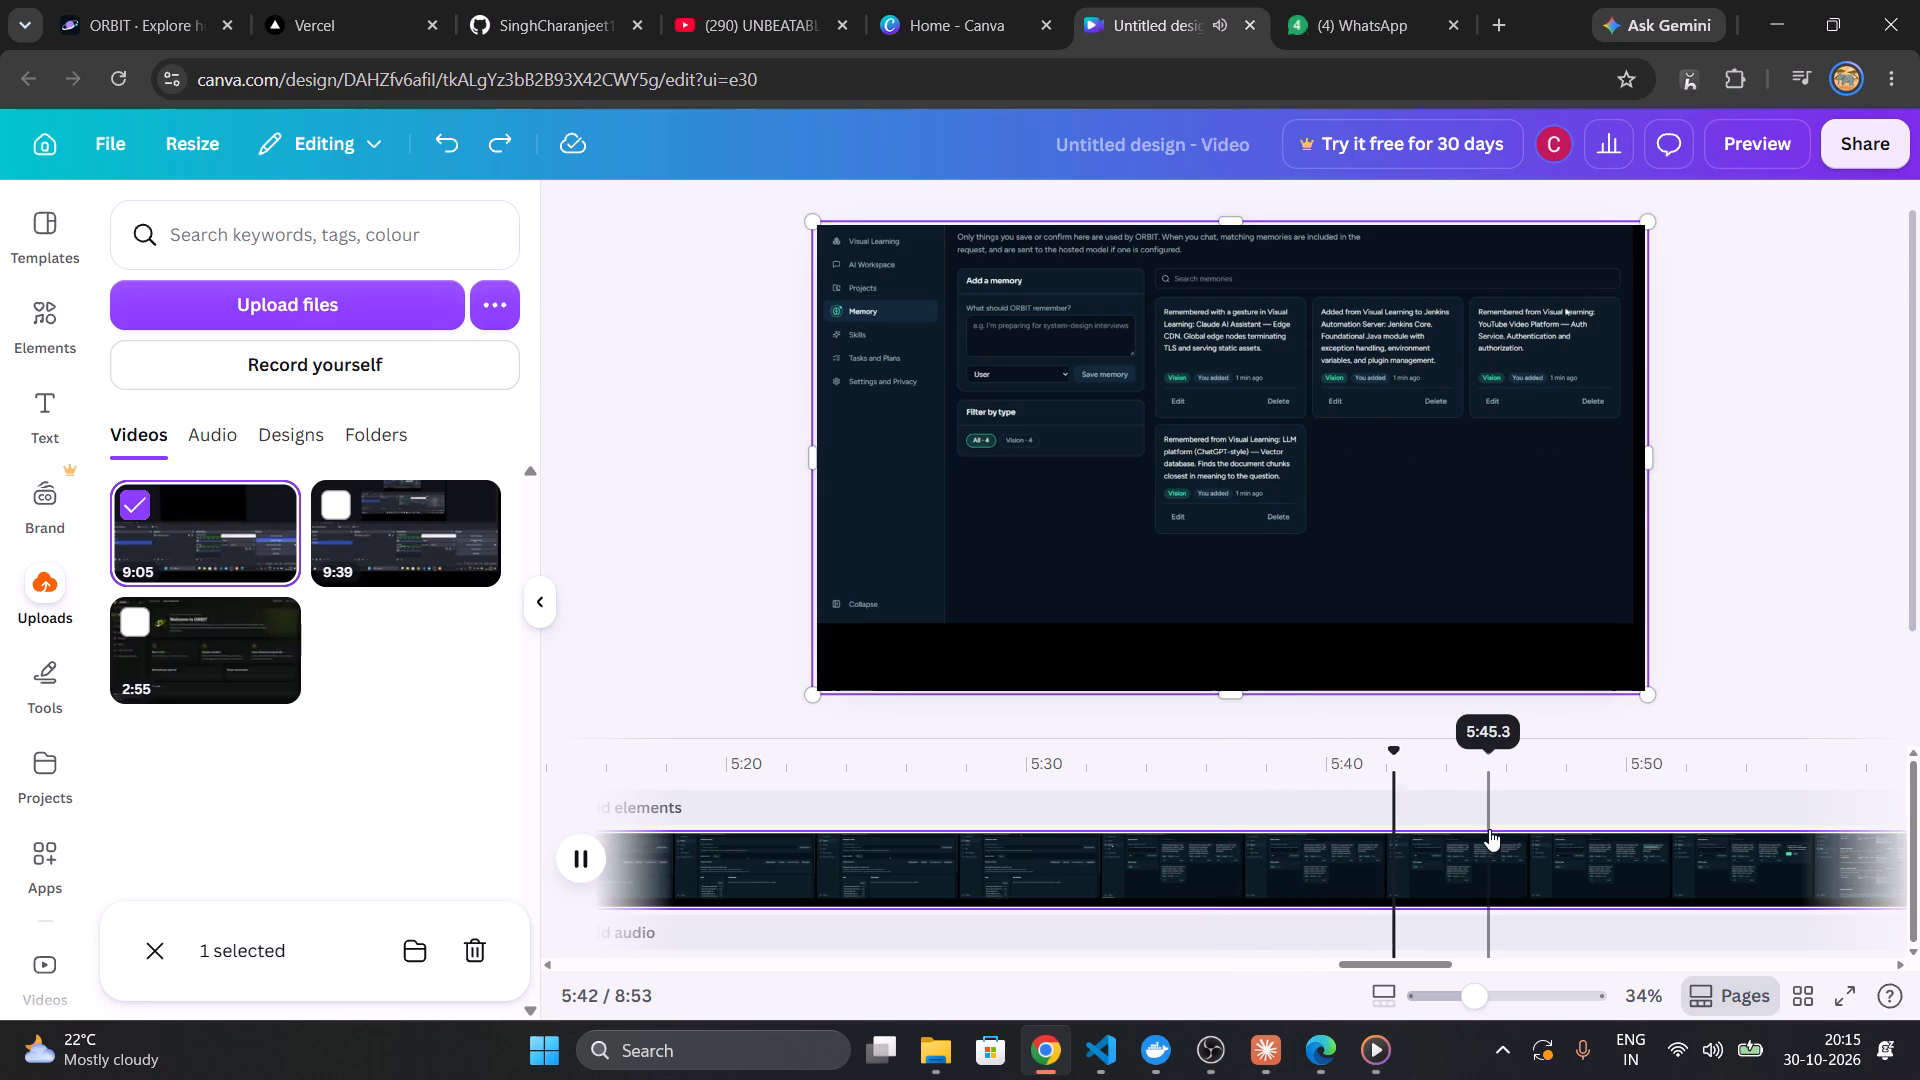
Skim from about 5:42 to 5:50, examining the footage of memory editing and the Add a memory form.
key("Right")
key("Right")
key("Right")
key("Right")
key("Right")
key("Right")
key("Right")
key("Right")
key("Right")
key("Right")
key("Right")
key("Right")
key("Right")
key("Right")
key("Right")
key("Right")
key("Right")
key("Right")
key("Right")
key("Right")
key("Right")
key("Right")
key("Right")
key("Right")
key("Right")
key("Right")
key("Right")
key("Right")
key("Right")
key("Right")
key("Right")
key("Right")
key("Right")
key("Right")
key("Right")
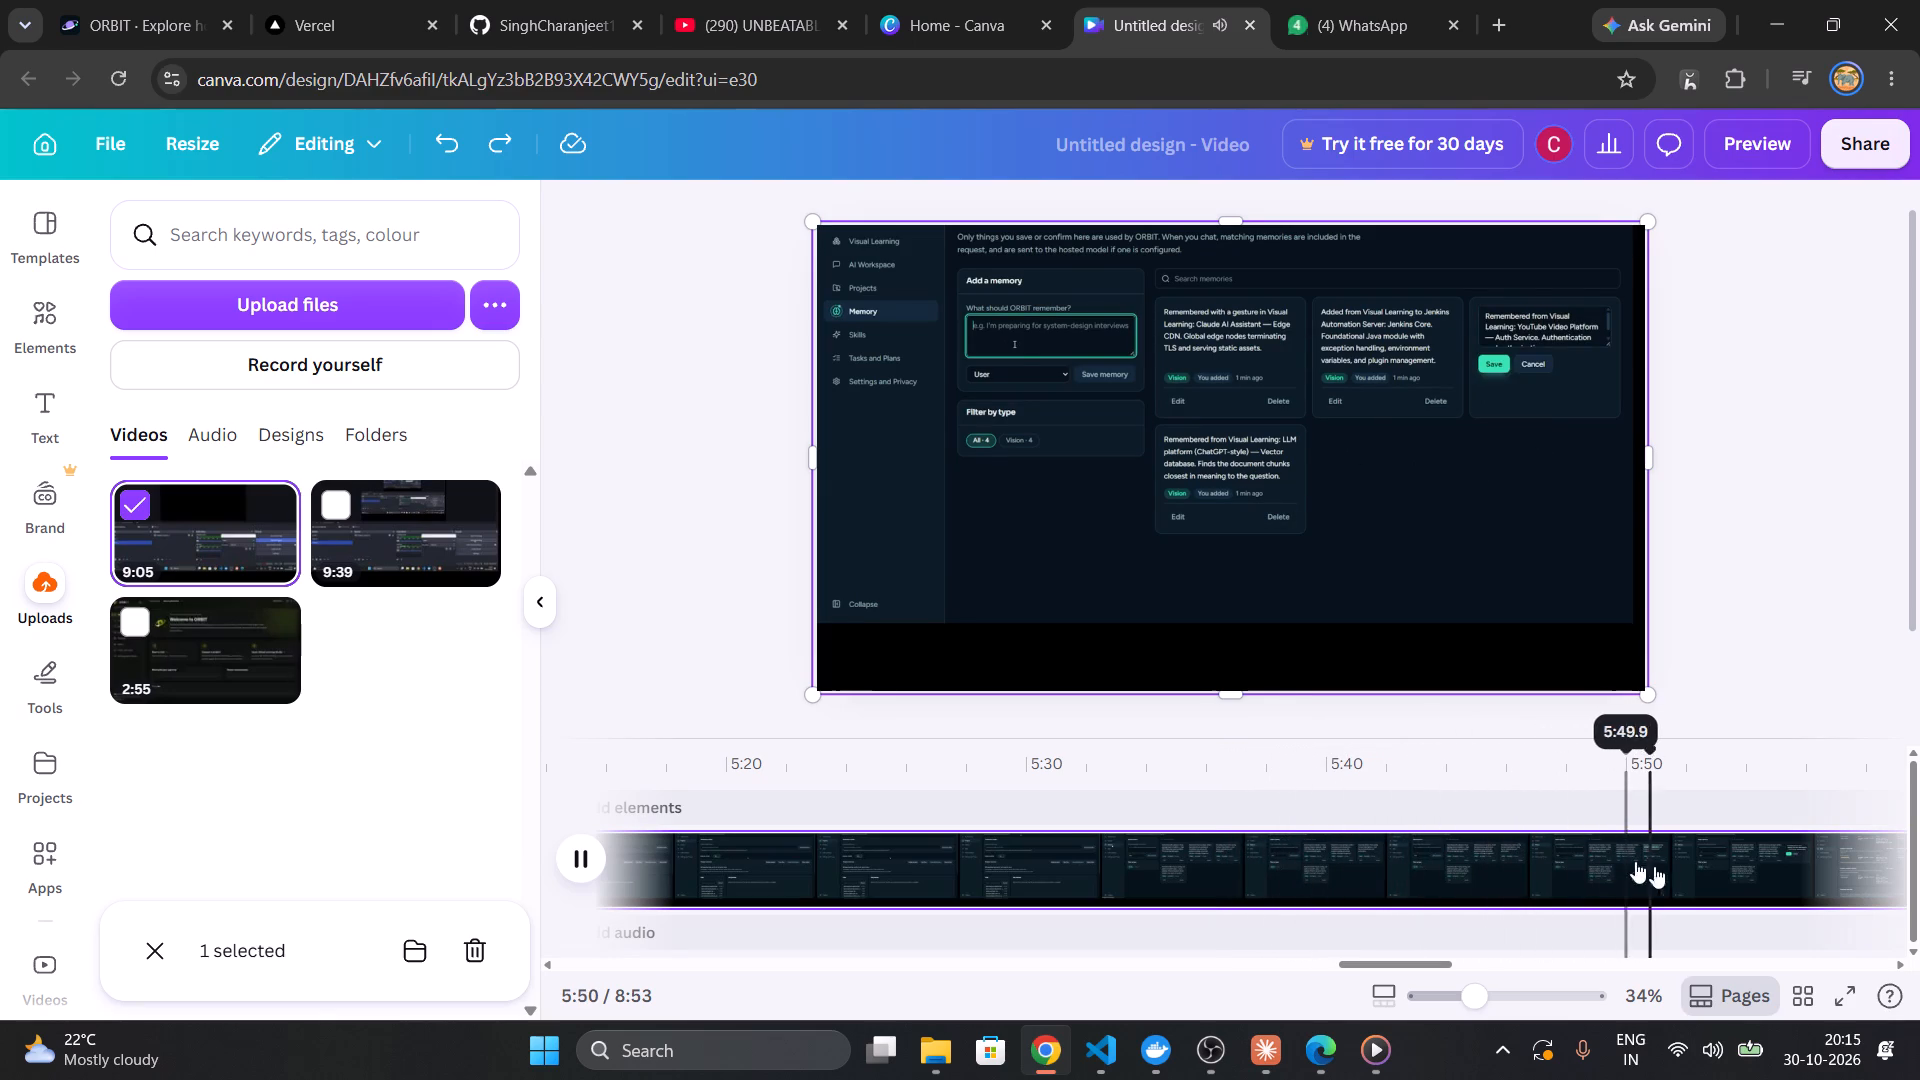
Skim from about 5:50 to 5:54, examining the footage as it moves from the Memory page to the Skills page.
left_click(1702, 864)
key("Right")
key("Right")
key("Right")
key("Right")
key("Right")
key("Right")
key("Right")
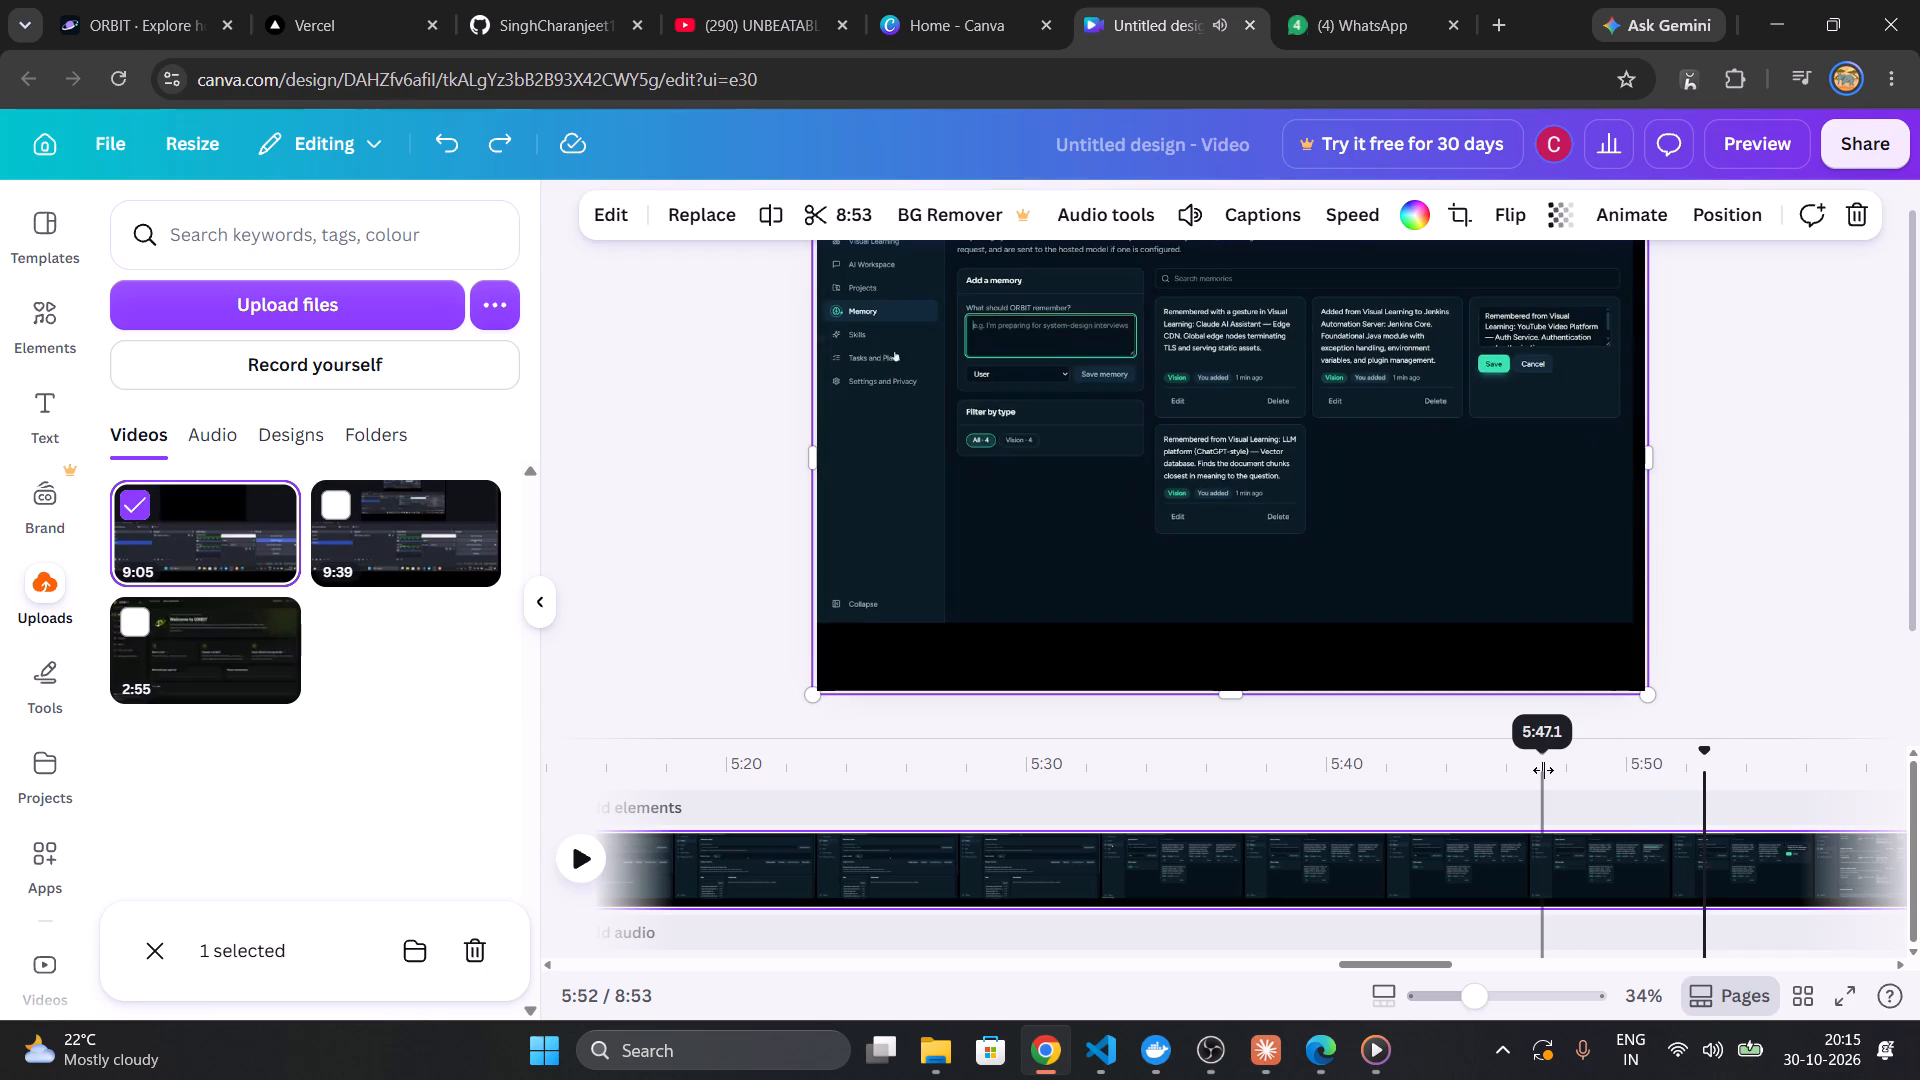
key("space")
key("Right")
key("Right")
key("Right")
key("Right")
key("Right")
key("Right")
key("Right")
key("Right")
key("Right")
key("Right")
key("Right")
key("Right")
key("Right")
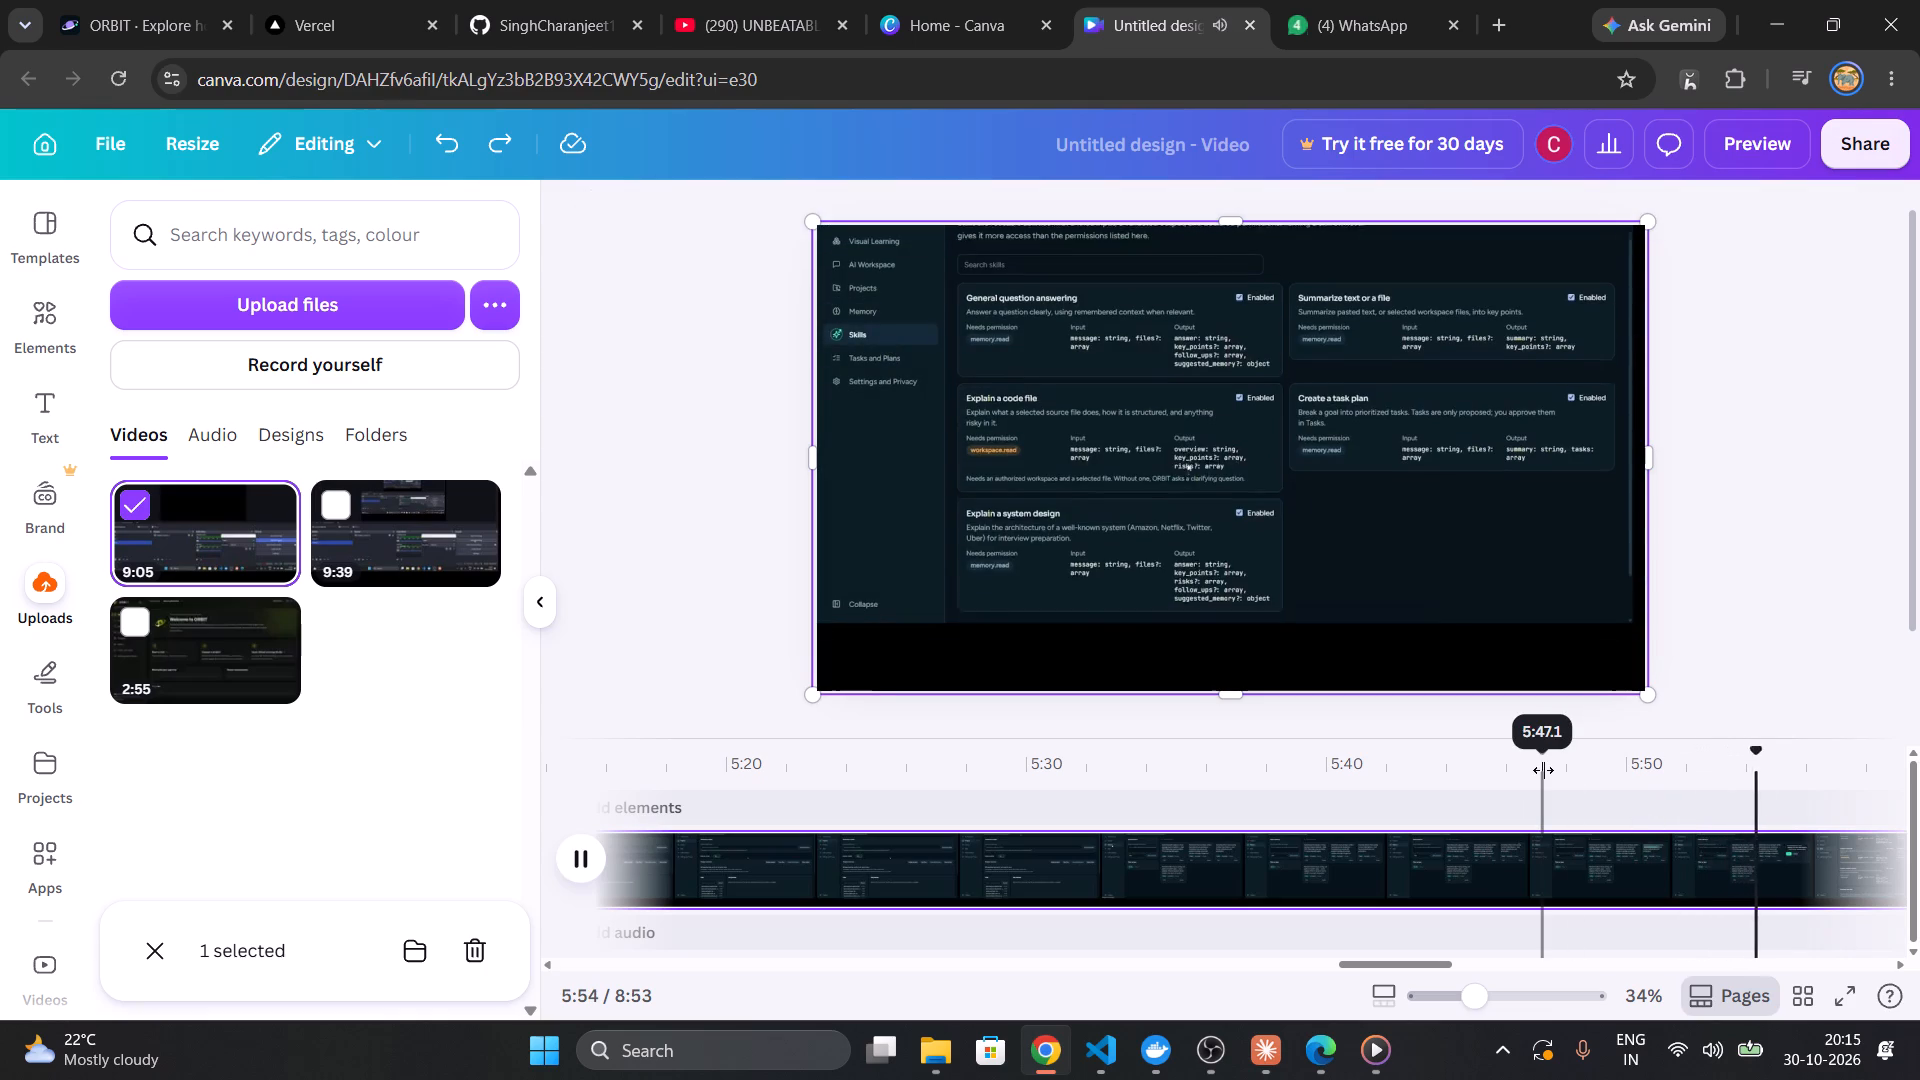
Skim from about 5:54 to 6:00, examining the footage of the Skills page and the Tasks and Plans page.
key("Right")
key("Right")
key("Right")
key("Right")
key("Right")
key("Right")
key("Right")
key("Right")
key("Right")
key("Right")
key("Right")
key("Right")
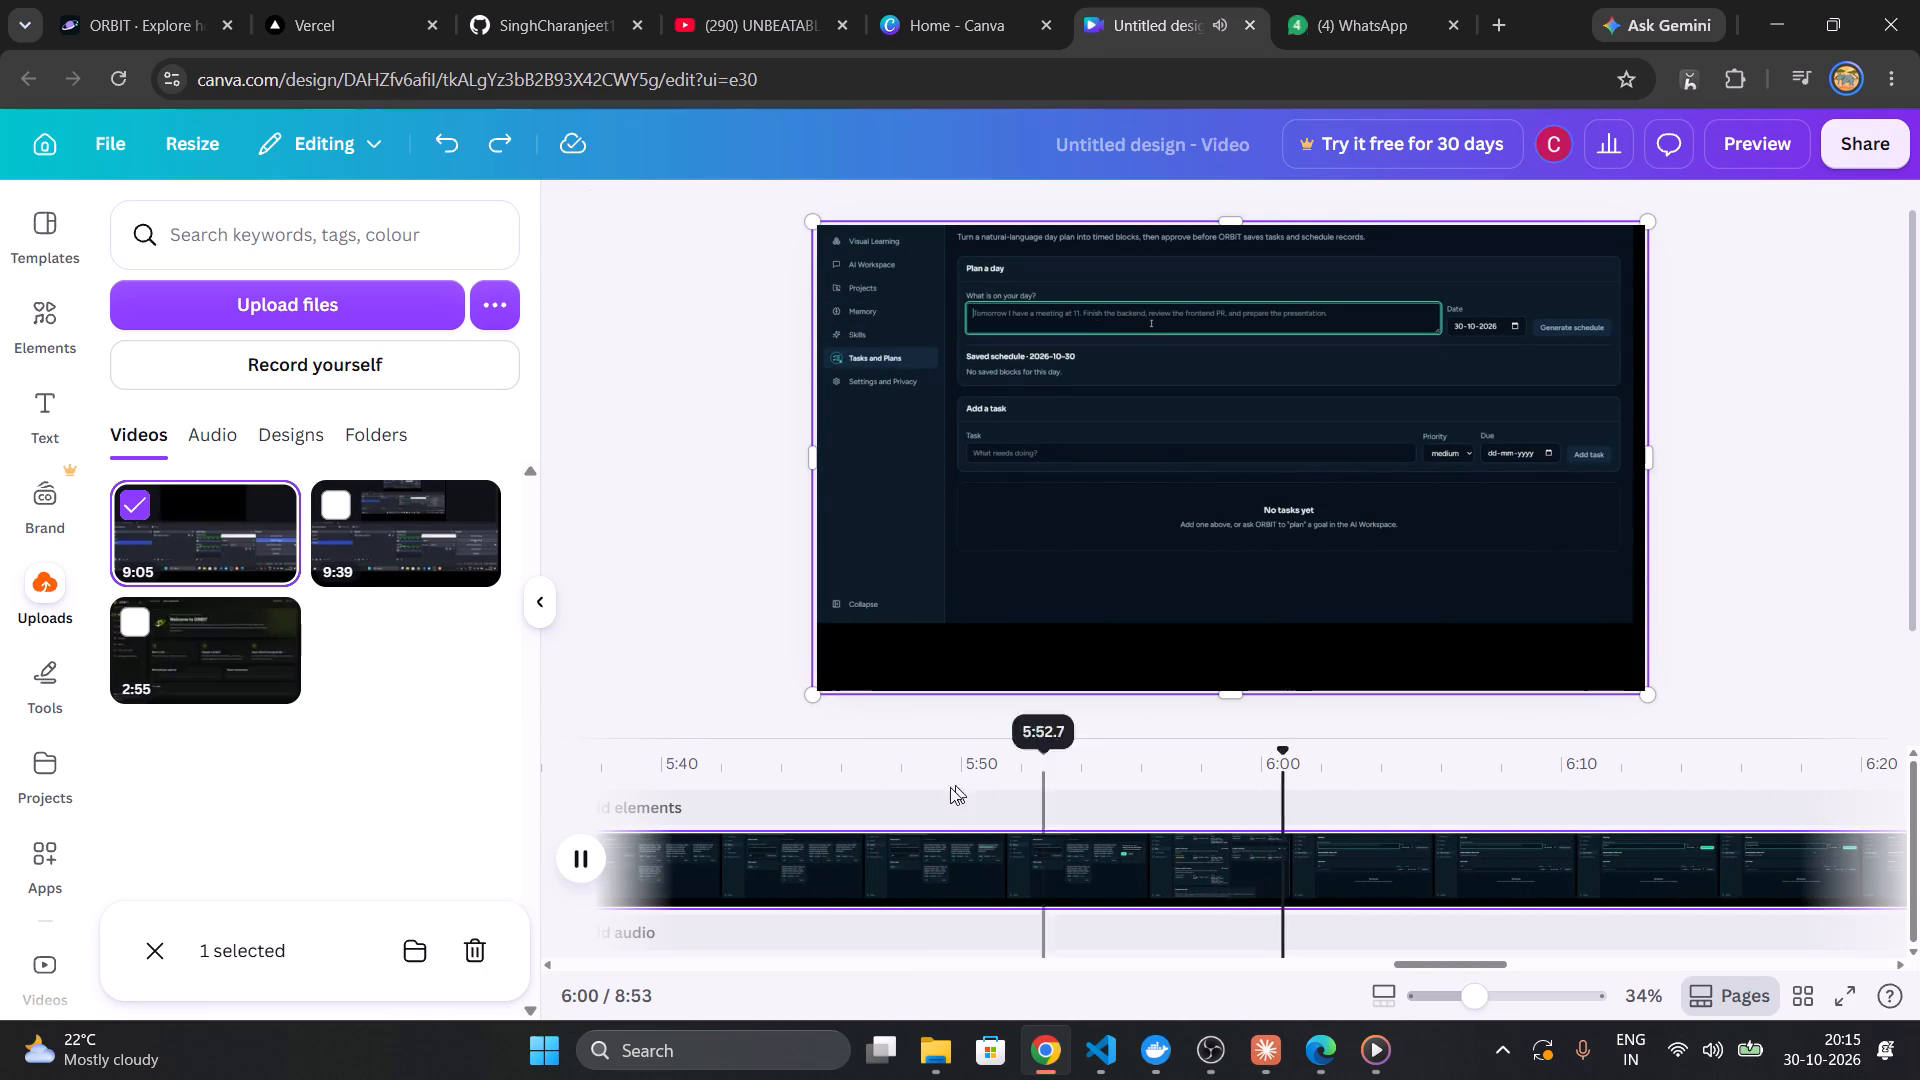
Pause and split the recording at about 6:02, where the empty Plan a day form of Tasks and Plans is shown.
left_click(575, 857)
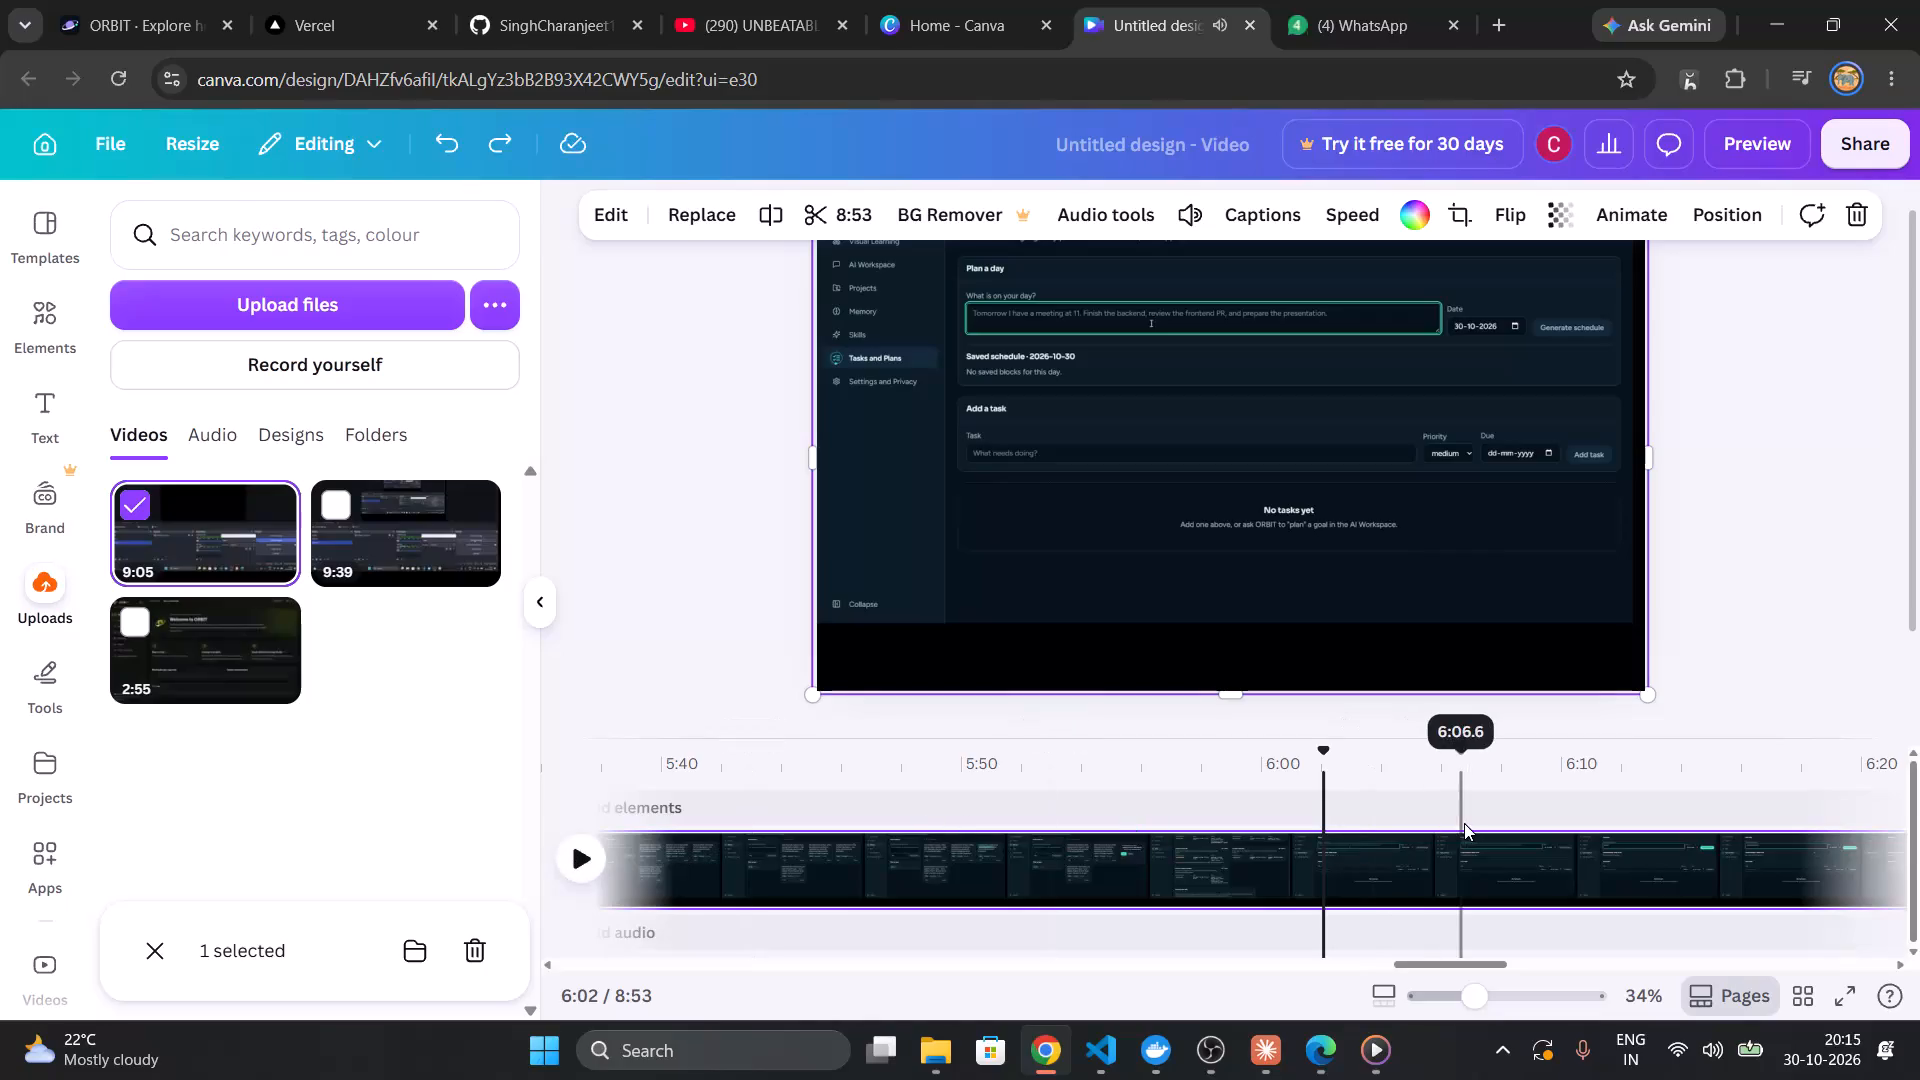
right_click(1332, 849)
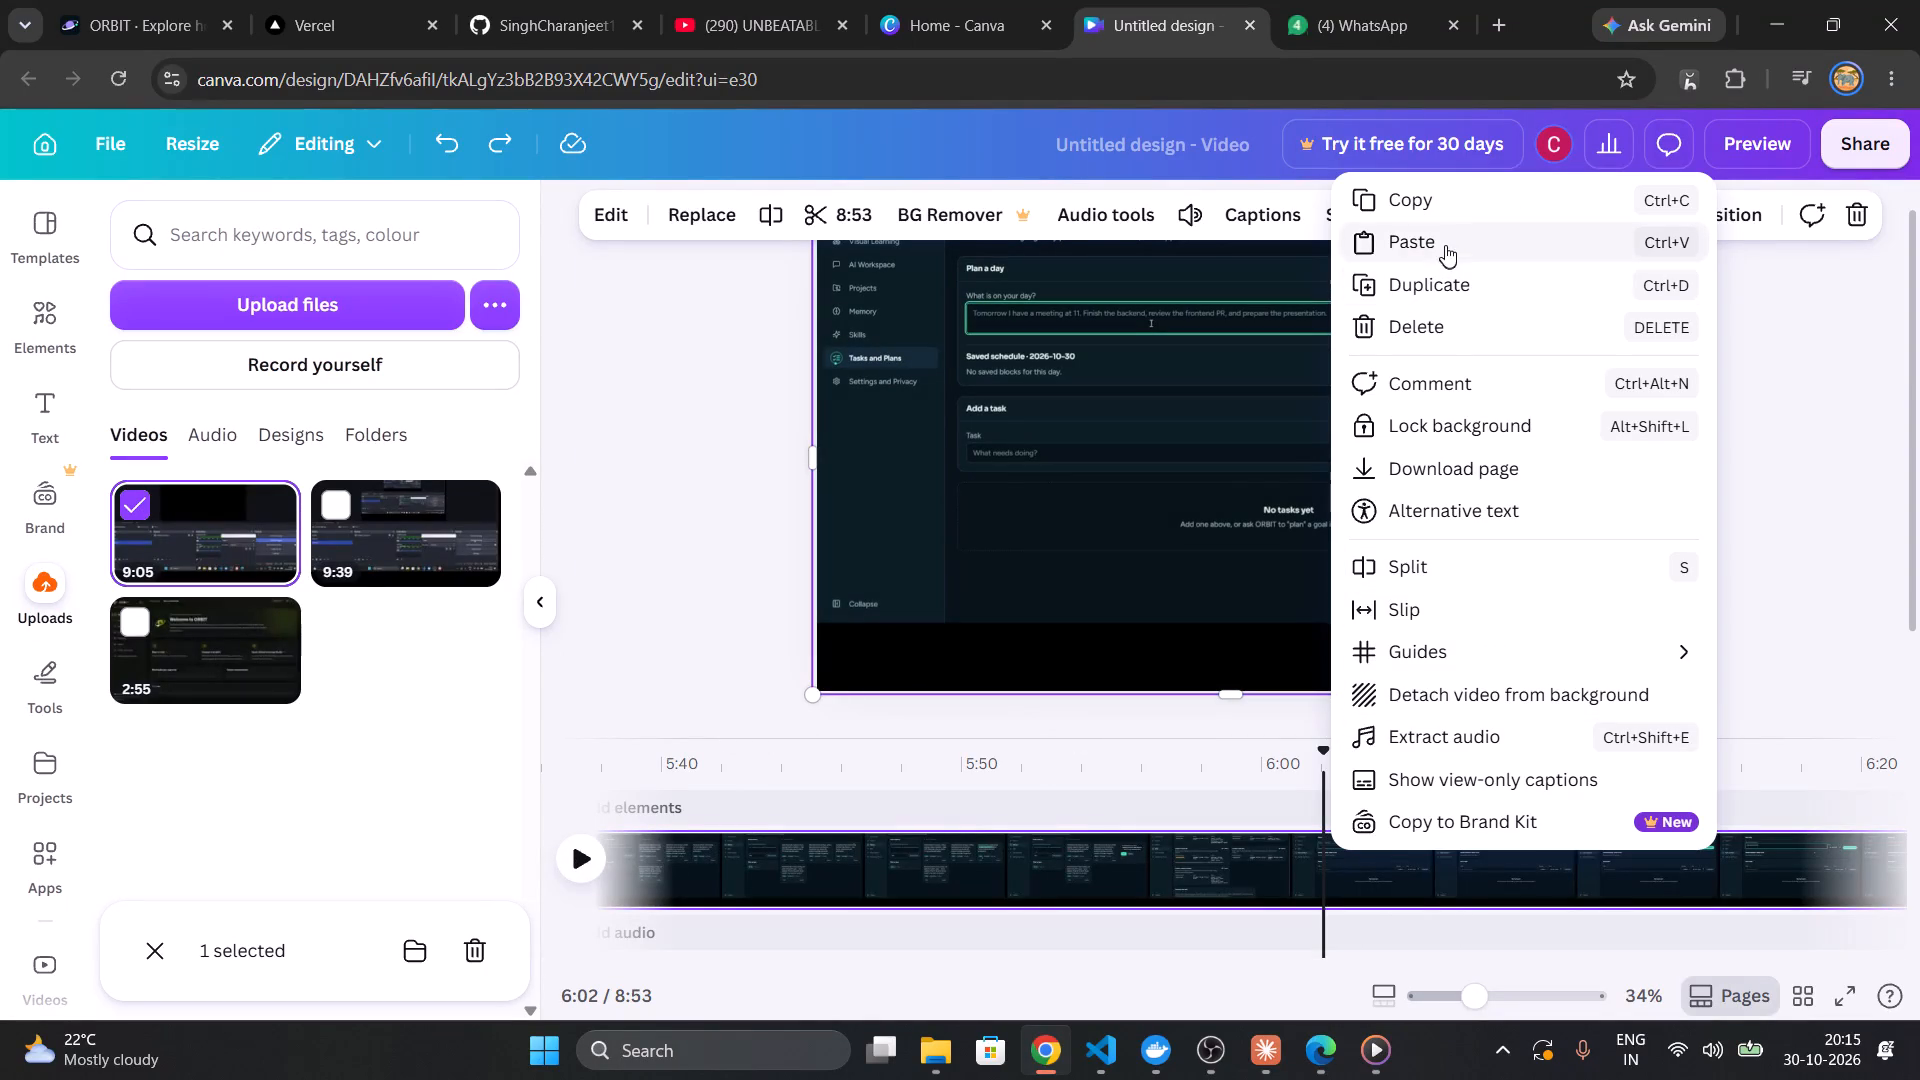
scroll(1406, 701, "down", 1)
left_click(1399, 572)
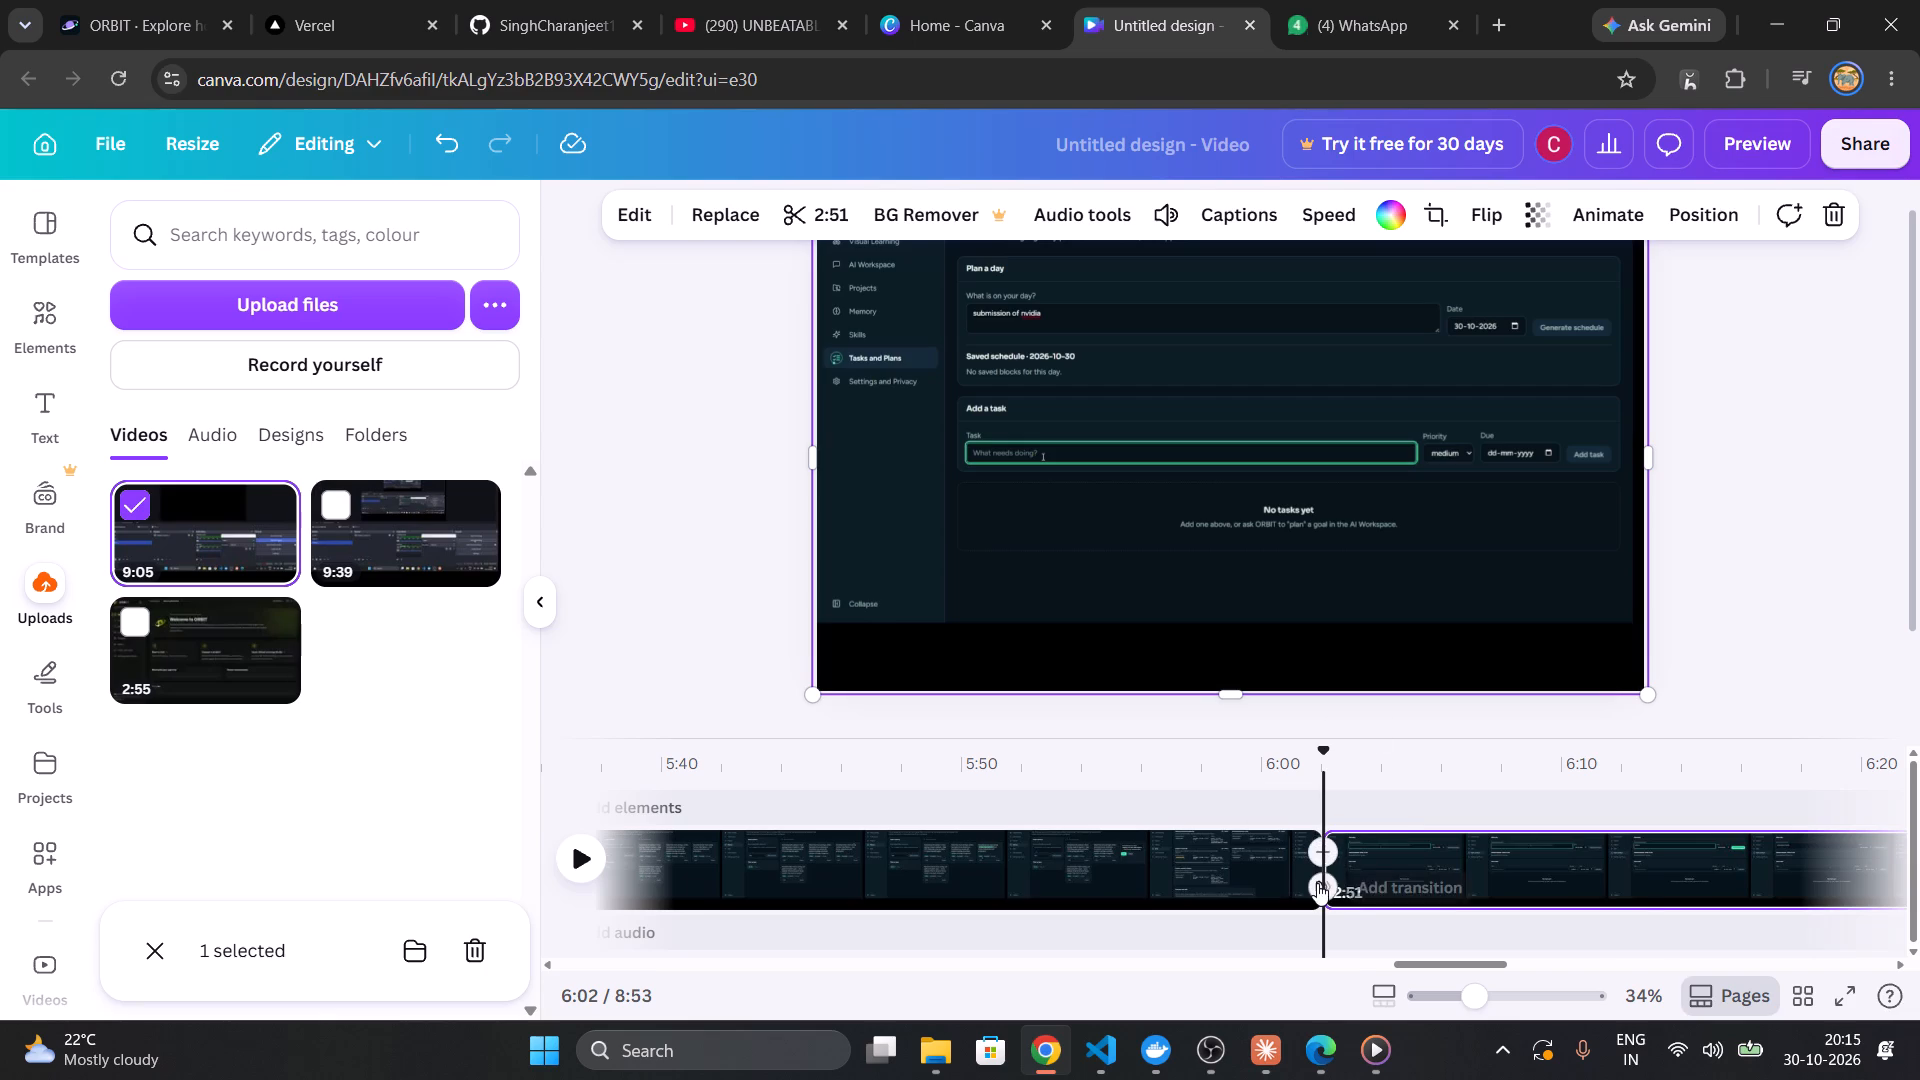
left_click(1317, 883)
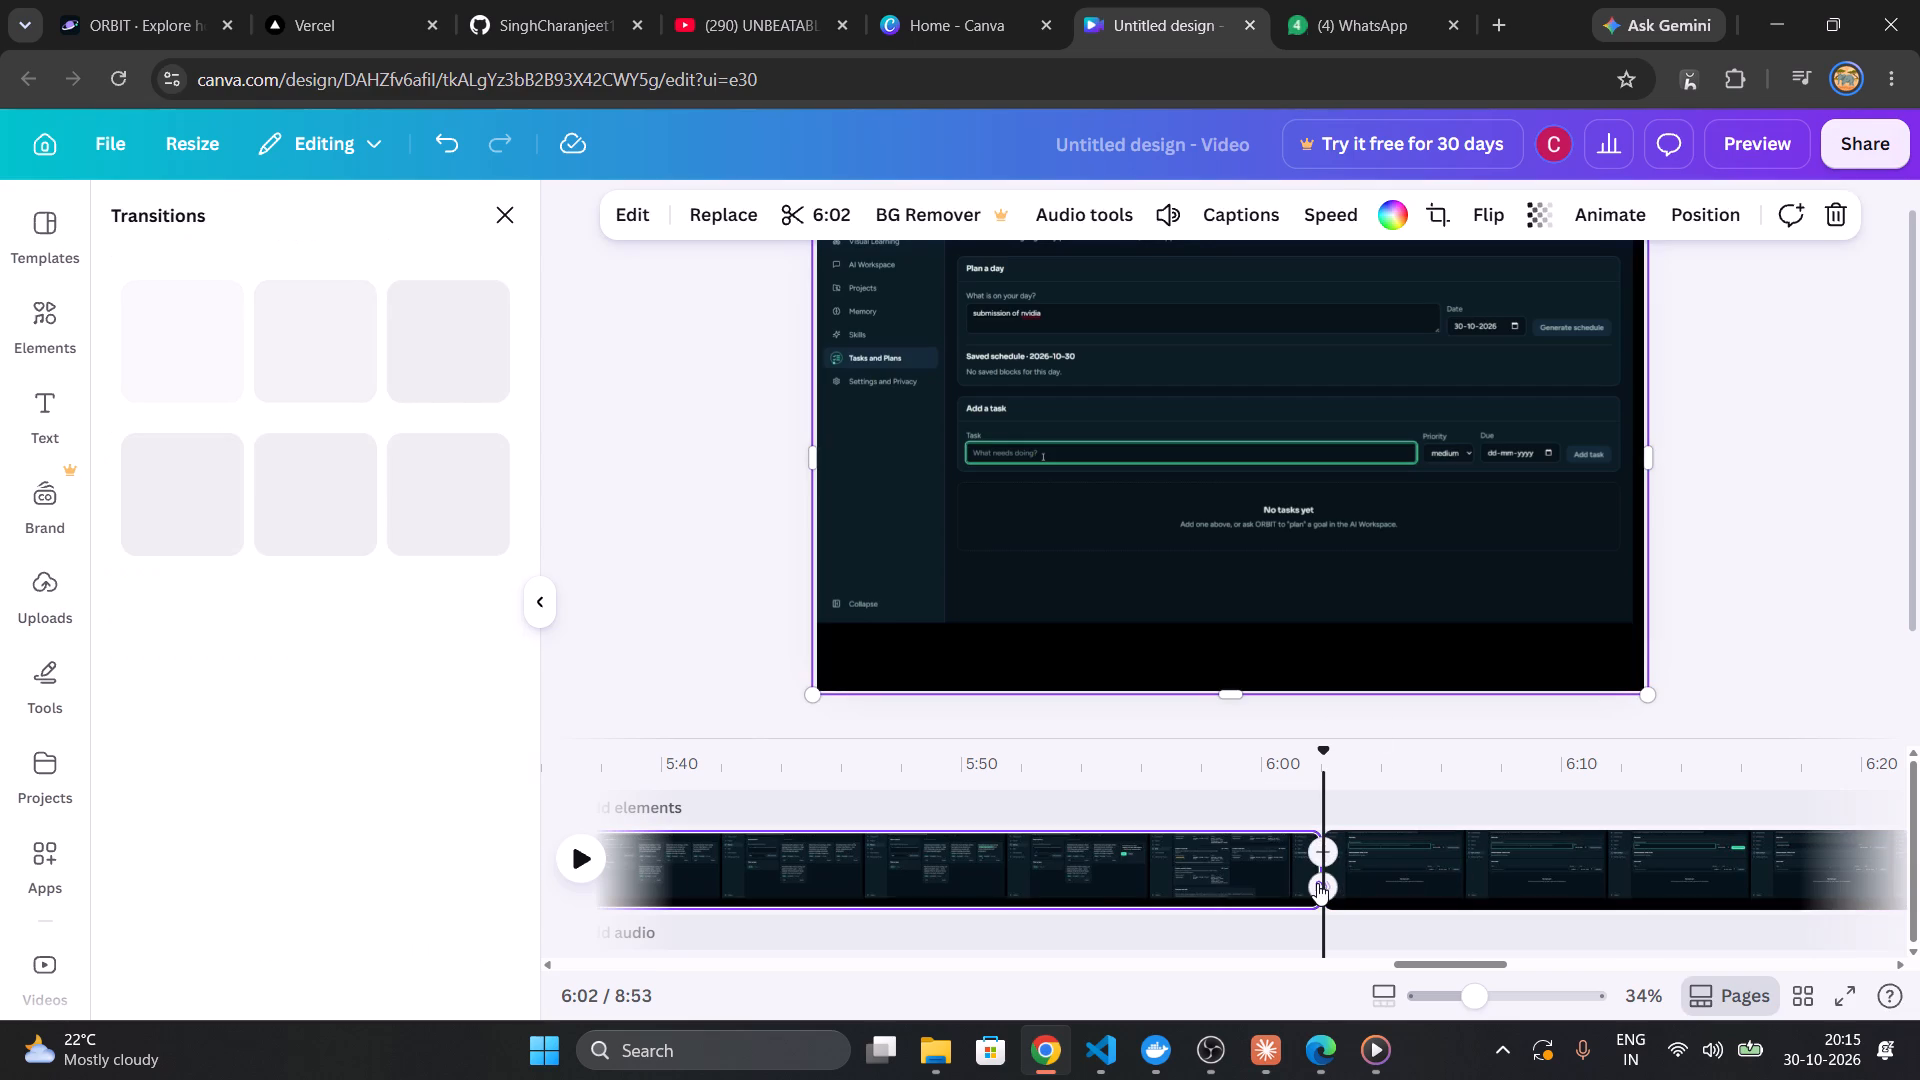
Play from the split at about 6:02 to 6:08, examining the footage of the Plan a day entry being filled in.
left_click(590, 848)
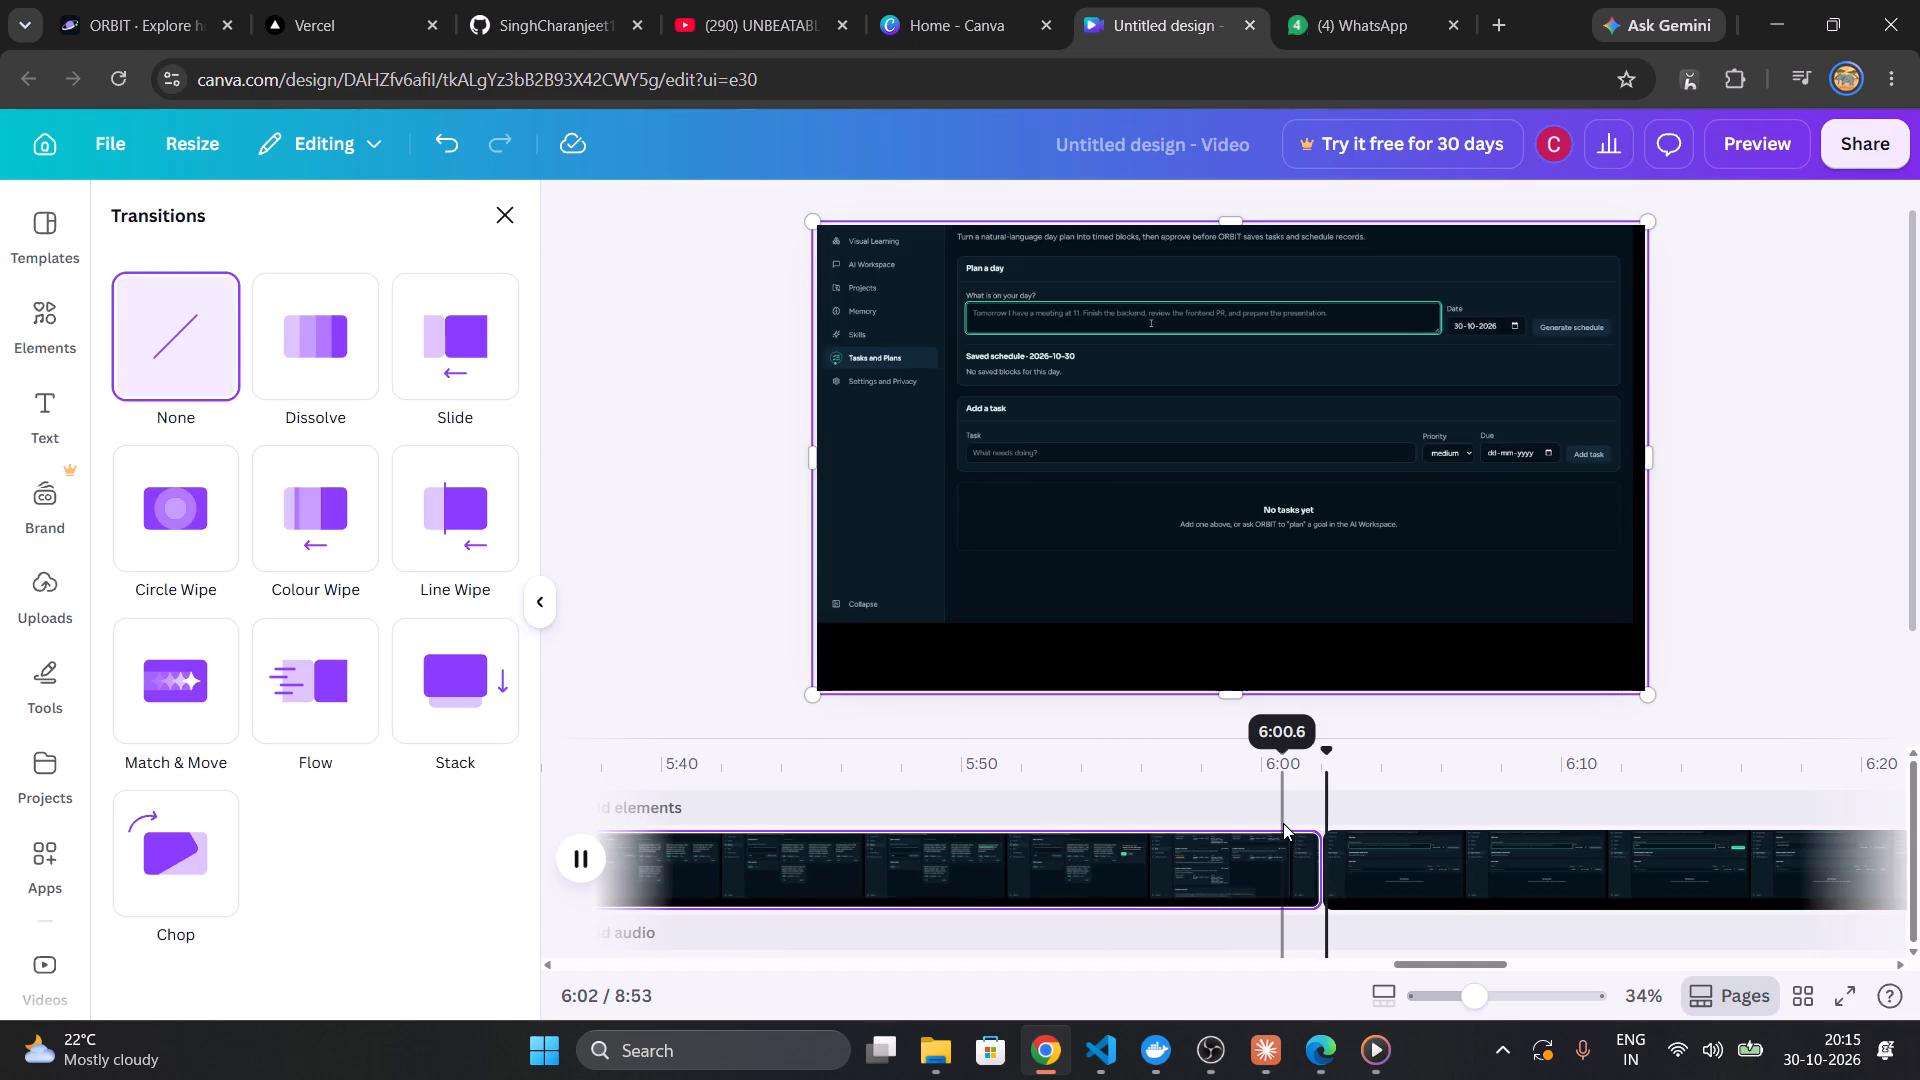
key("Left")
key("Left")
key("Left")
key("Left")
key("Left")
key("Left")
key("Left")
key("Left")
key("Left")
key("Left")
key("Left")
key("Left")
key("Left")
key("Left")
key("Left")
key("Left")
key("Left")
key("Left")
key("Left")
key("Left")
key("Left")
key("Left")
key("Left")
key("Left")
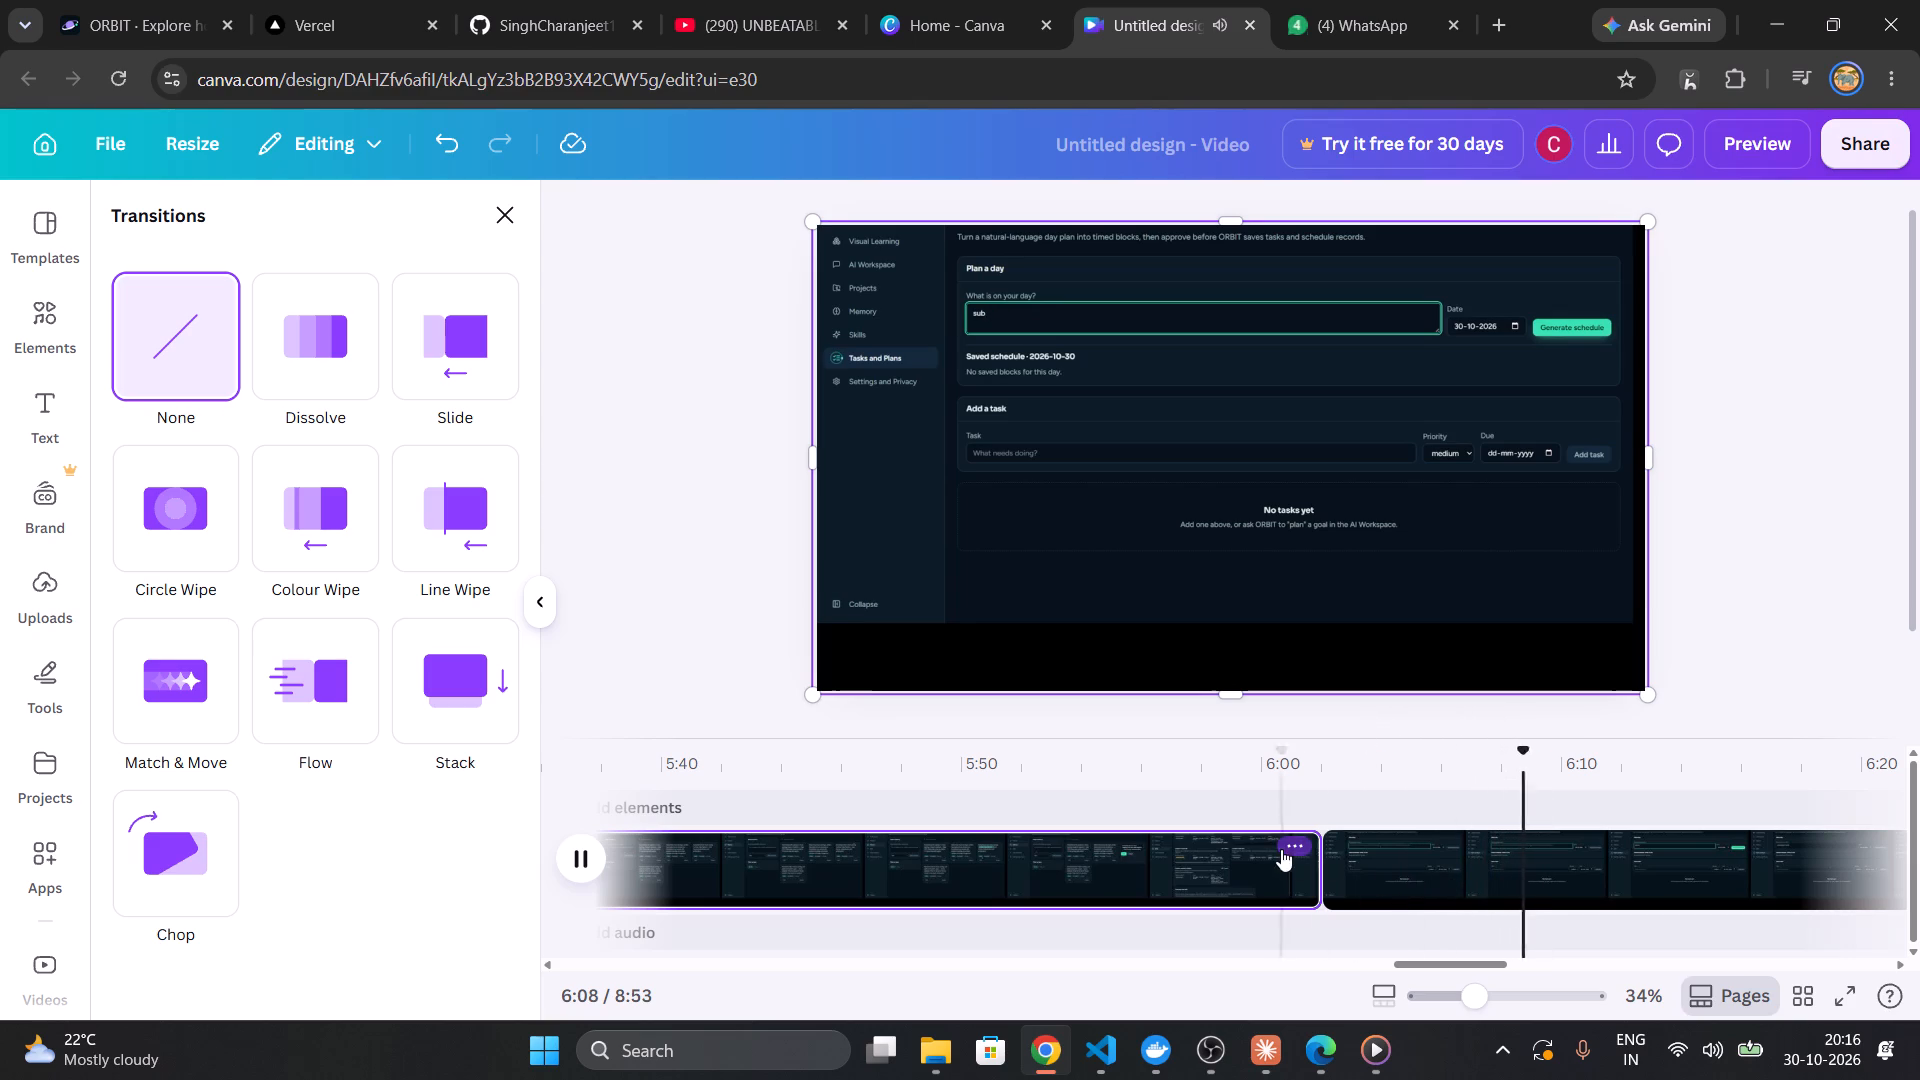
Trim the clip after the split, extending its start earlier so that it lasts about 3:08.
left_click(1468, 856)
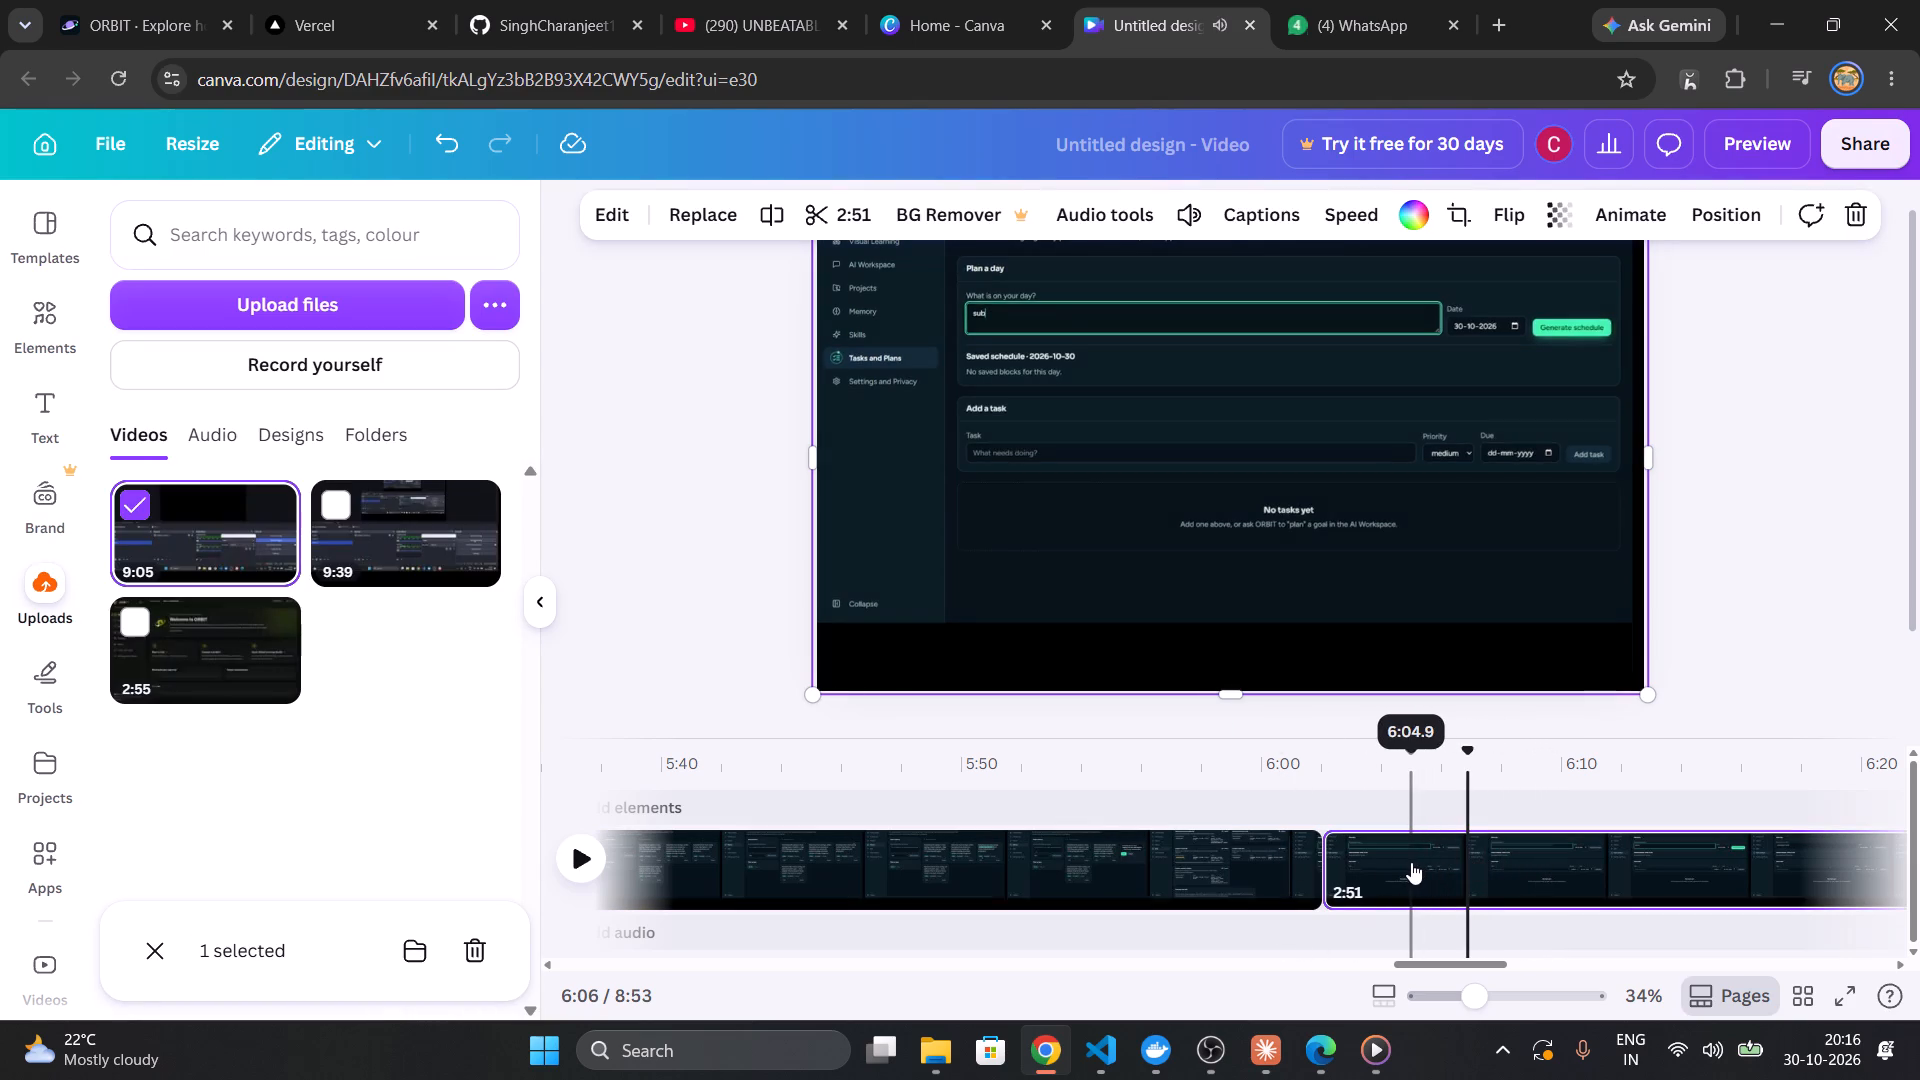
left_click(1411, 862)
left_click(1334, 859)
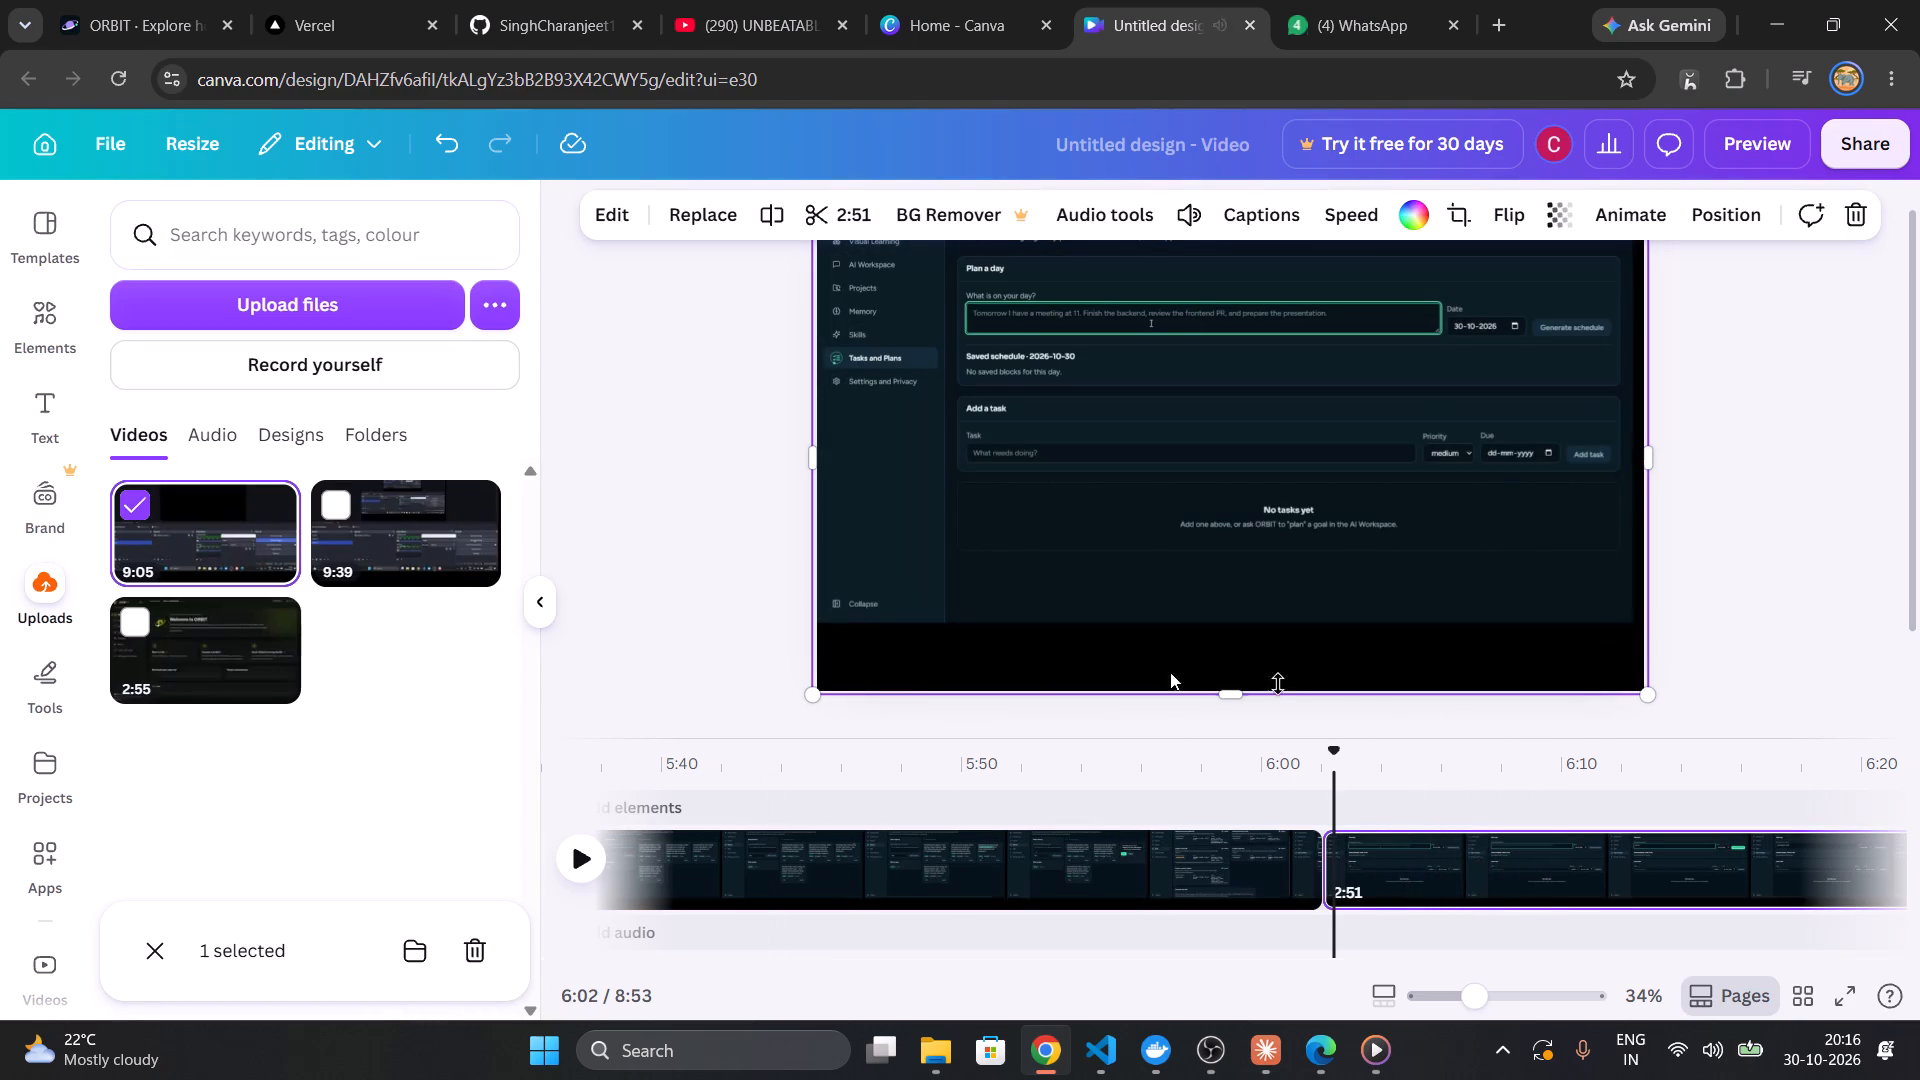
left_click(1419, 862)
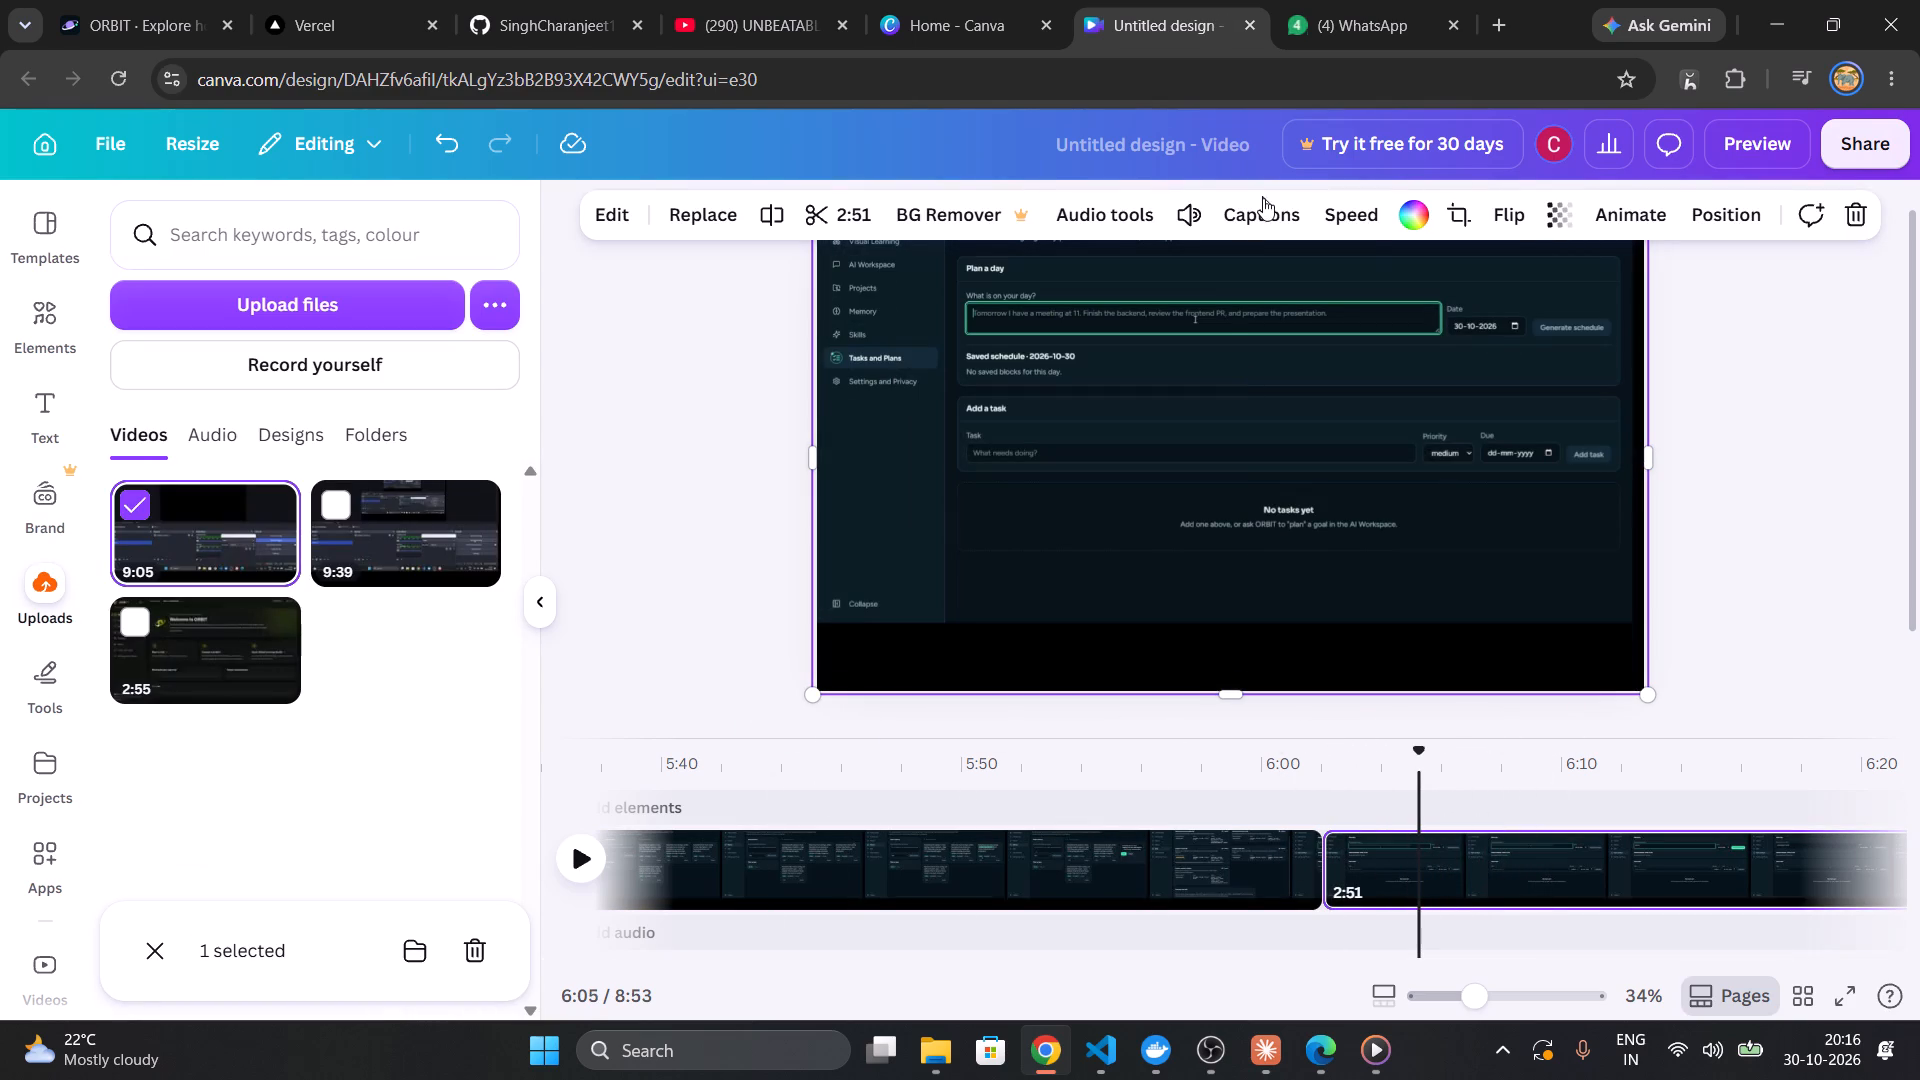
left_click(819, 213)
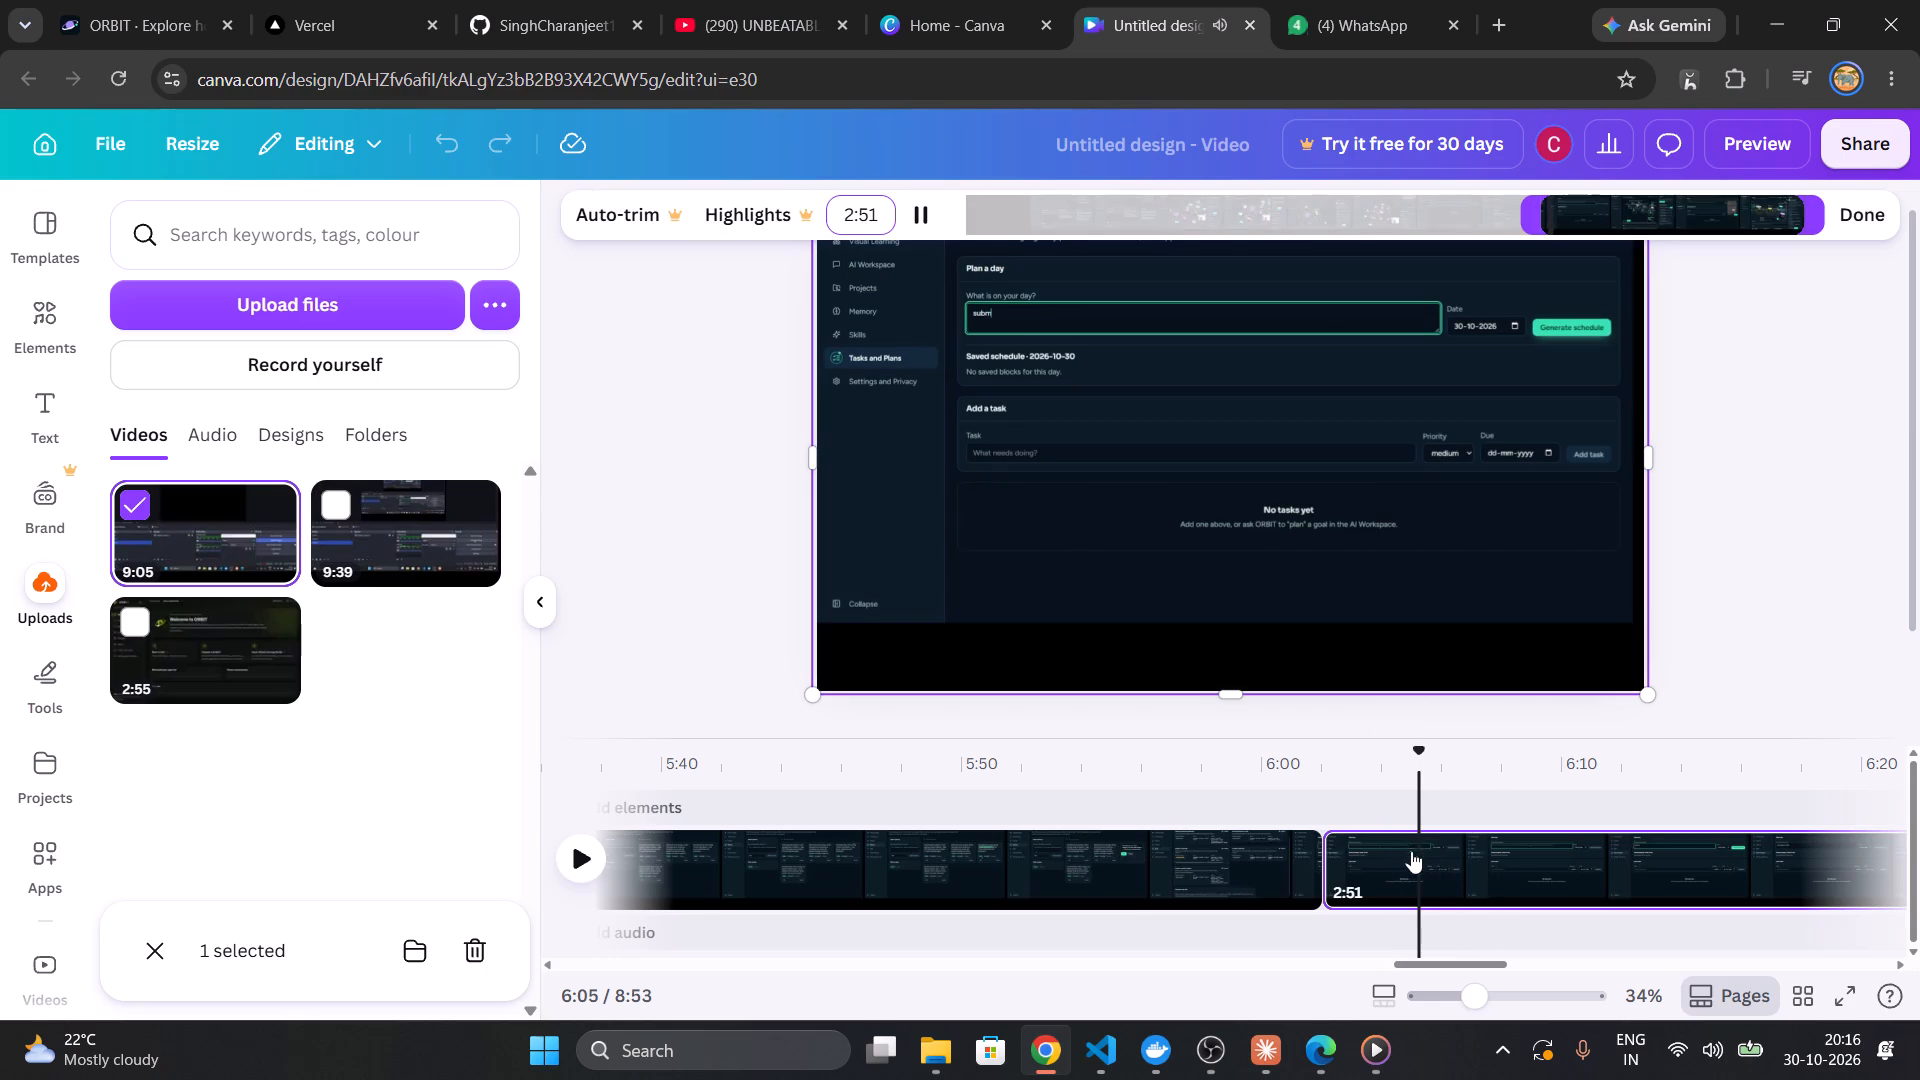
left_click_drag(1535, 198, 1510, 204)
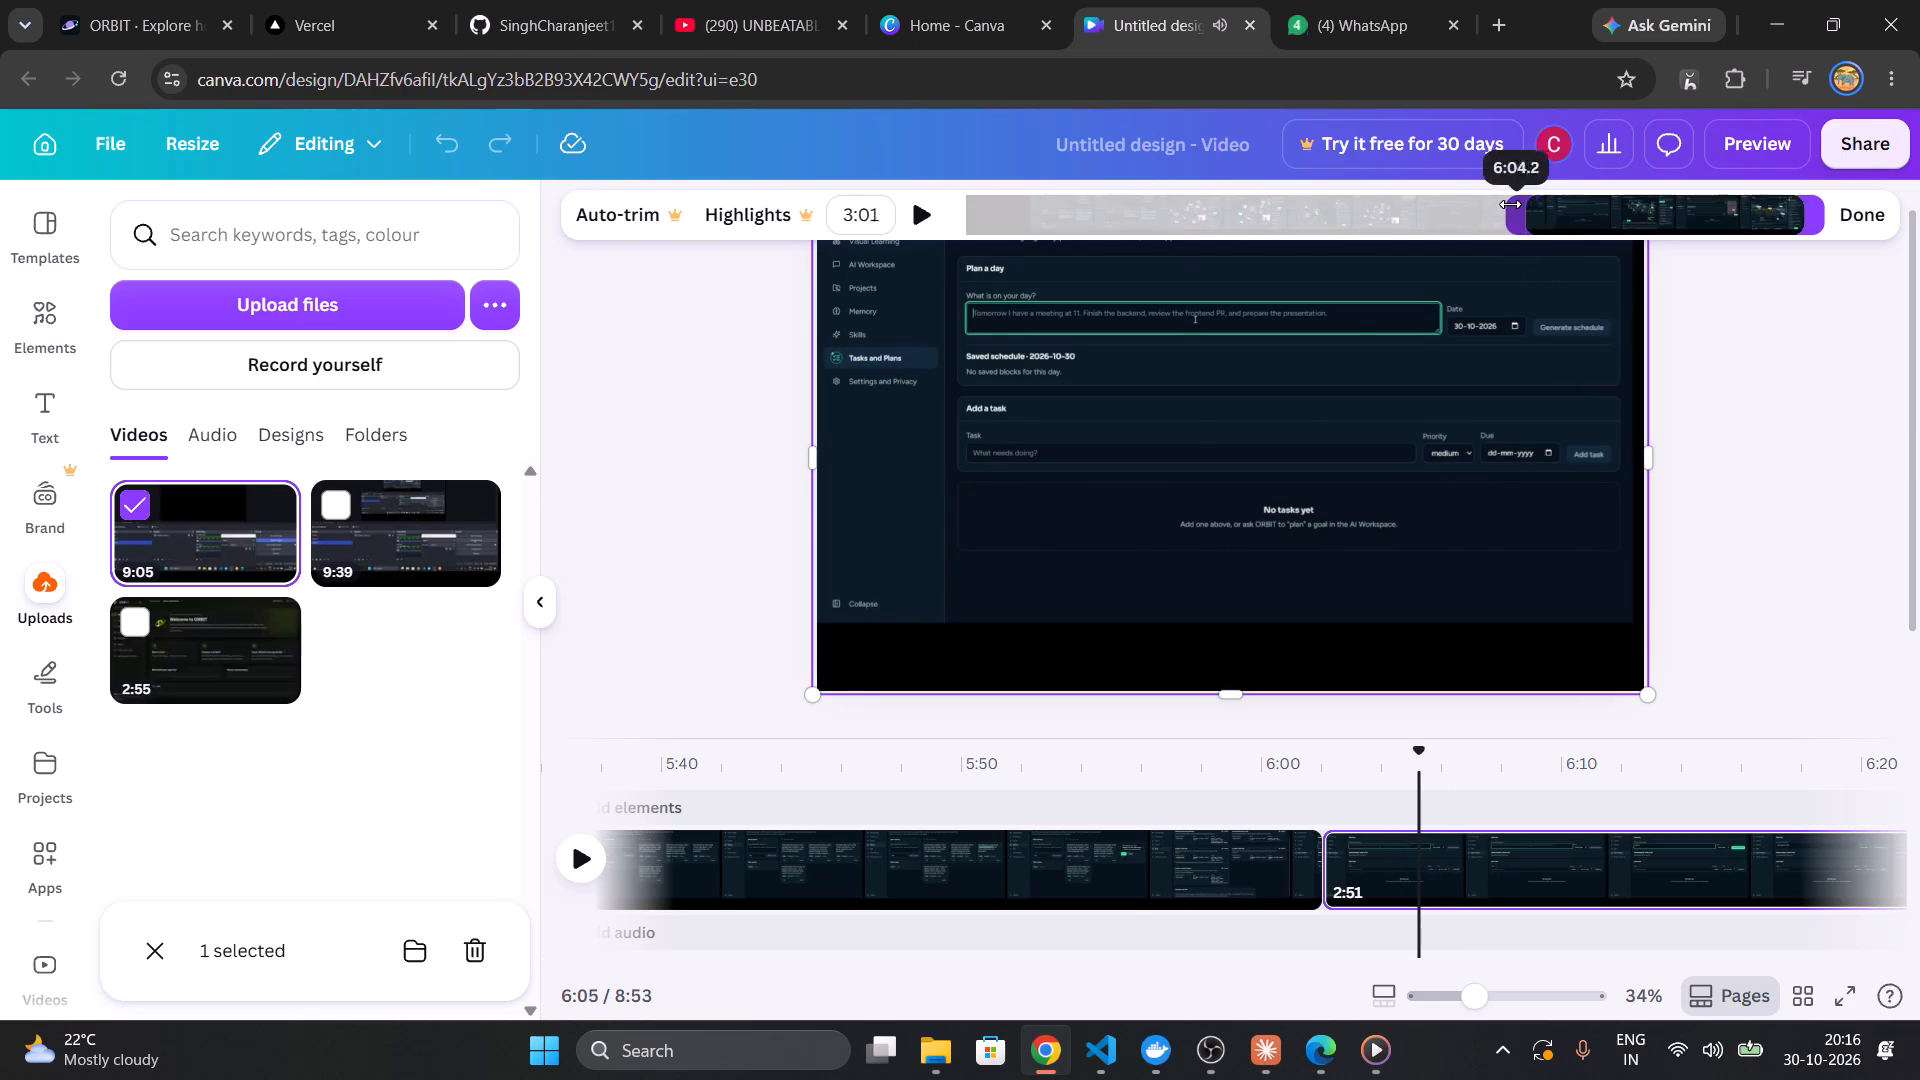
left_click_drag(1510, 204, 1505, 205)
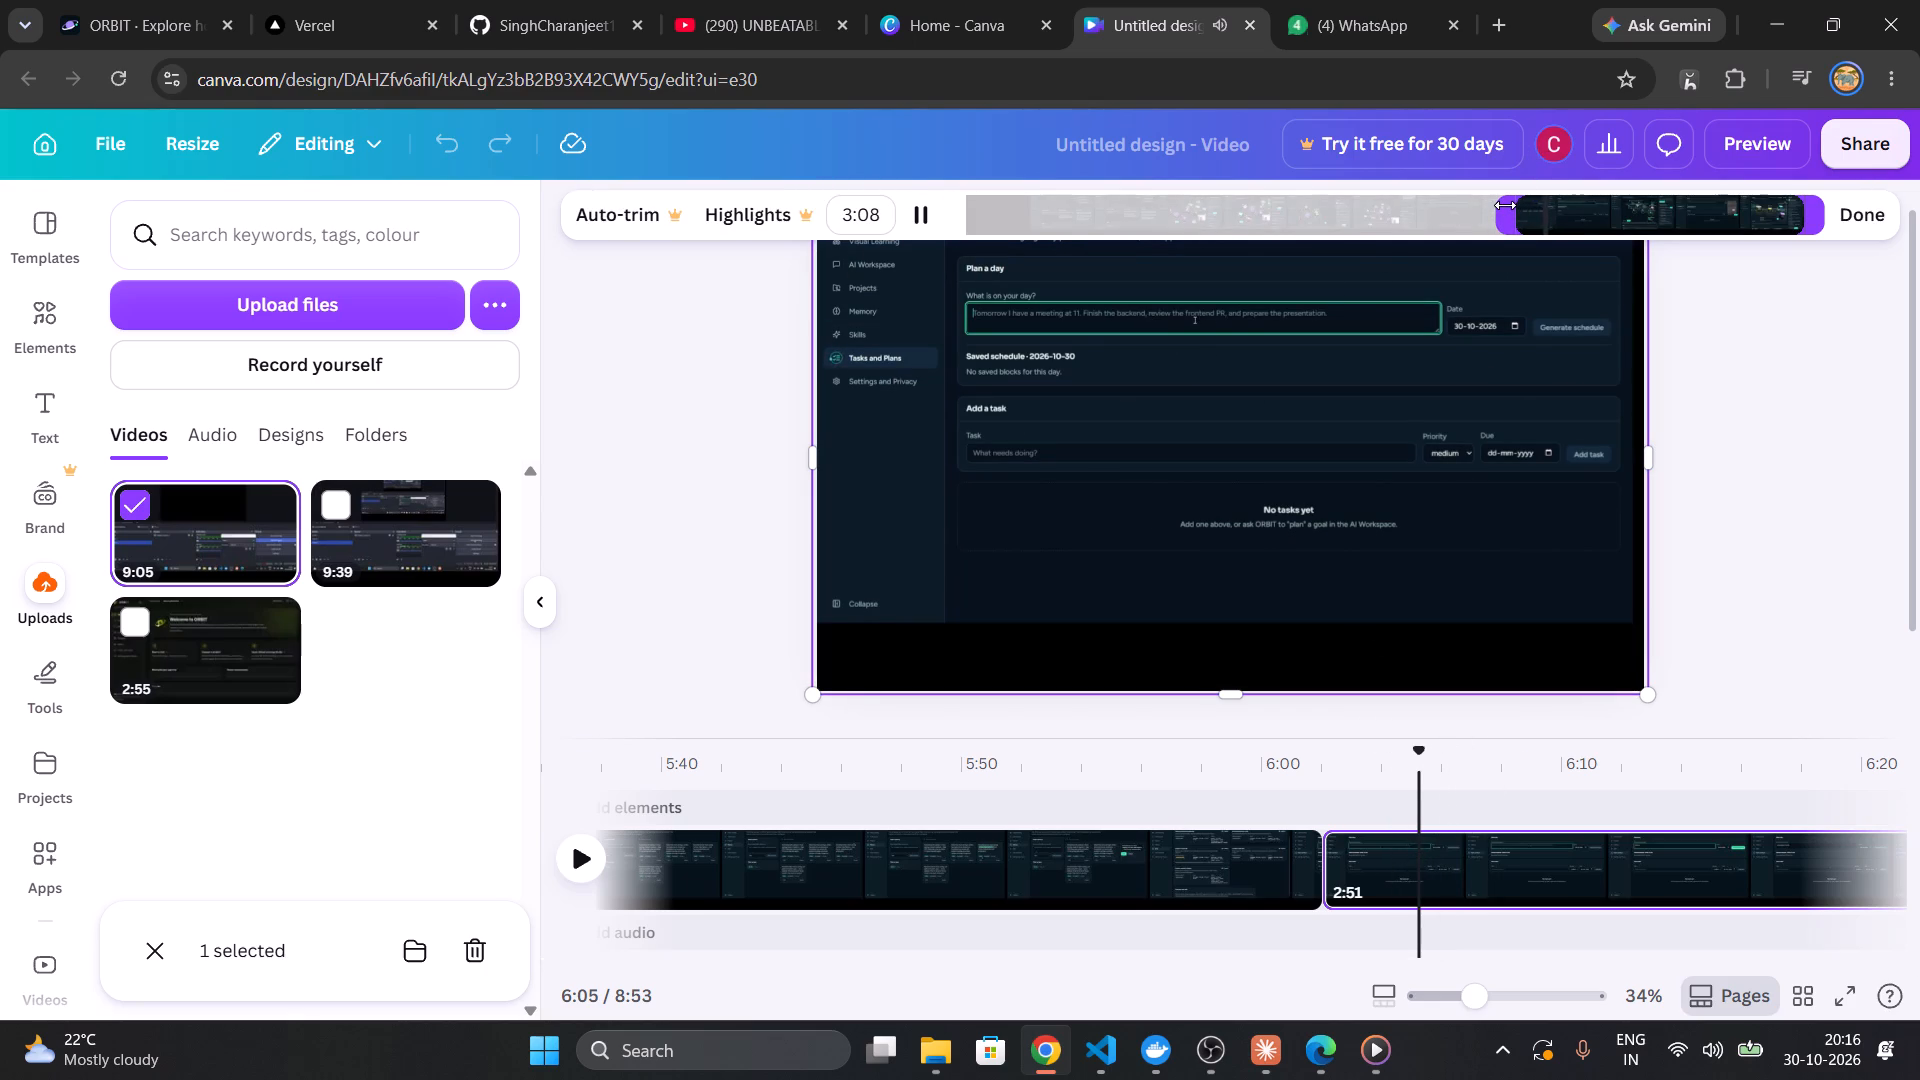
Pull in the end of the second clip's trim range so that it lasts about 1:01.
left_click_drag(1823, 227, 1646, 238)
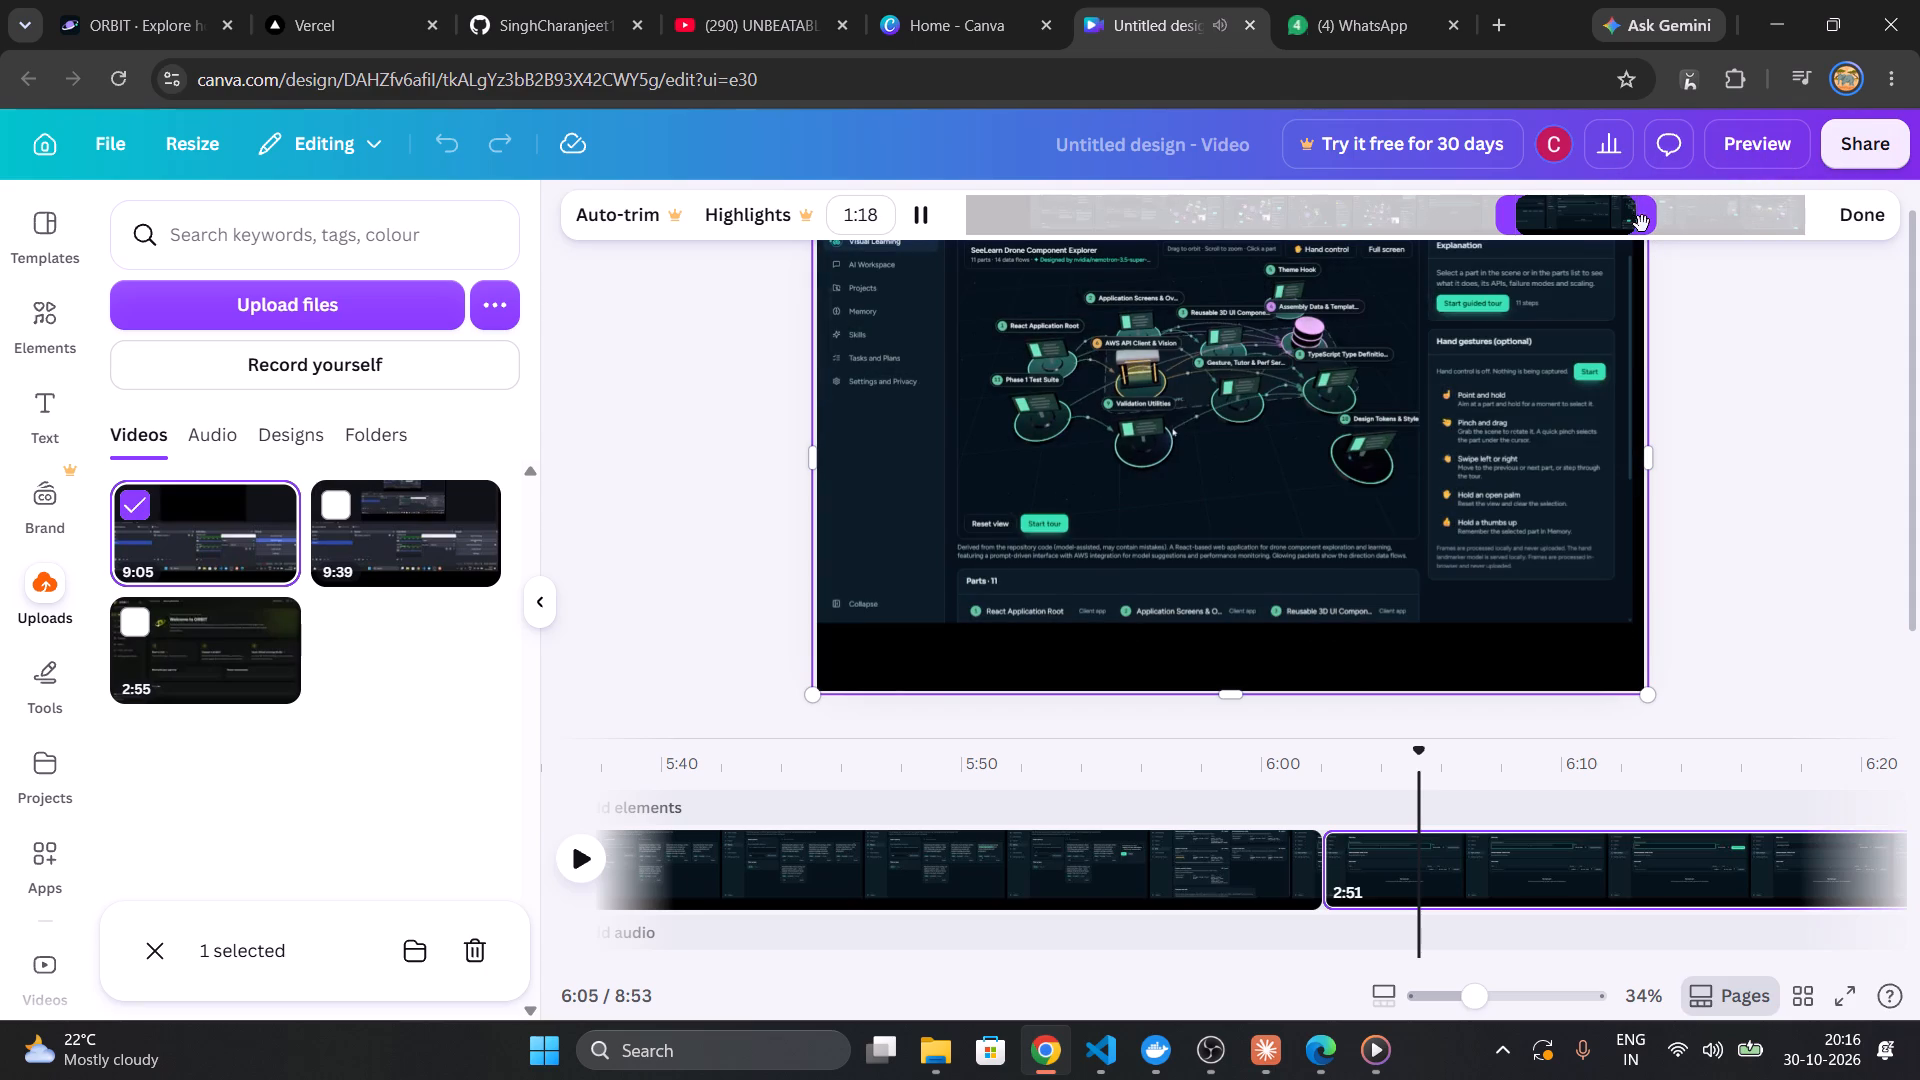
left_click_drag(1644, 225, 1556, 225)
left_click_drag(1651, 223, 1620, 223)
left_click_drag(1620, 223, 1600, 223)
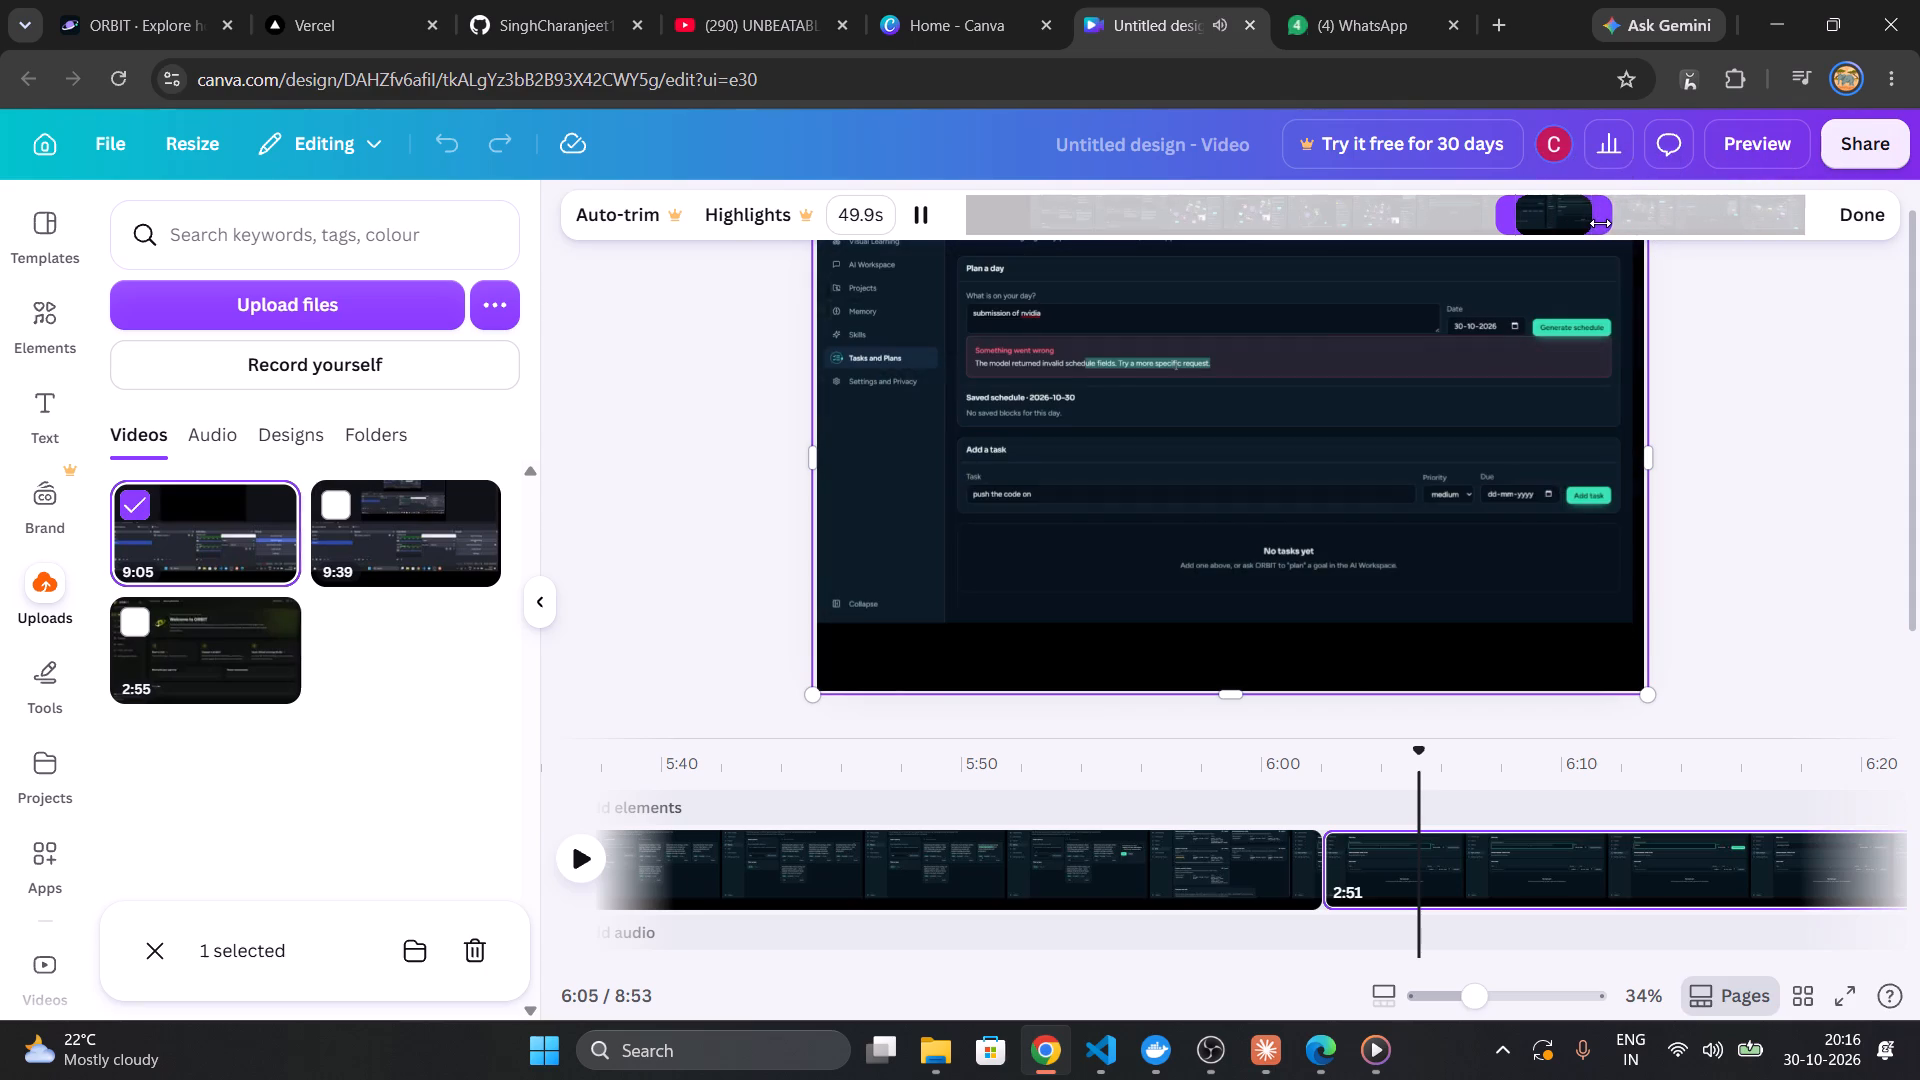
left_click_drag(1600, 223, 1579, 223)
left_click(1579, 223)
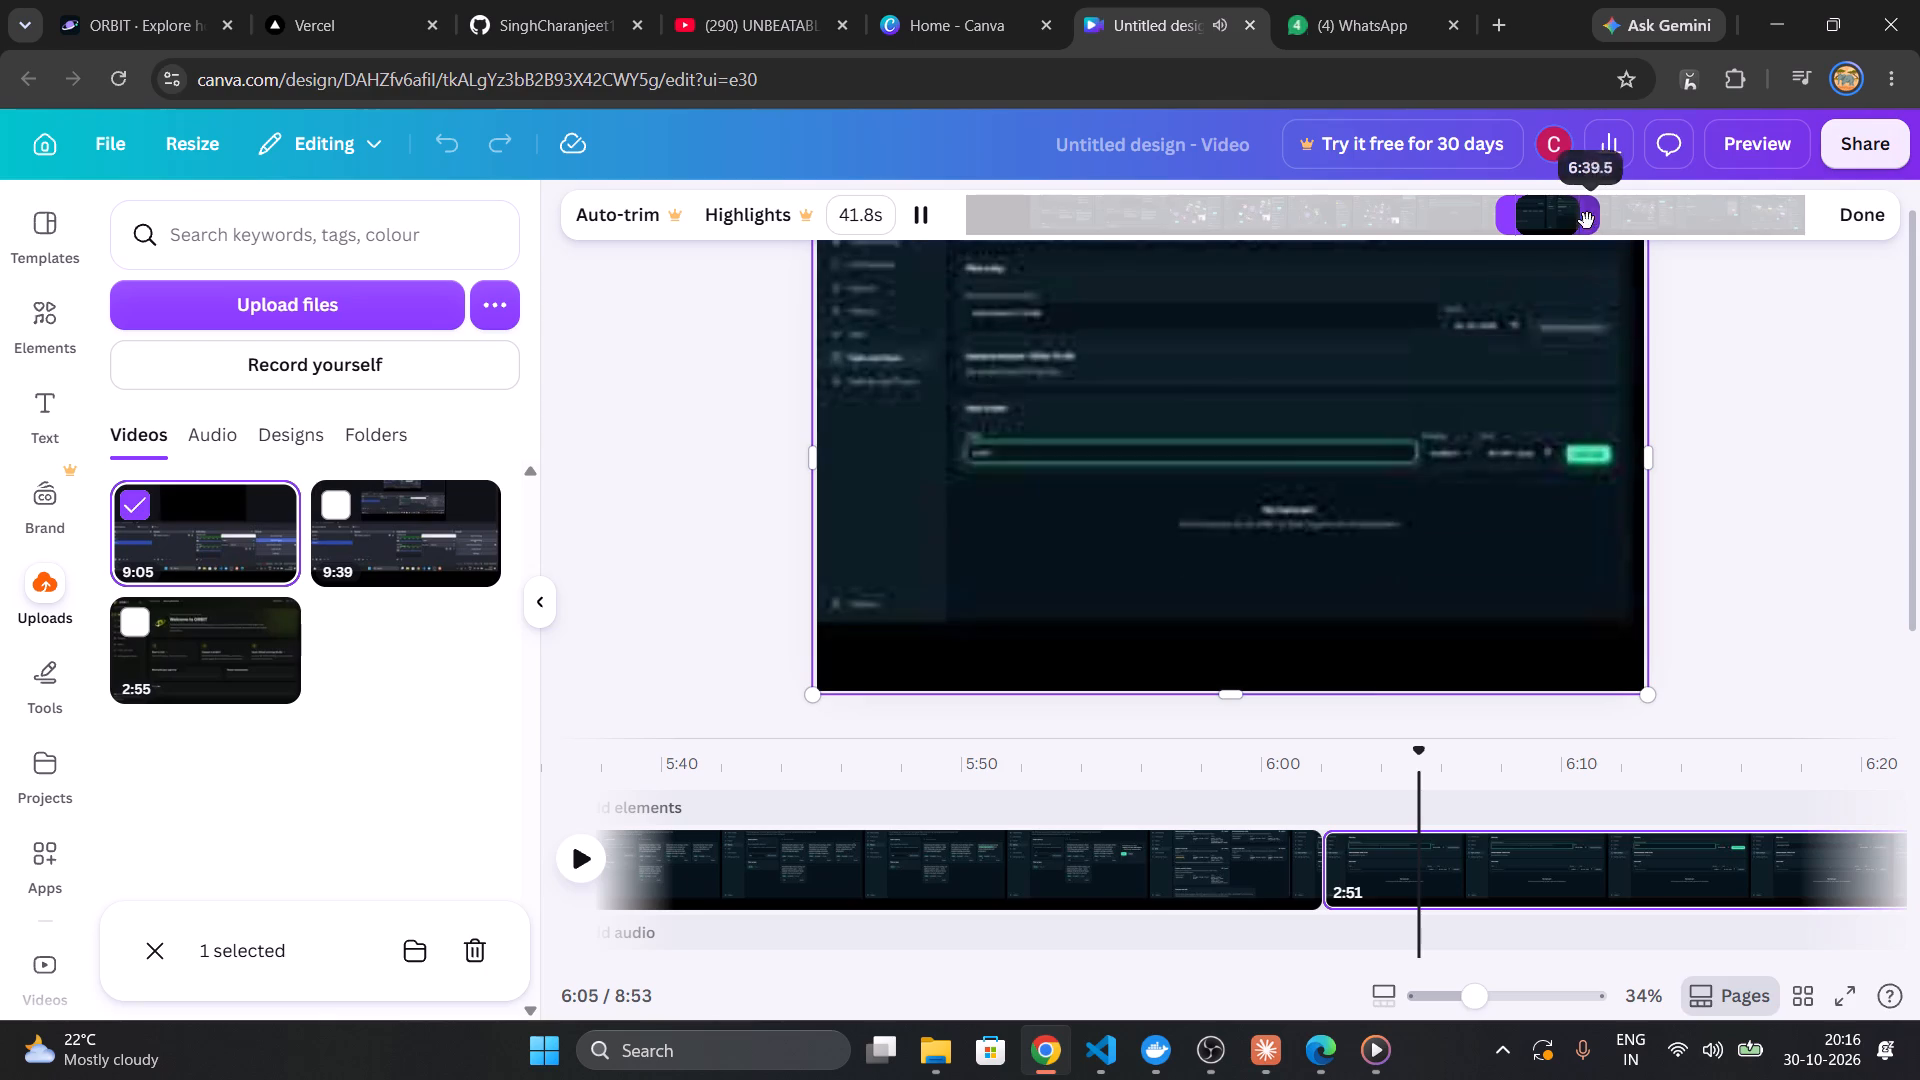
left_click_drag(1587, 221, 1592, 219)
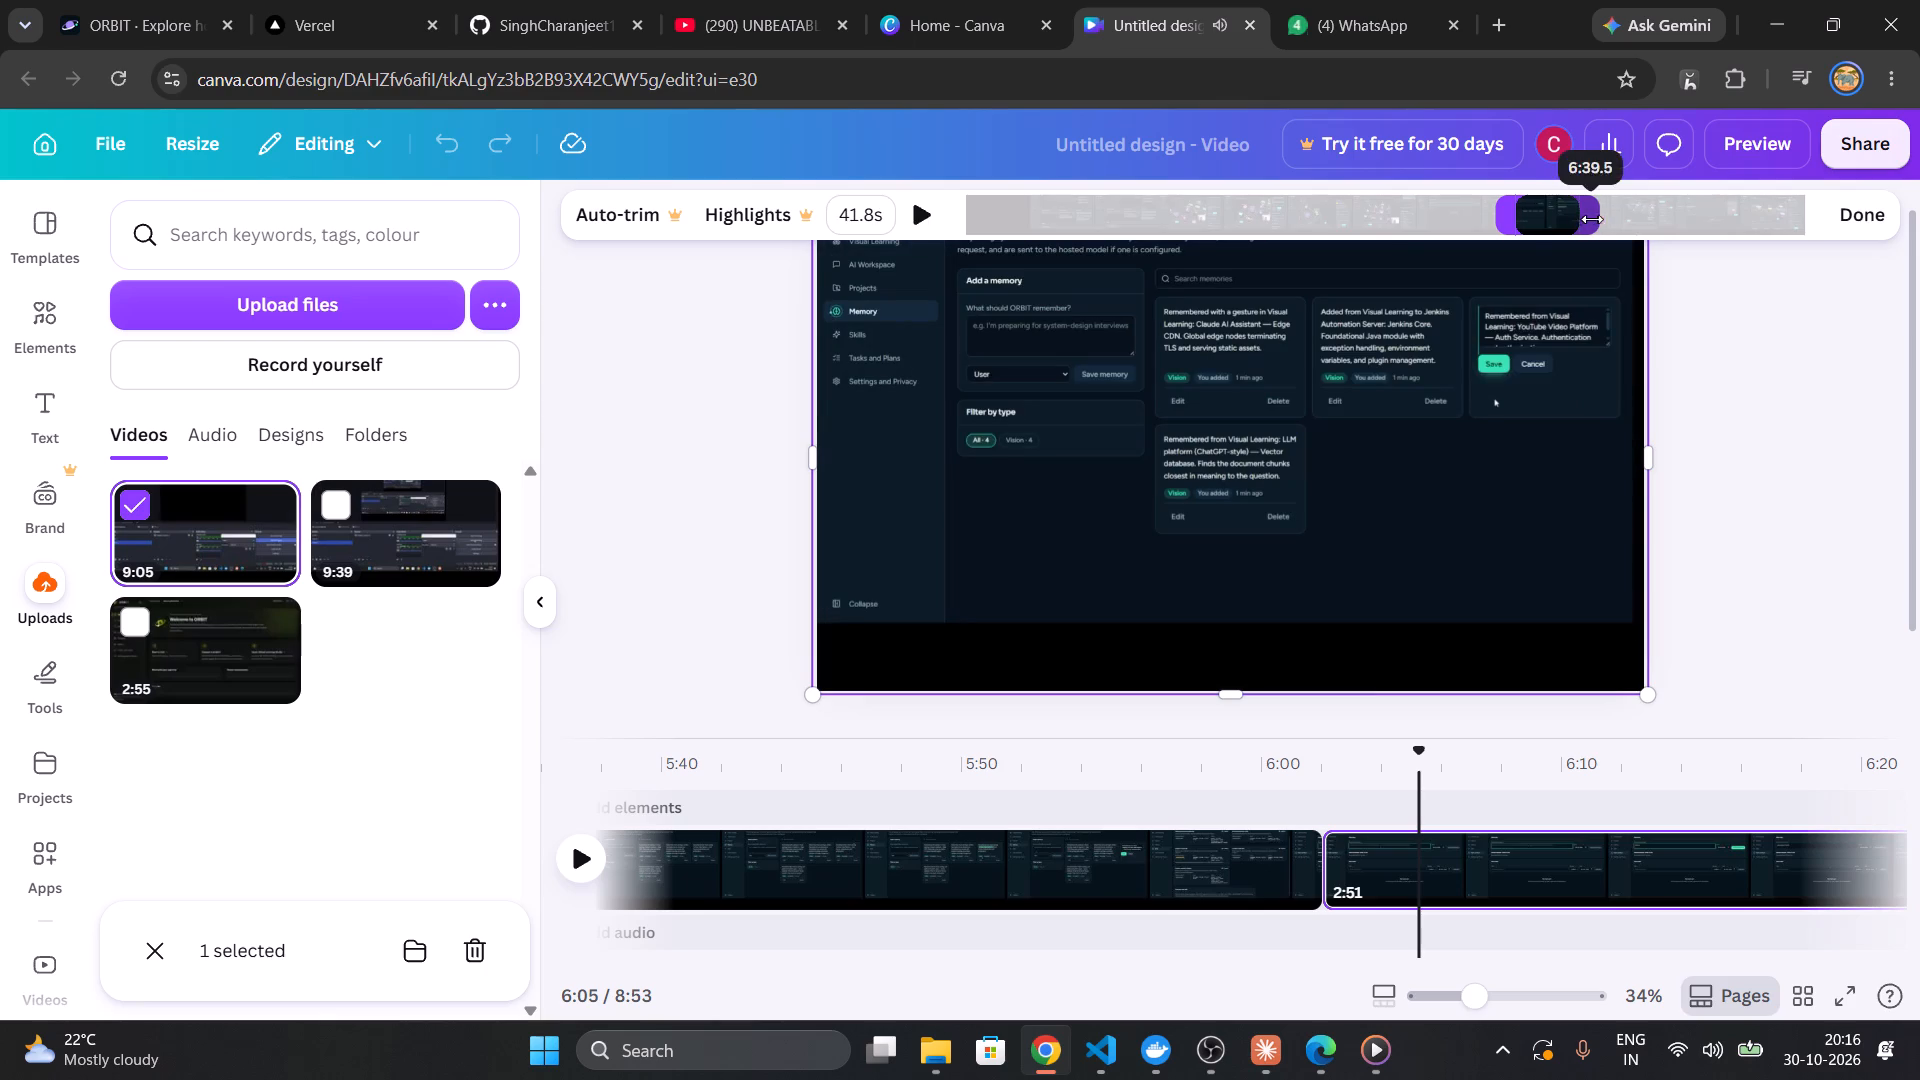
left_click_drag(1592, 219, 1599, 219)
left_click_drag(1599, 219, 1619, 217)
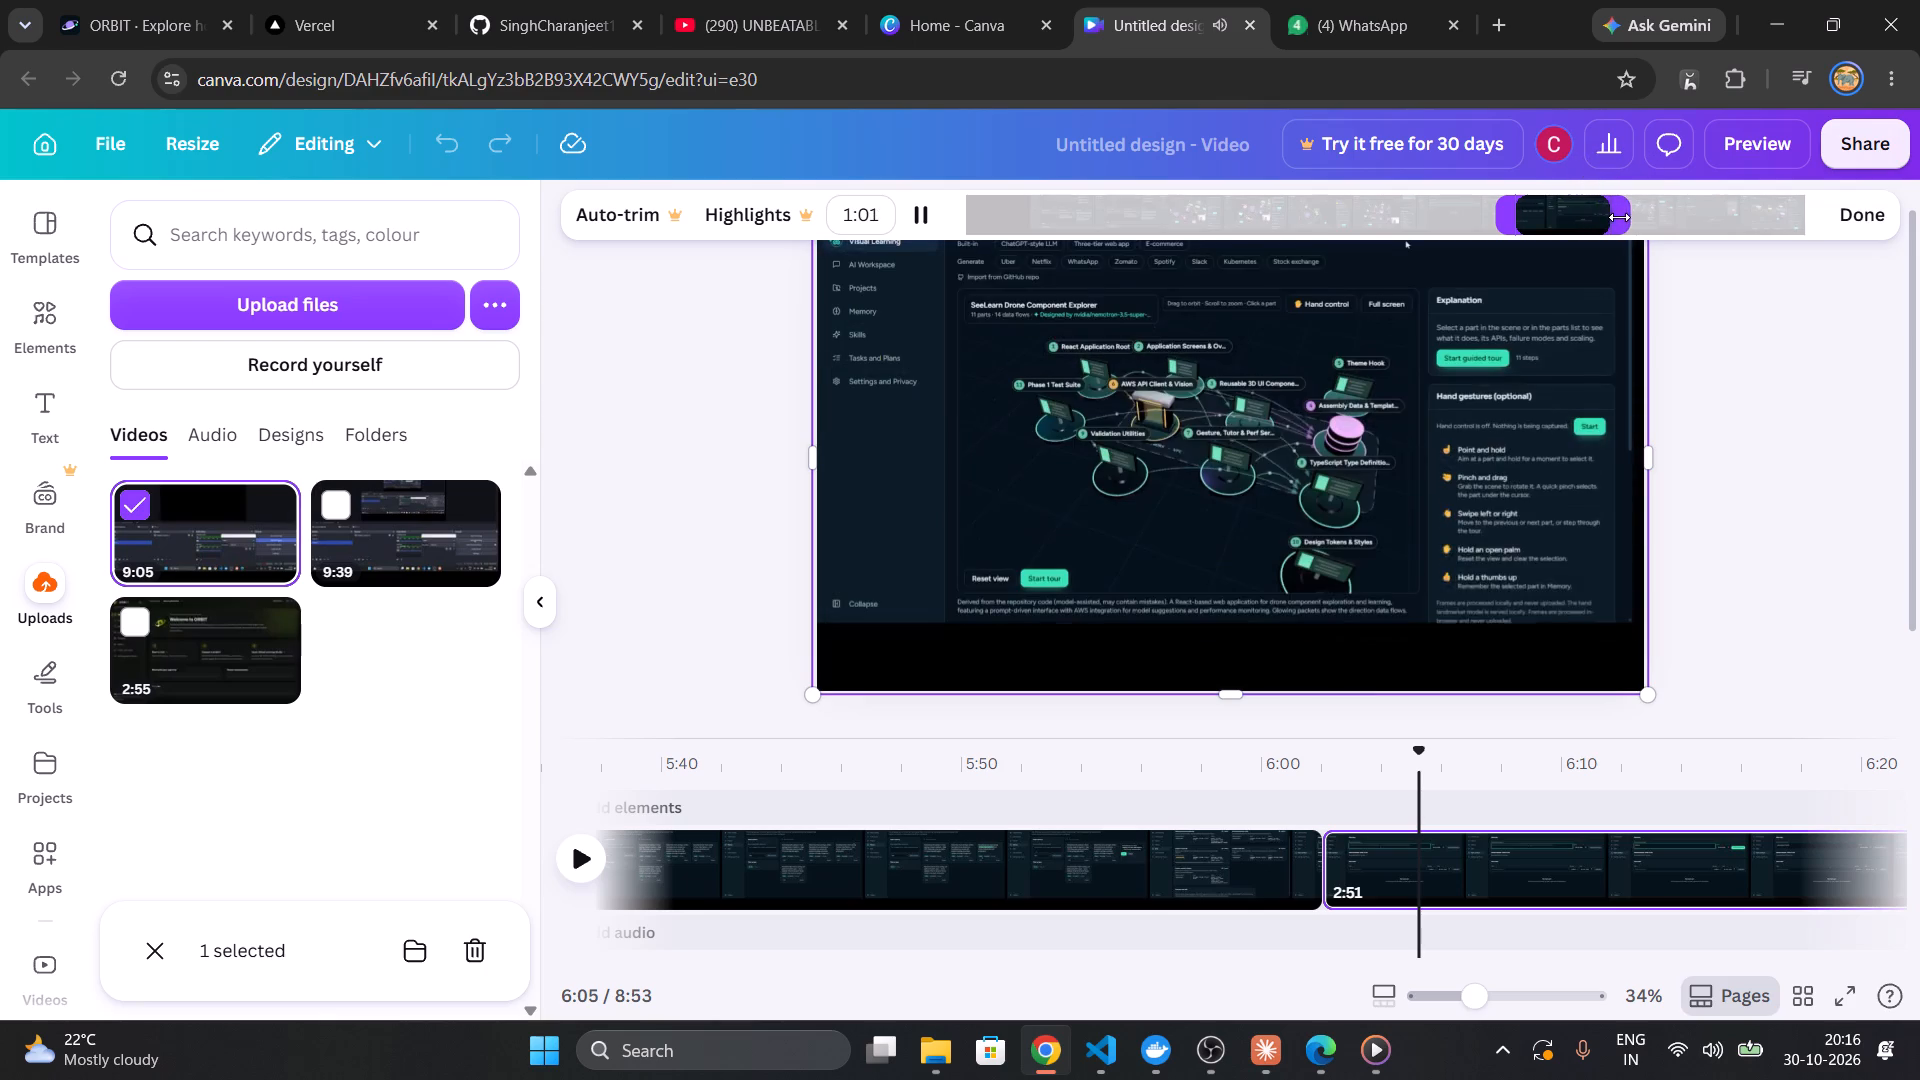
Fine-tune both ends of the second clip's trim range to a duration of 47.1 s.
left_click_drag(1510, 216, 1520, 214)
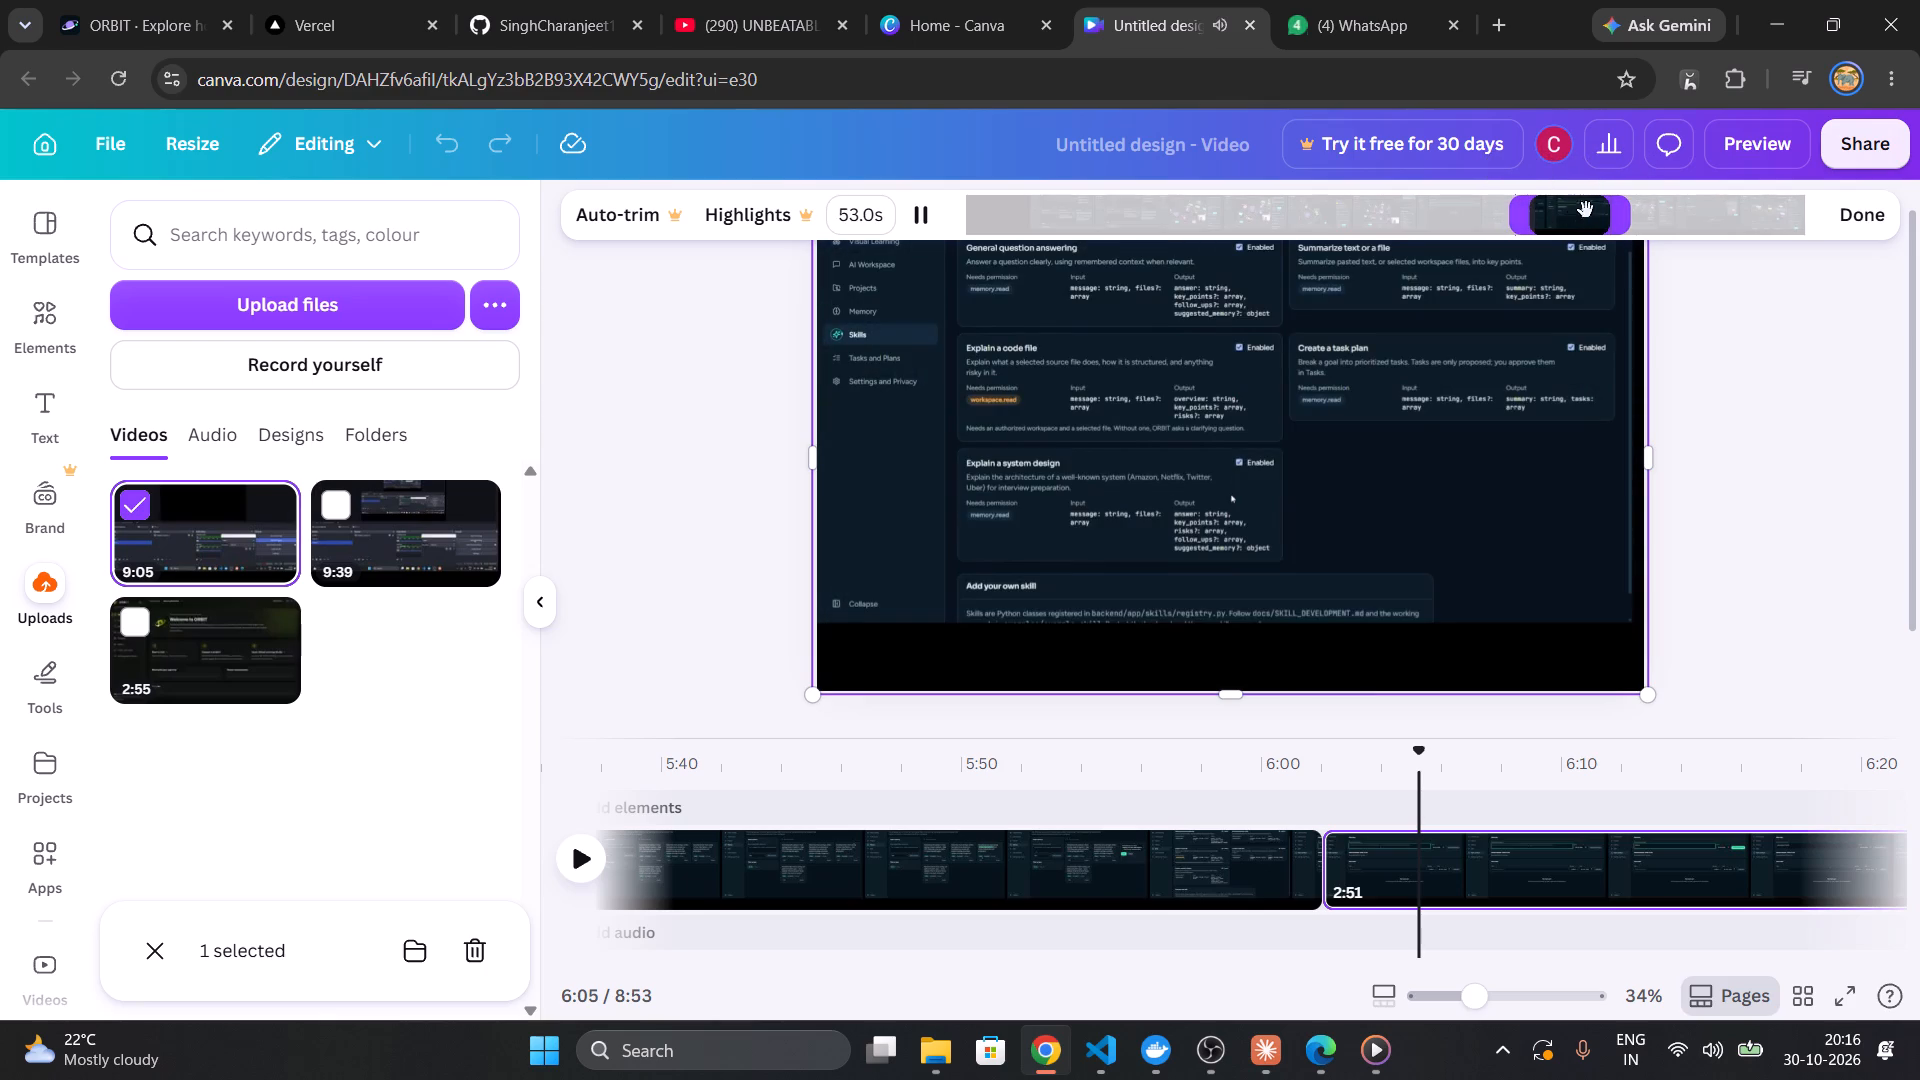
left_click(1621, 209)
left_click_drag(1520, 220, 1540, 218)
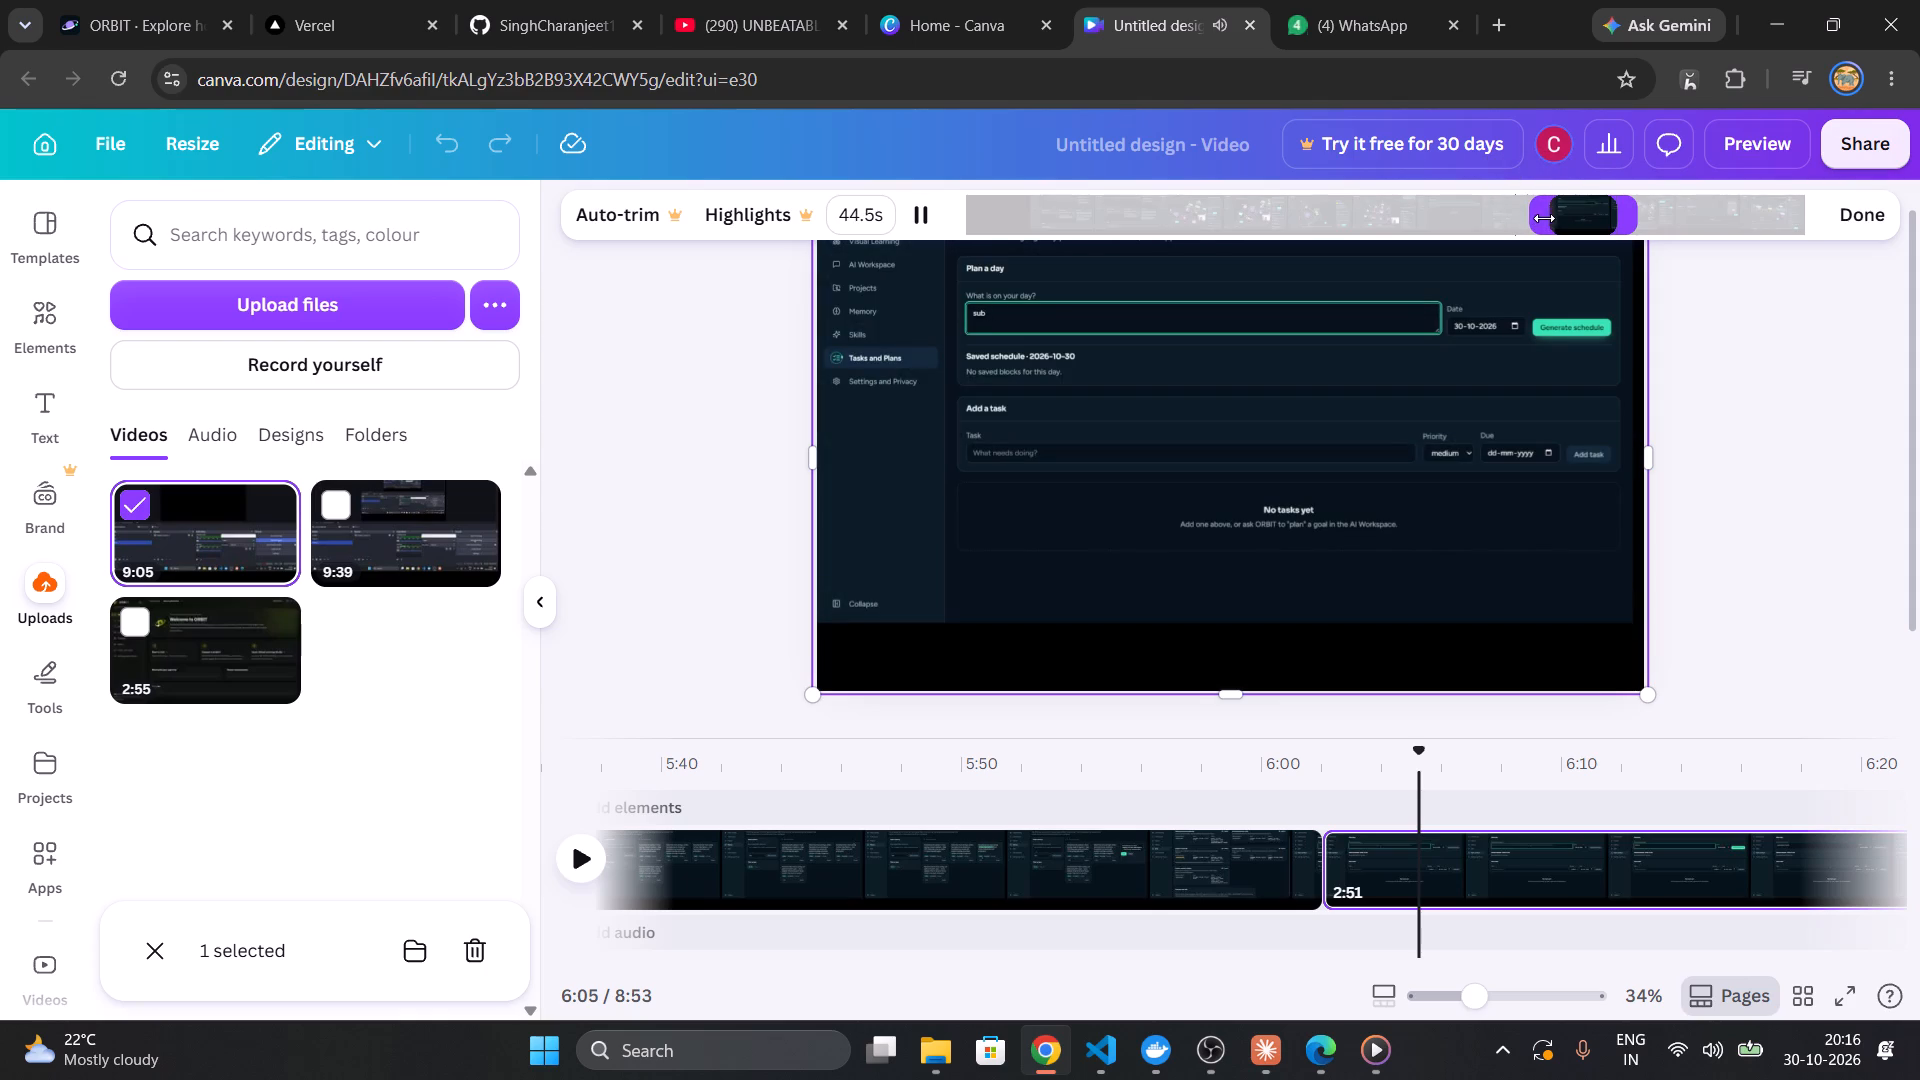
left_click_drag(1545, 218, 1536, 219)
Slide the second clip's 47.1 s trim range earlier in the source recording and apply the trim.
left_click_drag(1583, 216, 1503, 216)
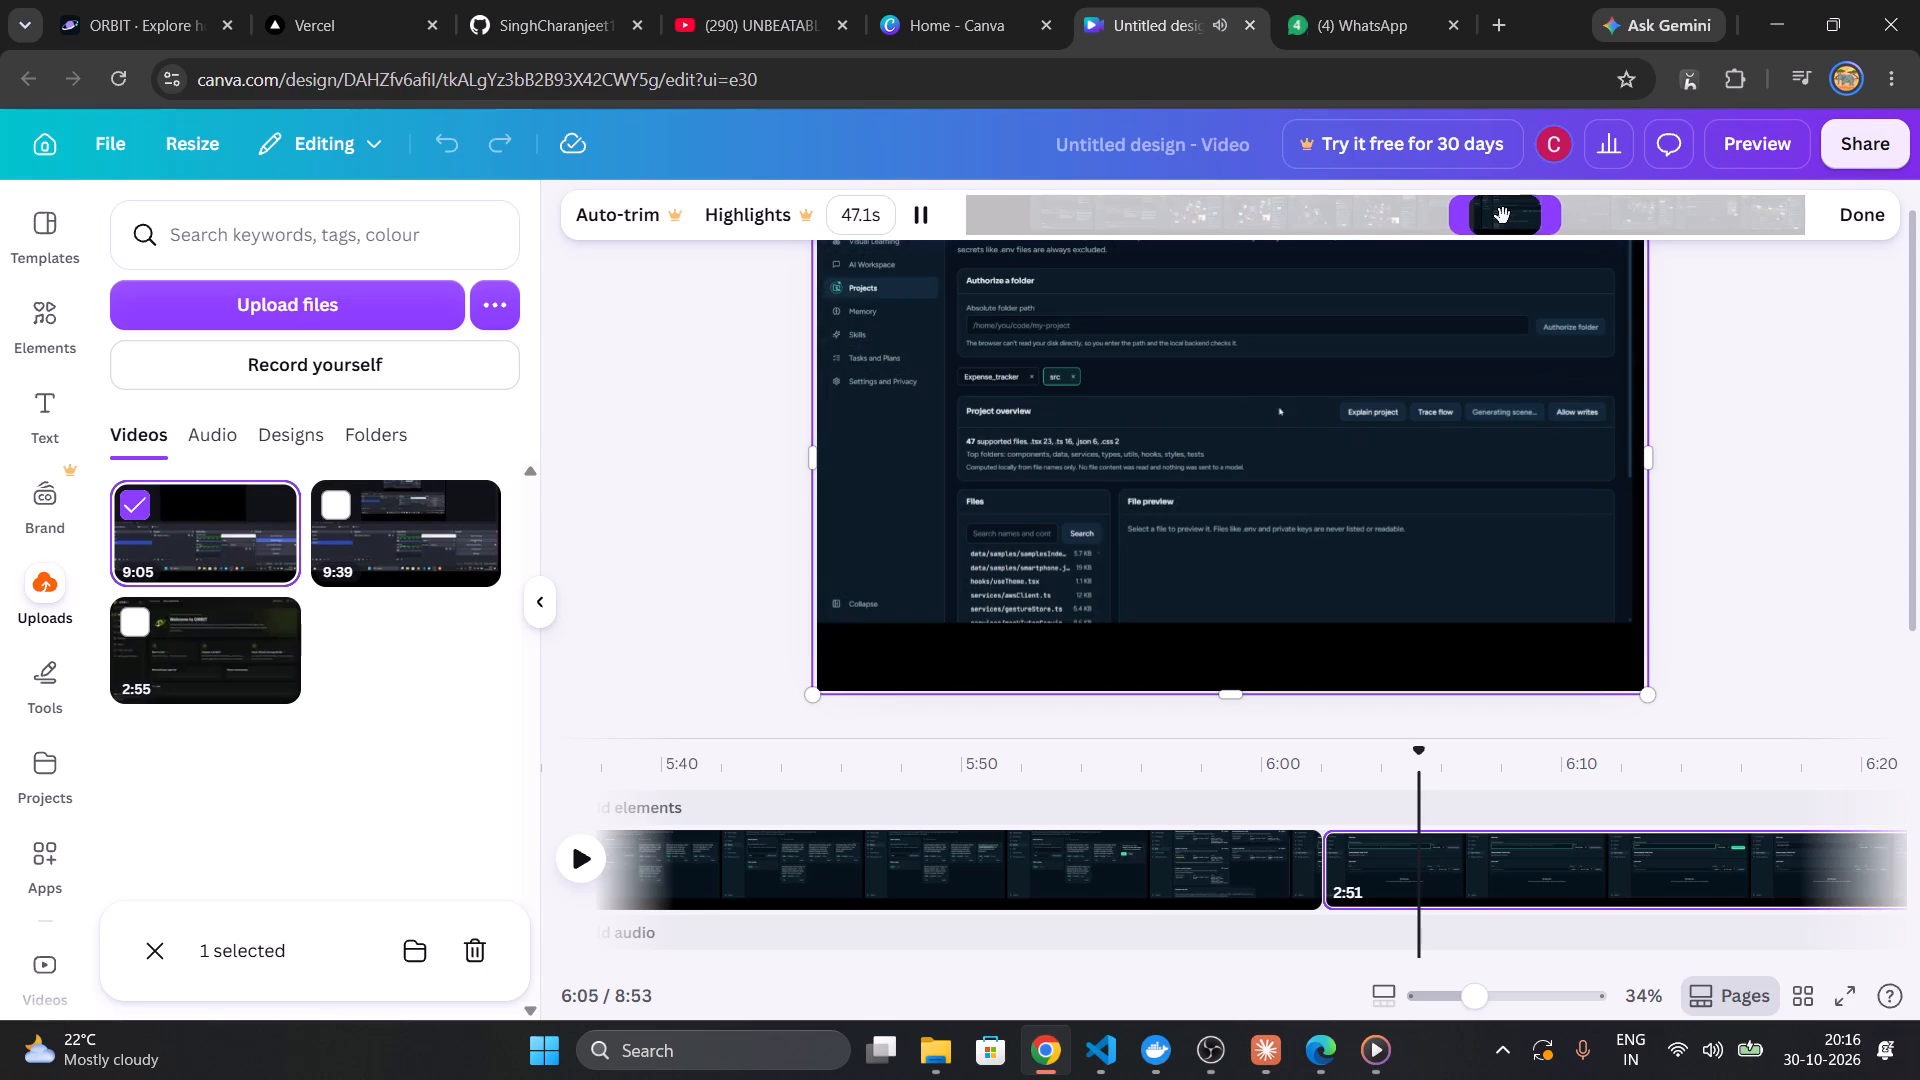
left_click_drag(1503, 216, 1493, 216)
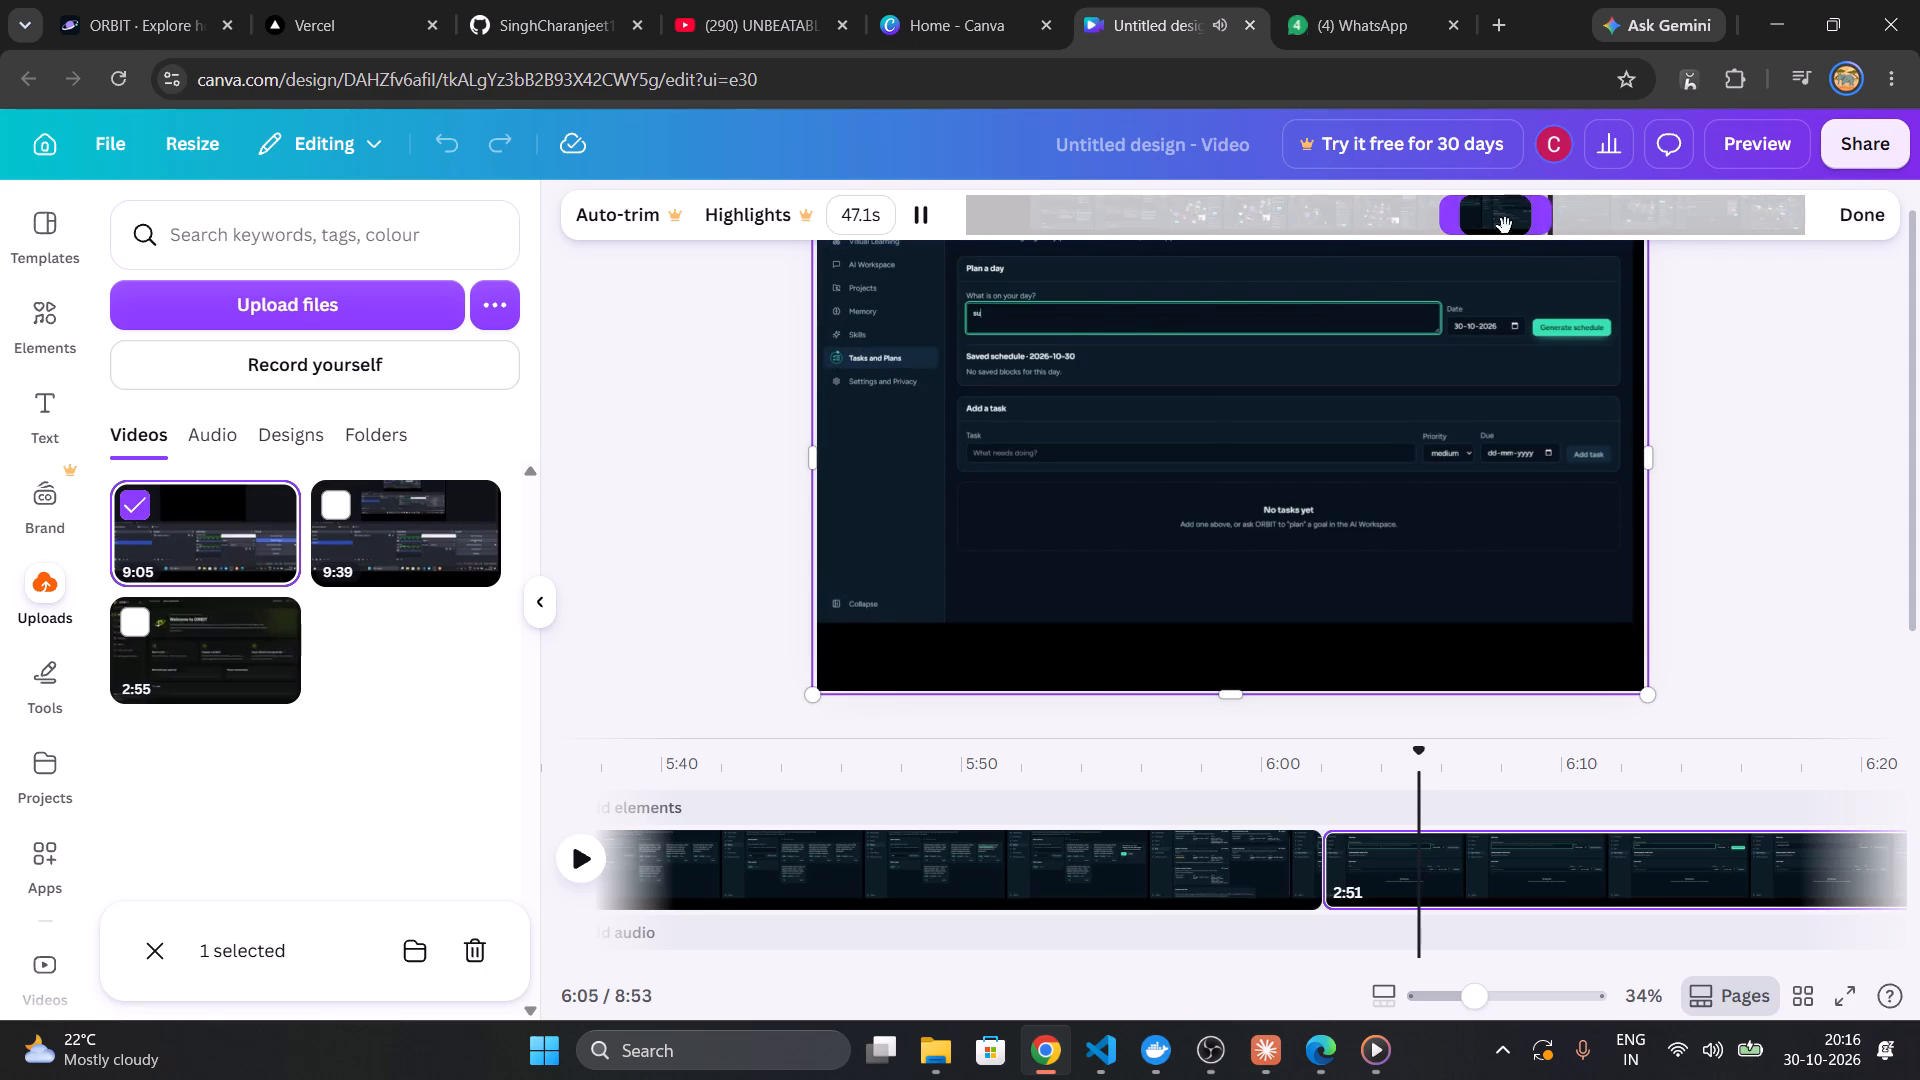
left_click_drag(1493, 212, 1478, 214)
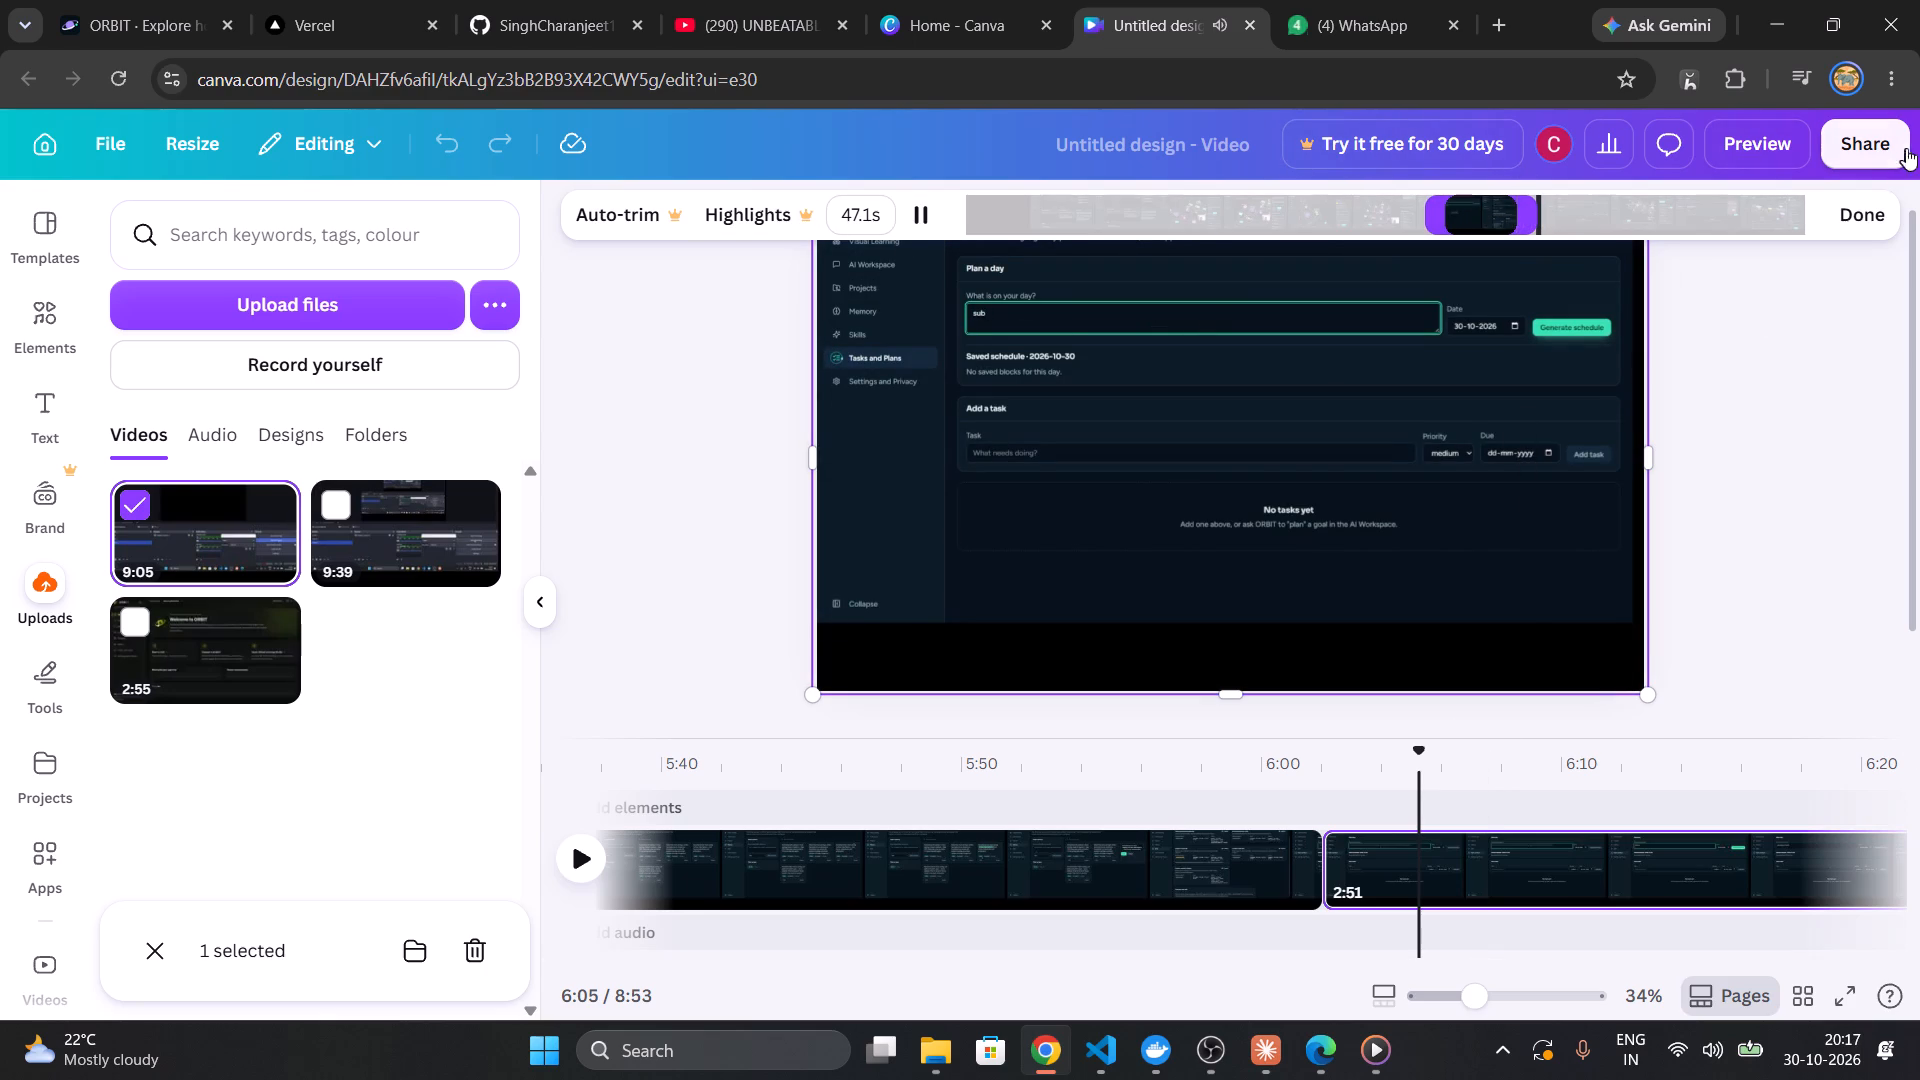
left_click(1887, 212)
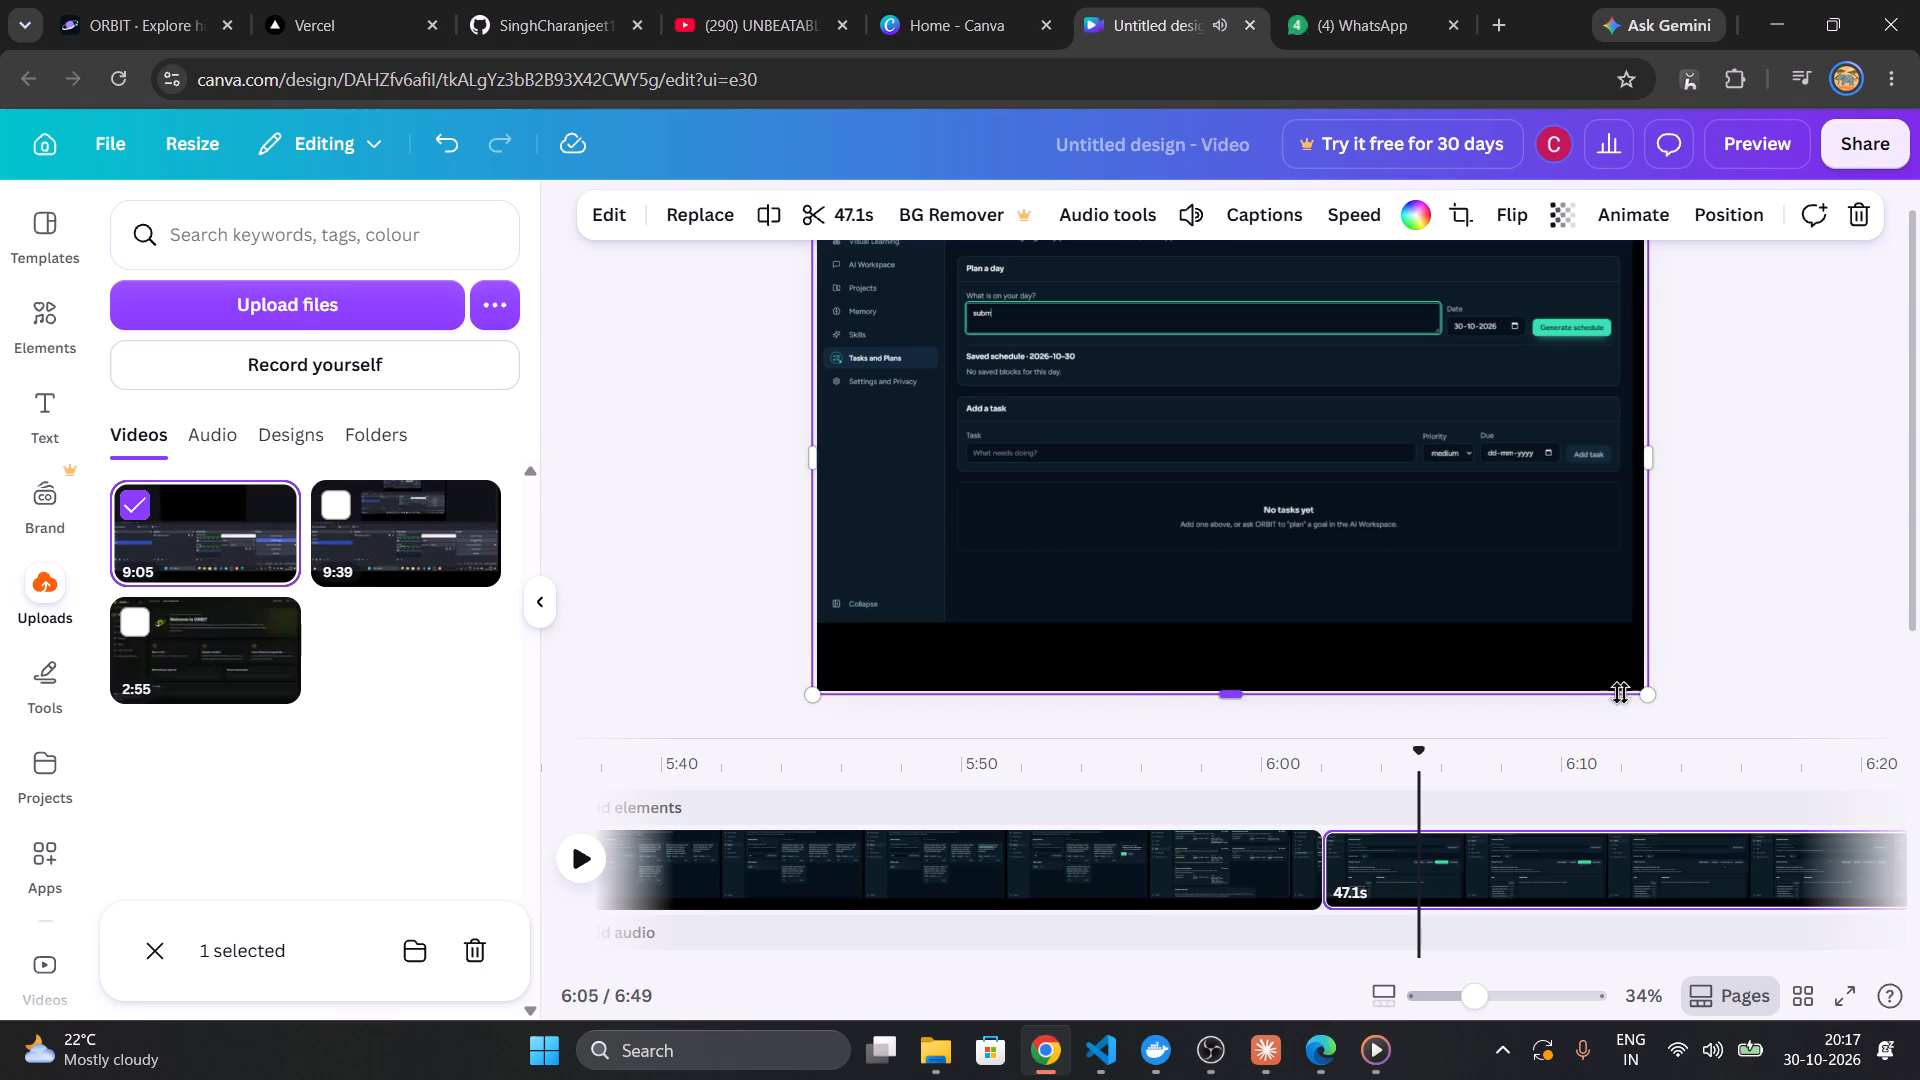
Play the retrimmed second clip from 6:02 to about 6:23, examining the Projects page footage.
left_click(1341, 882)
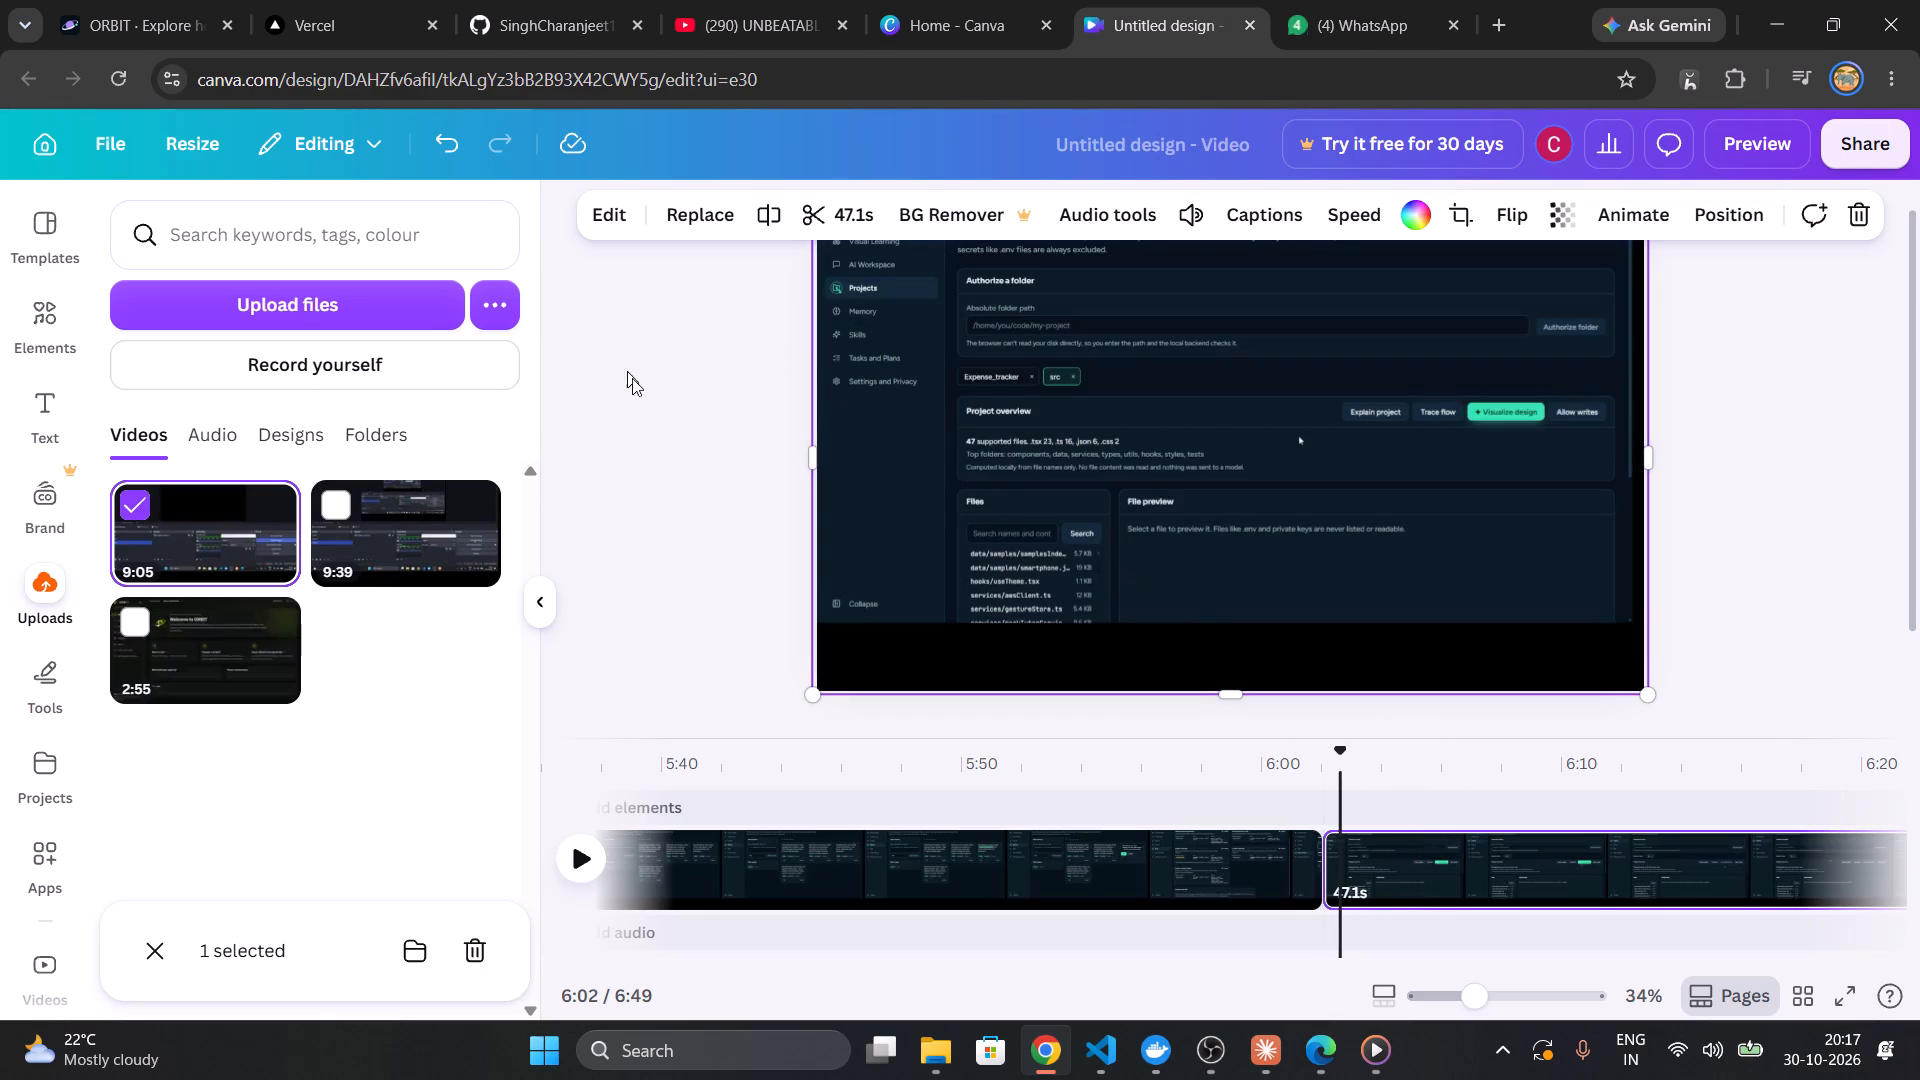
left_click(575, 863)
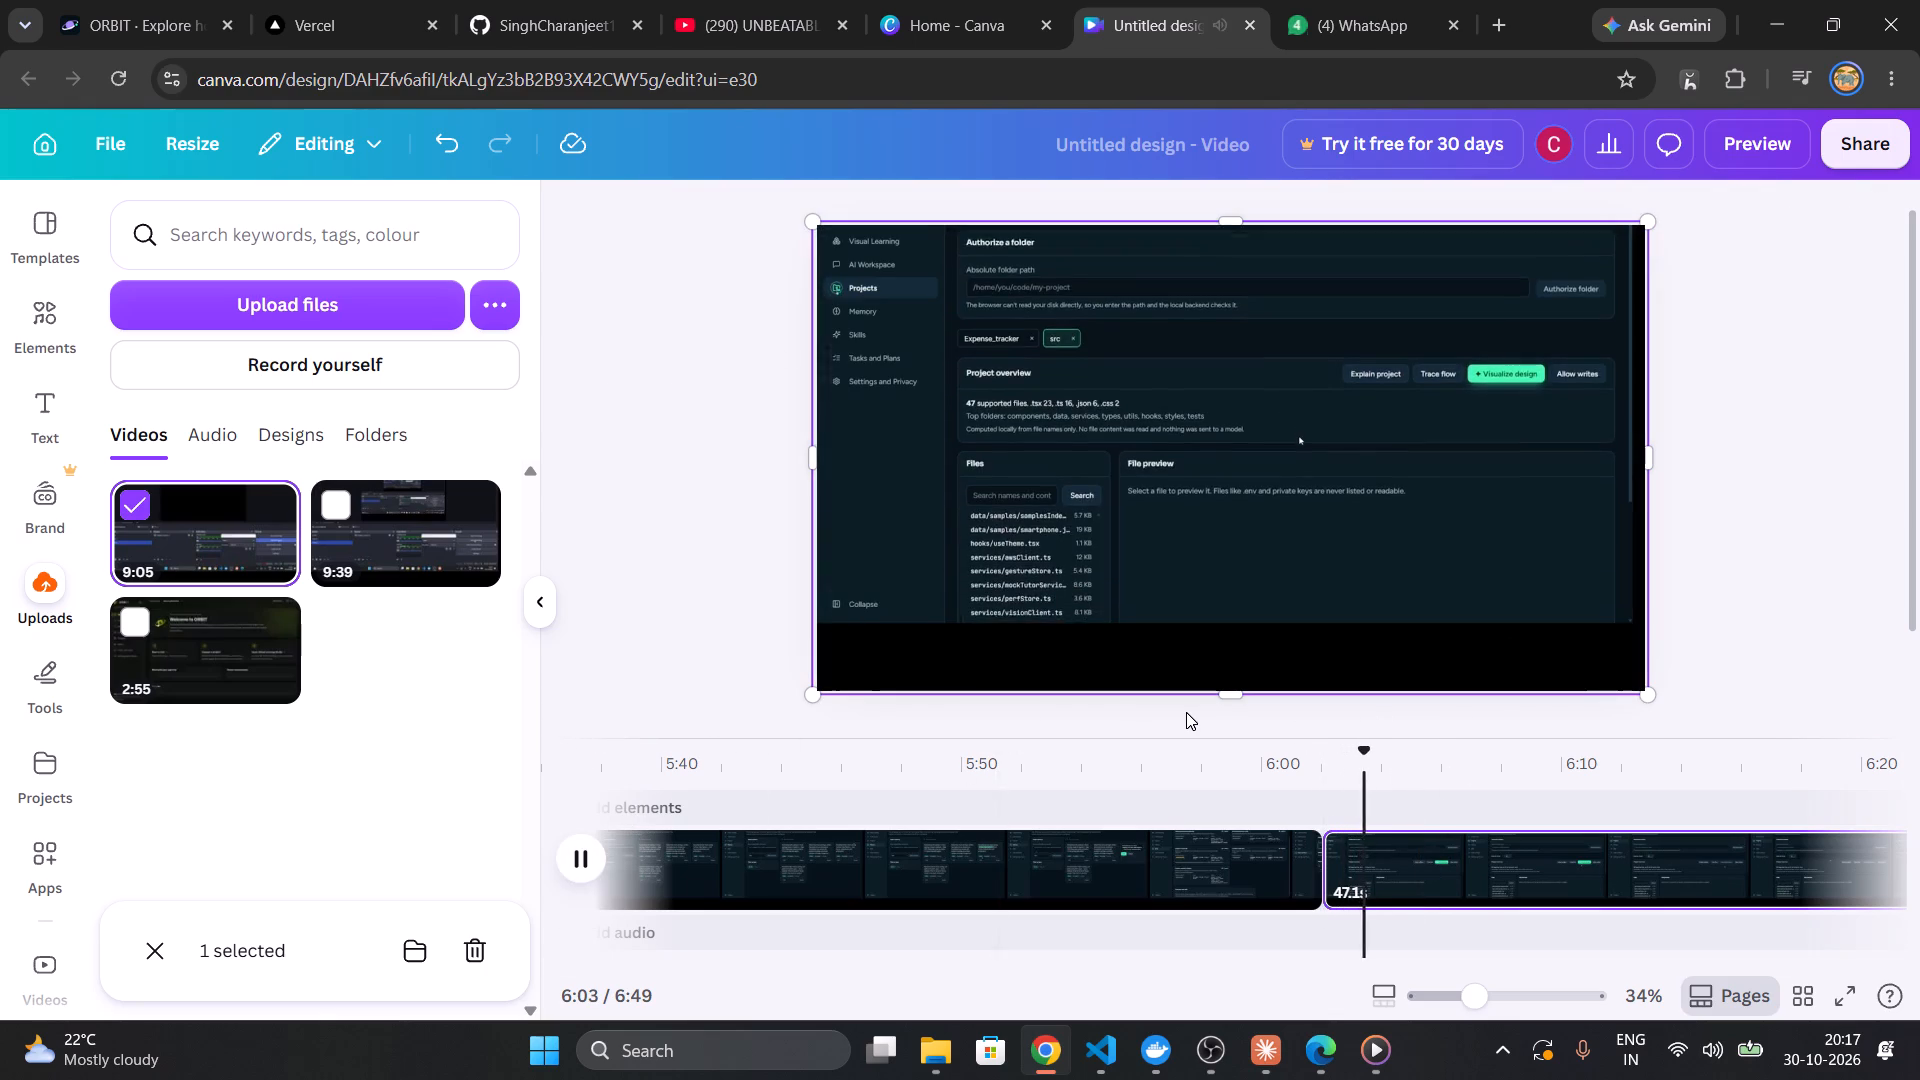
key("Right")
key("Right")
key("Right")
key("Right")
key("Right")
key("Right")
key("Right")
key("Right")
key("Right")
key("Right")
key("Right")
key("Right")
key("Right")
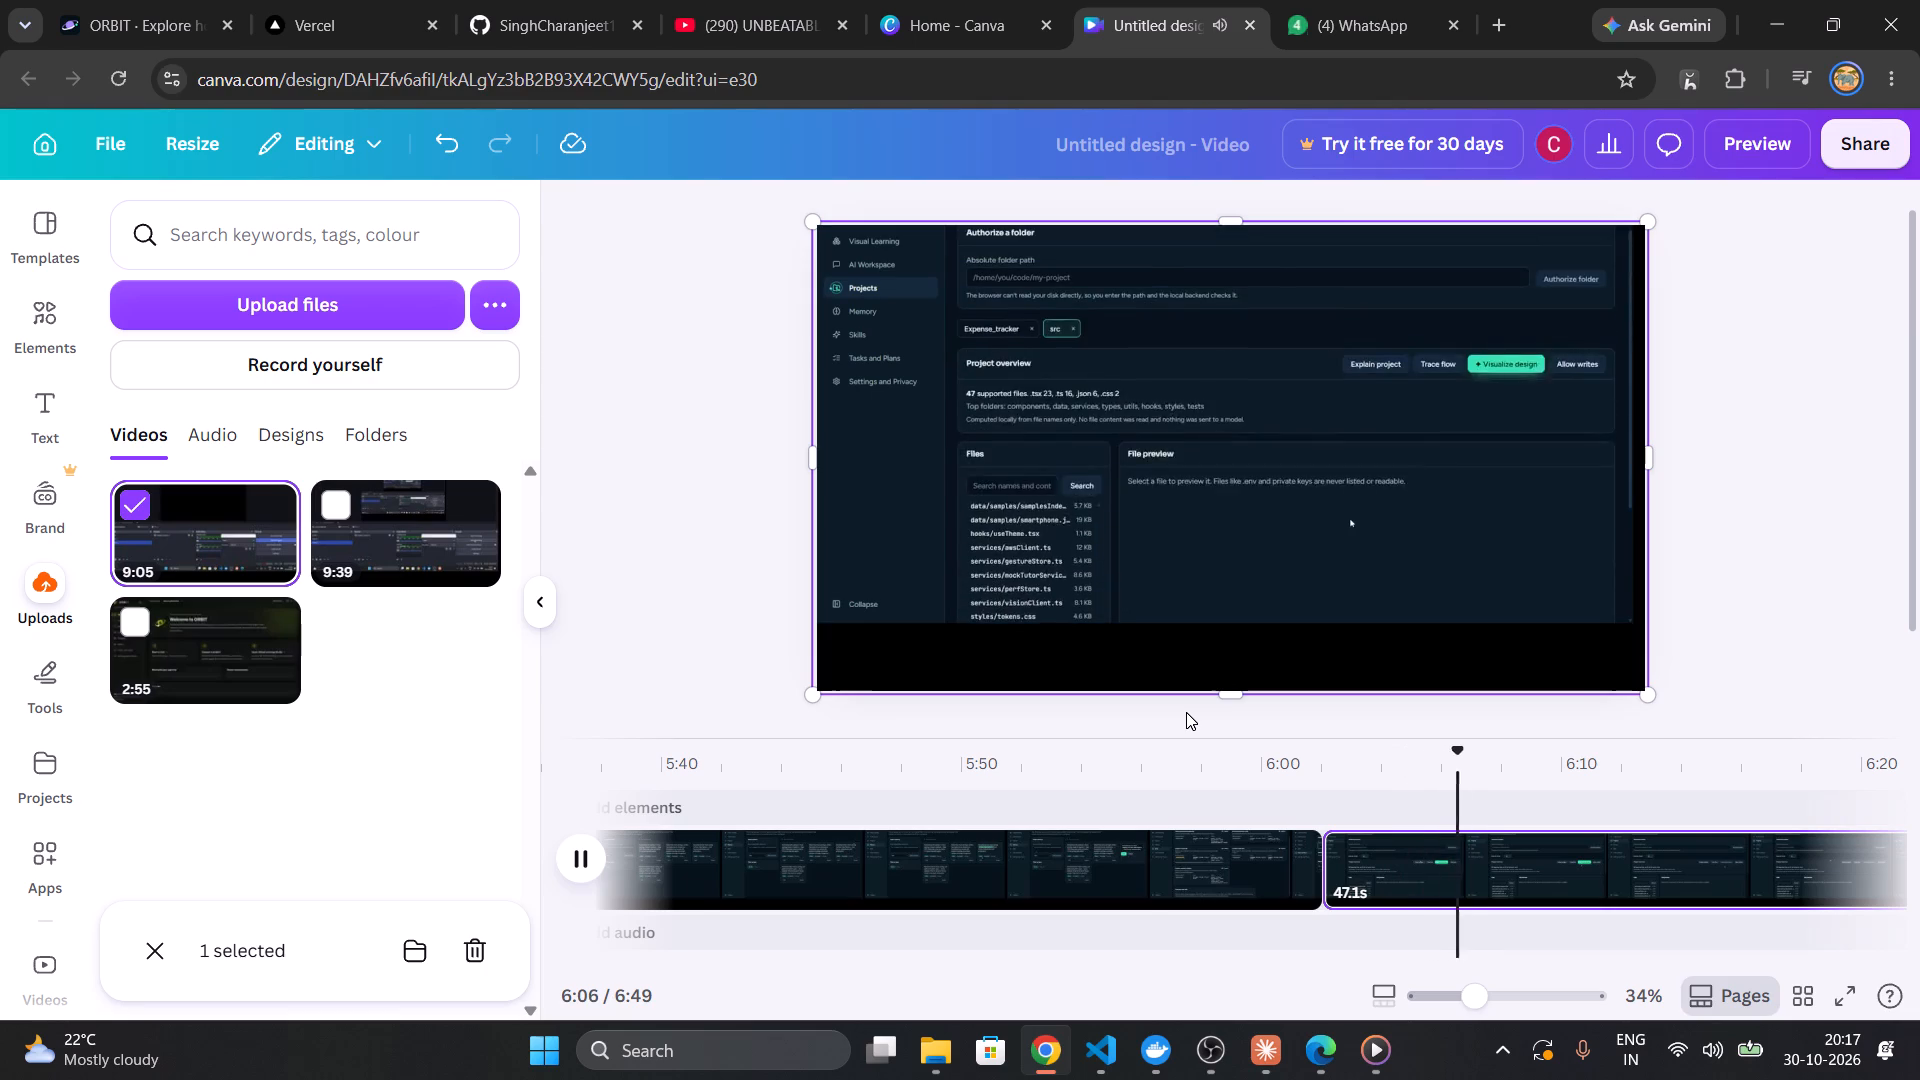
key("Right")
key("Right")
key("Right")
key("Right")
key("Right")
key("Right")
key("Right")
key("Right")
key("Right")
key("Right")
key("Right")
key("Right")
key("Right")
key("Right")
key("Right")
key("Right")
key("Right")
key("Right")
key("Right")
key("Right")
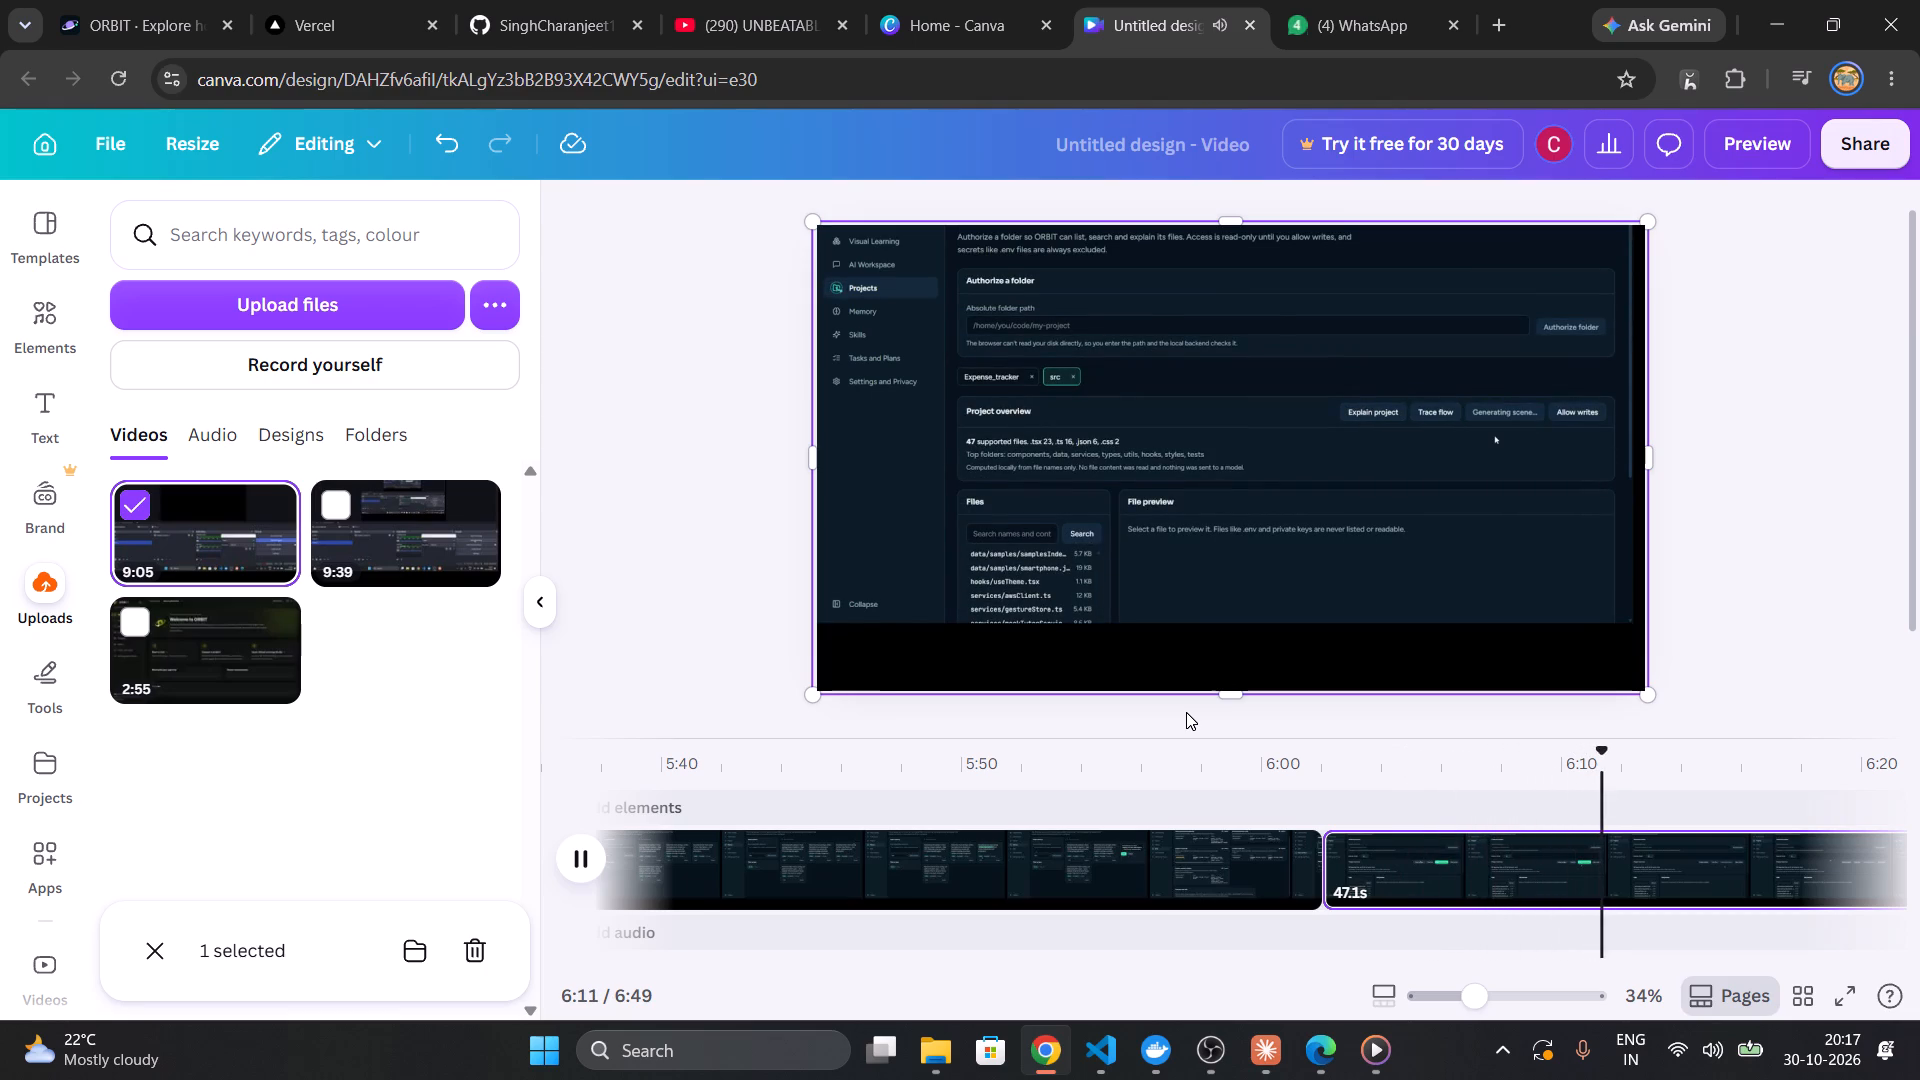
key("Right")
key("Right")
key("Right")
key("Right")
key("Right")
key("Right")
key("Right")
key("Right")
key("Right")
key("Right")
key("Right")
key("Right")
key("Right")
key("Right")
key("Right")
key("Right")
key("Right")
key("Right")
key("Right")
key("Right")
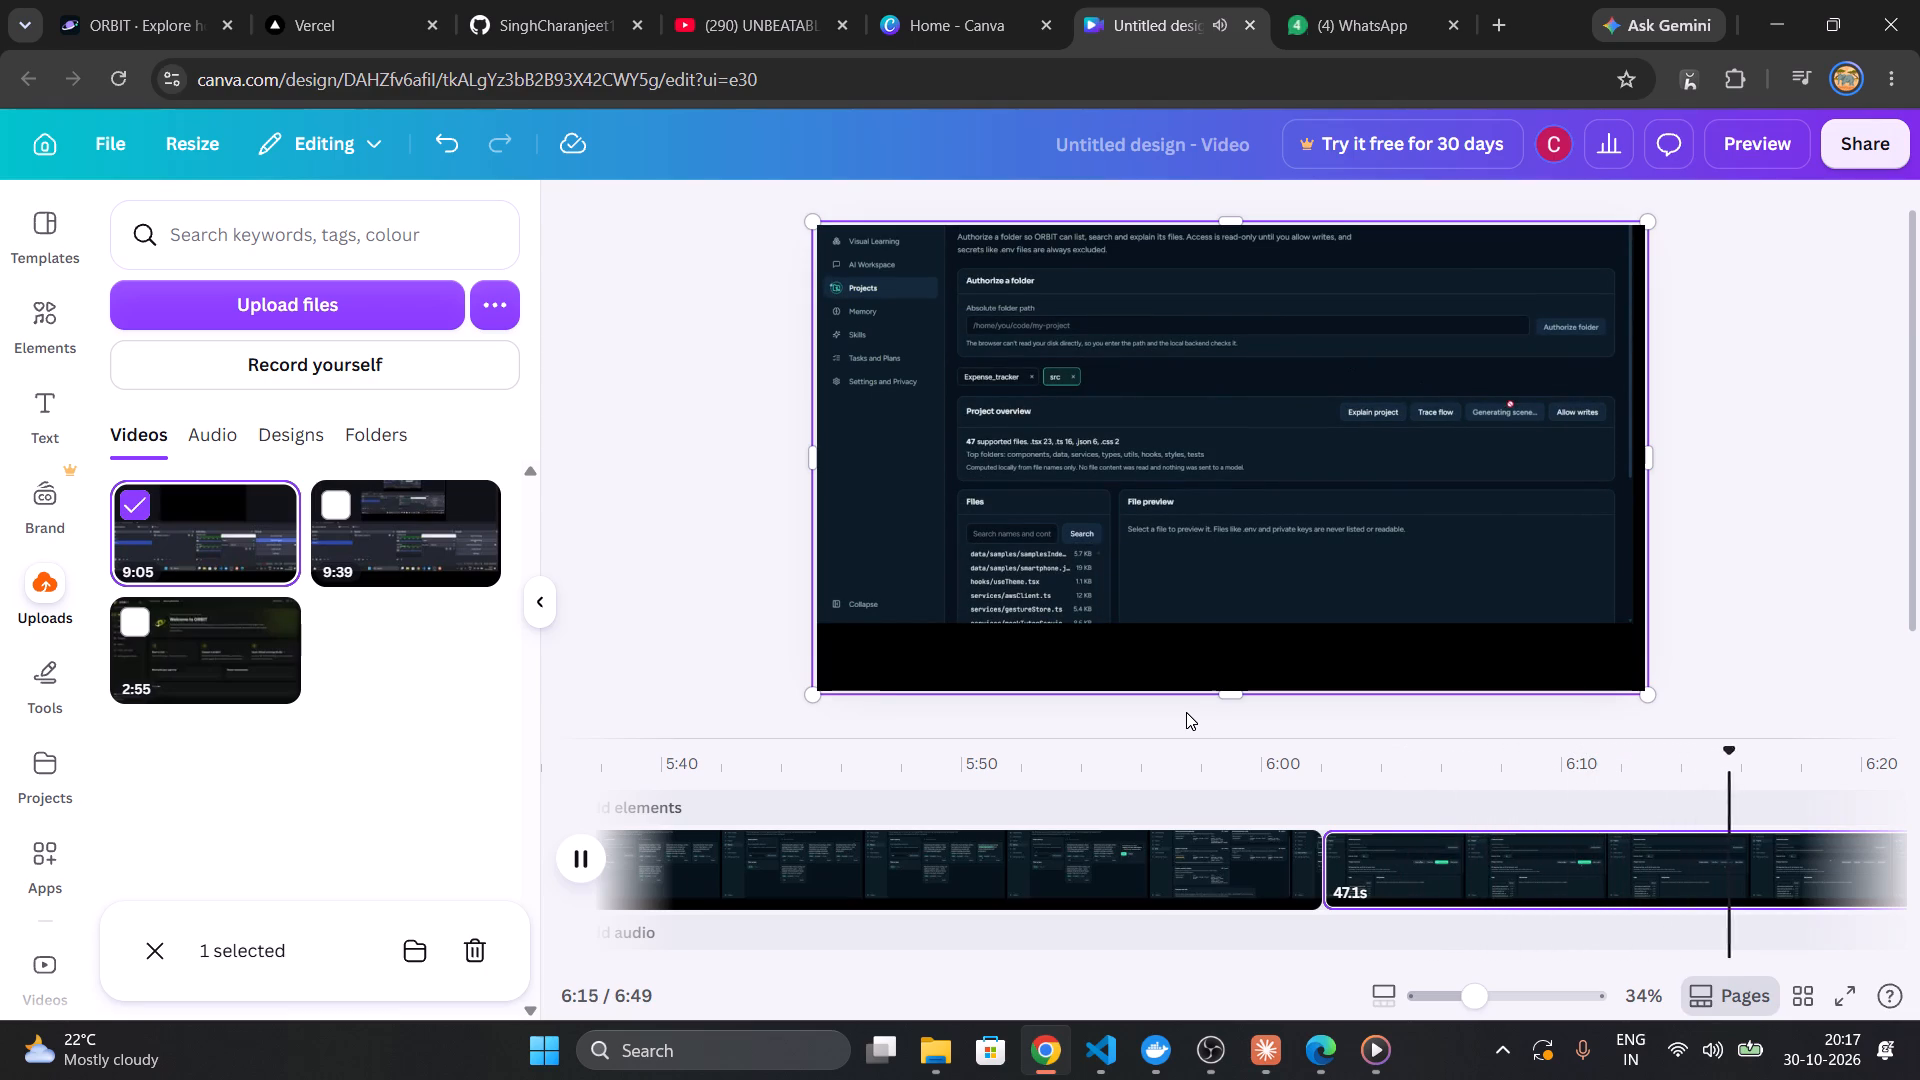
key("Right")
key("Right")
key("Right")
key("Right")
key("Right")
key("Right")
key("Right")
key("Right")
key("Right")
key("Right")
key("Right")
key("Right")
key("Right")
key("Right")
key("Right")
key("Right")
key("Right")
key("Right")
key("Right")
key("Right")
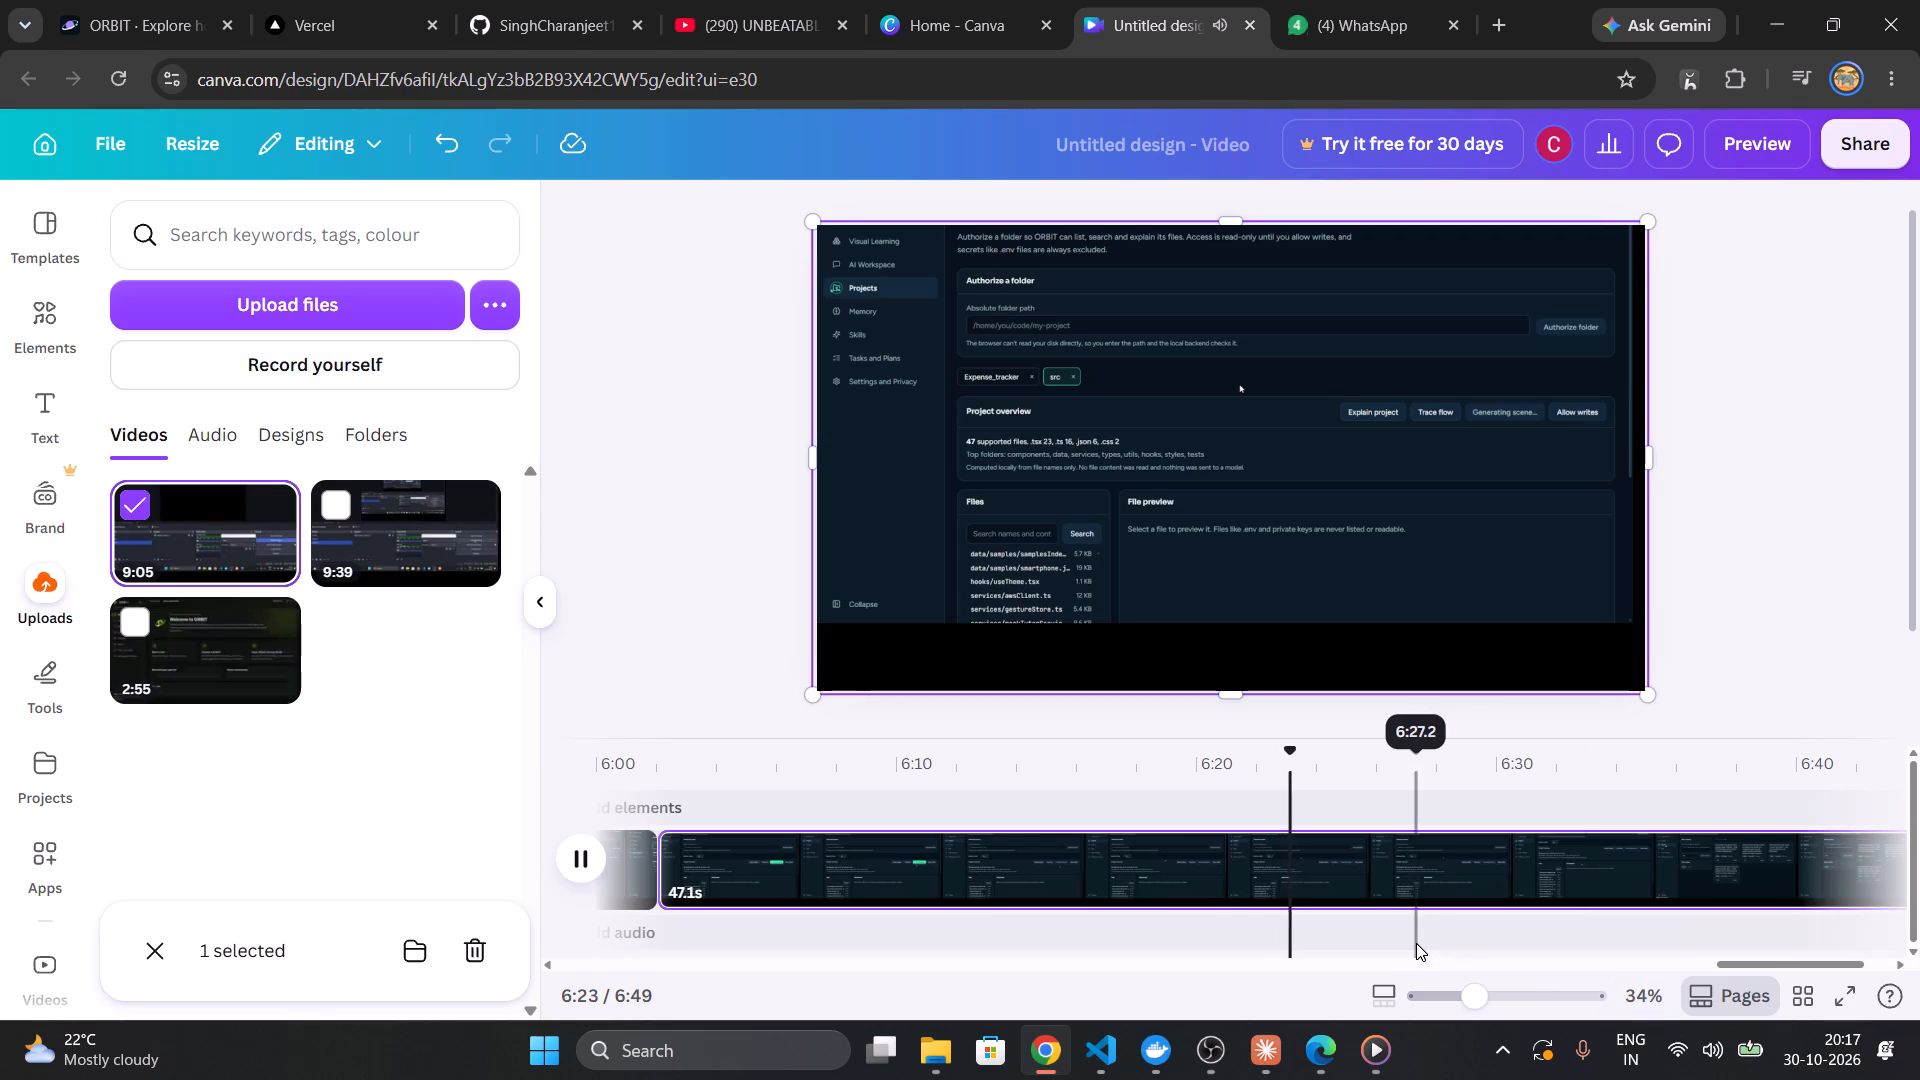
Review the second clip from about 6:37 to its end at 6:49, examining the Memory page footage.
scroll(1426, 864, "left", 4)
left_click(1477, 864)
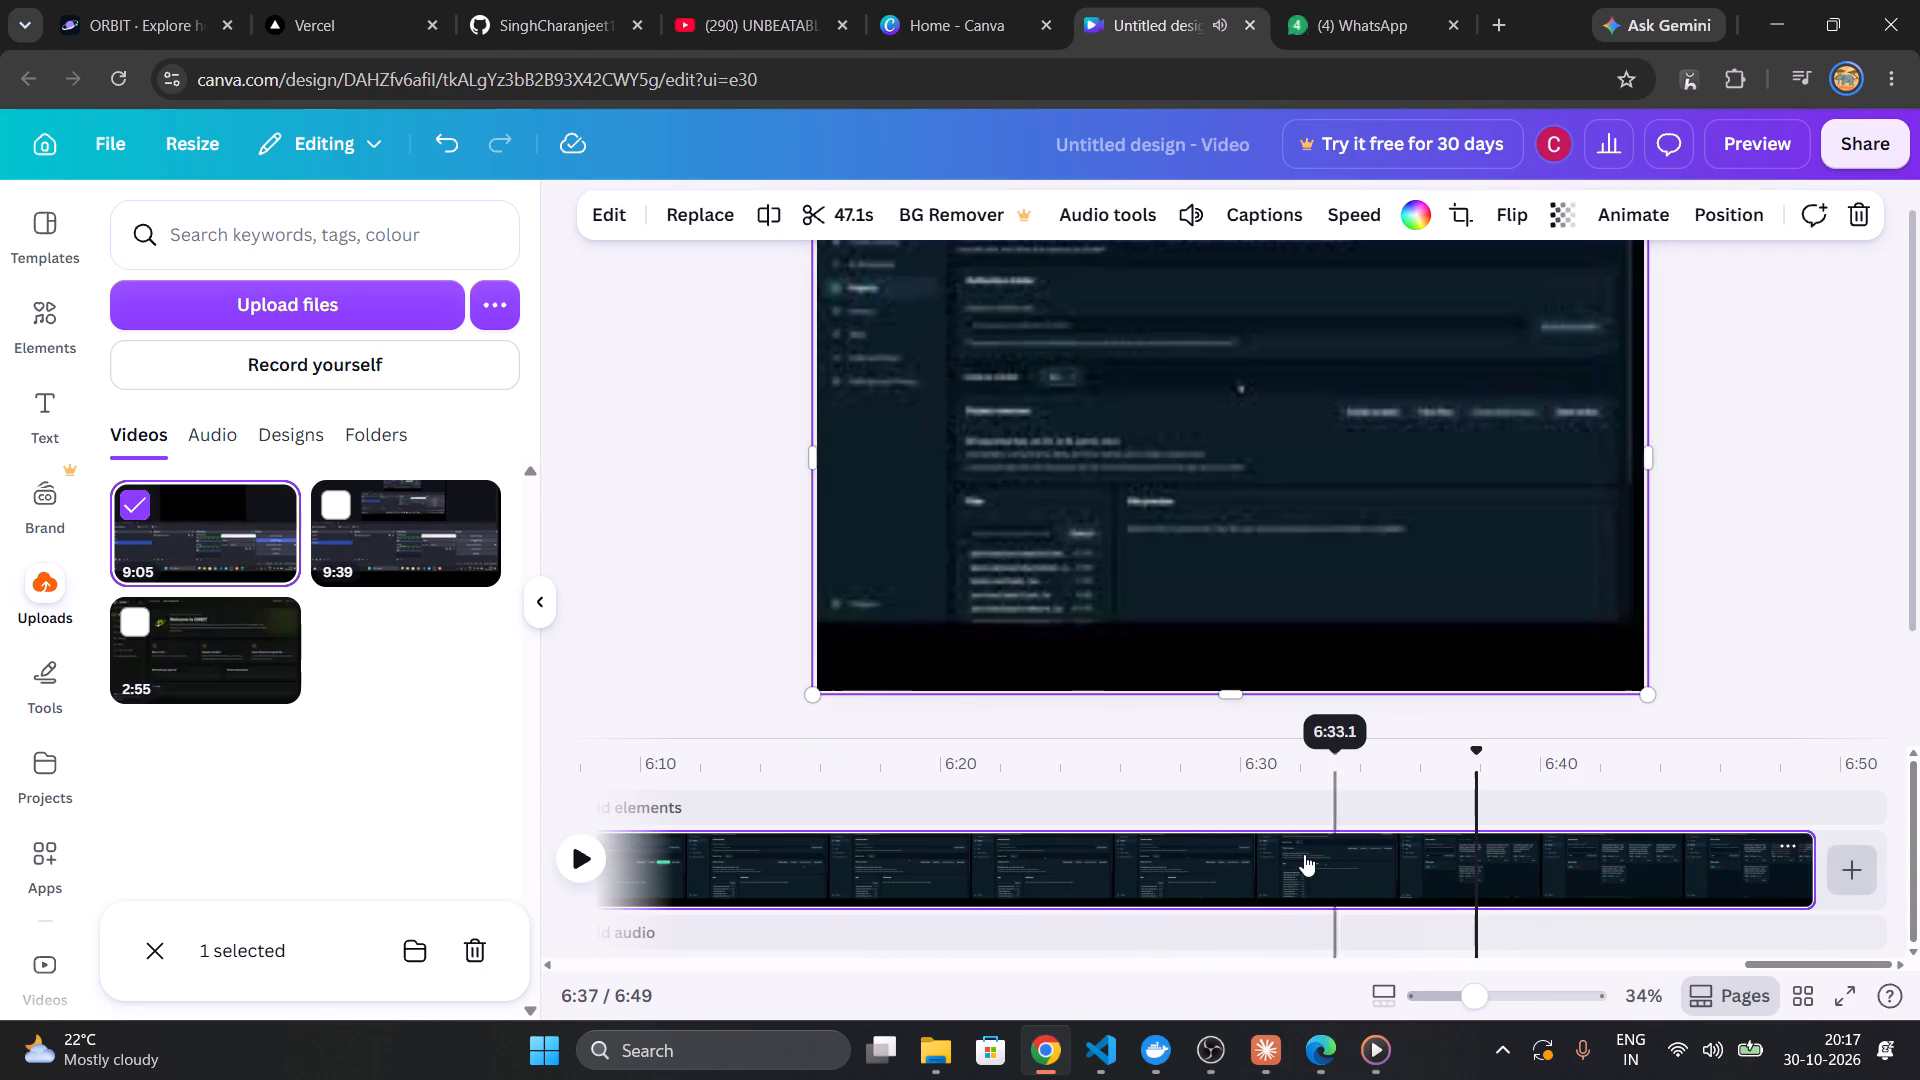
key("Right")
key("Right")
key("Right")
key("Right")
key("Right")
key("Right")
key("Right")
key("Right")
key("Right")
key("Right")
key("Right")
key("Right")
key("Right")
key("Right")
key("Right")
key("Right")
key("Right")
key("Right")
key("Right")
key("Right")
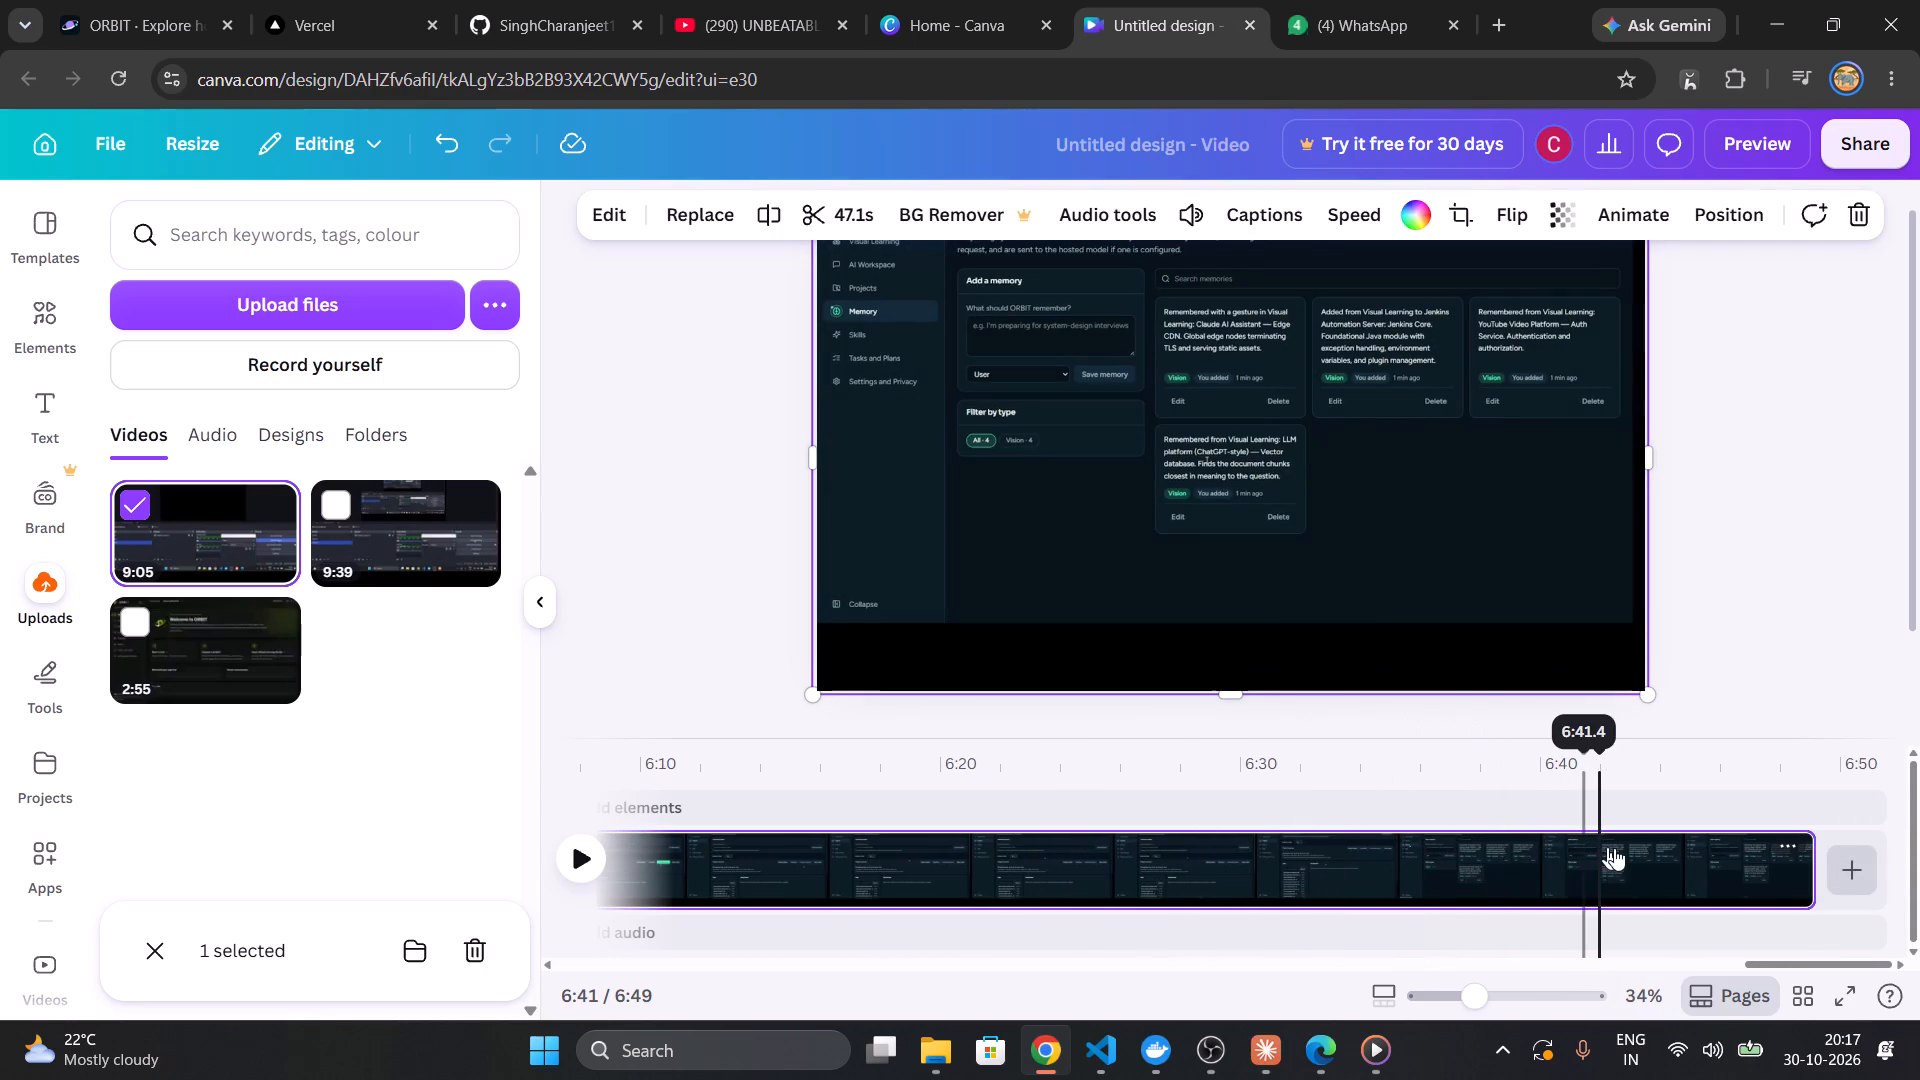
left_click(584, 841)
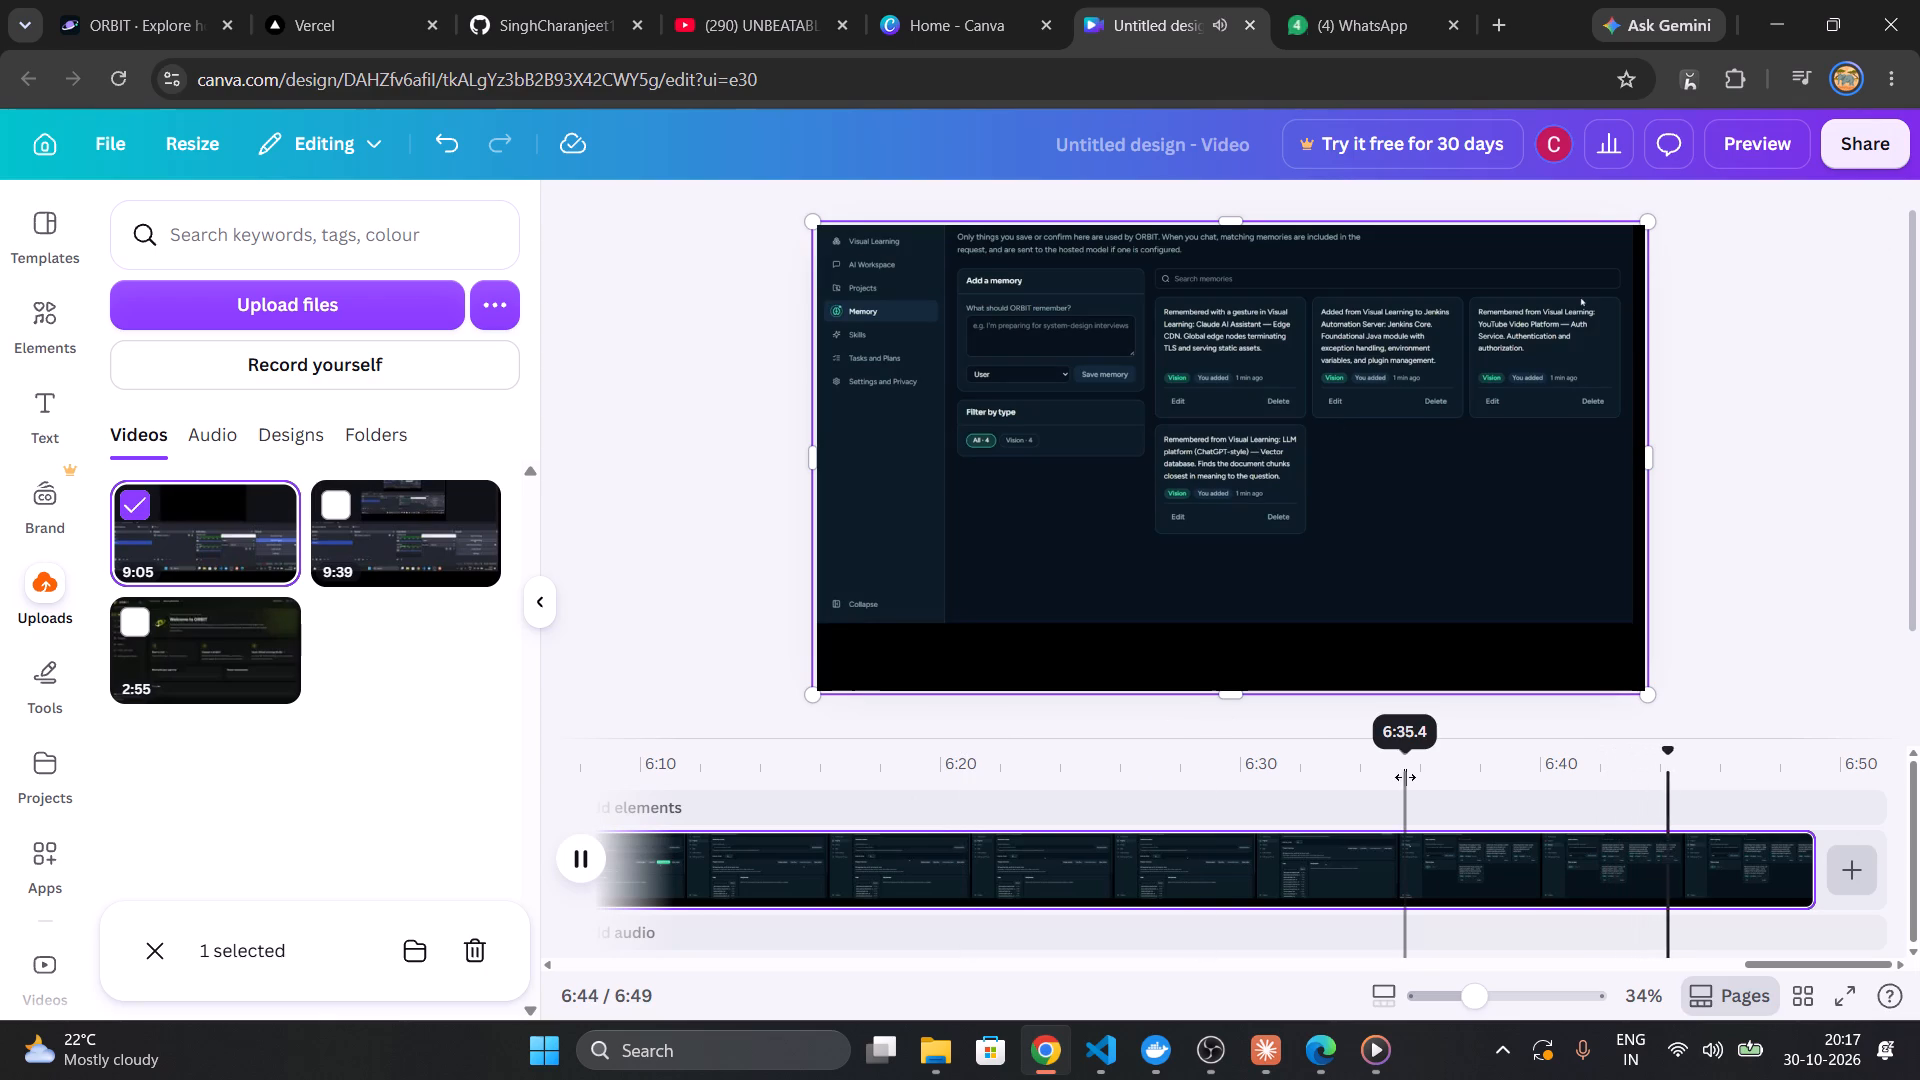
key("Right")
key("Right")
key("Right")
key("Right")
key("Right")
key("Right")
key("Right")
key("Right")
key("Right")
key("Right")
key("Right")
key("Right")
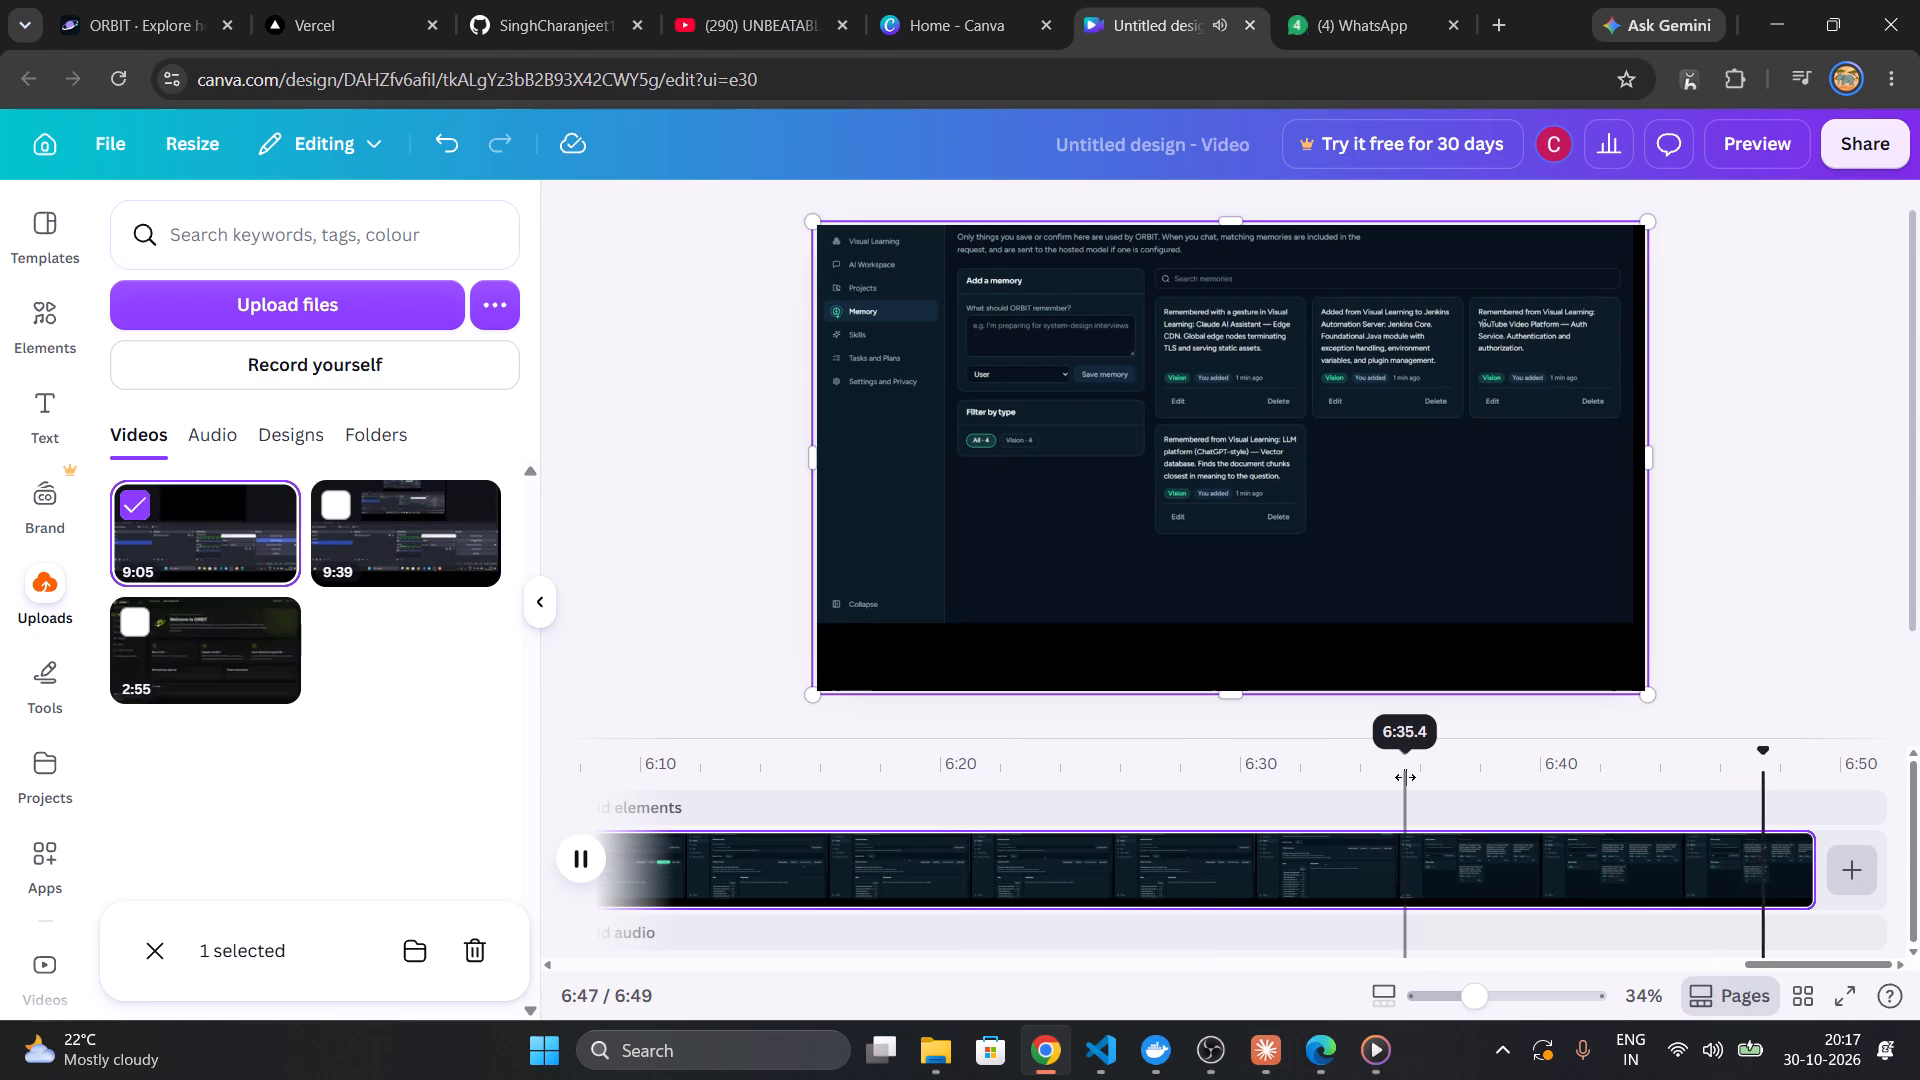
key("Right")
key("Right")
key("Right")
key("Right")
key("Right")
key("Right")
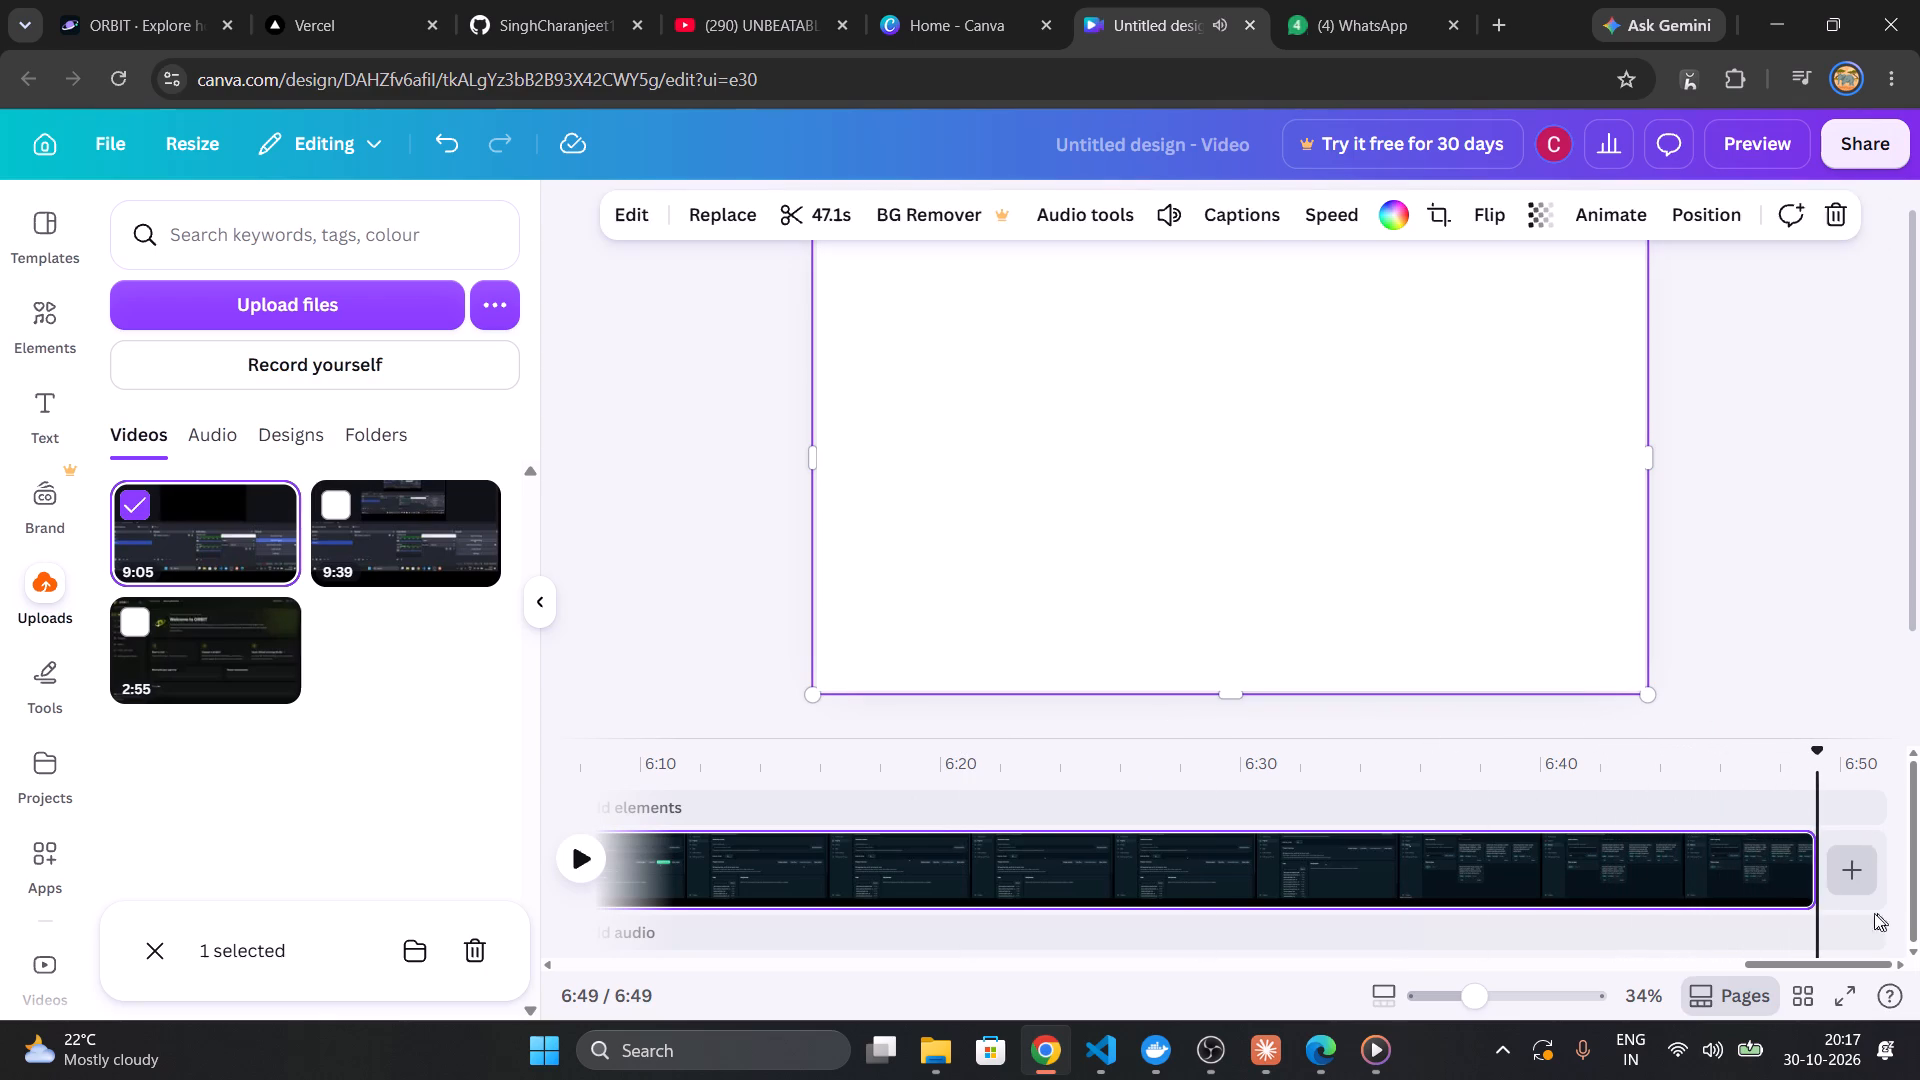
Add the uploaded 9:05 recording as a new clip at the end of the timeline.
left_click(1851, 873)
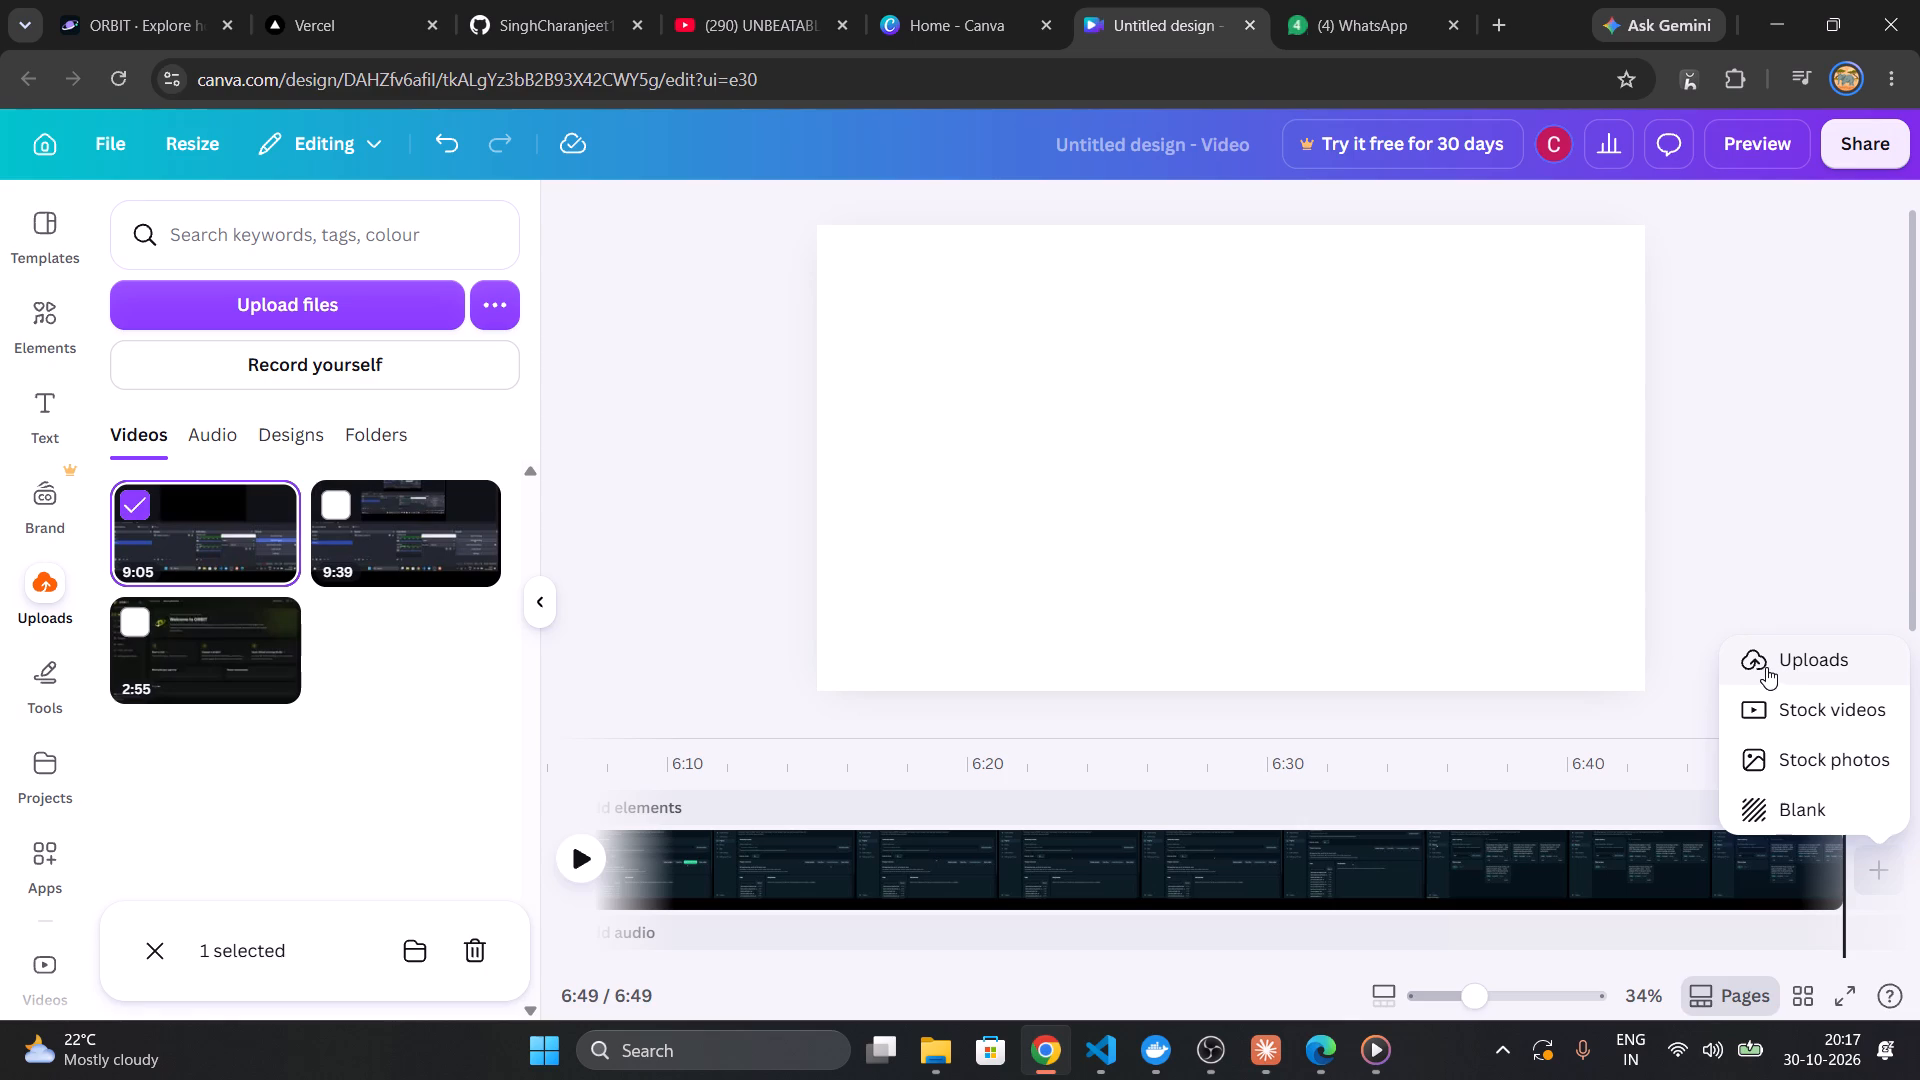
left_click(1763, 667)
left_click(187, 550)
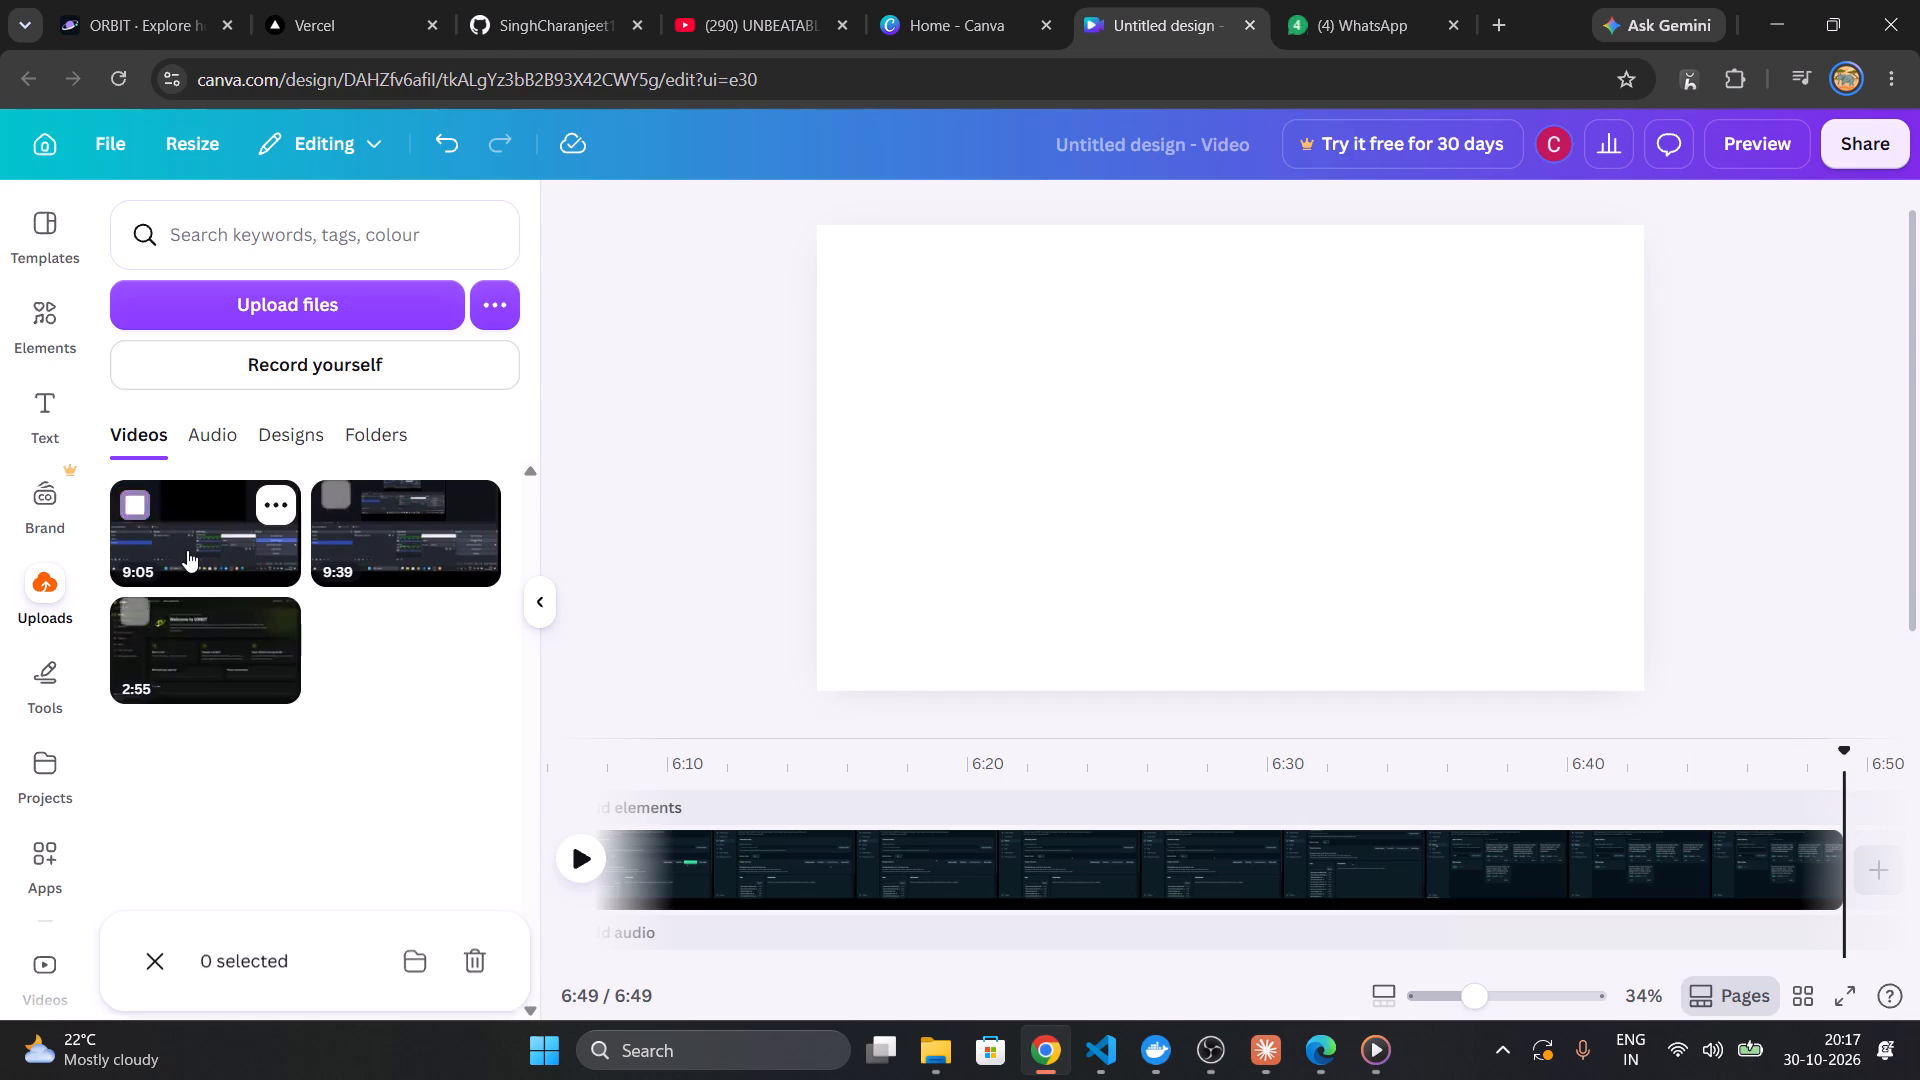
left_click(215, 559)
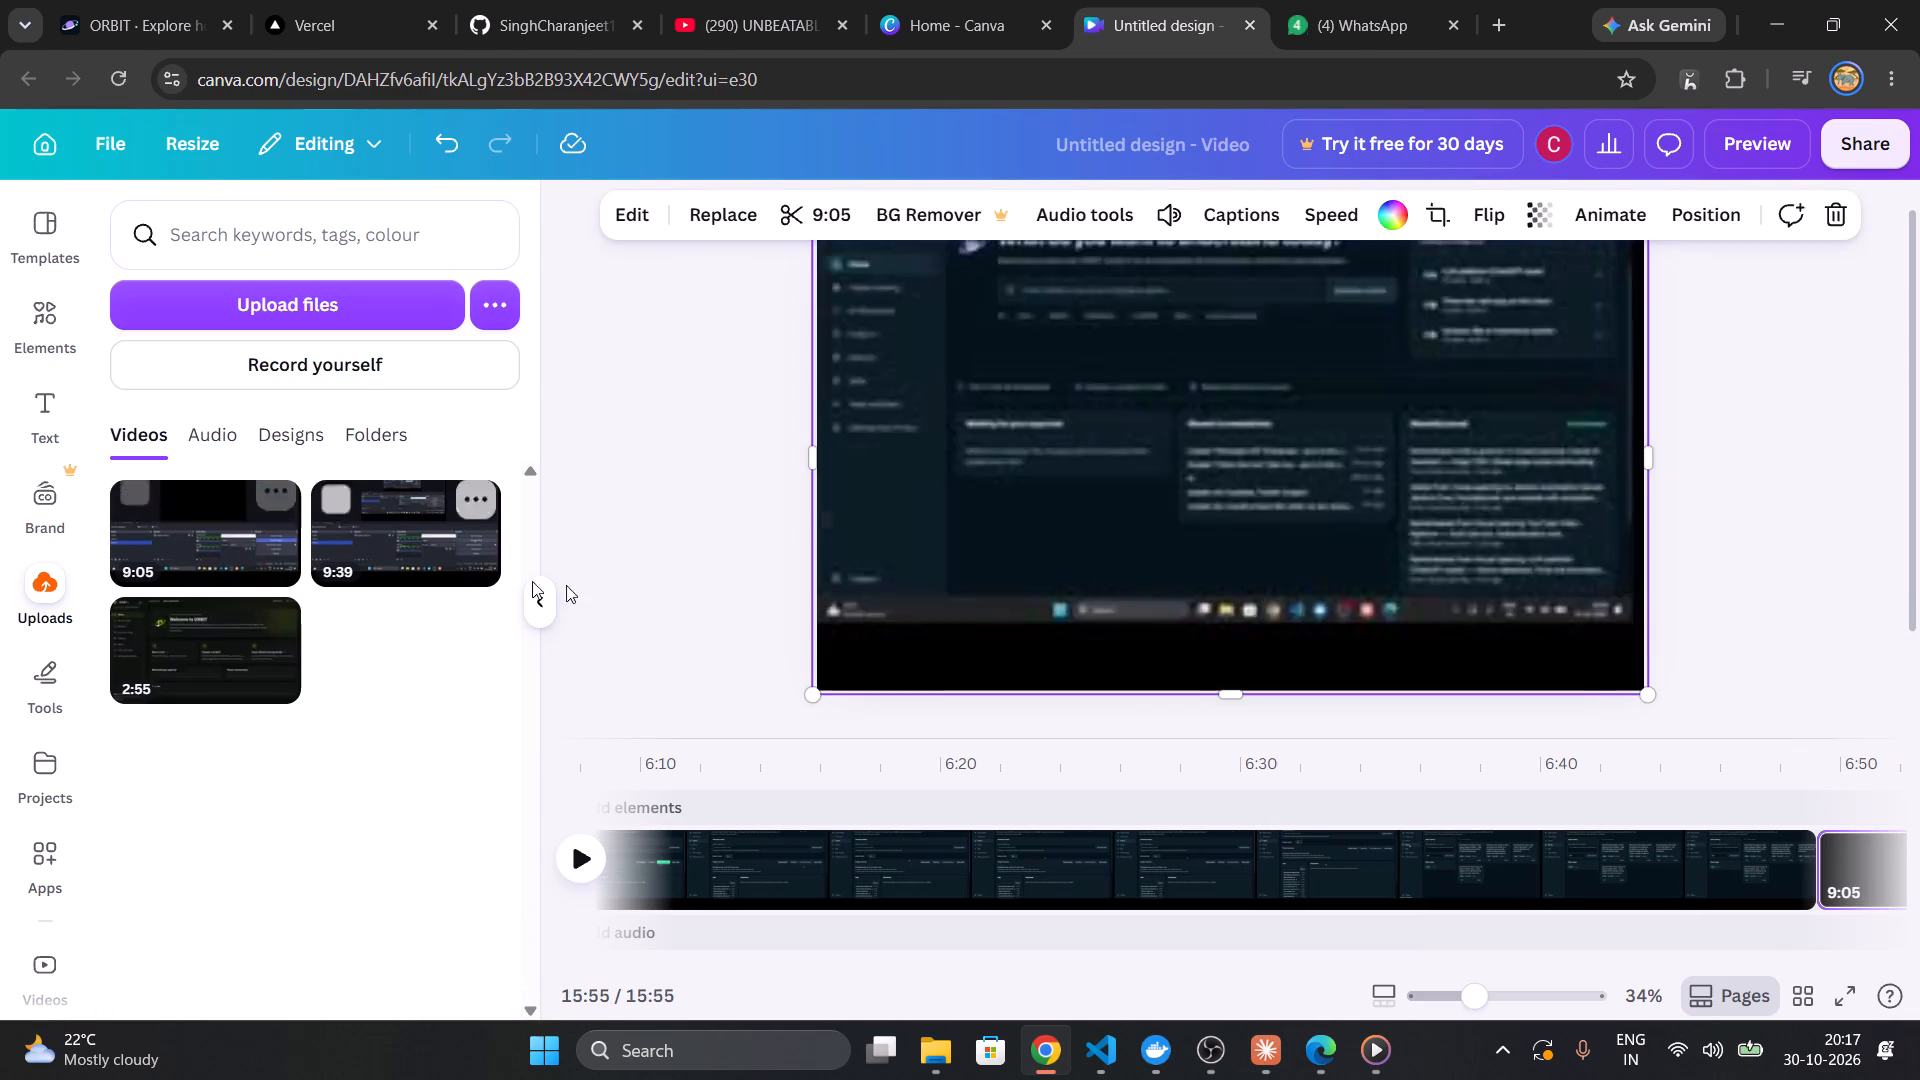
Trim the start of the newly added clip so that it lasts about 8:03.
scroll(1720, 889, "left", 5)
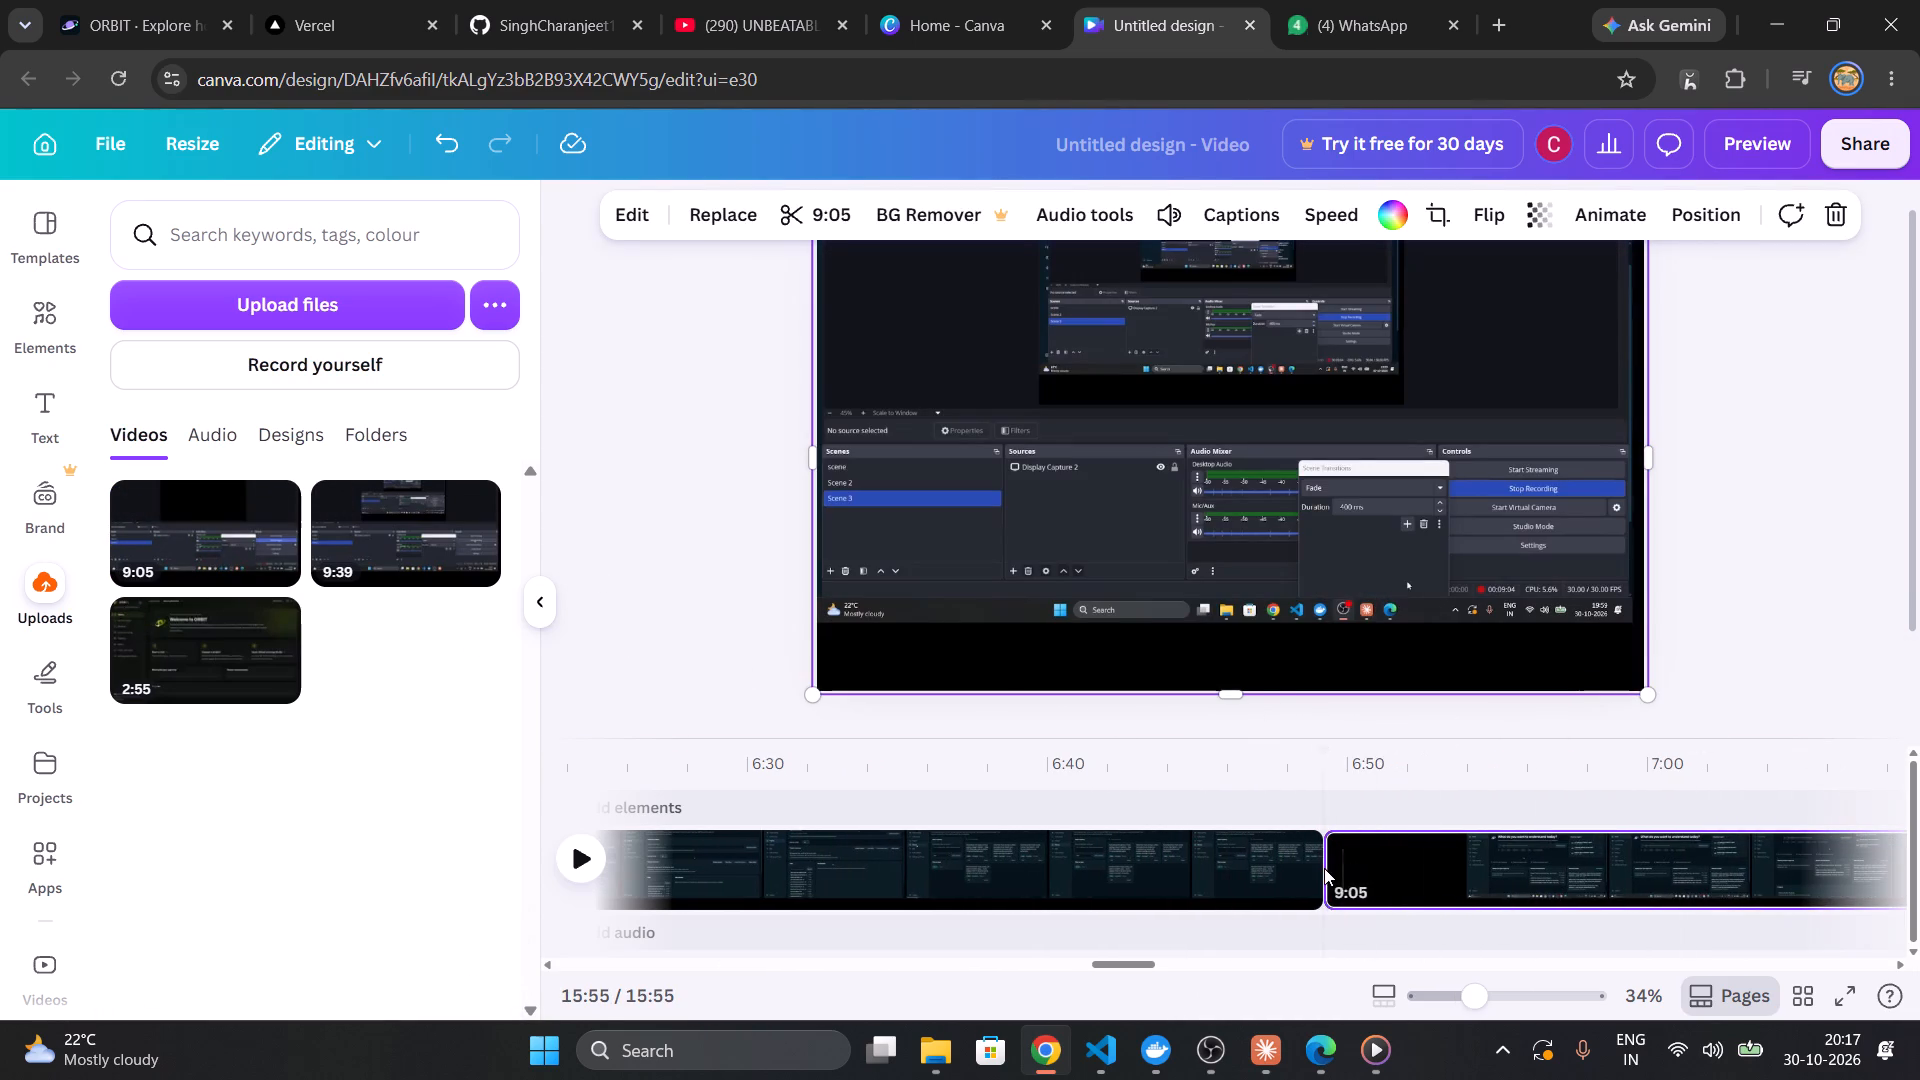
left_click_drag(1345, 865, 1919, 846)
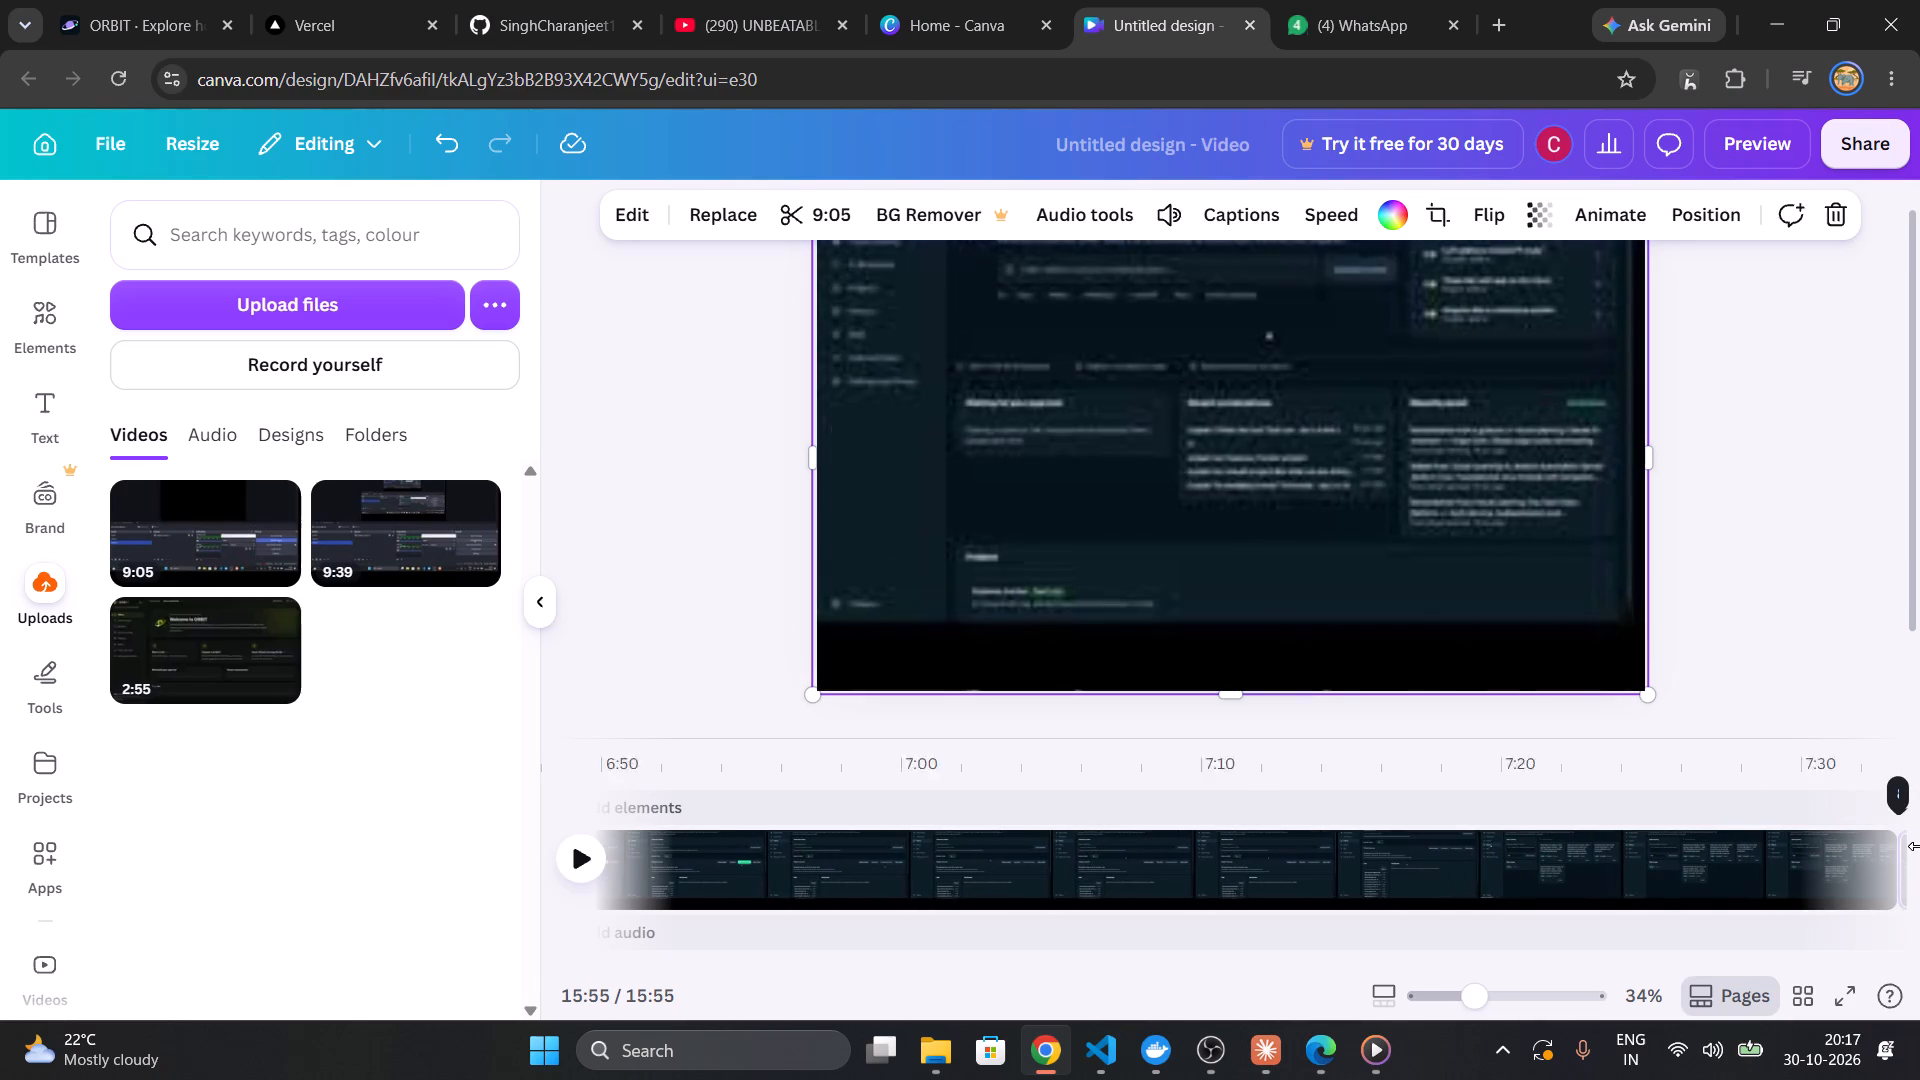
left_click_drag(1919, 846, 1919, 841)
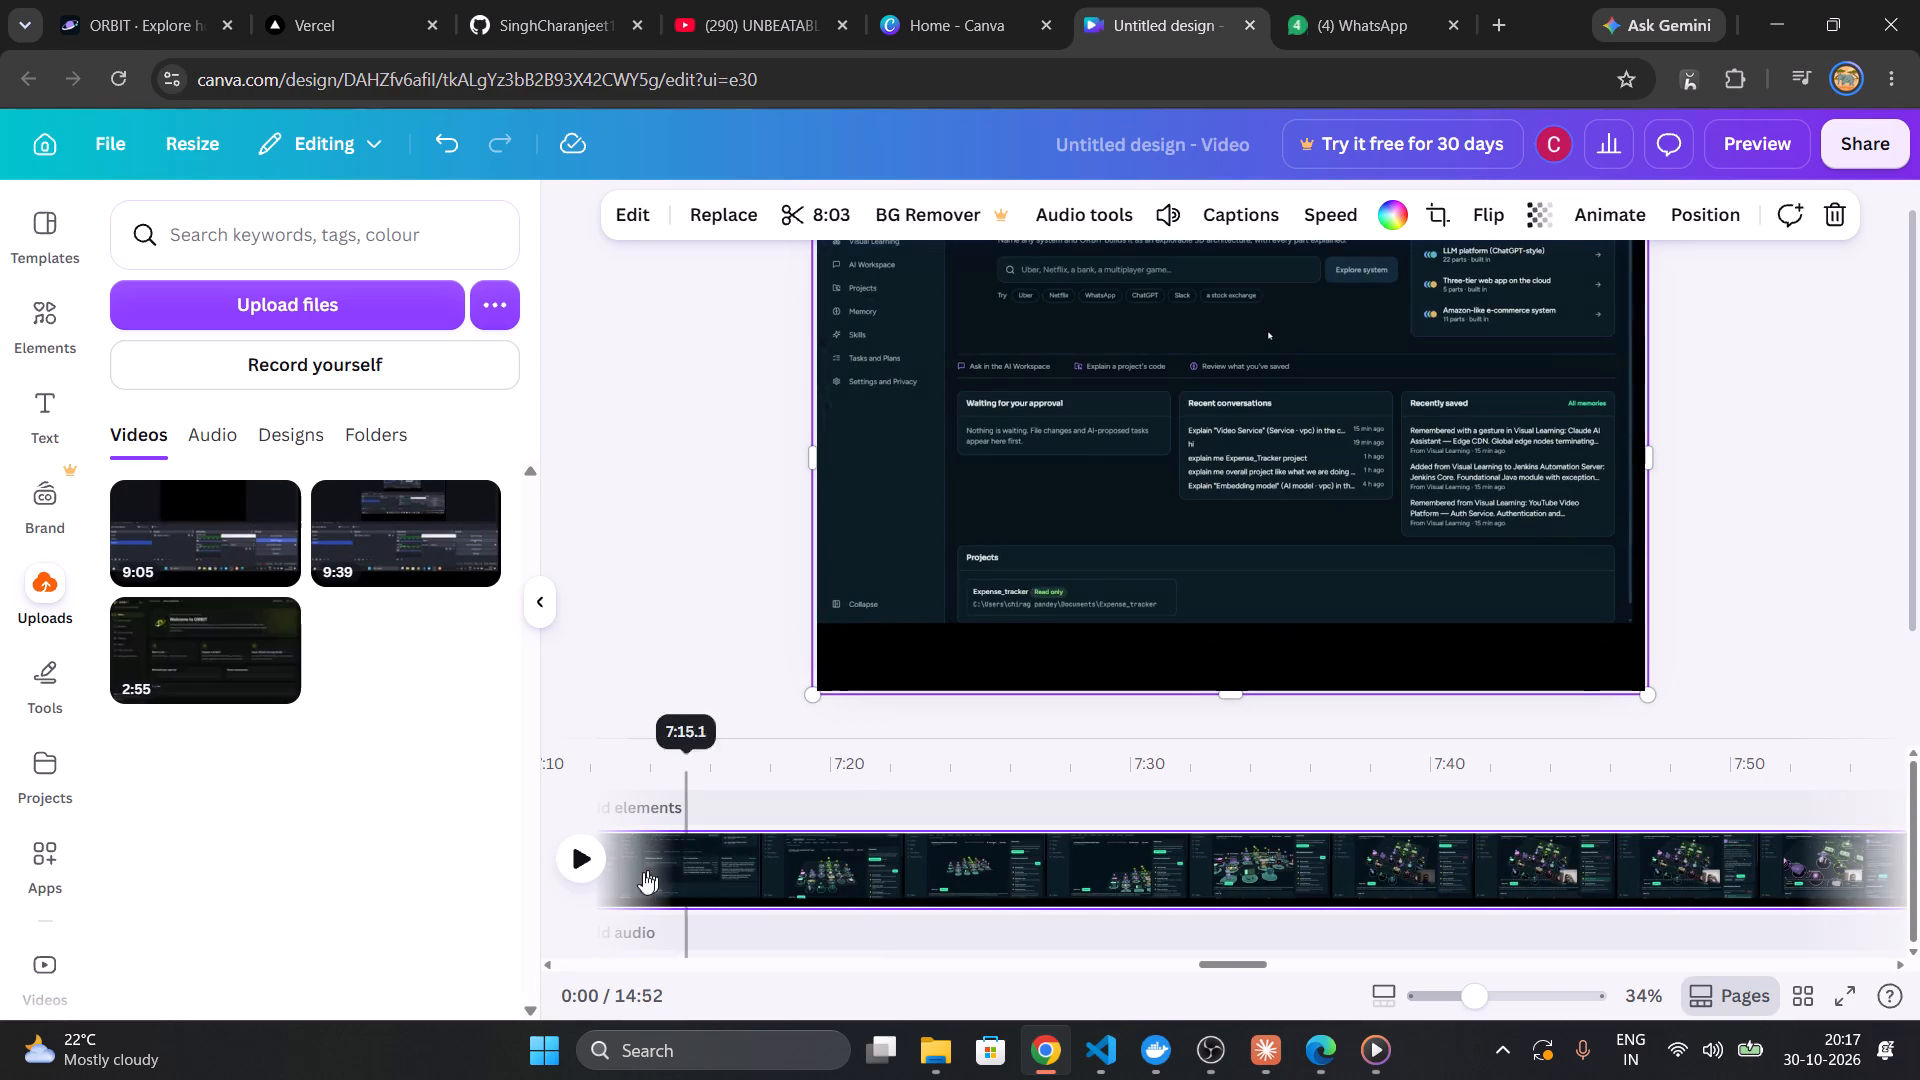
Play the design from the start and look along the timeline to where the second and third clips meet.
left_click(583, 864)
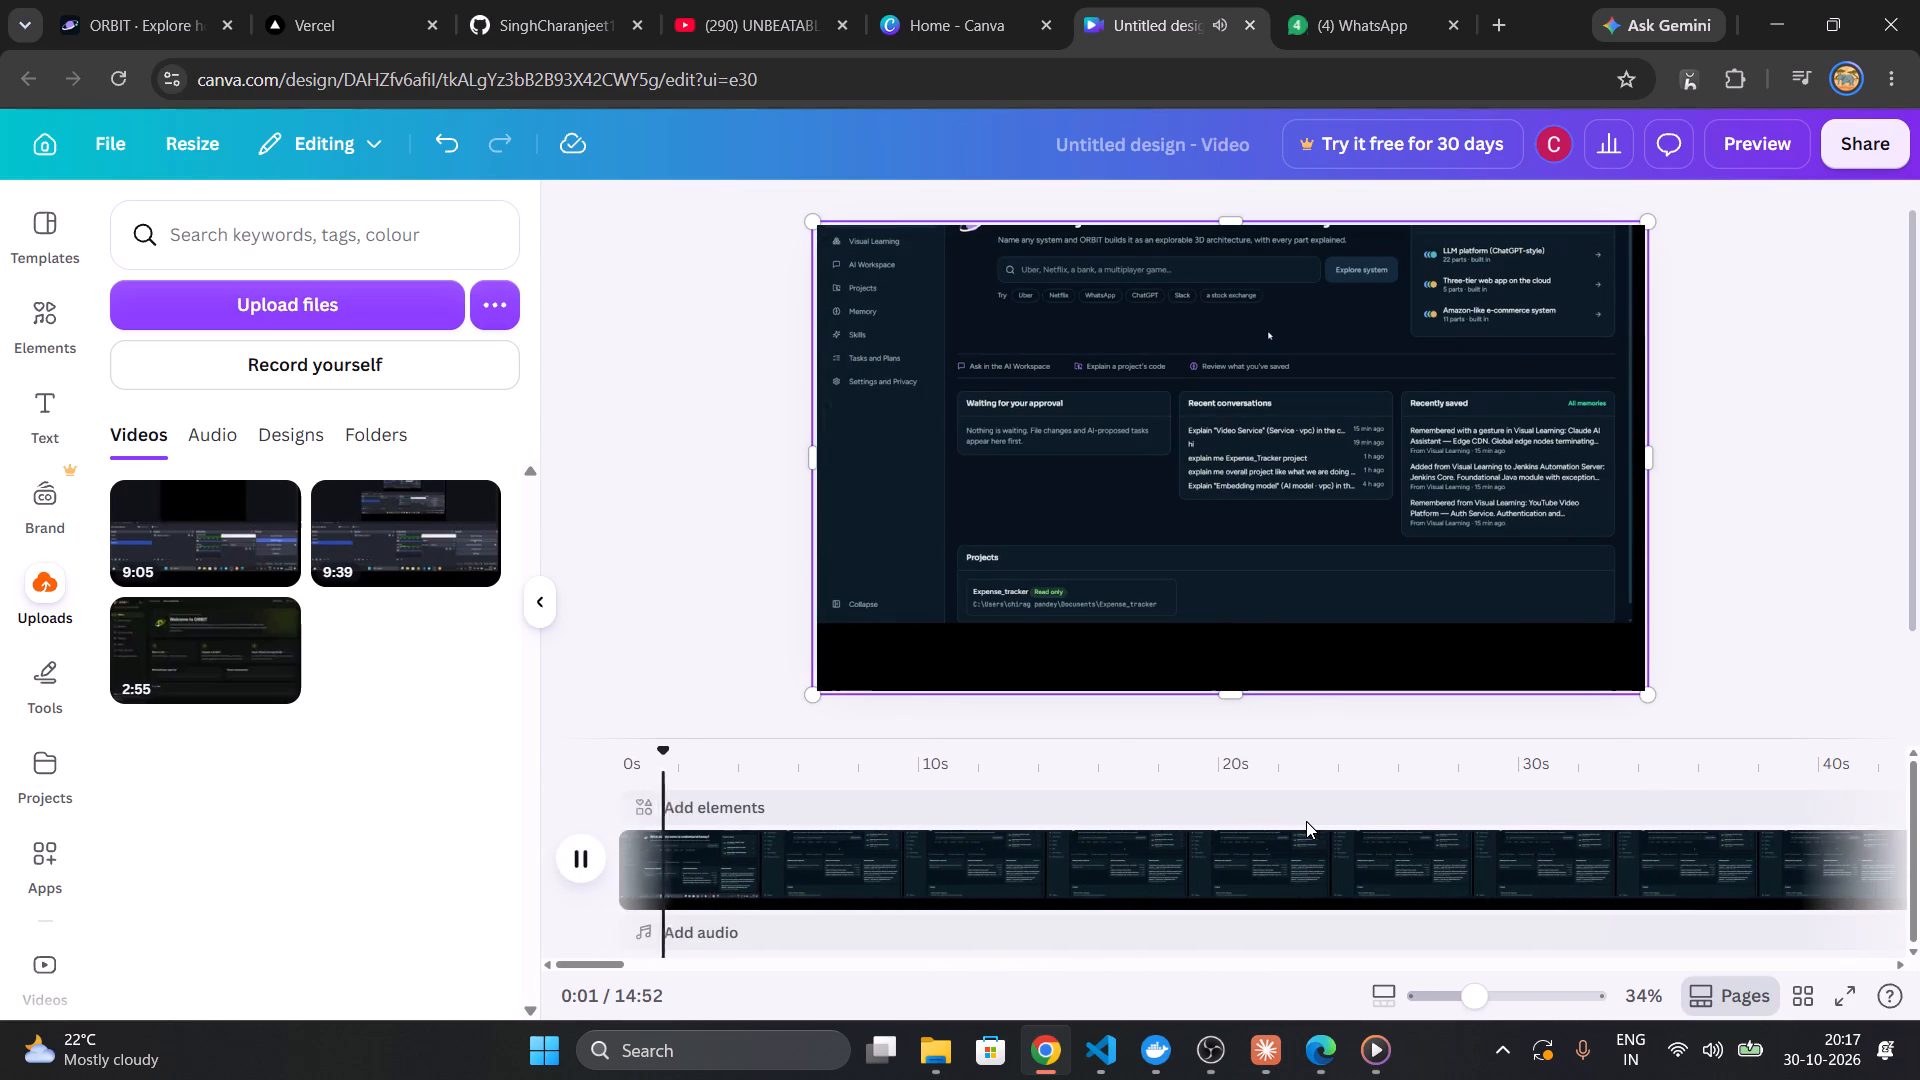
scroll(1642, 894, "left", 13)
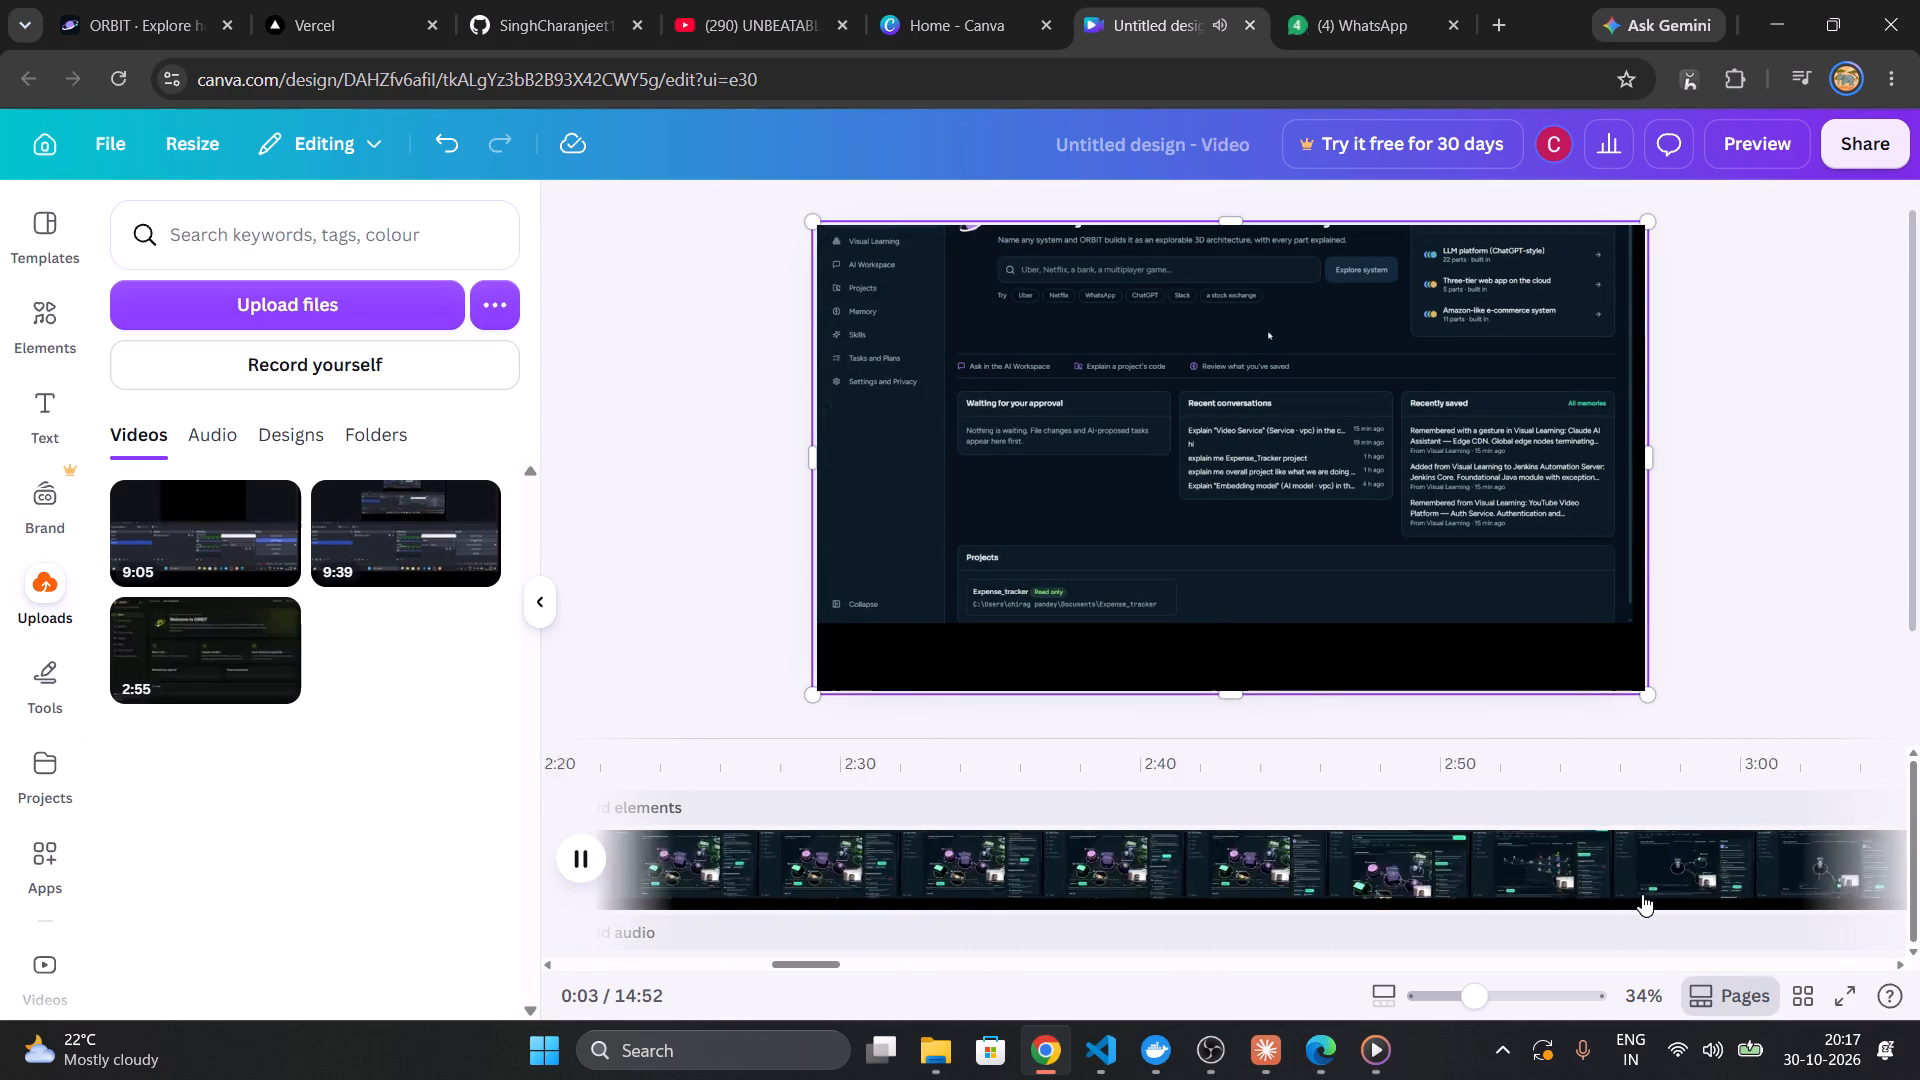
scroll(1642, 894, "left", 10)
scroll(1642, 894, "right", 6)
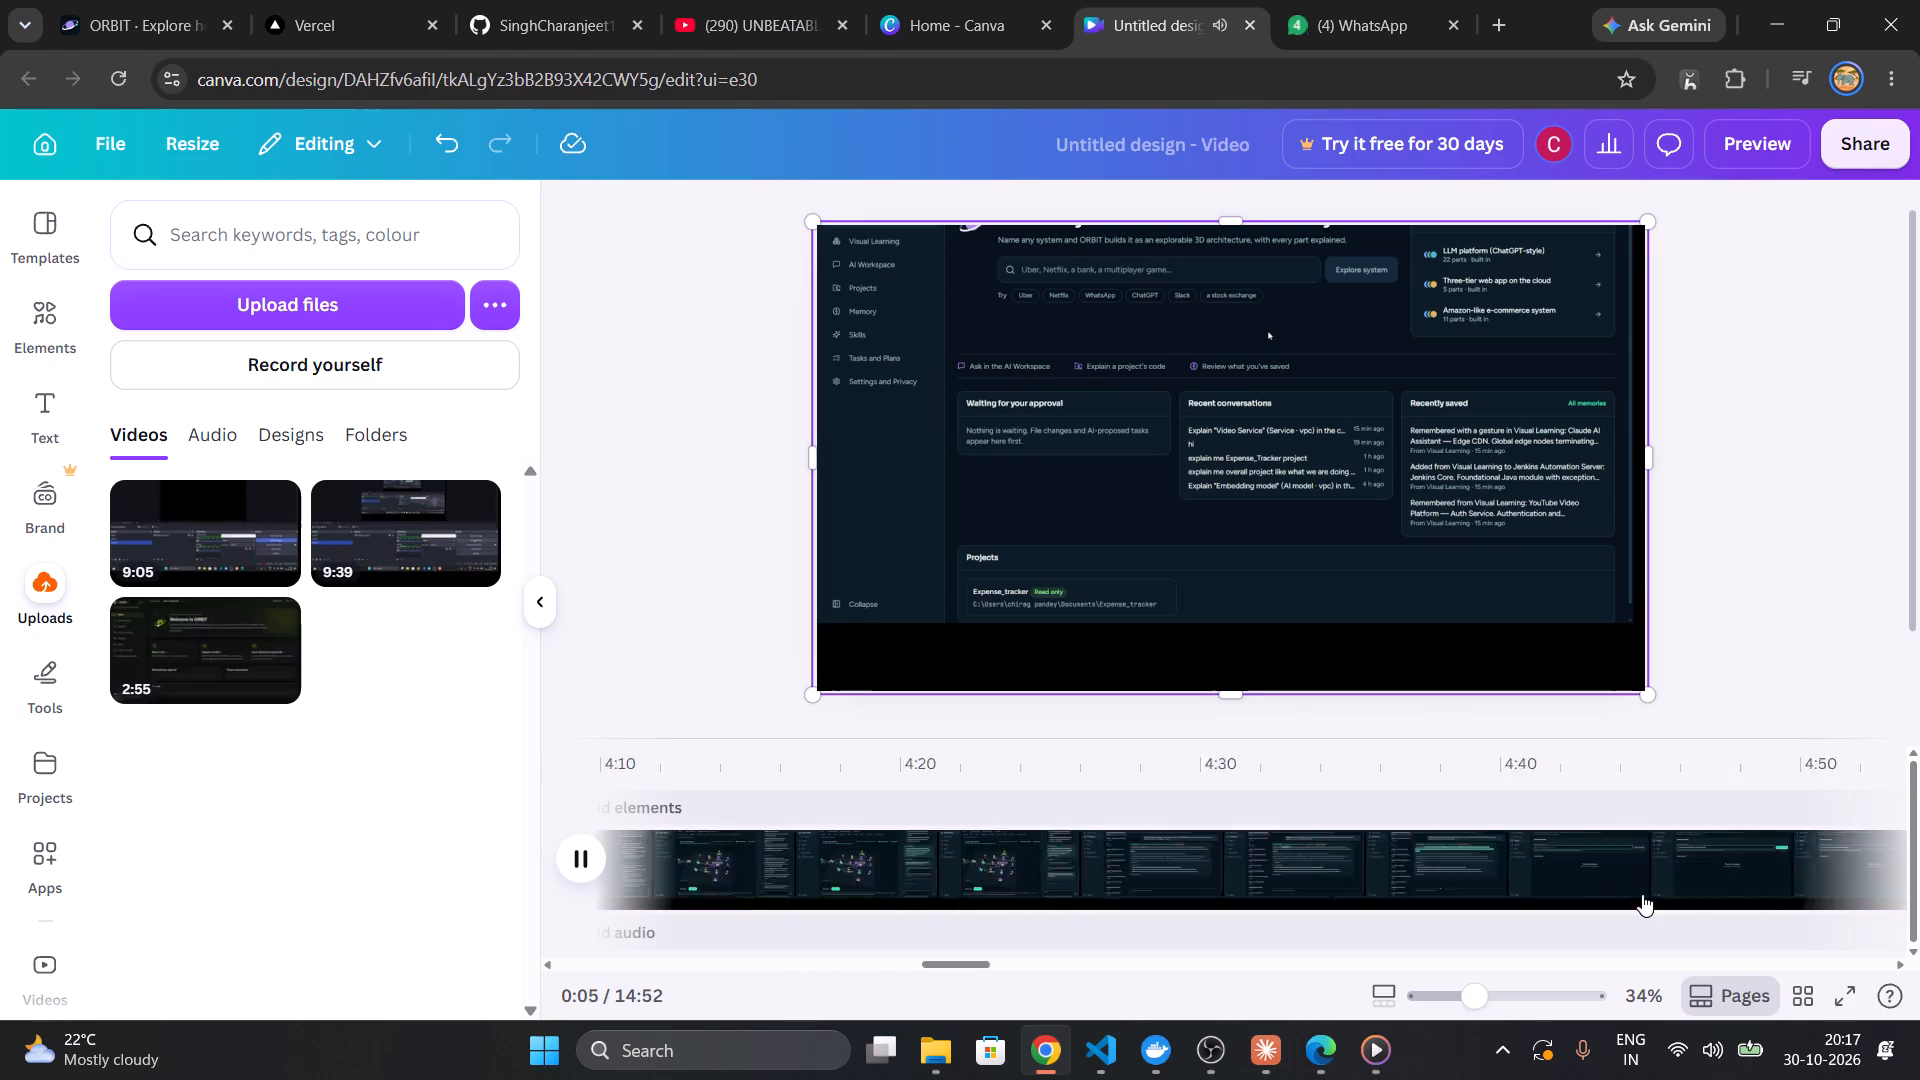
scroll(1642, 894, "left", 12)
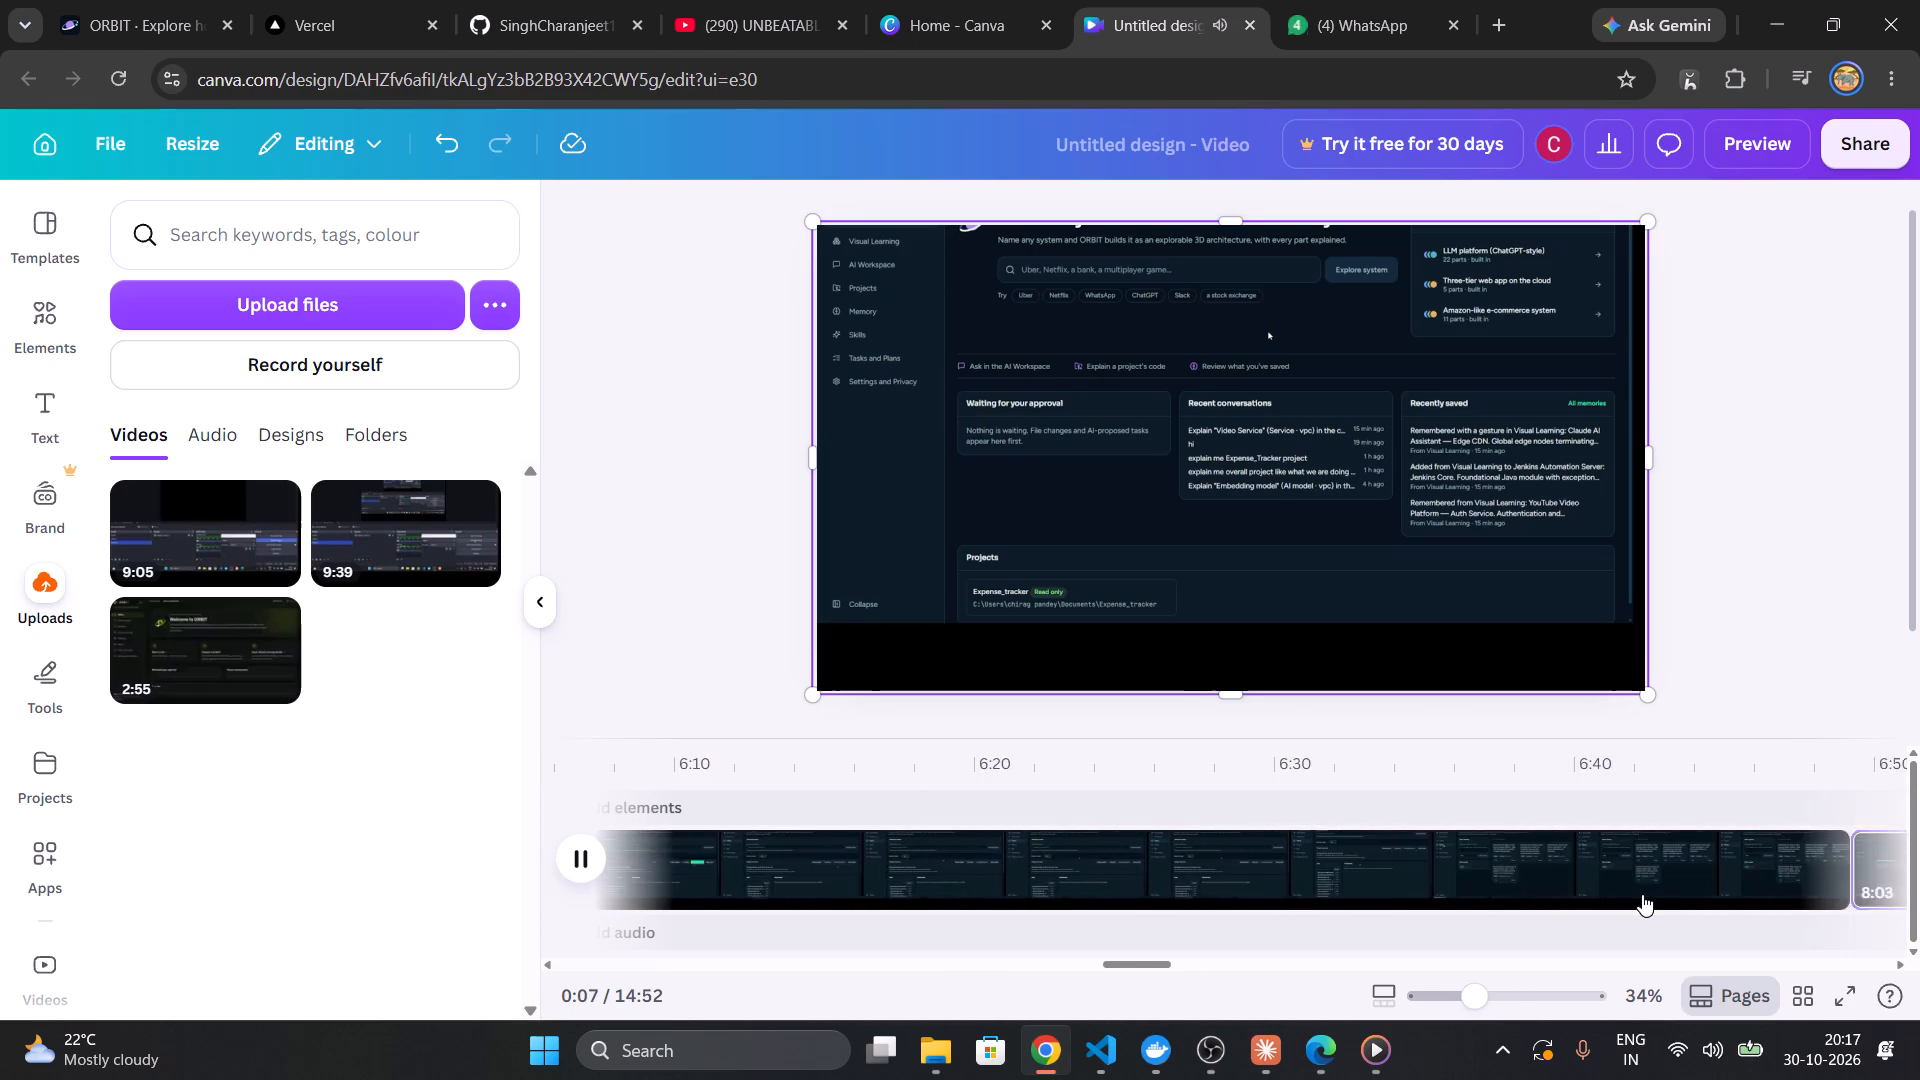
scroll(1642, 894, "right", 2)
scroll(1642, 894, "left", 2)
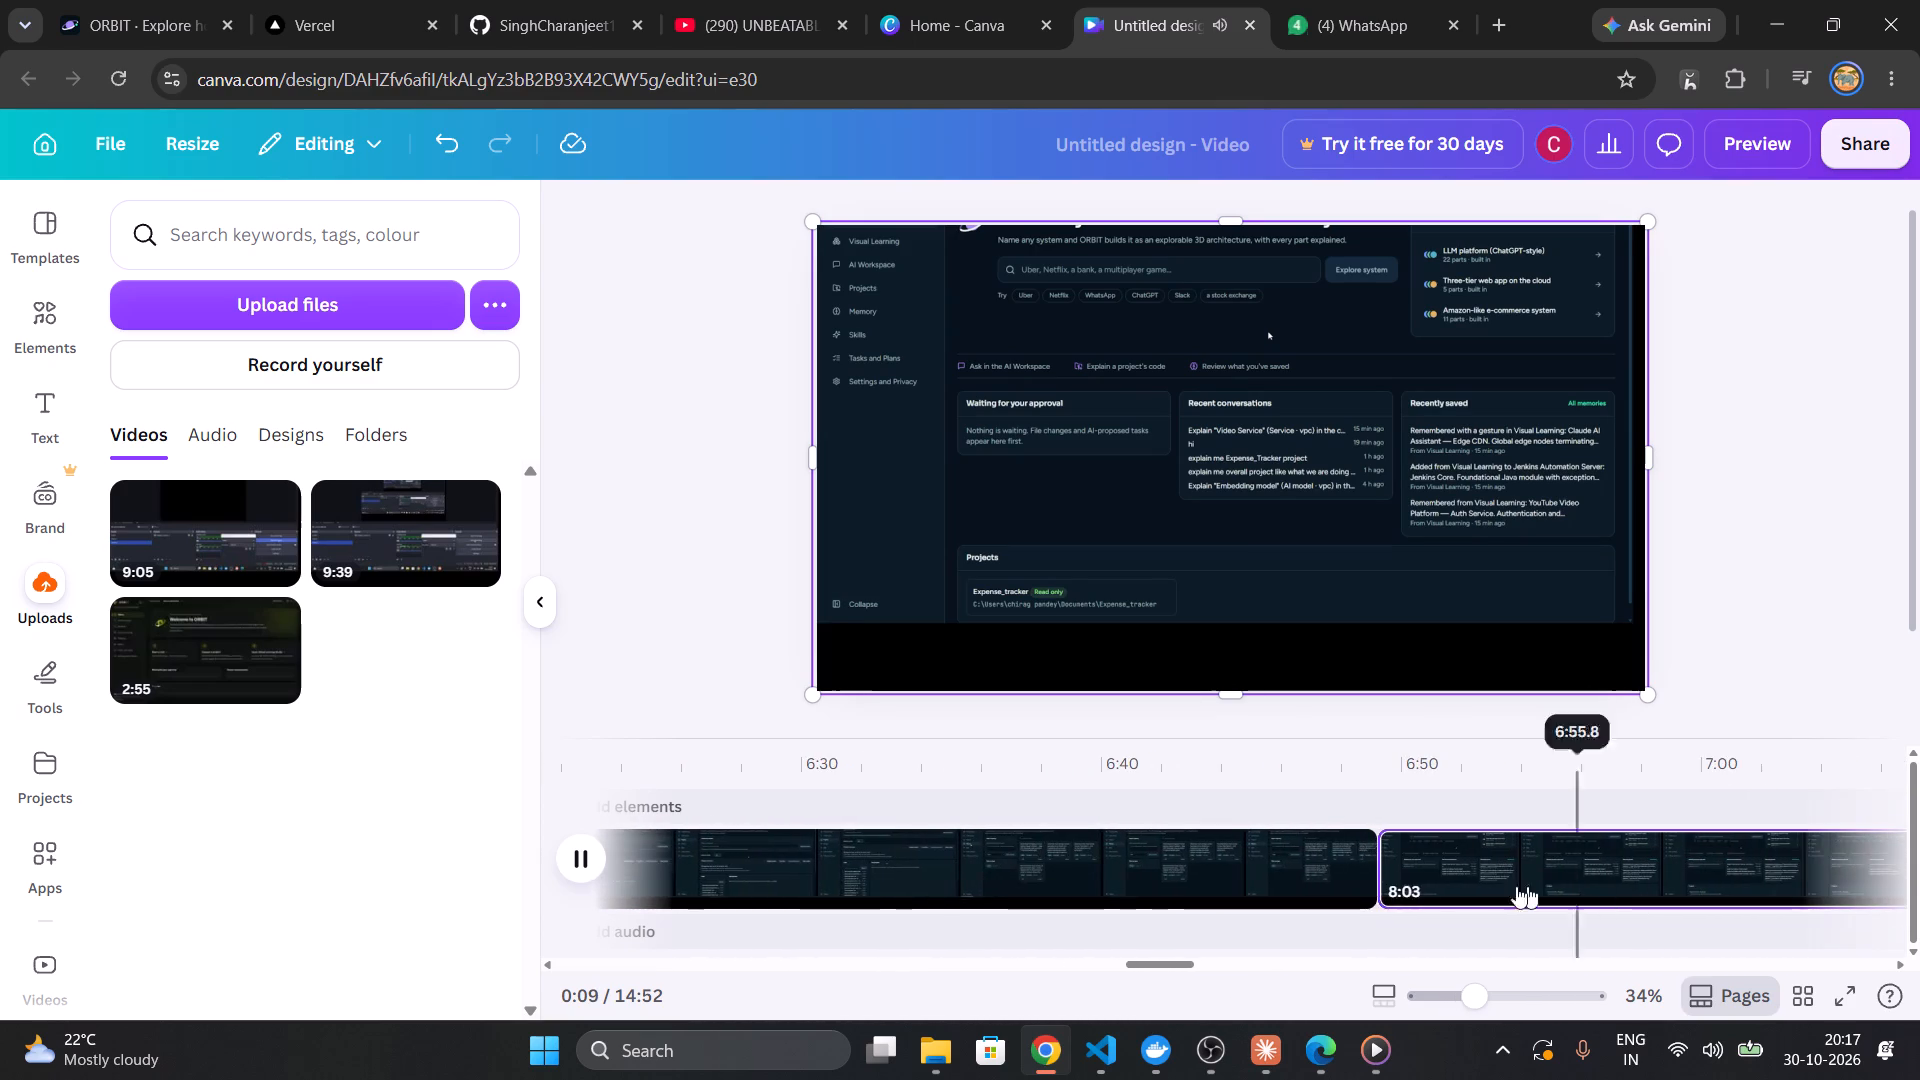
Play the third clip from about 7:40, examining the hand-gesture footage and the neighbouring timeline thumbnails.
left_click(1433, 881)
scroll(1476, 878, "left", 6)
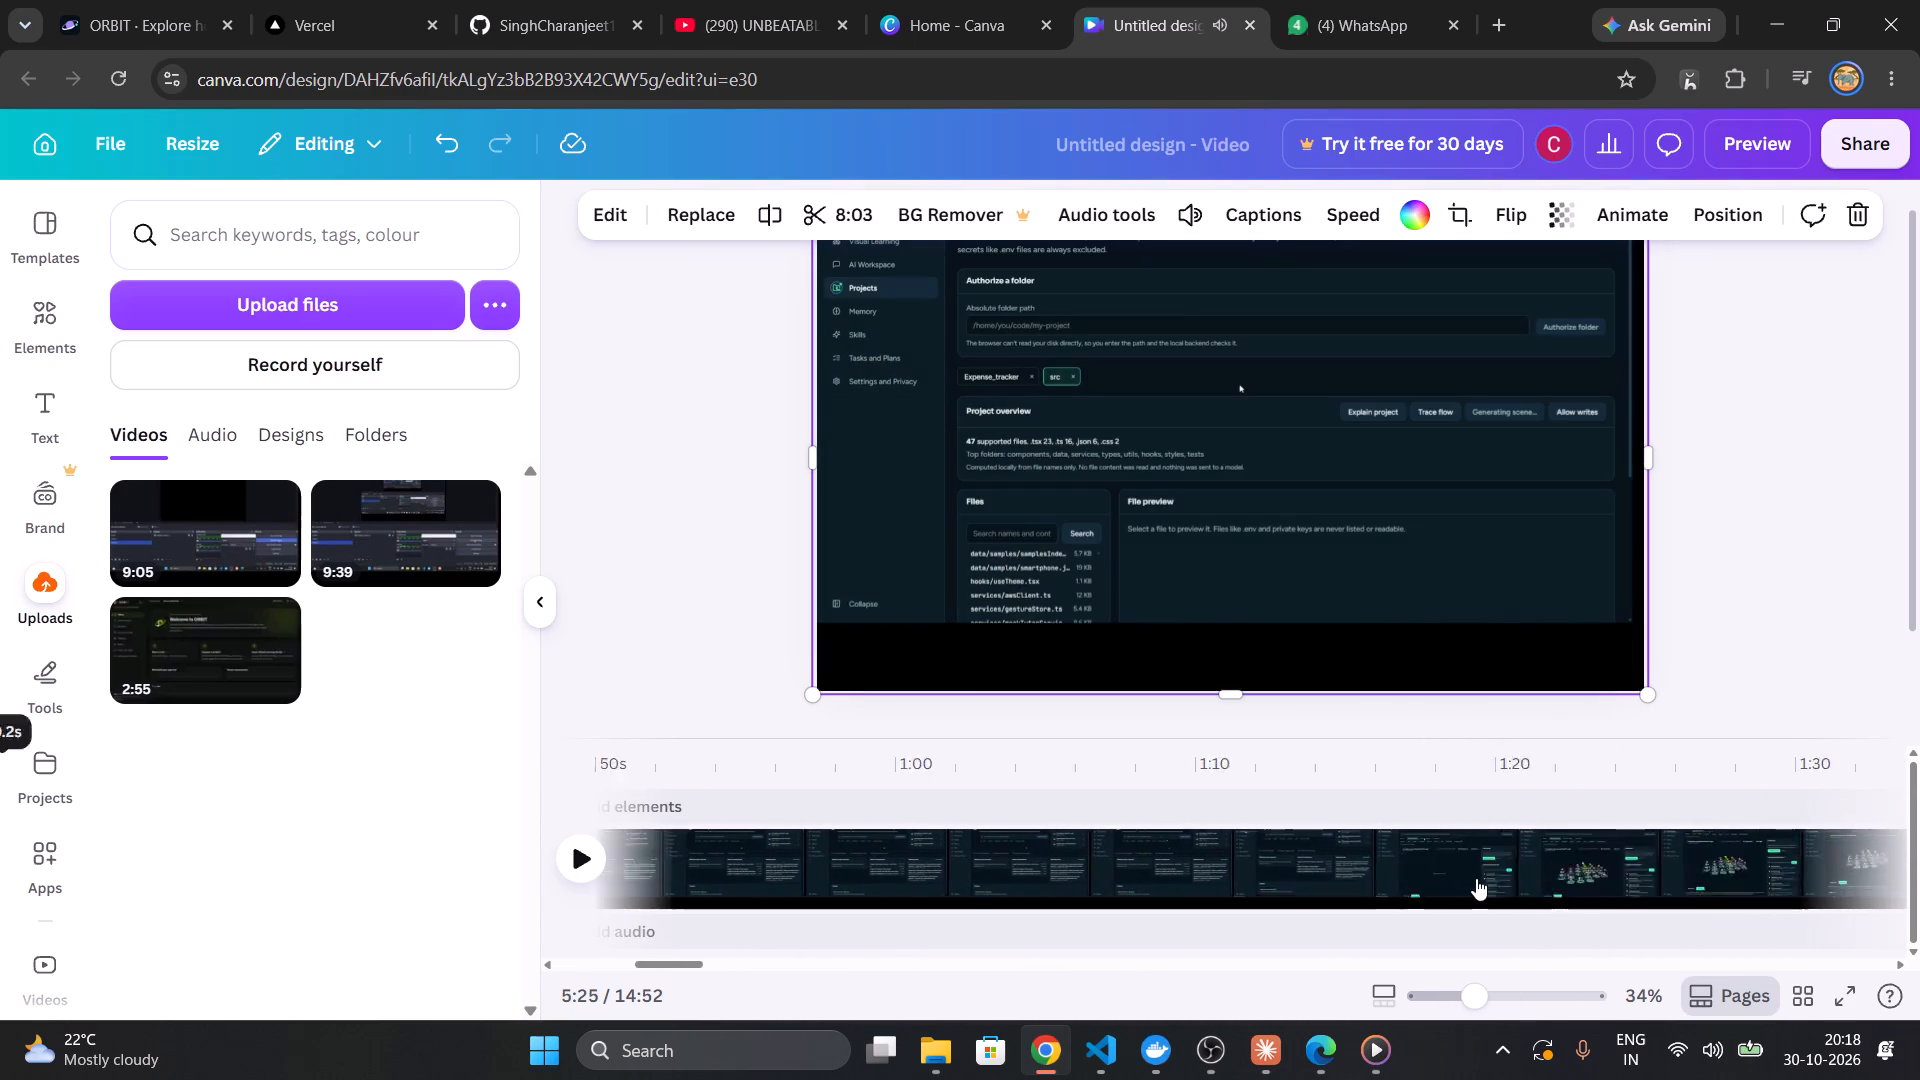
scroll(1476, 878, "left", 13)
left_click(1476, 878)
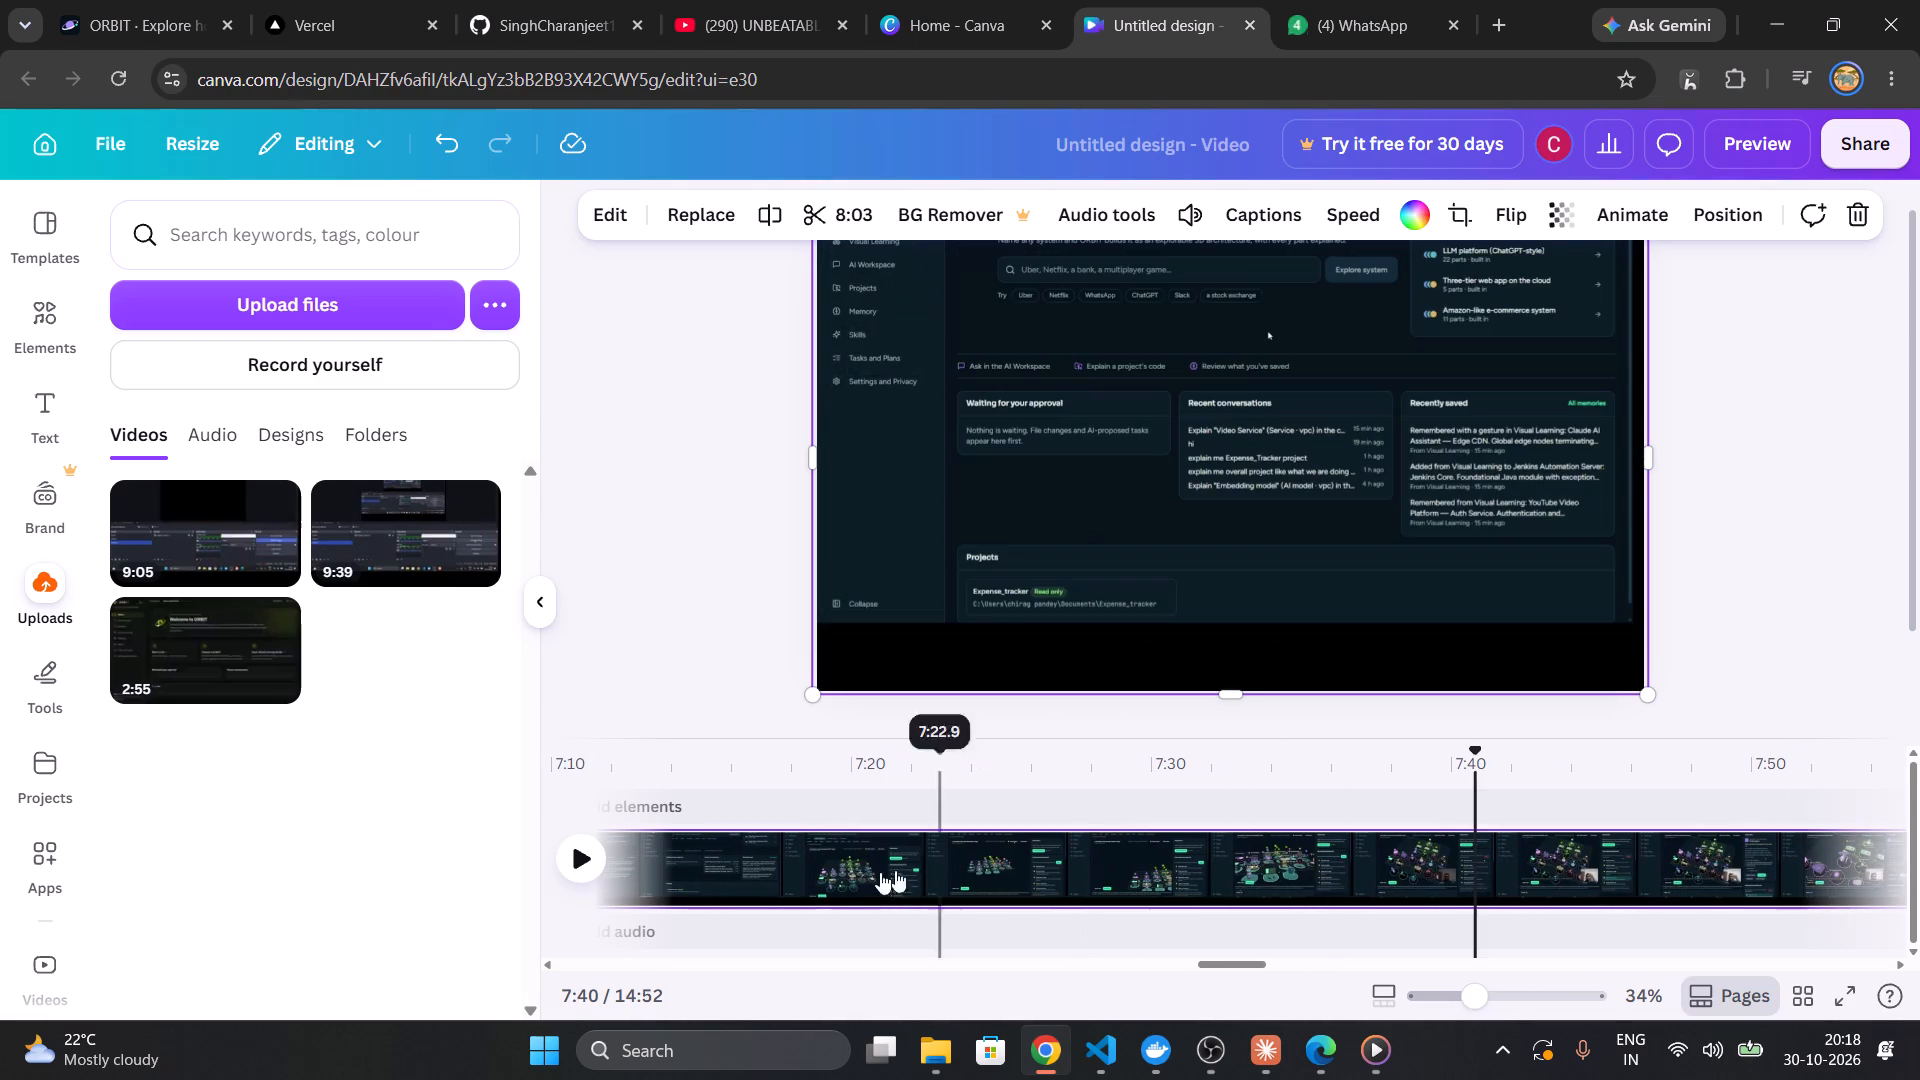
left_click(587, 855)
scroll(1701, 855, "left", 4)
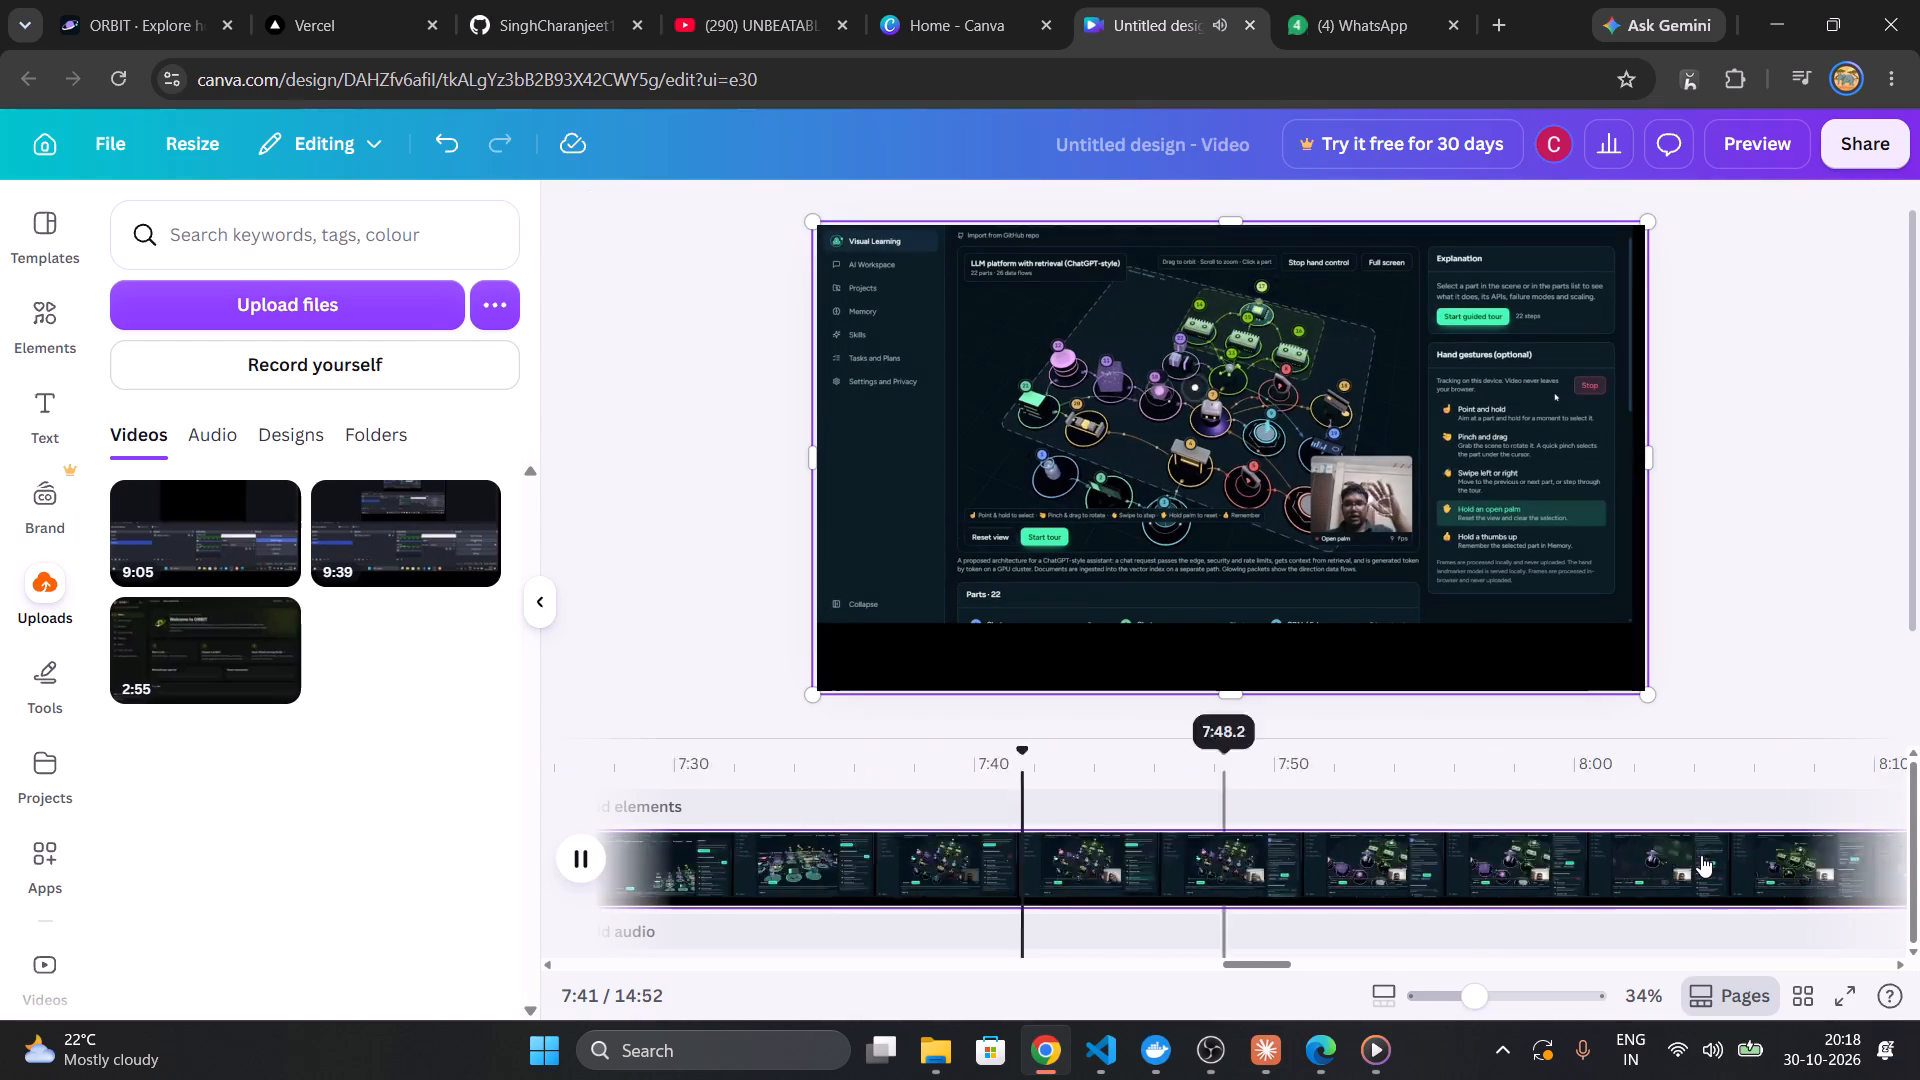
scroll(1701, 855, "left", 19)
scroll(1701, 855, "right", 4)
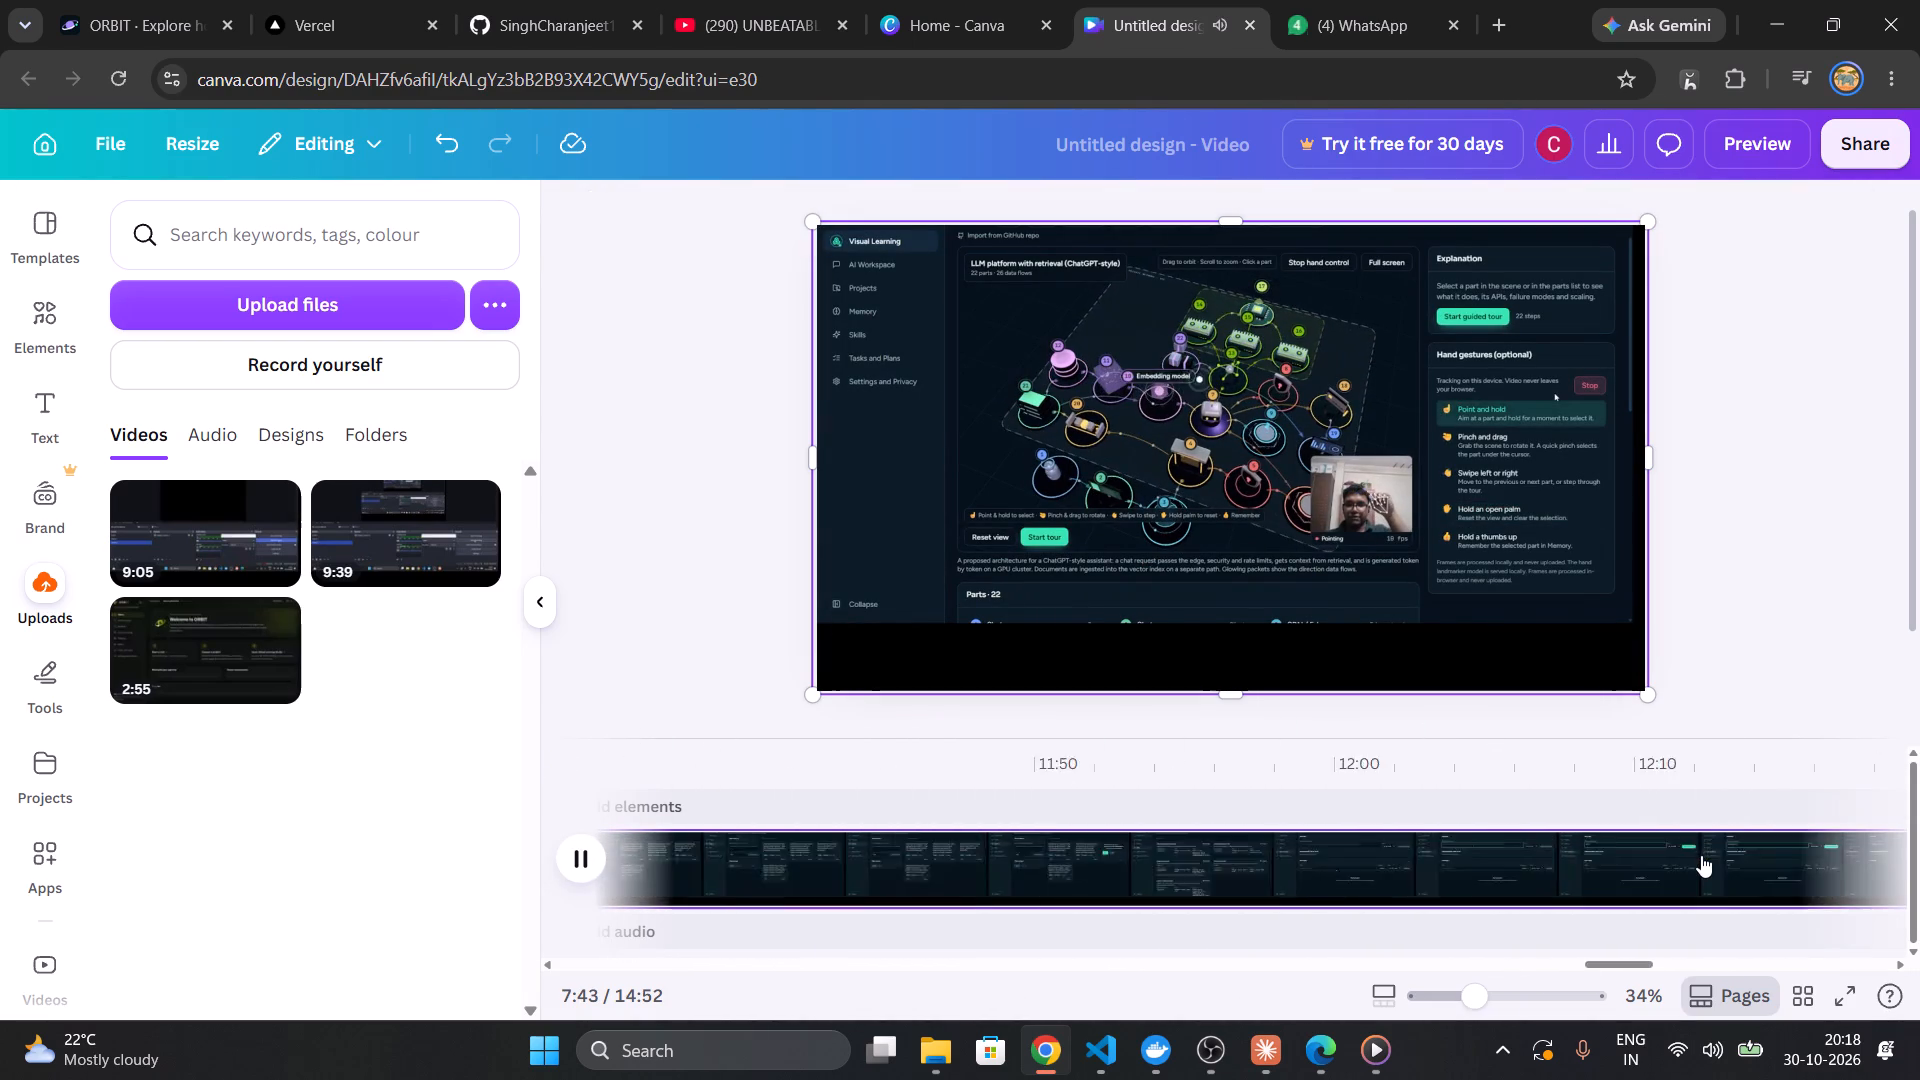
scroll(1701, 855, "right", 12)
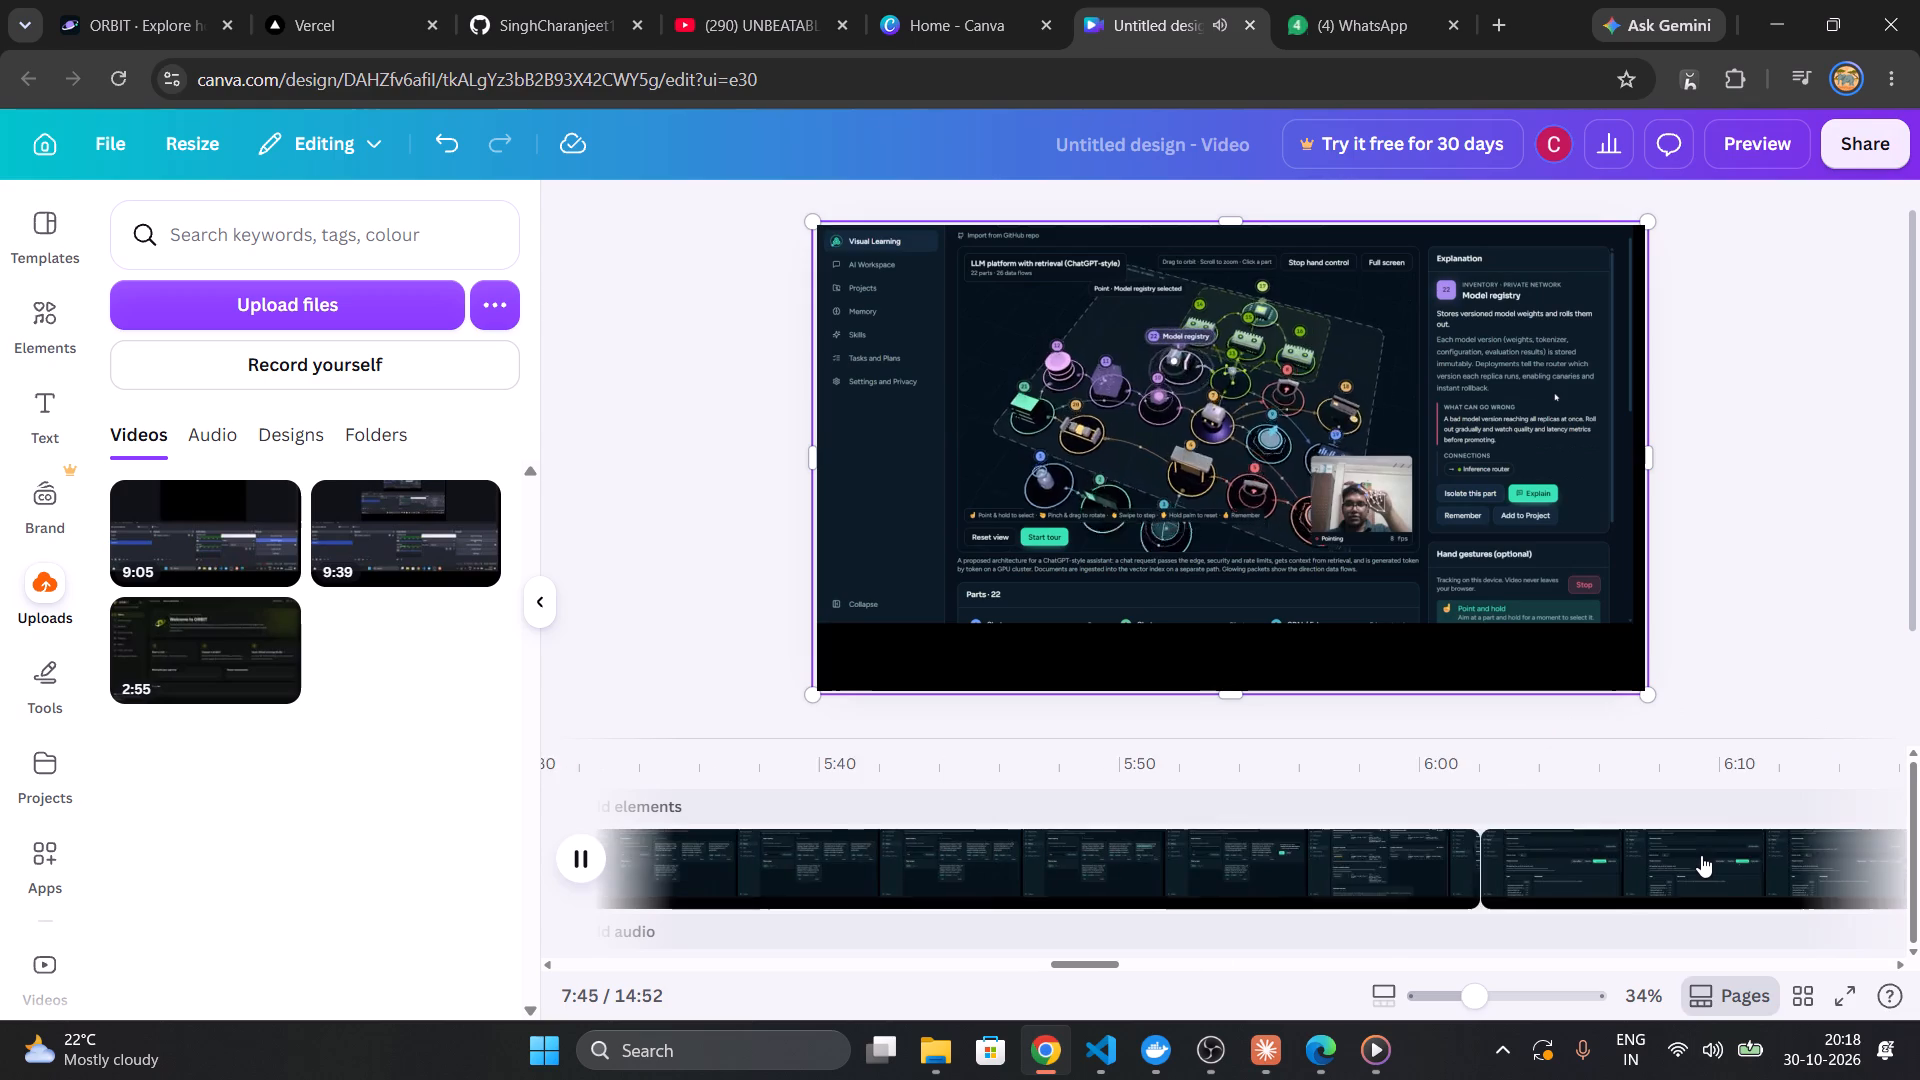
scroll(1701, 855, "right", 7)
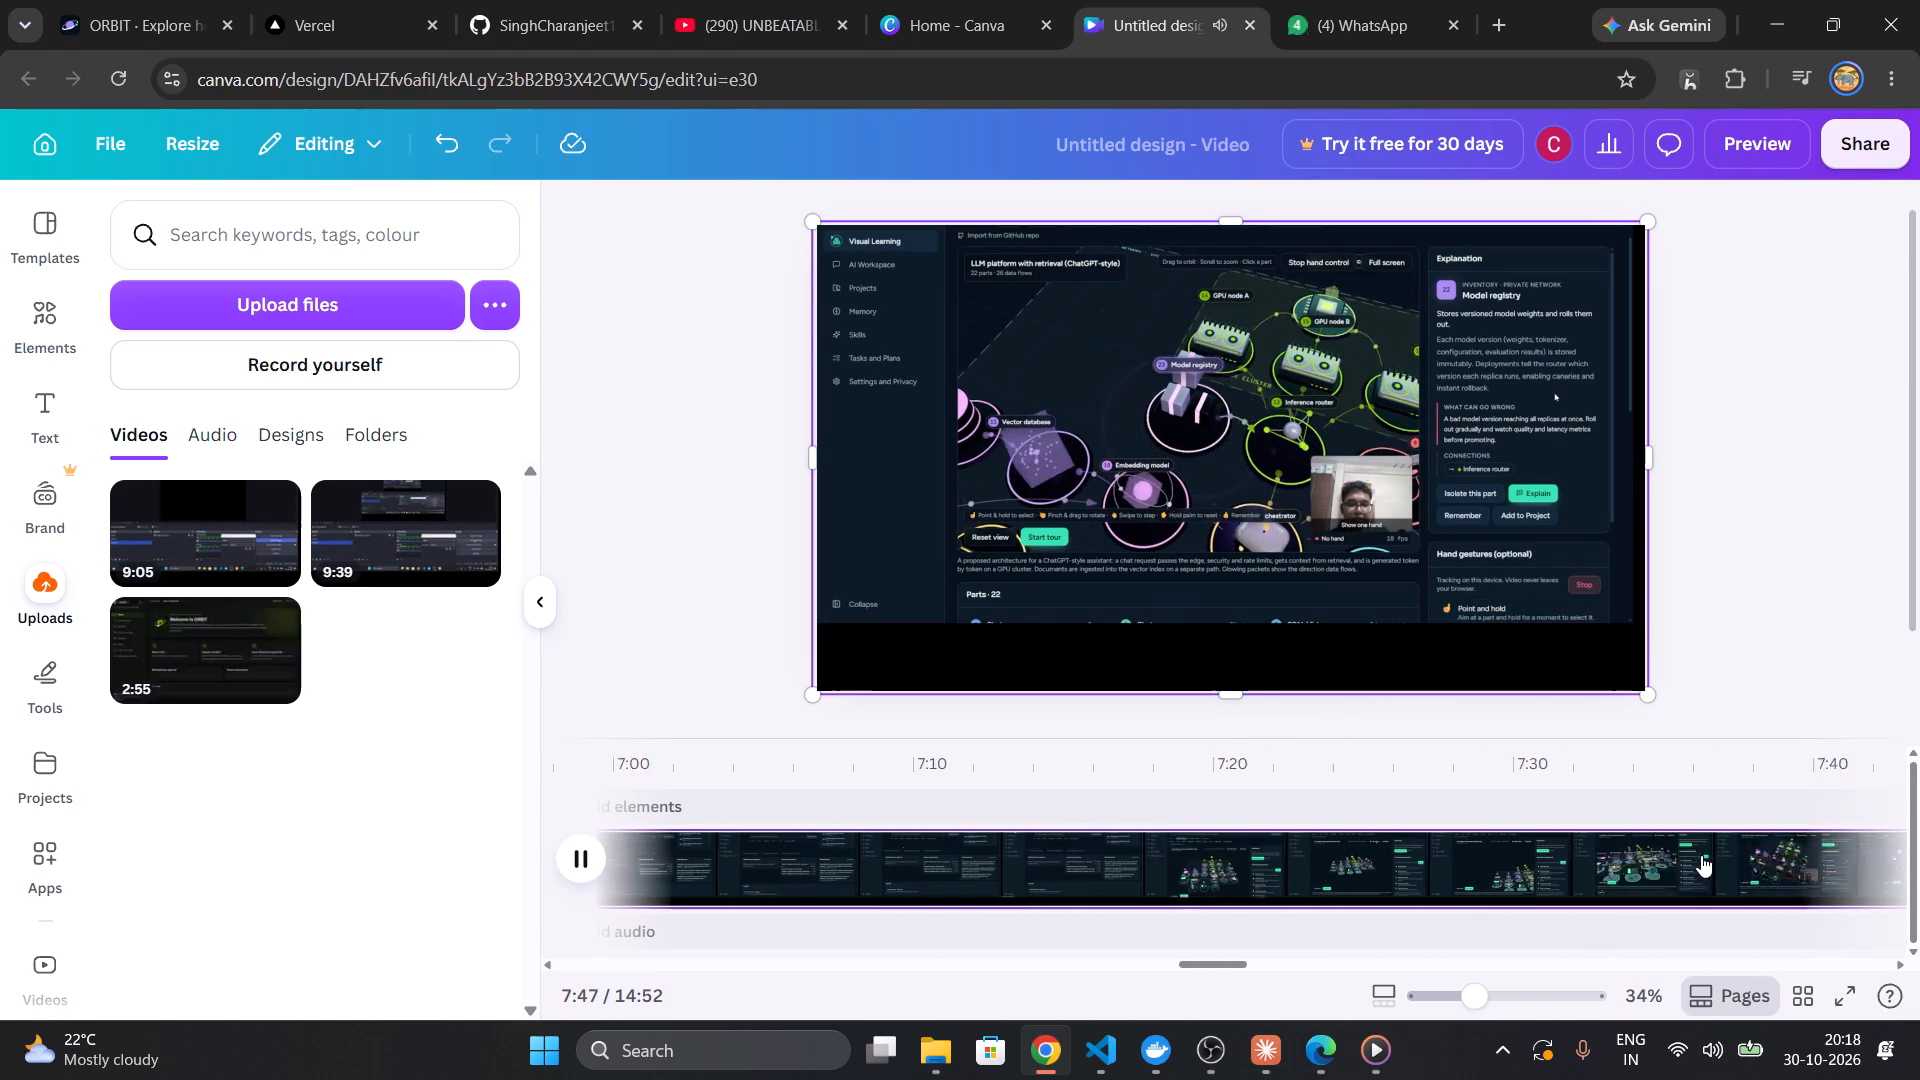
scroll(1701, 855, "right", 3)
Check the third clip's footage at about 7:59 and 7:31, and return to its beginning near 6:50.
left_click(1701, 855)
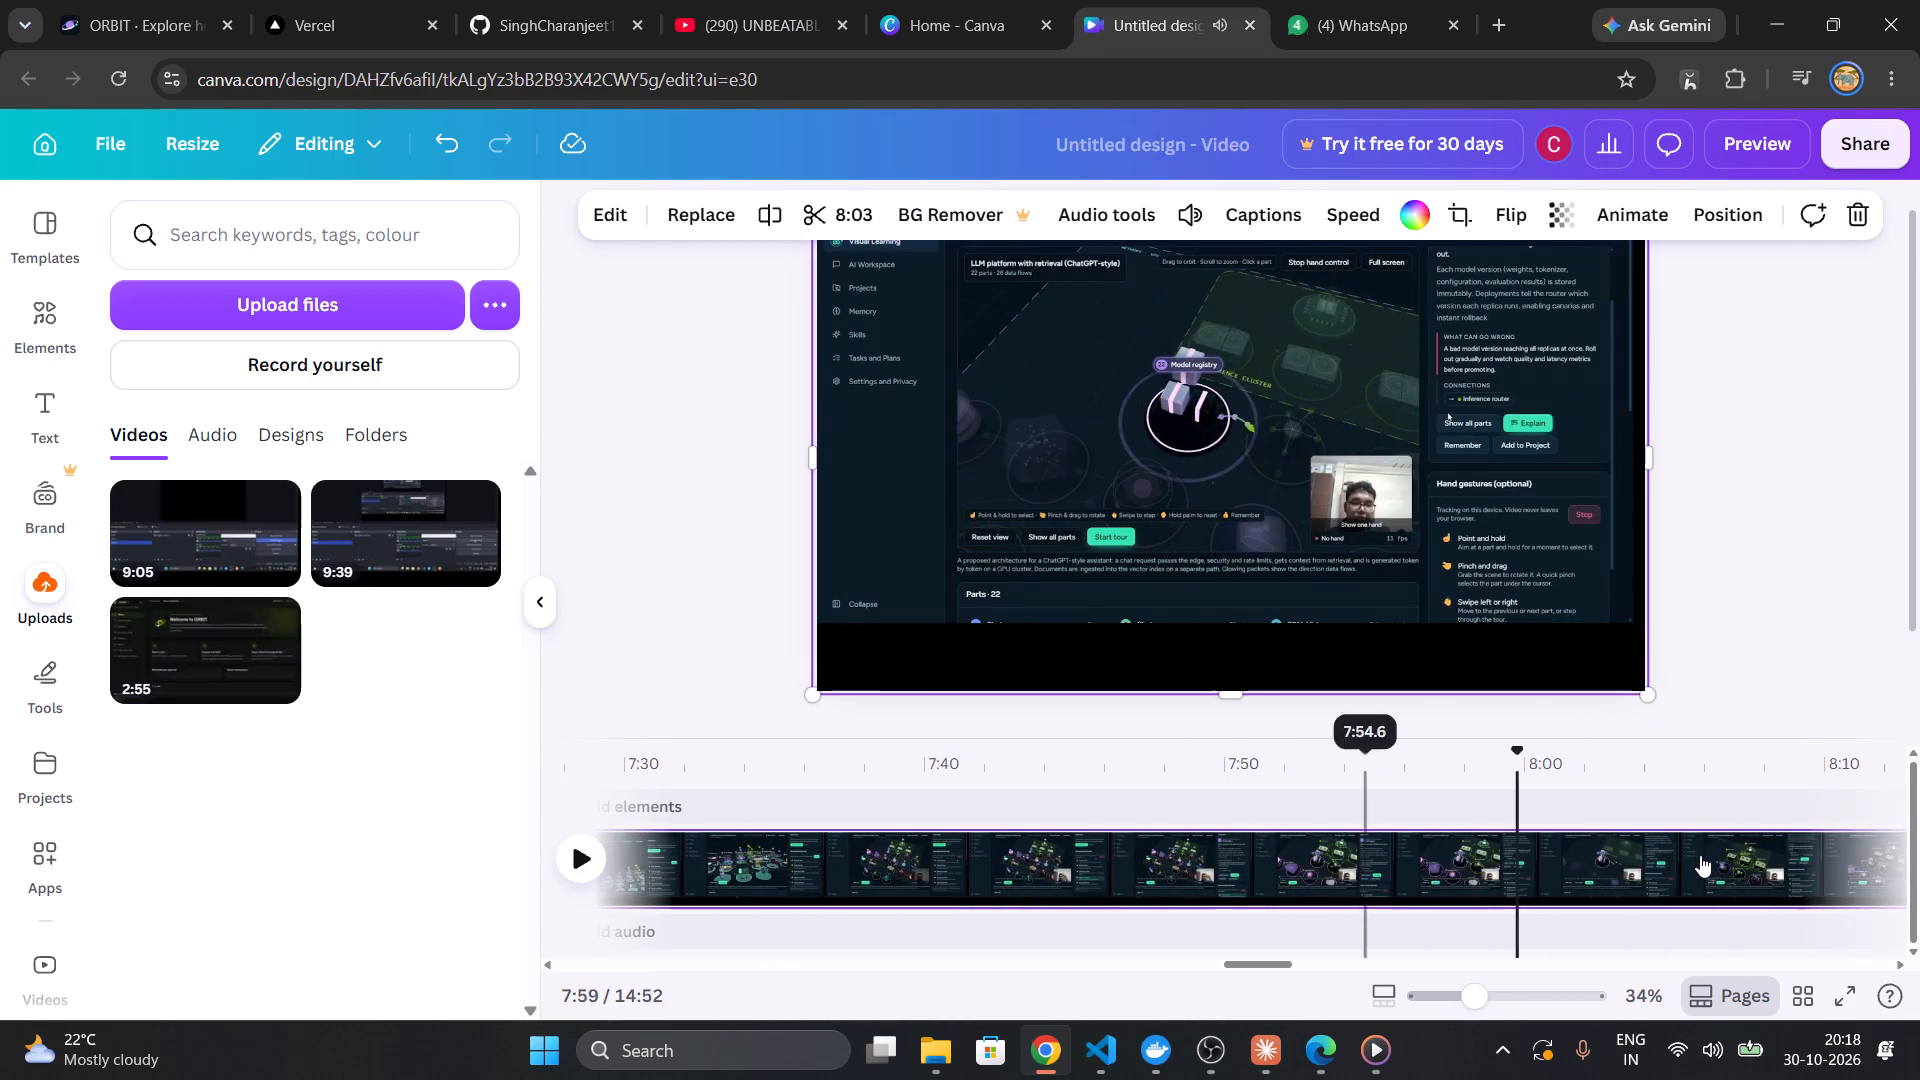
left_click(805, 851)
left_click(677, 852)
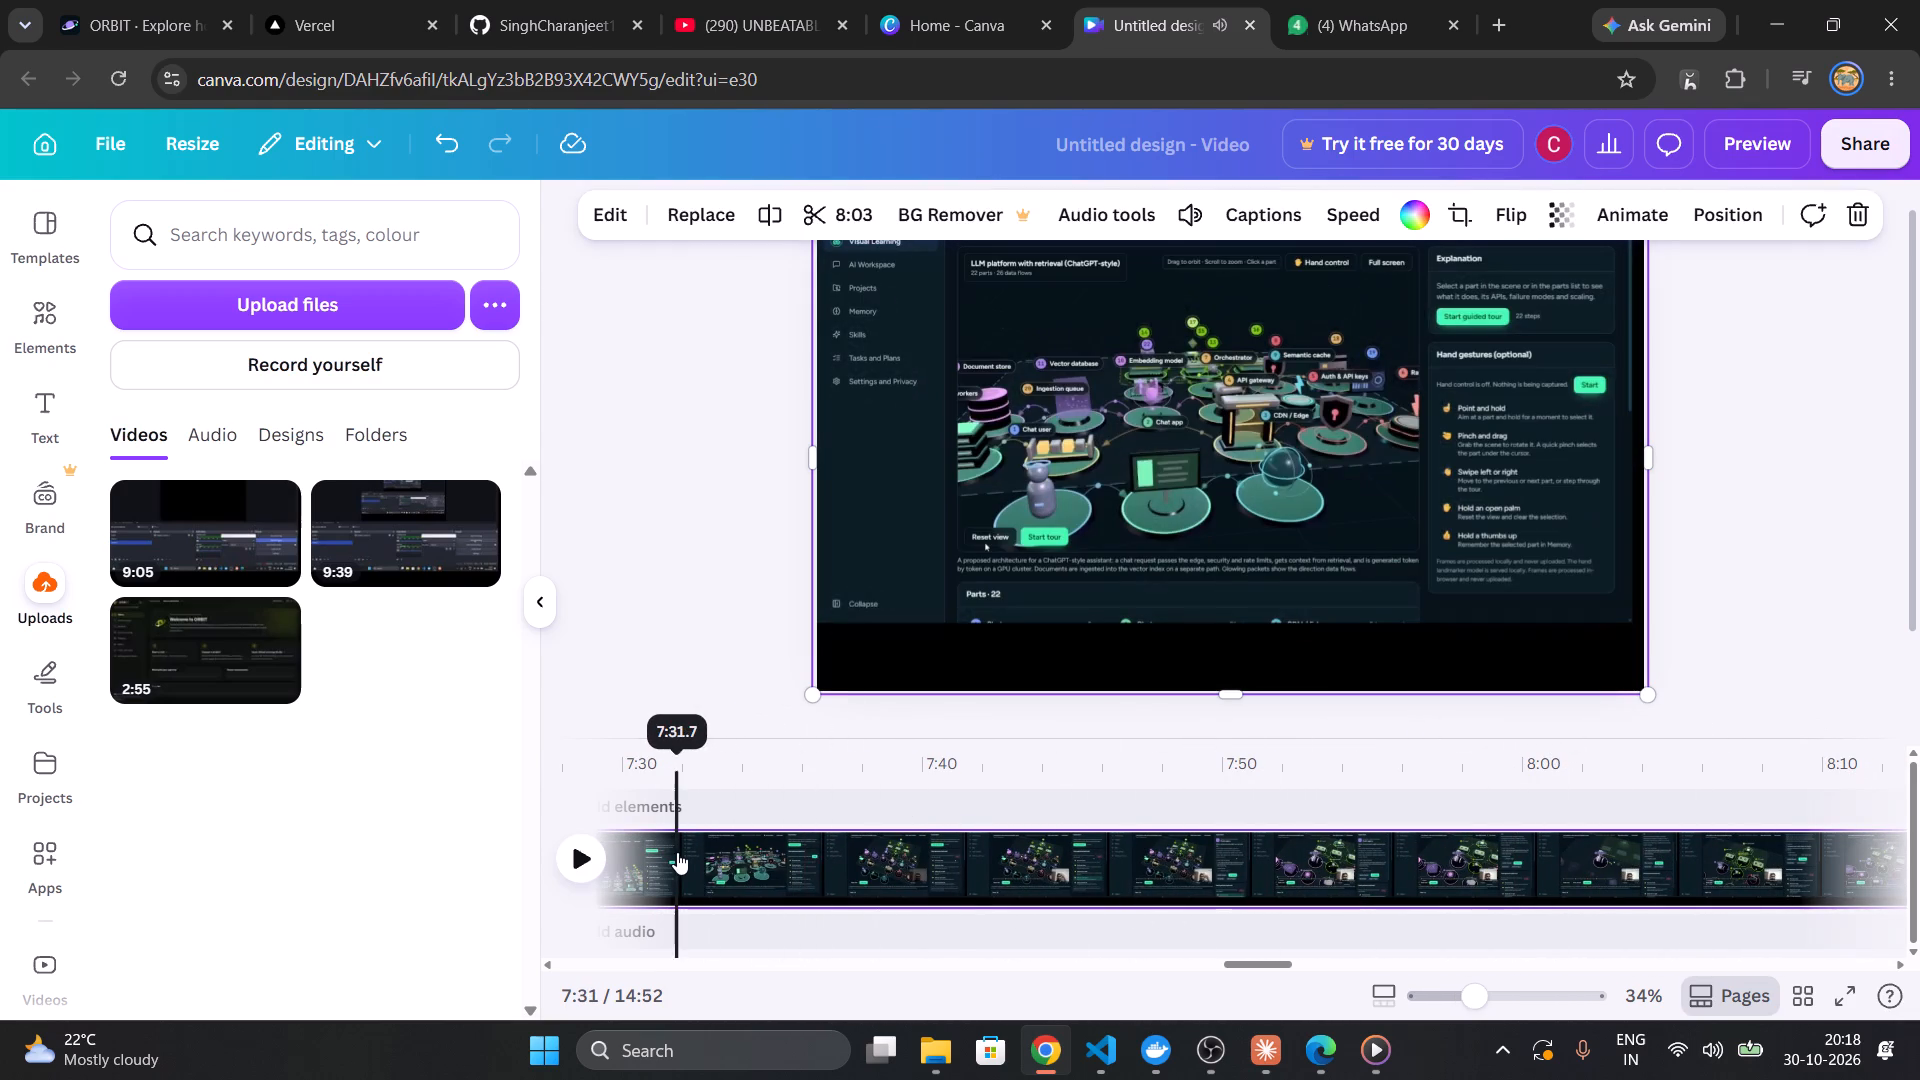
scroll(677, 852, "right", 5)
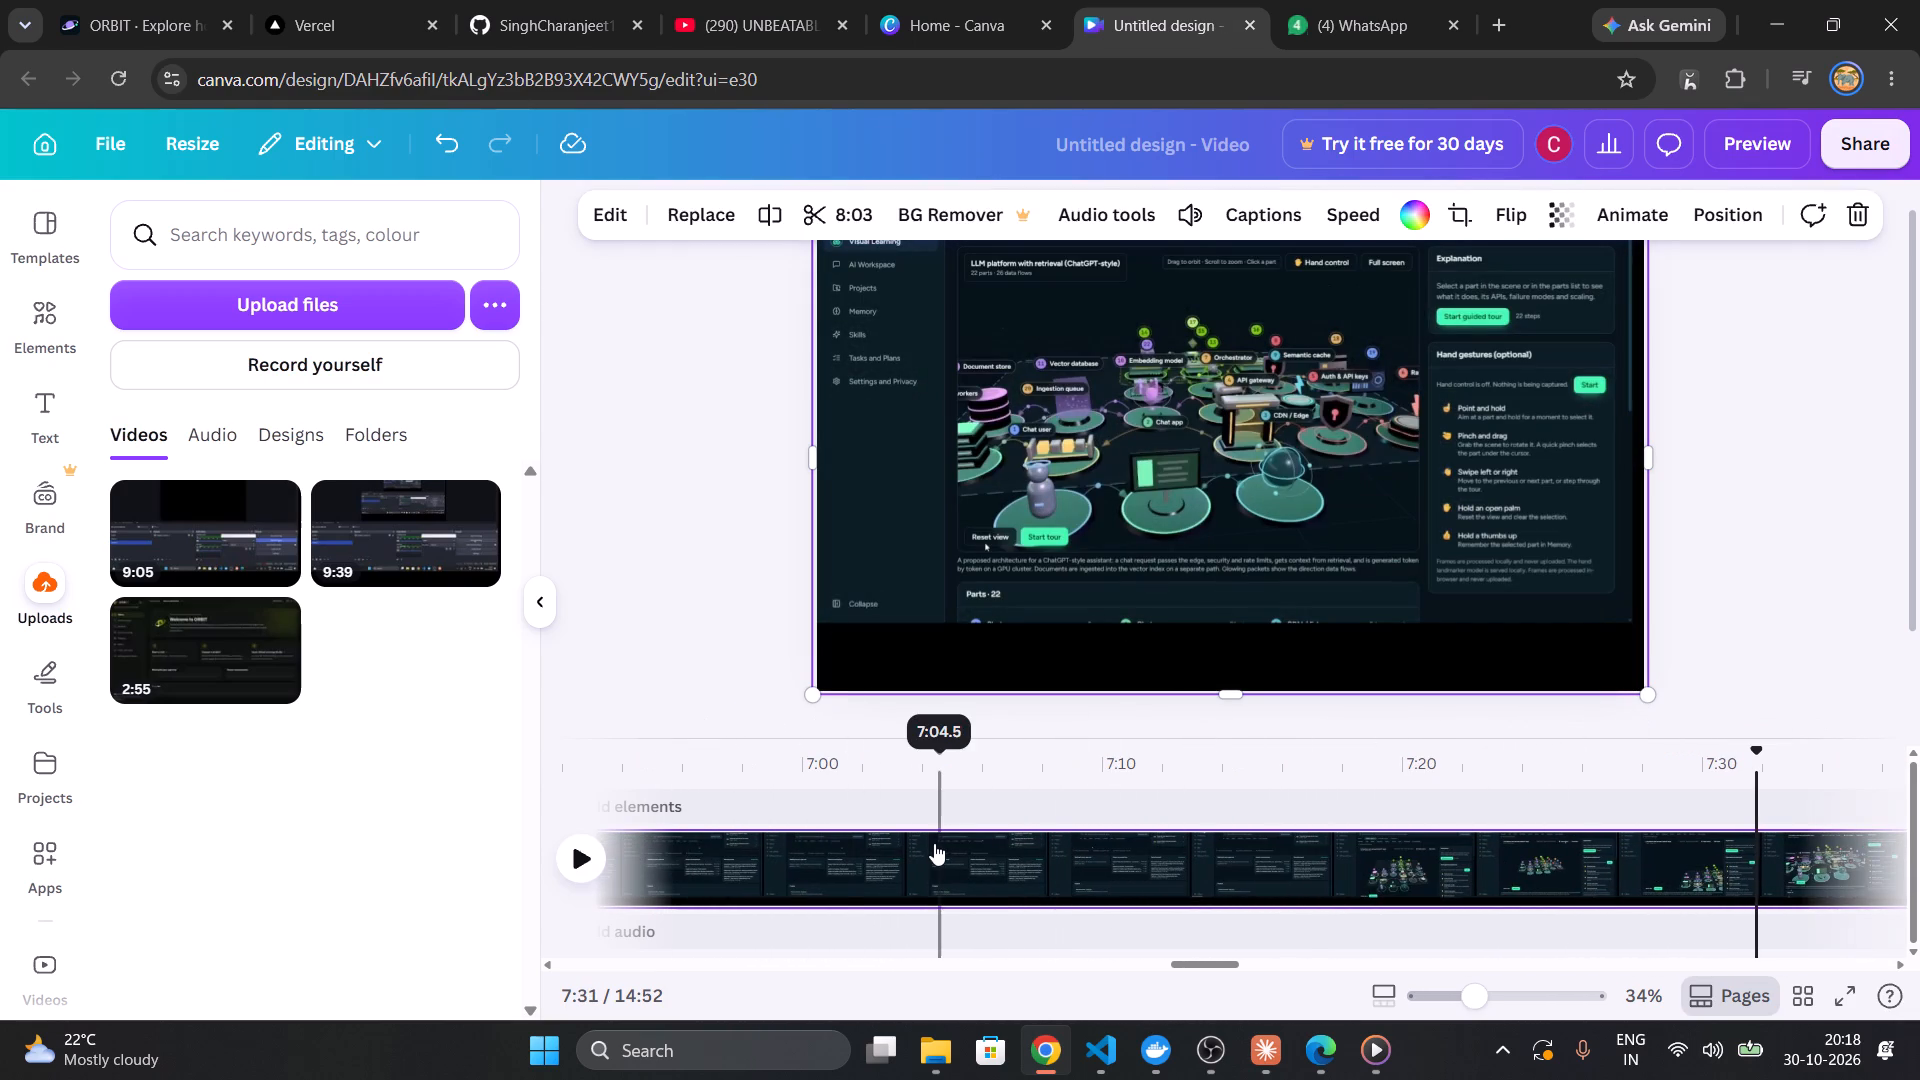
scroll(934, 843, "right", 3)
left_click(989, 861)
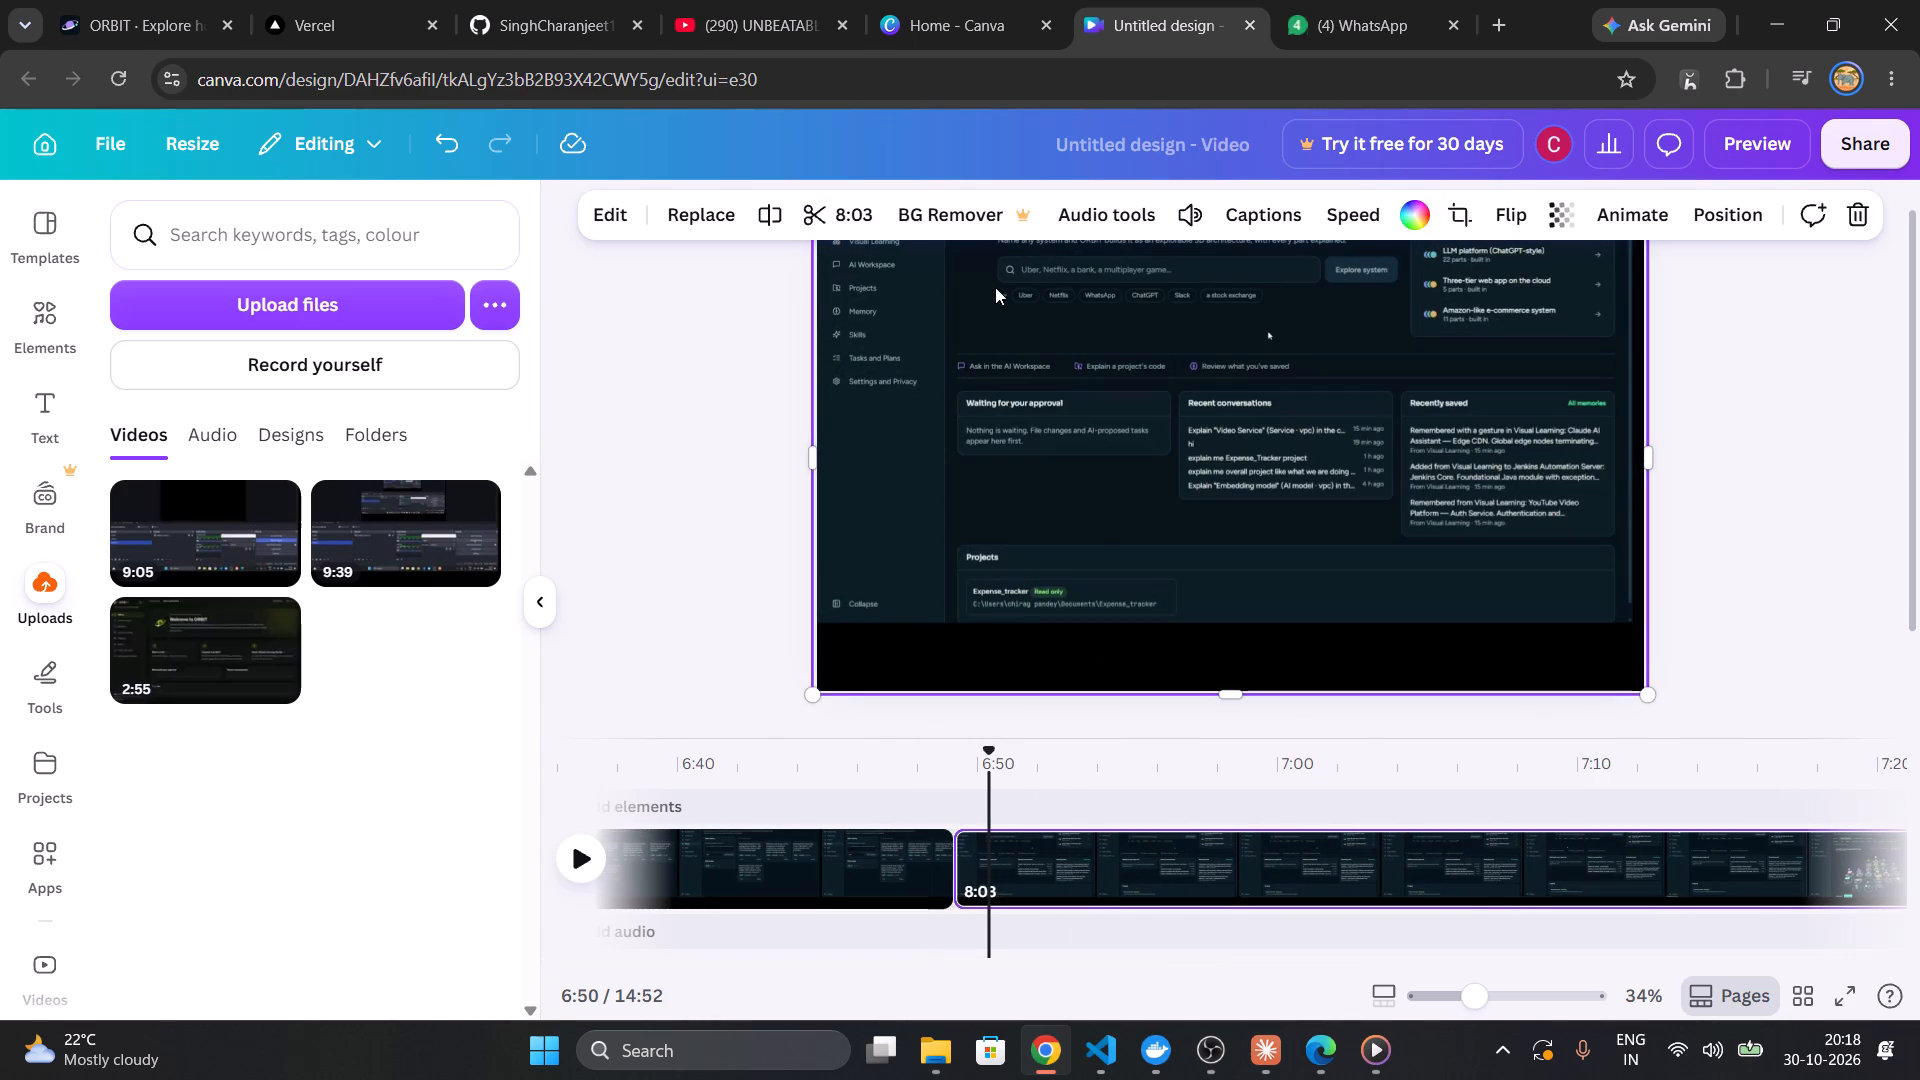
Scan the third clip's source footage by shifting its trim start, and restore the clip to its full 9:05 length.
left_click(818, 218)
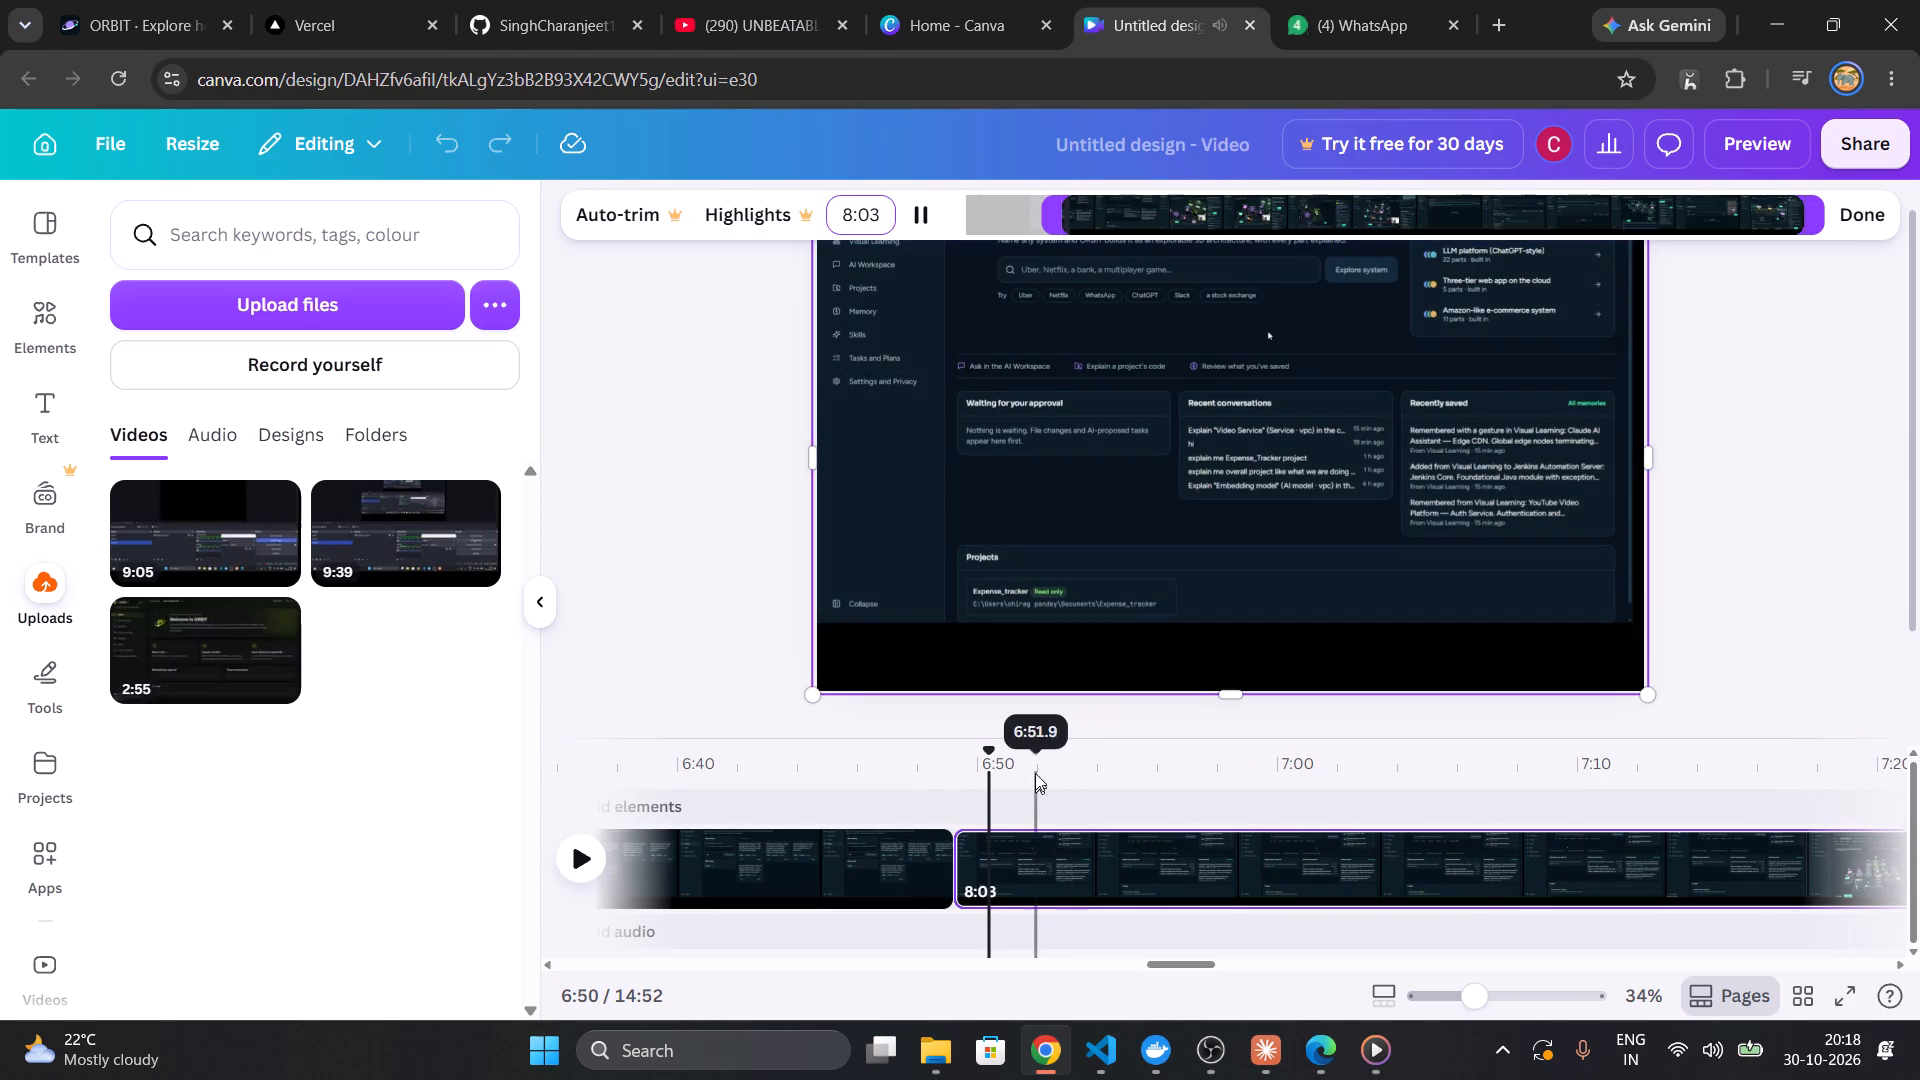
left_click_drag(1061, 221, 1035, 222)
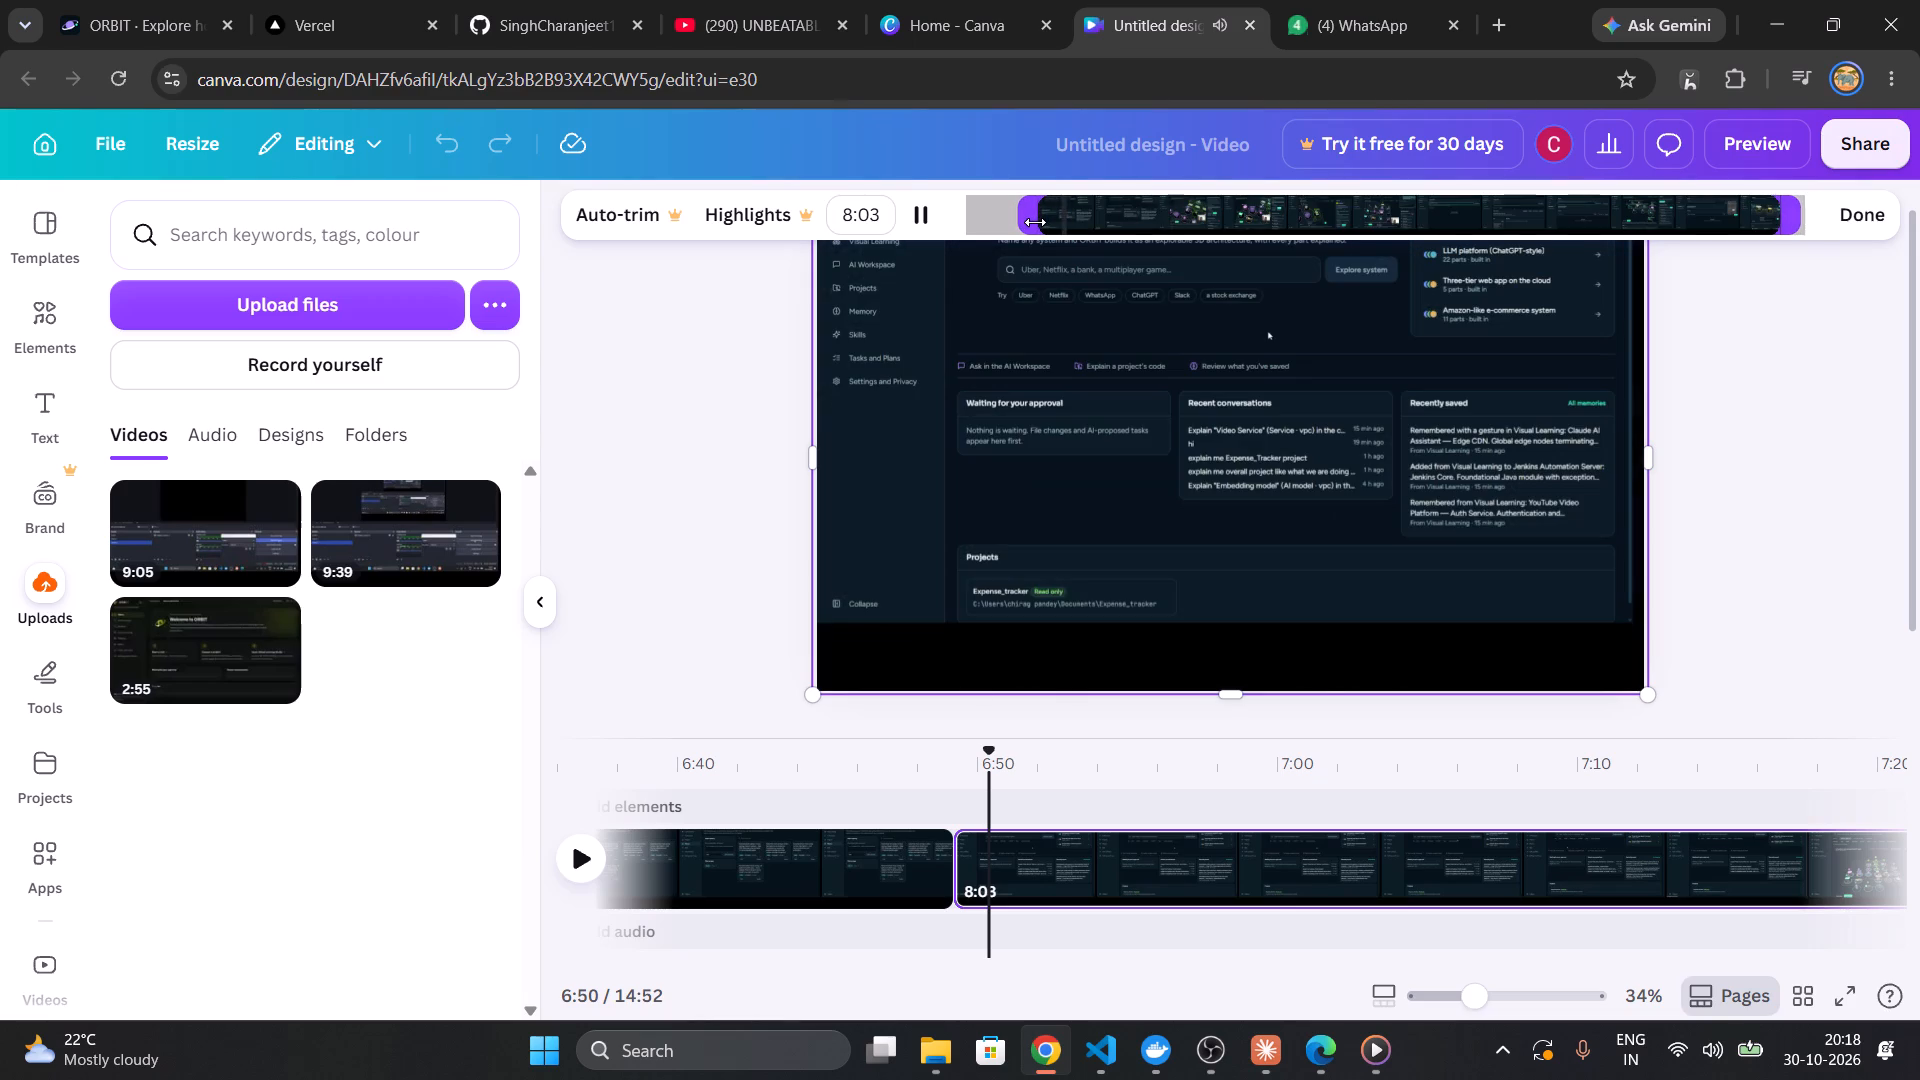
left_click_drag(1035, 222, 977, 227)
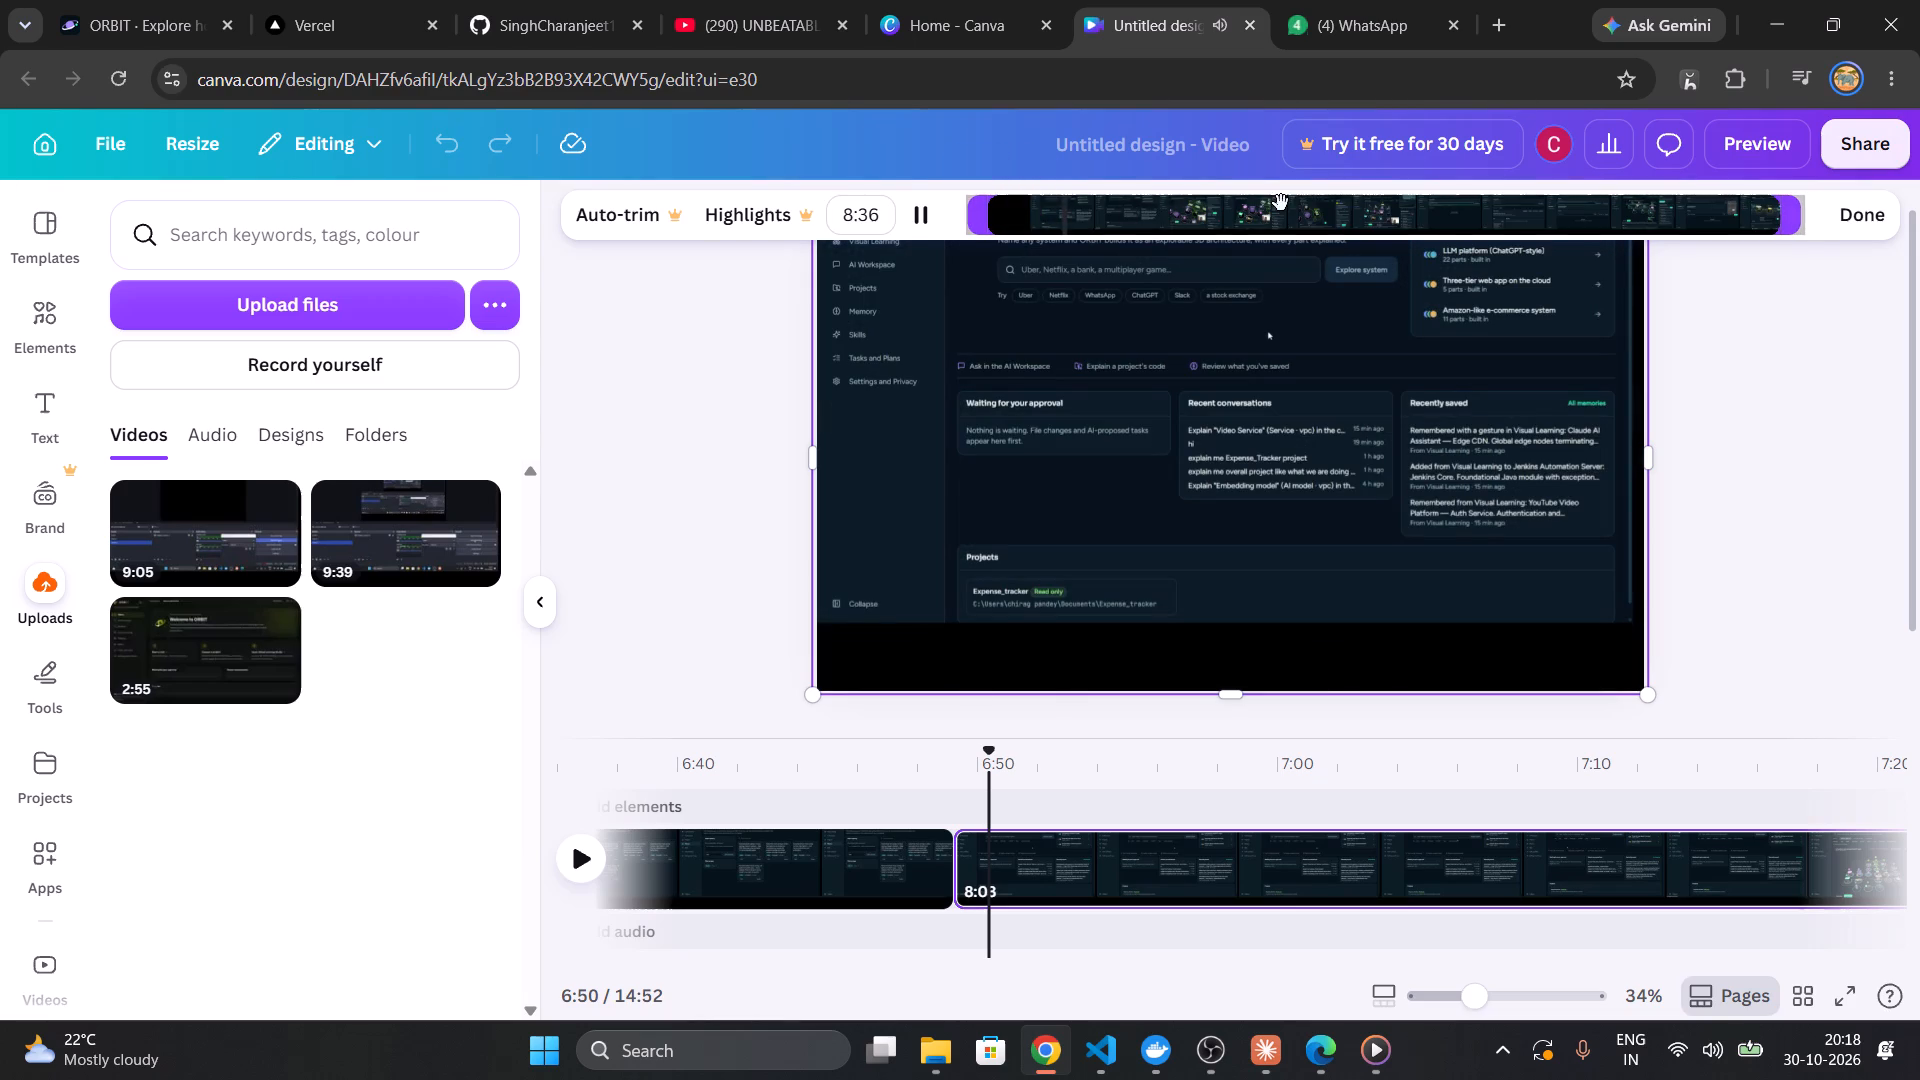
left_click_drag(1580, 199, 1458, 217)
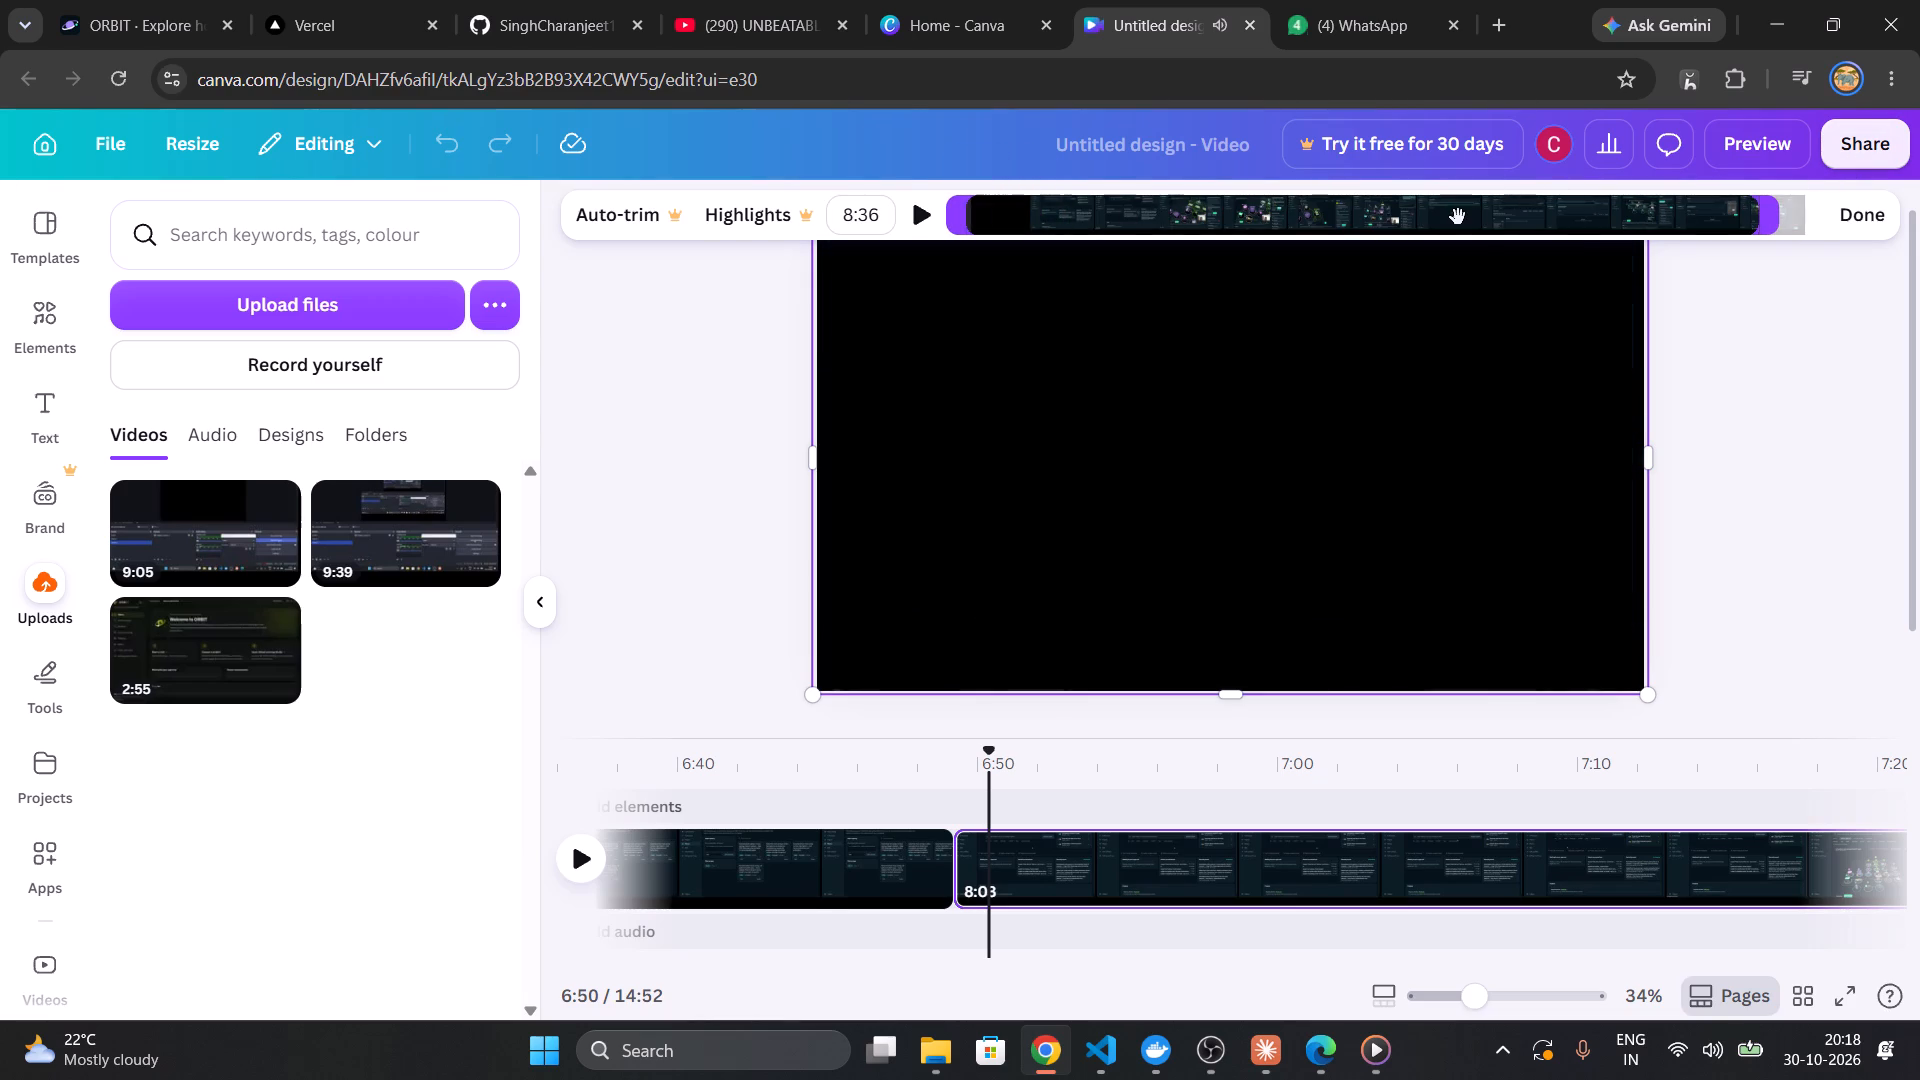
left_click_drag(1464, 217, 1529, 210)
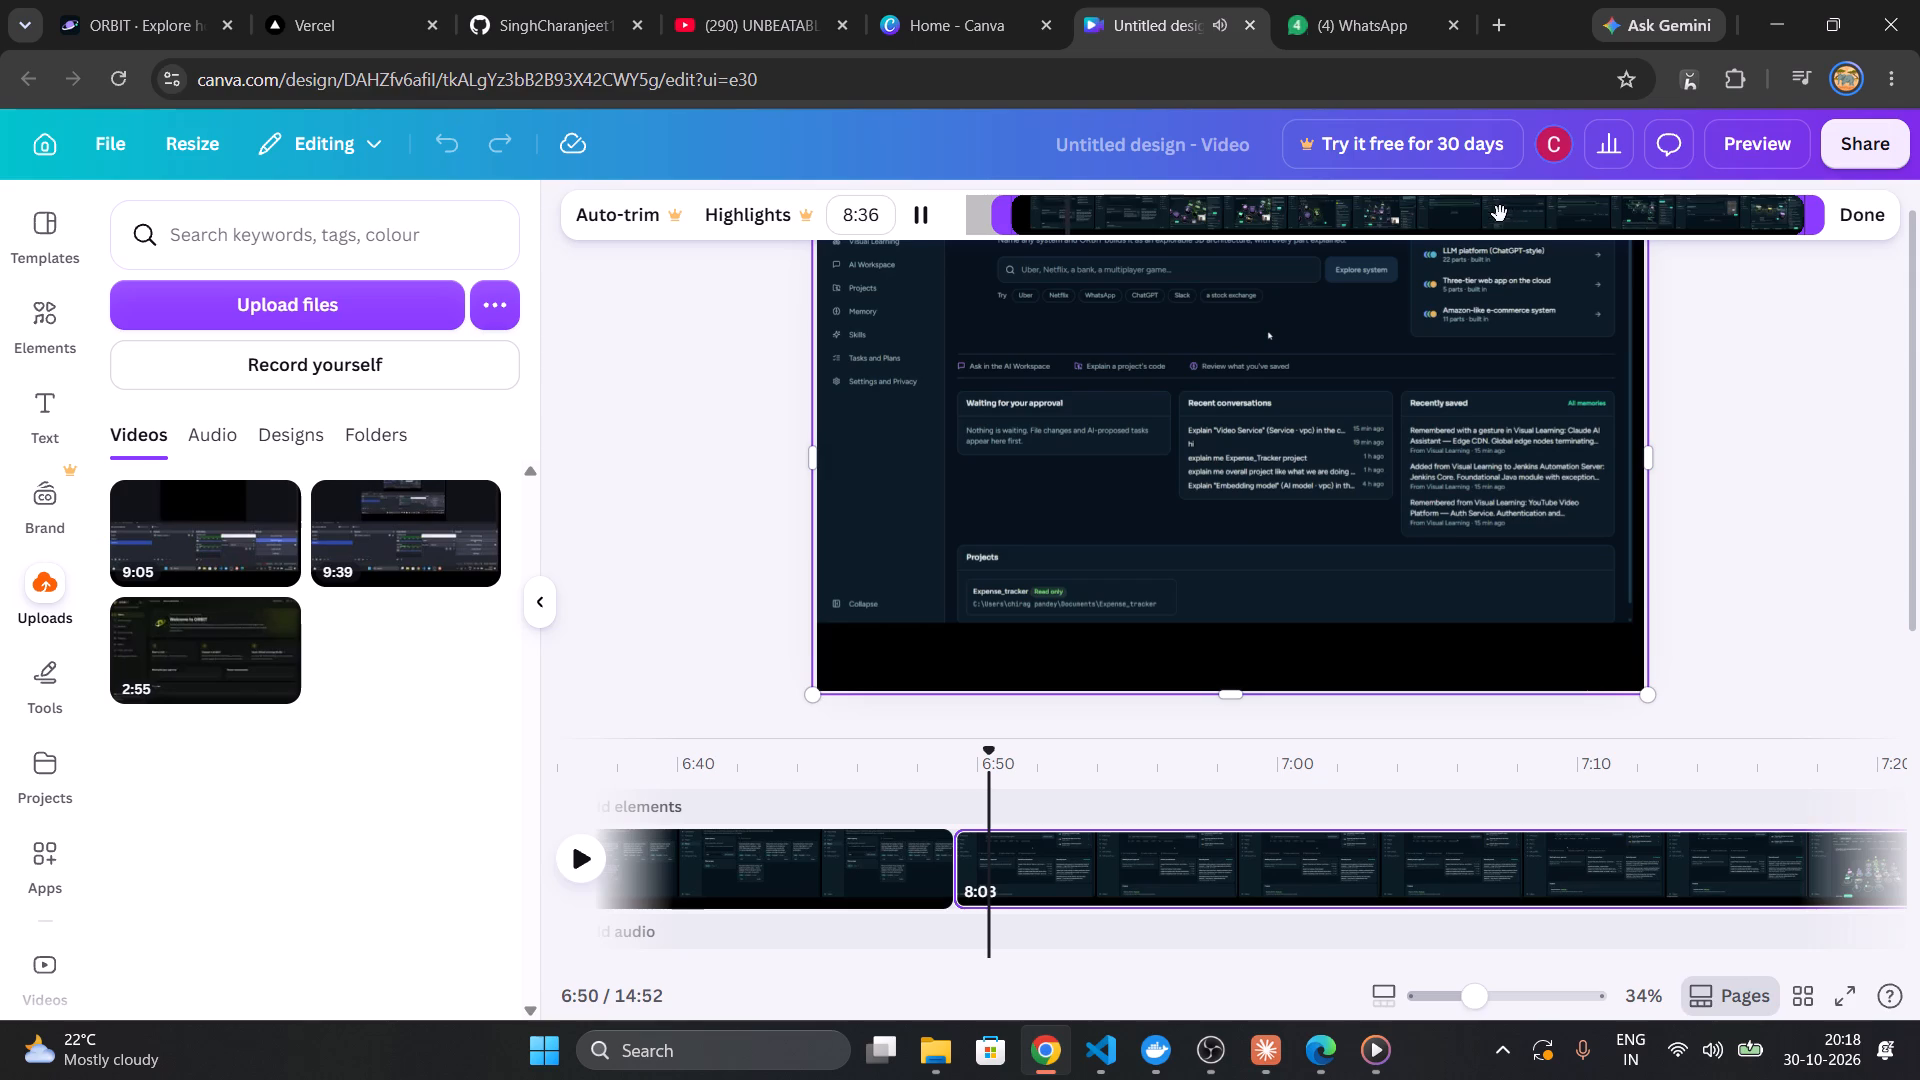
left_click_drag(1005, 215, 1045, 213)
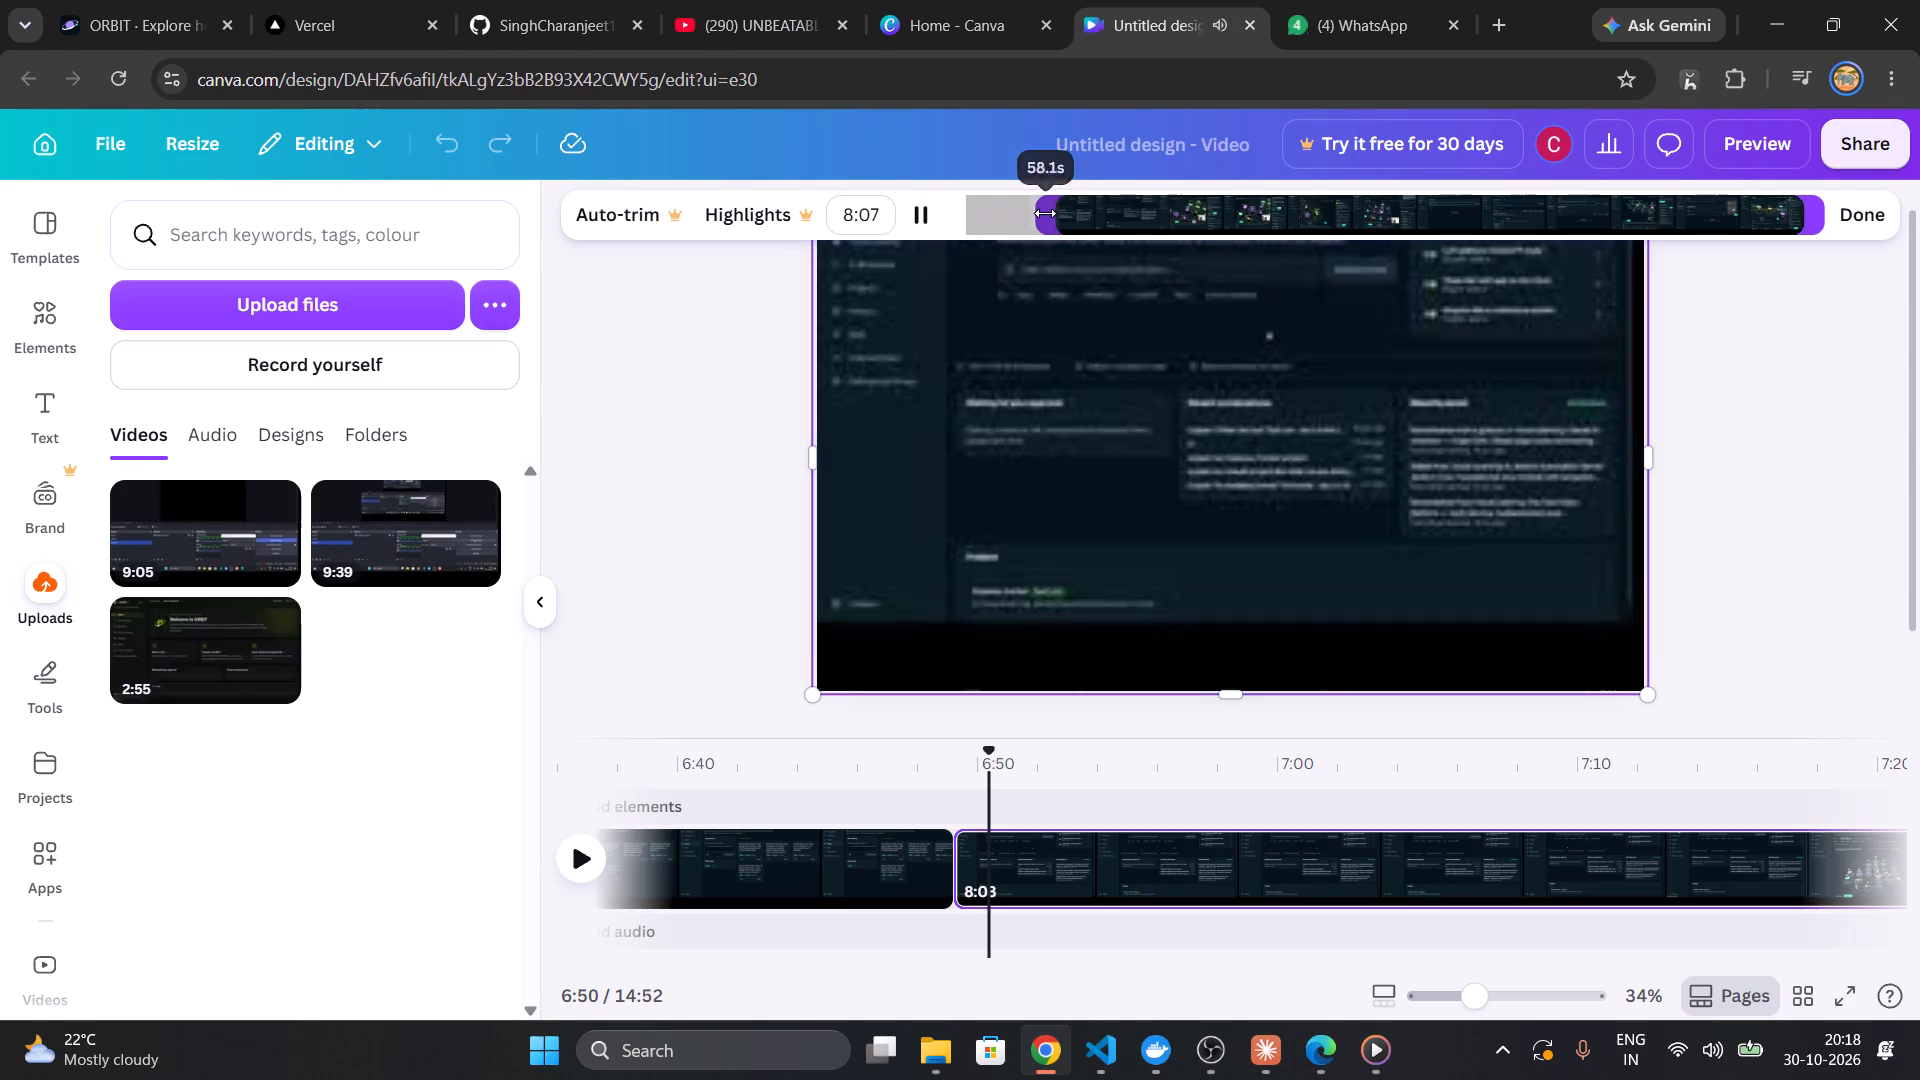
left_click_drag(1045, 213, 1183, 214)
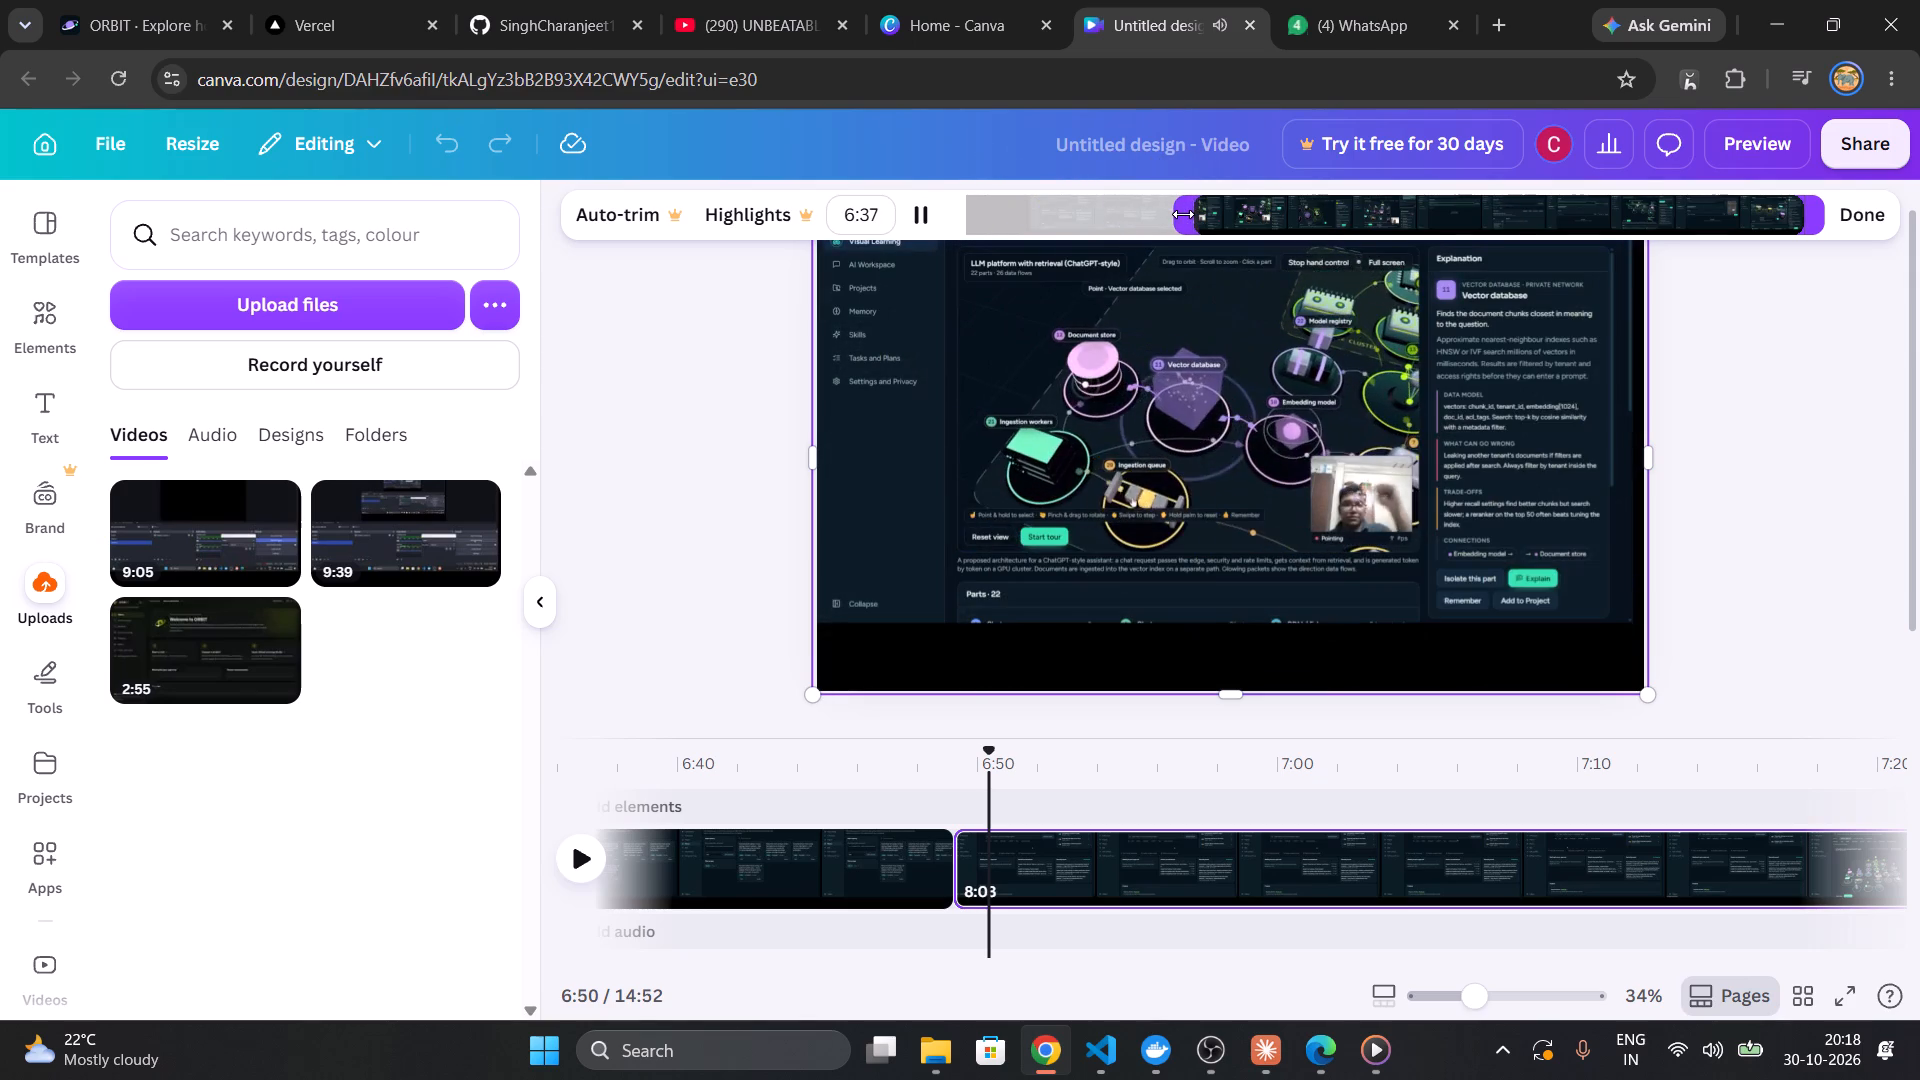
left_click_drag(1183, 214, 1464, 222)
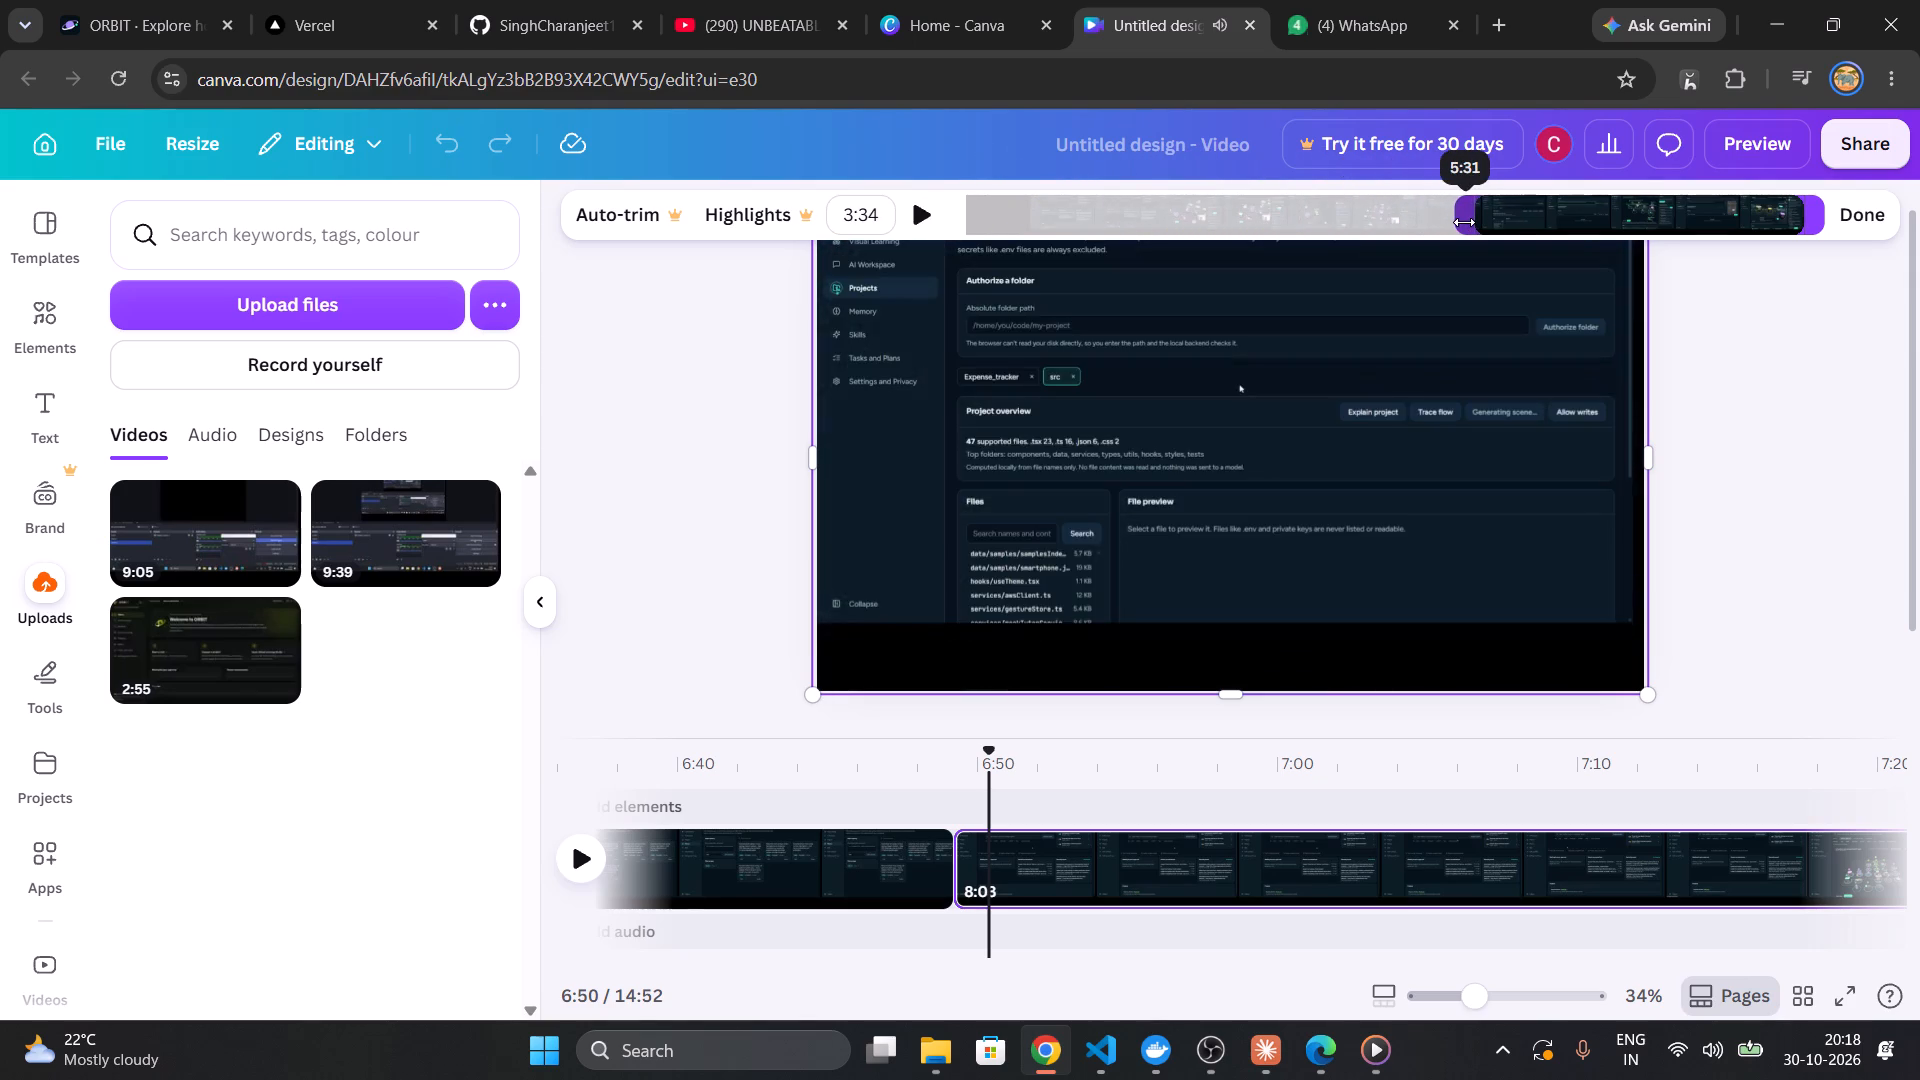
left_click_drag(1464, 222, 1545, 222)
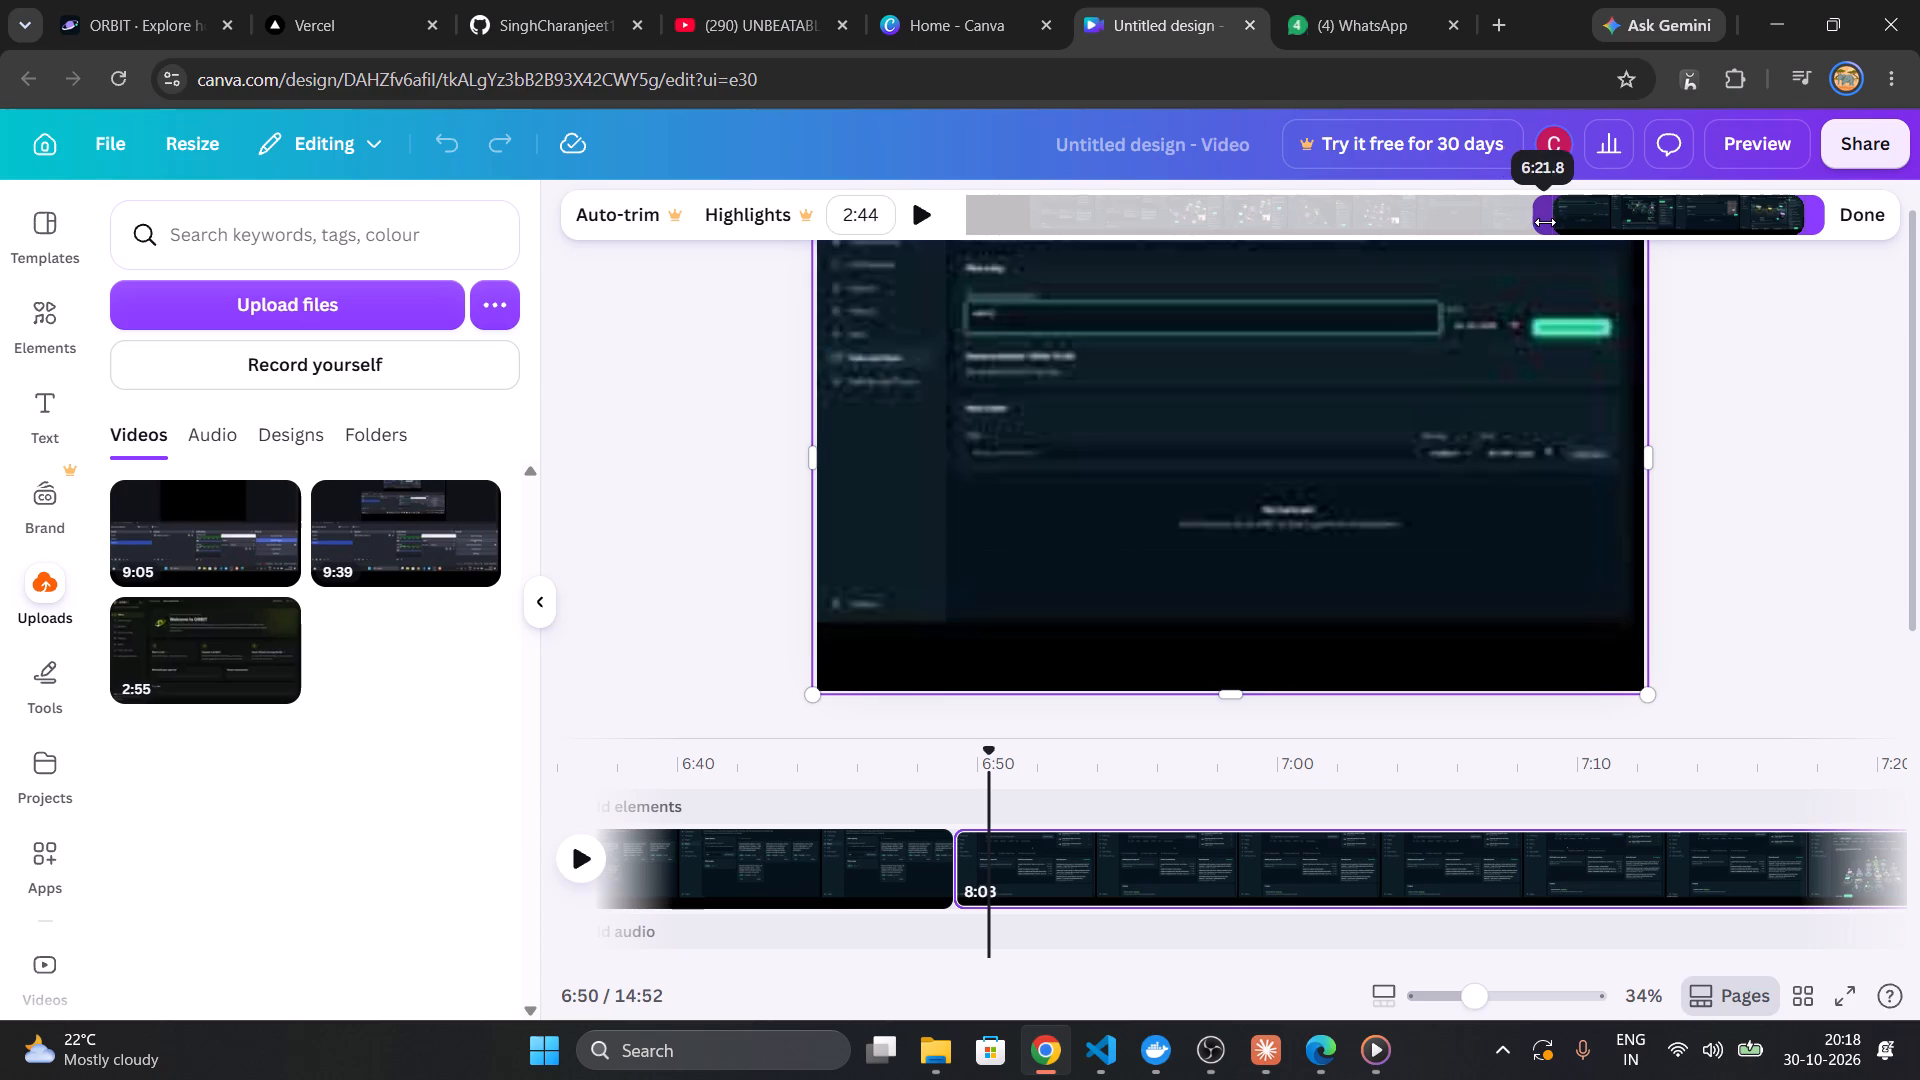
left_click_drag(1545, 222, 1582, 224)
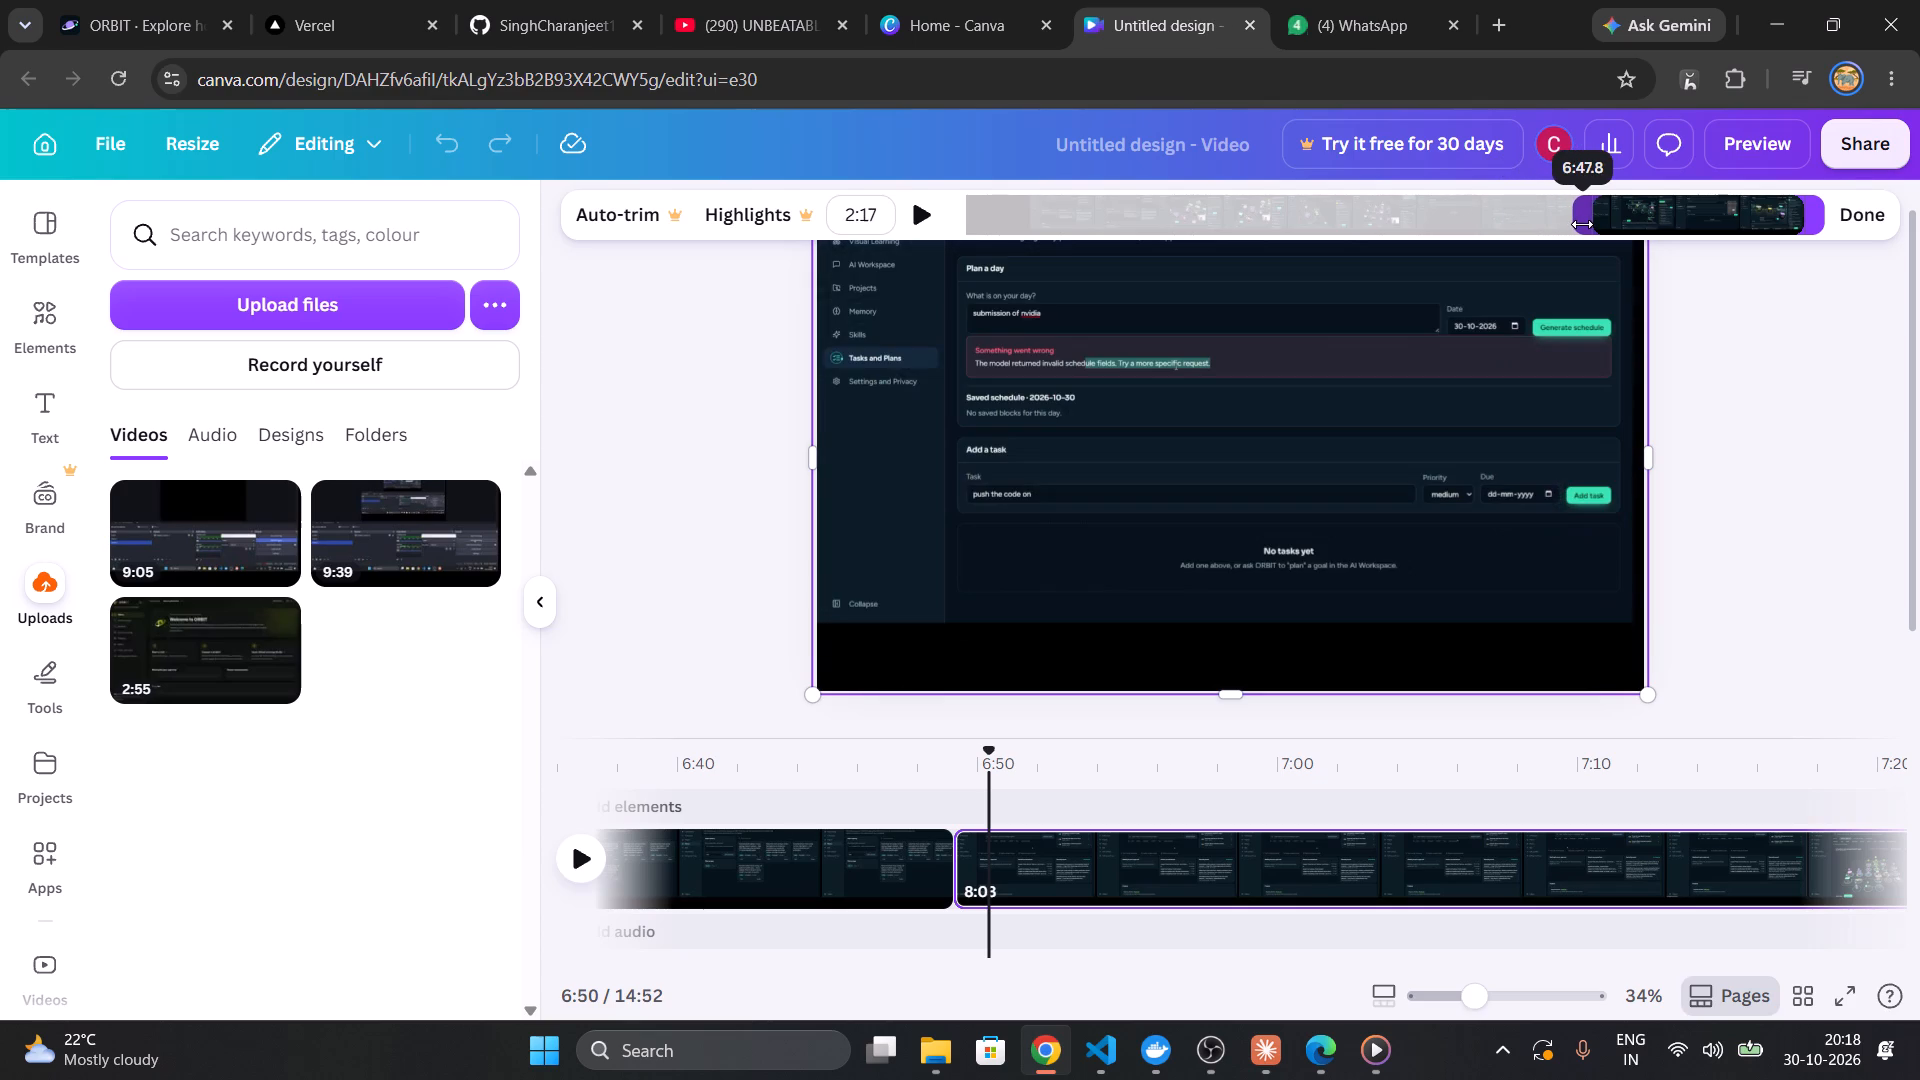
left_click_drag(1582, 224, 1534, 222)
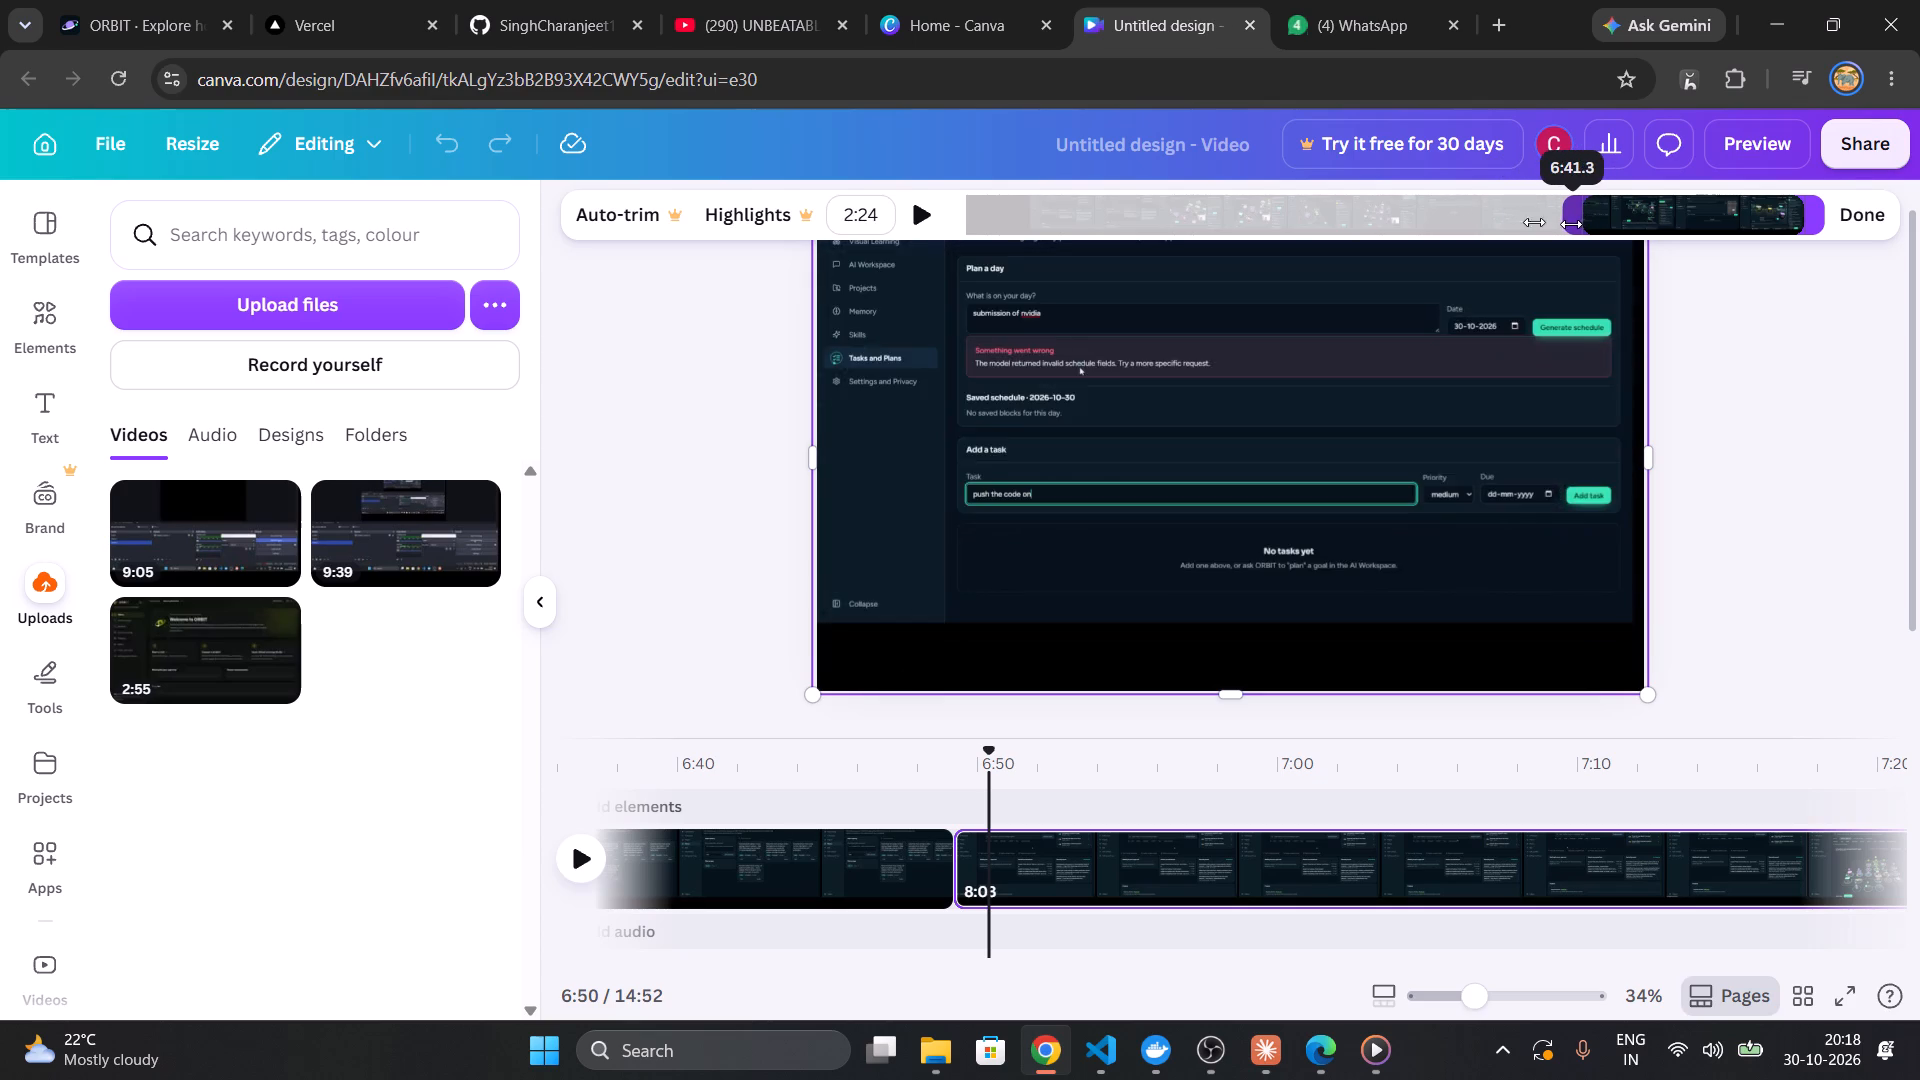
left_click_drag(1534, 222, 937, 223)
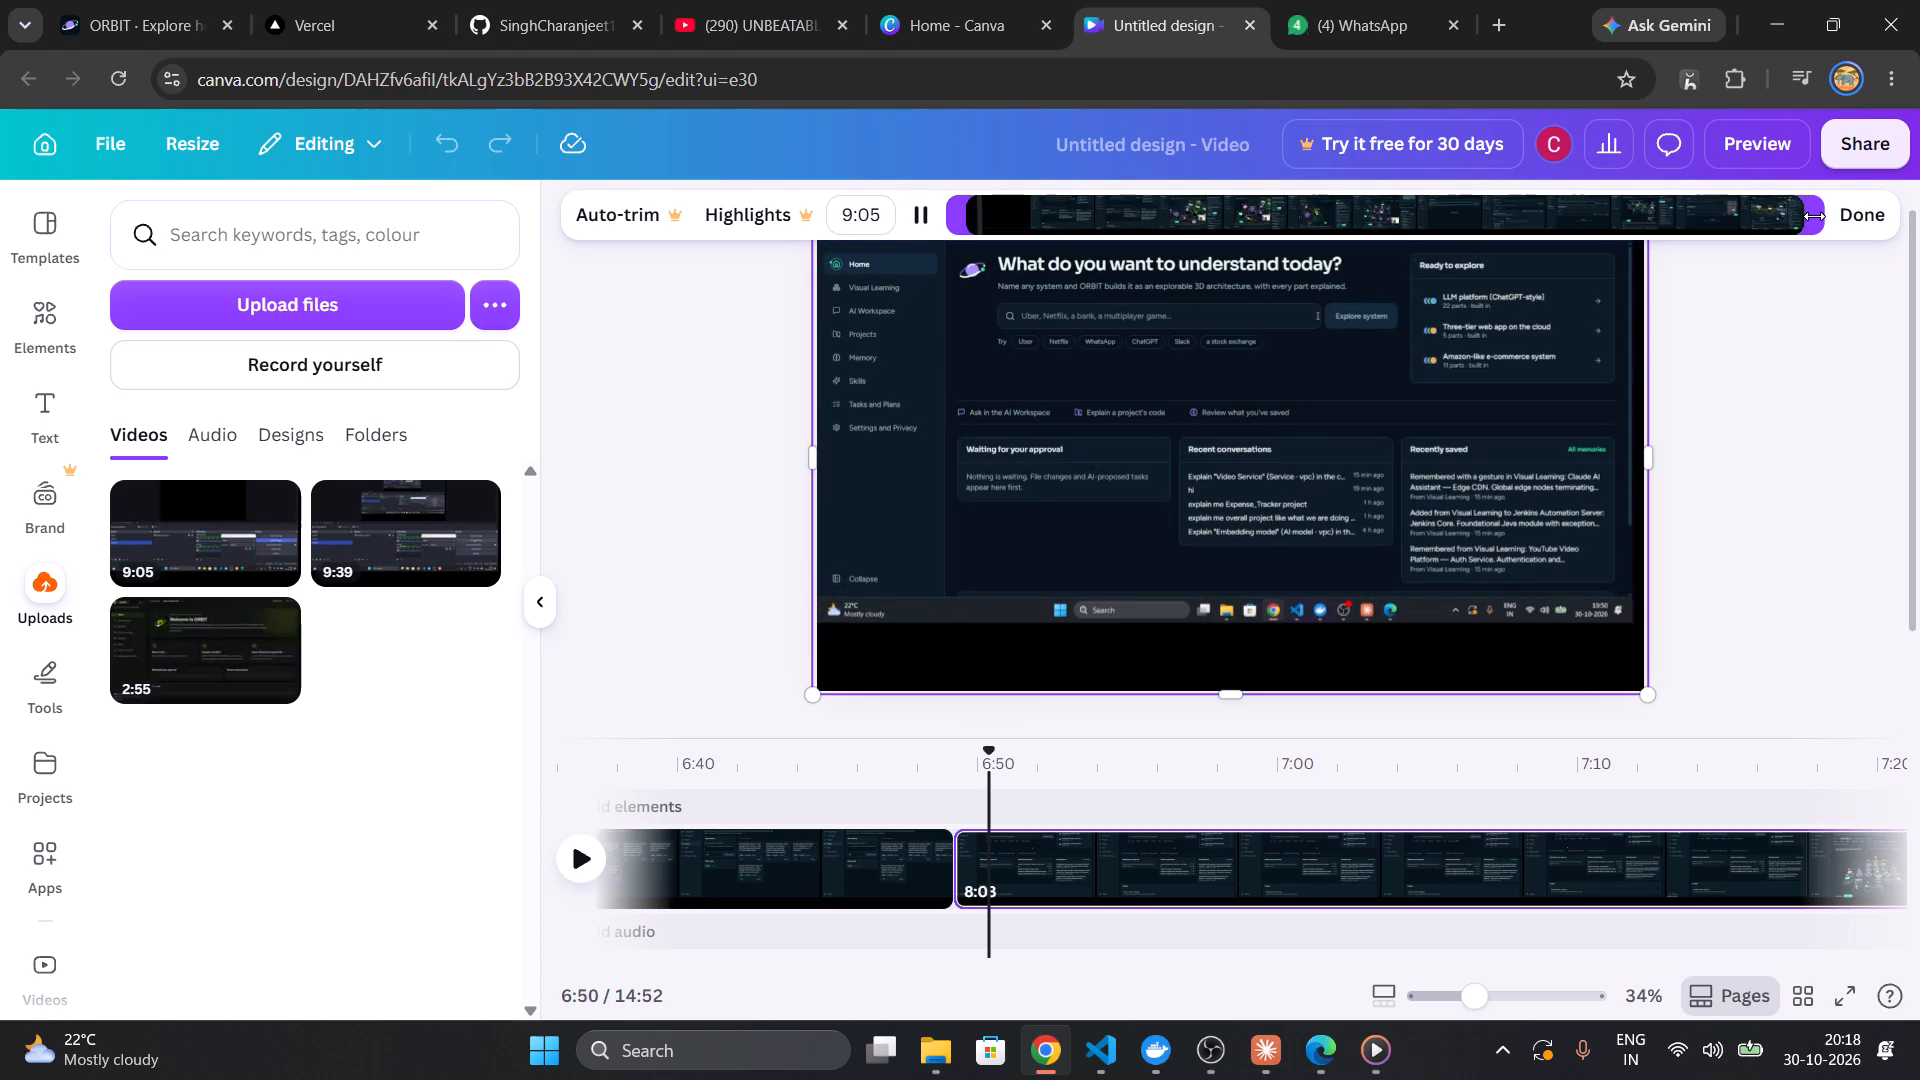
Trim the end of the third clip so that it lasts 6:50, and apply the trim.
left_click_drag(1814, 216, 1673, 234)
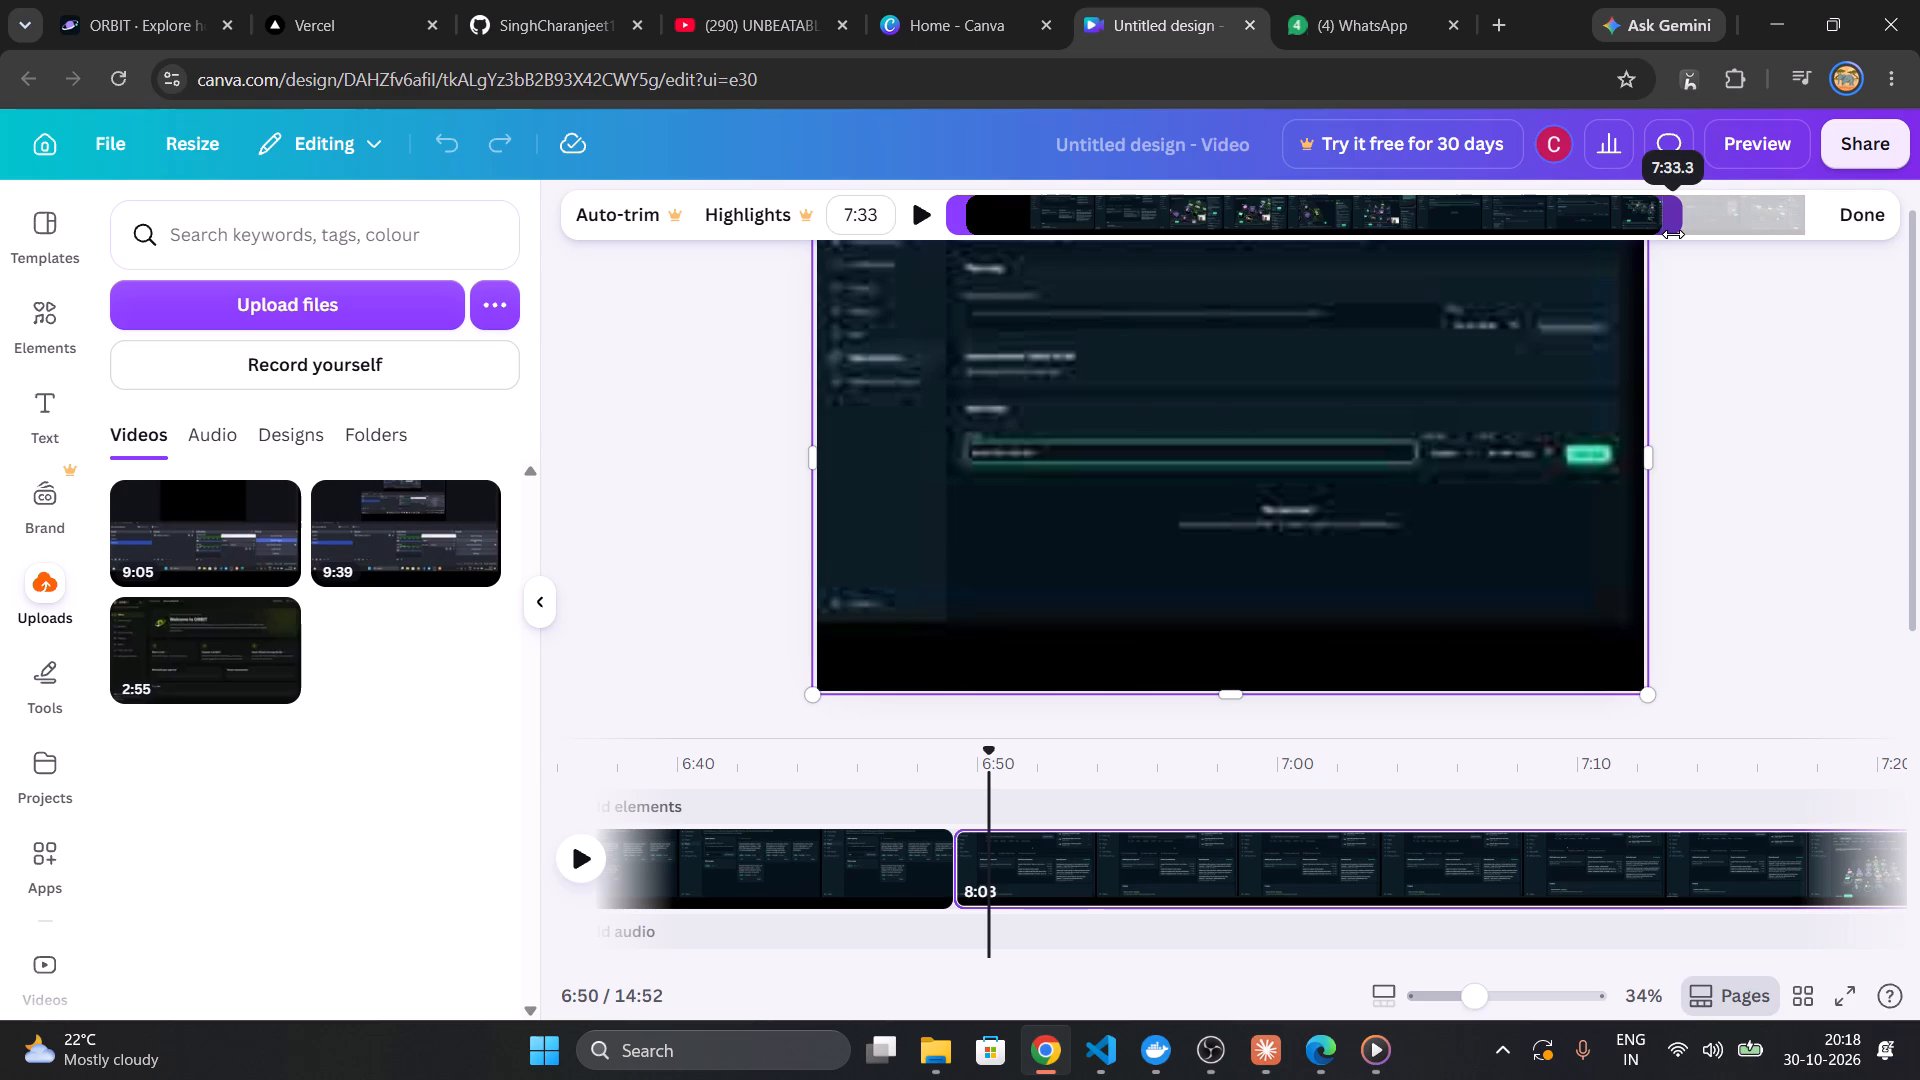
left_click_drag(1673, 234, 1614, 239)
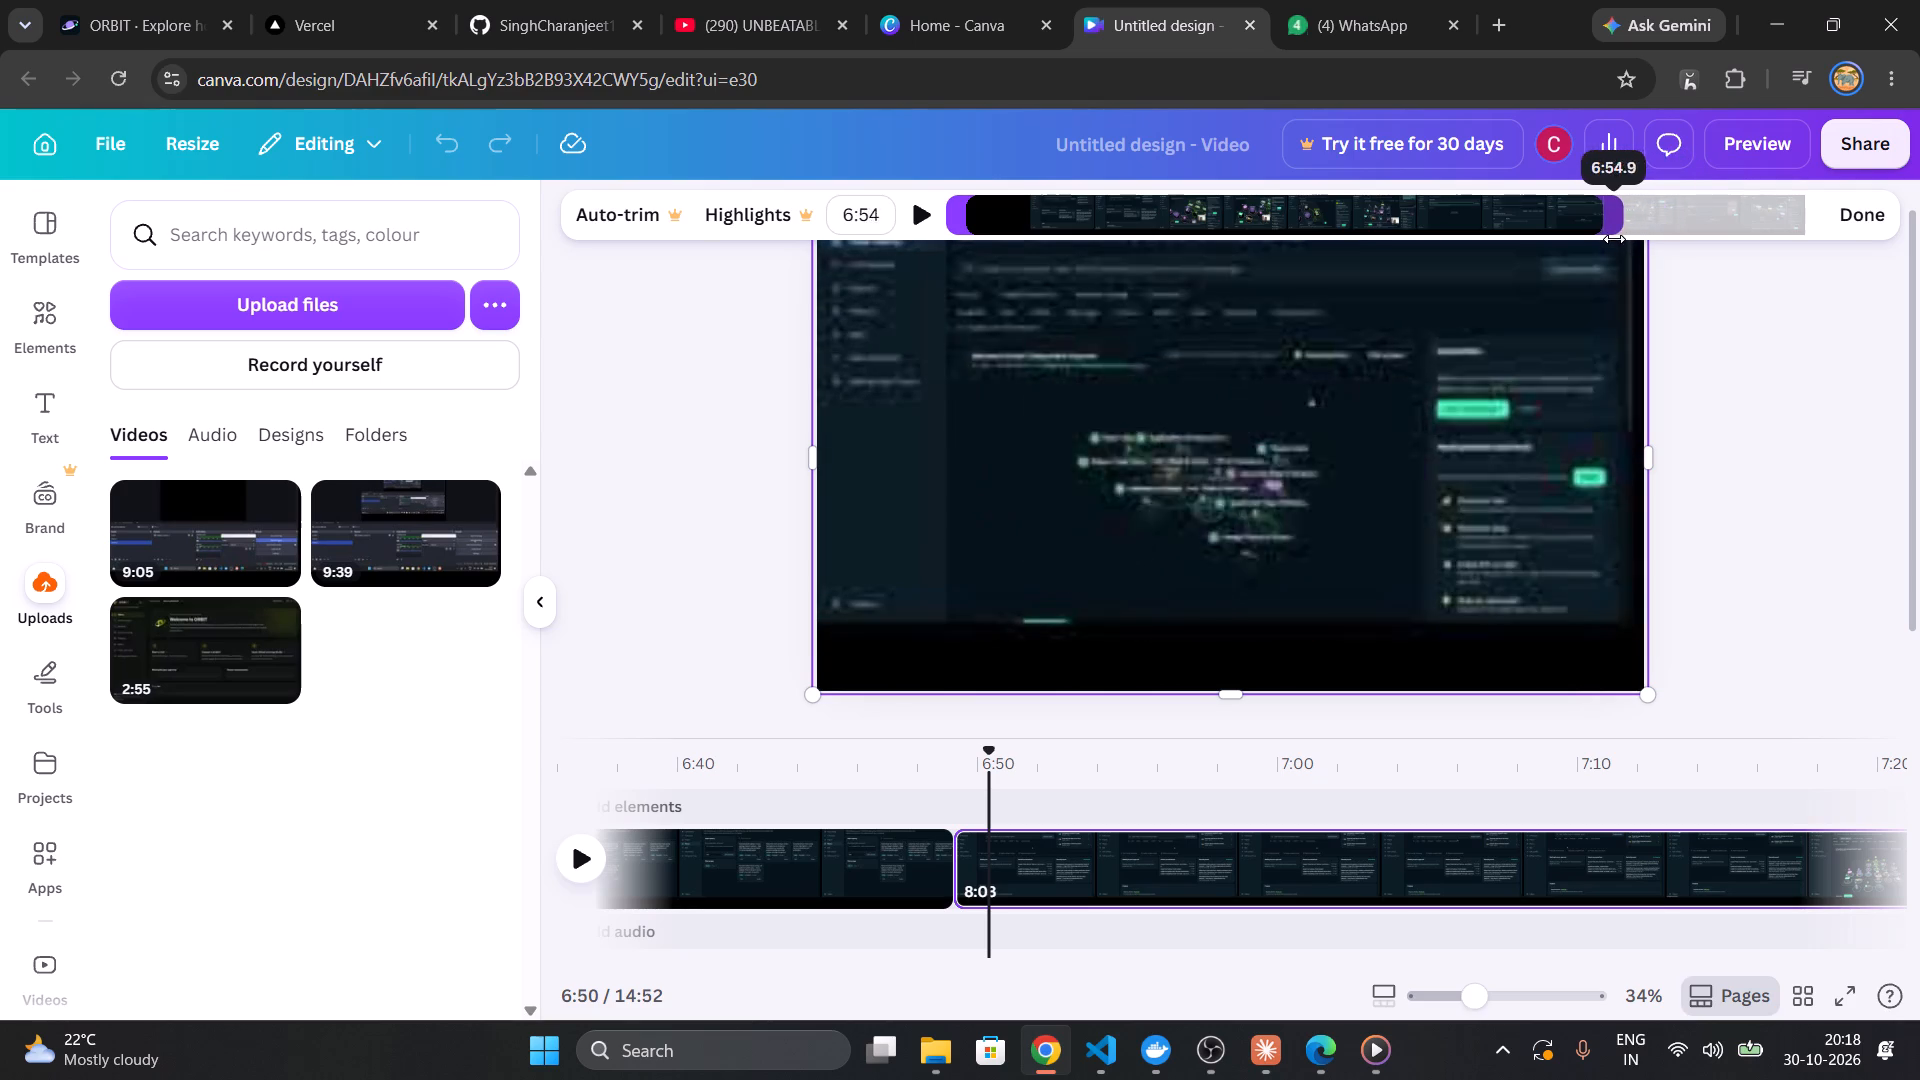
left_click_drag(1614, 239, 1603, 240)
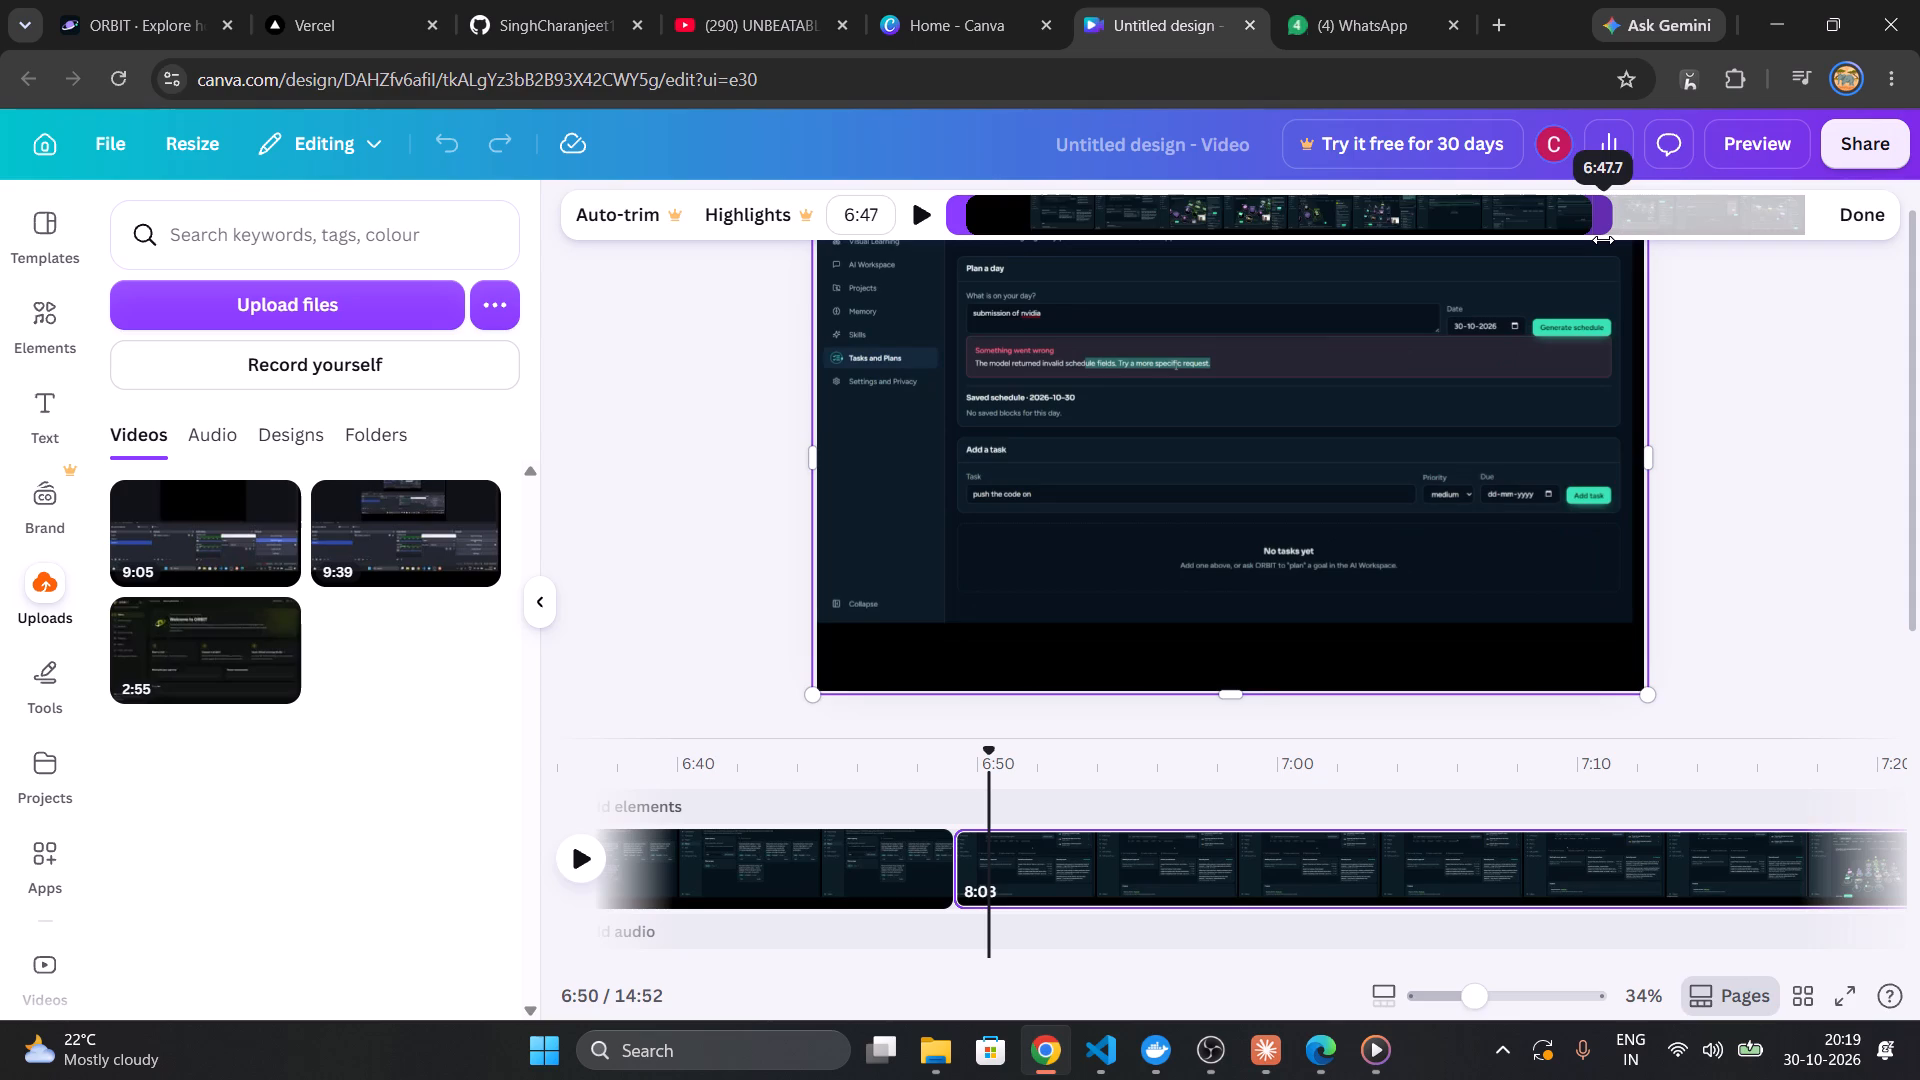
left_click_drag(1603, 240, 1614, 240)
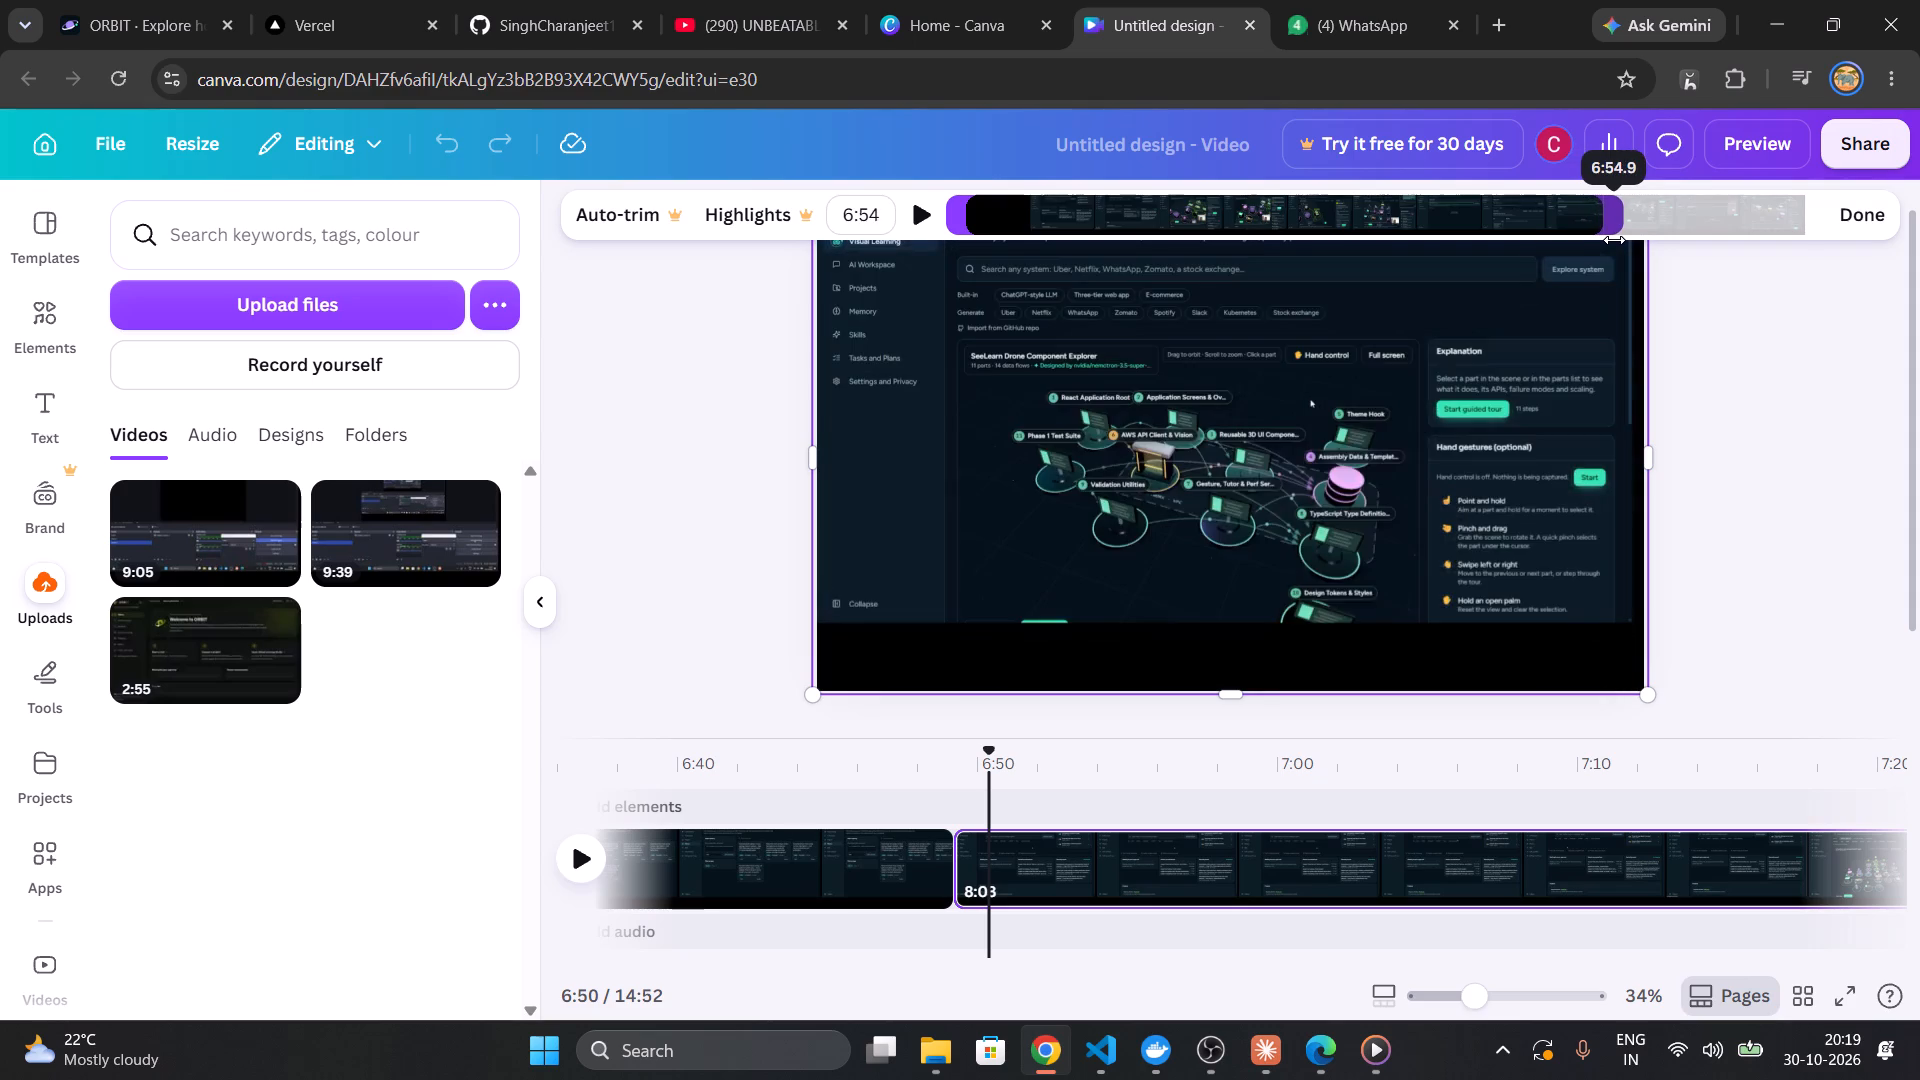
left_click_drag(1614, 240, 1610, 242)
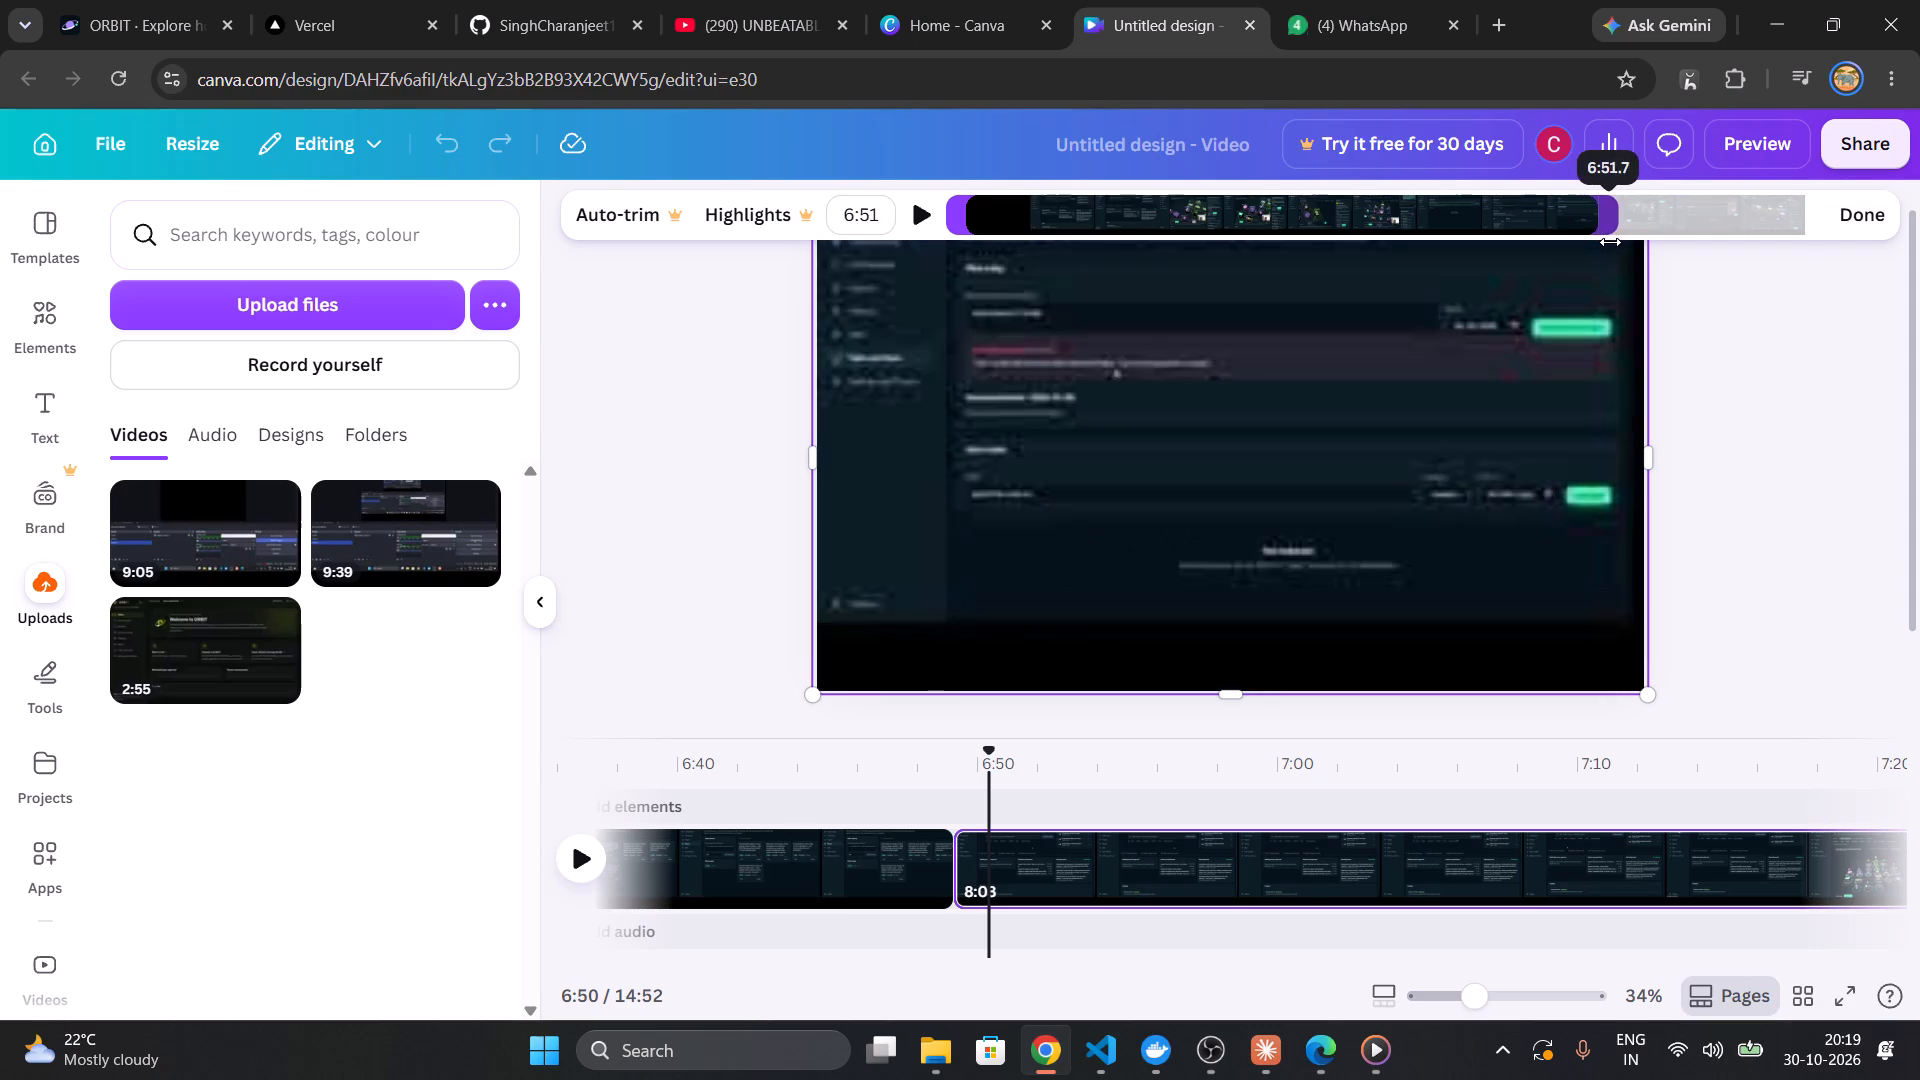
left_click_drag(1610, 242, 1613, 244)
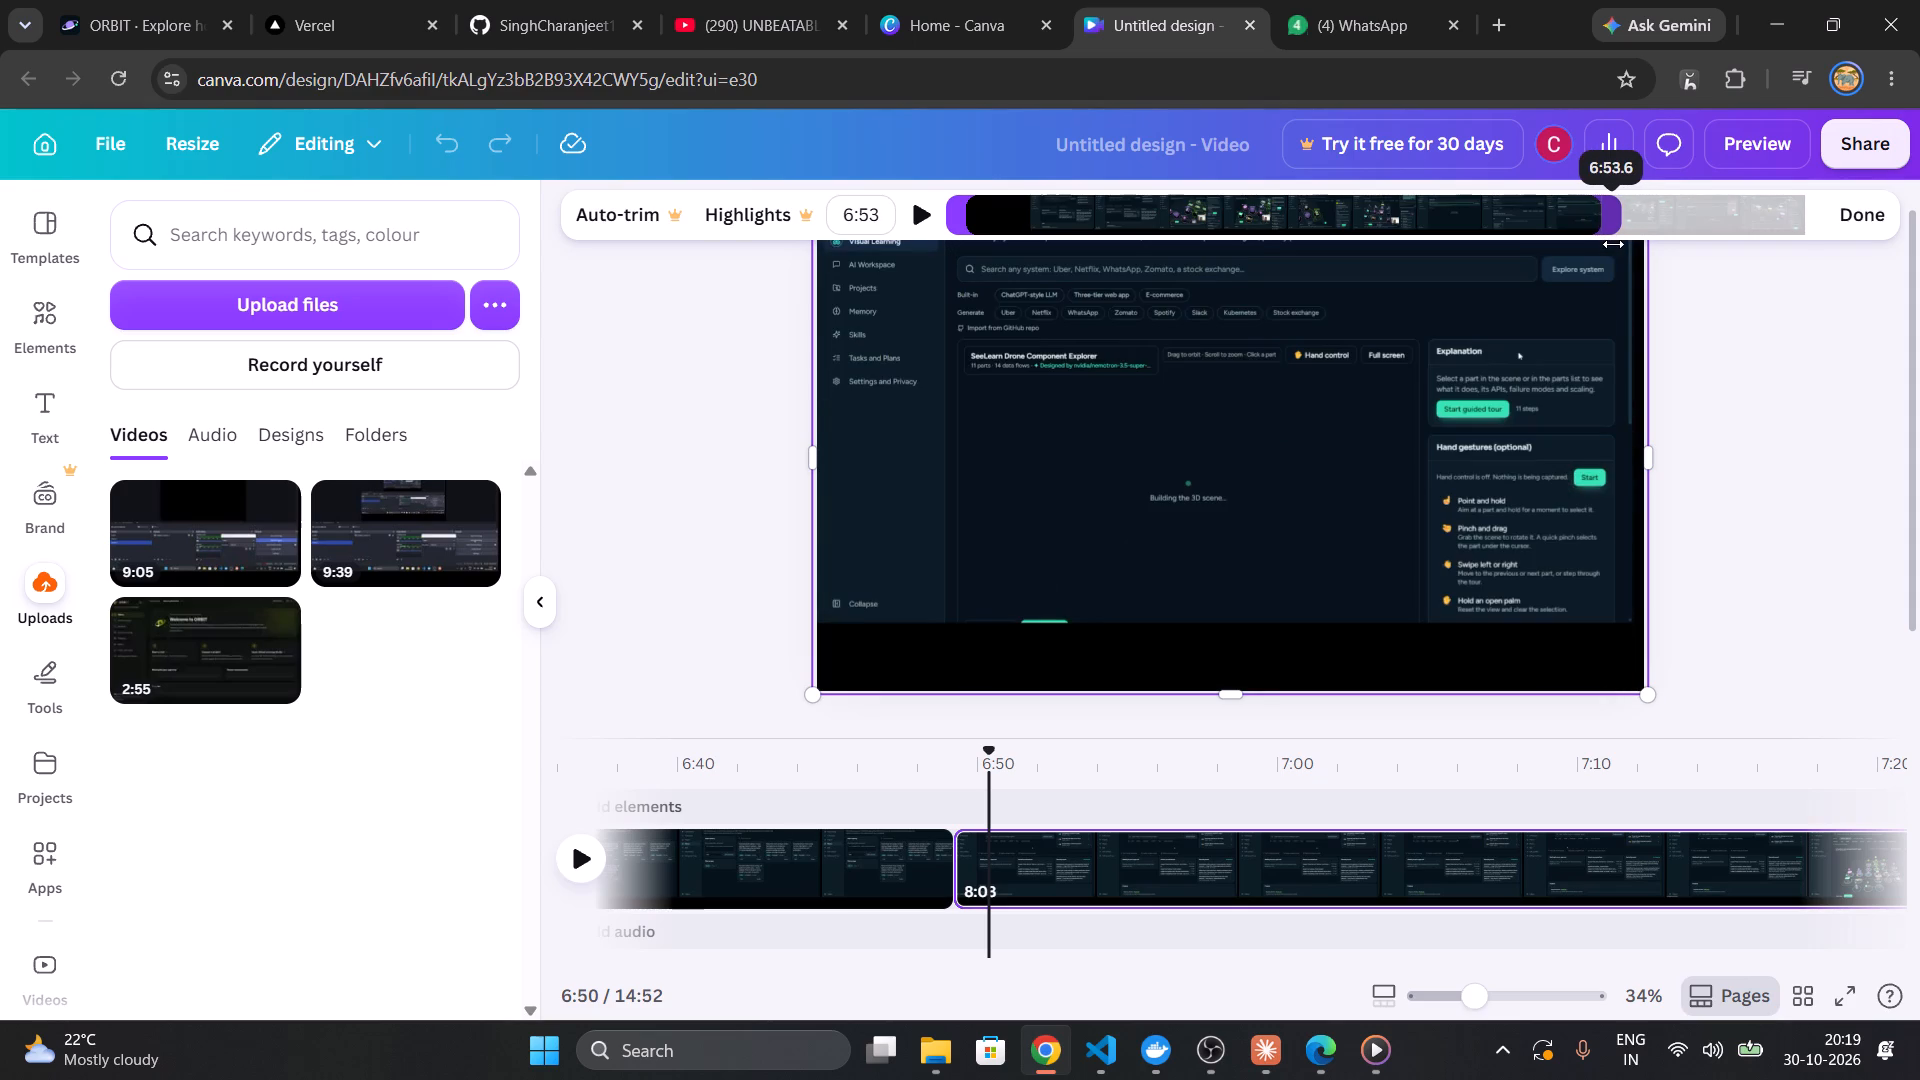
left_click_drag(1613, 244, 1607, 246)
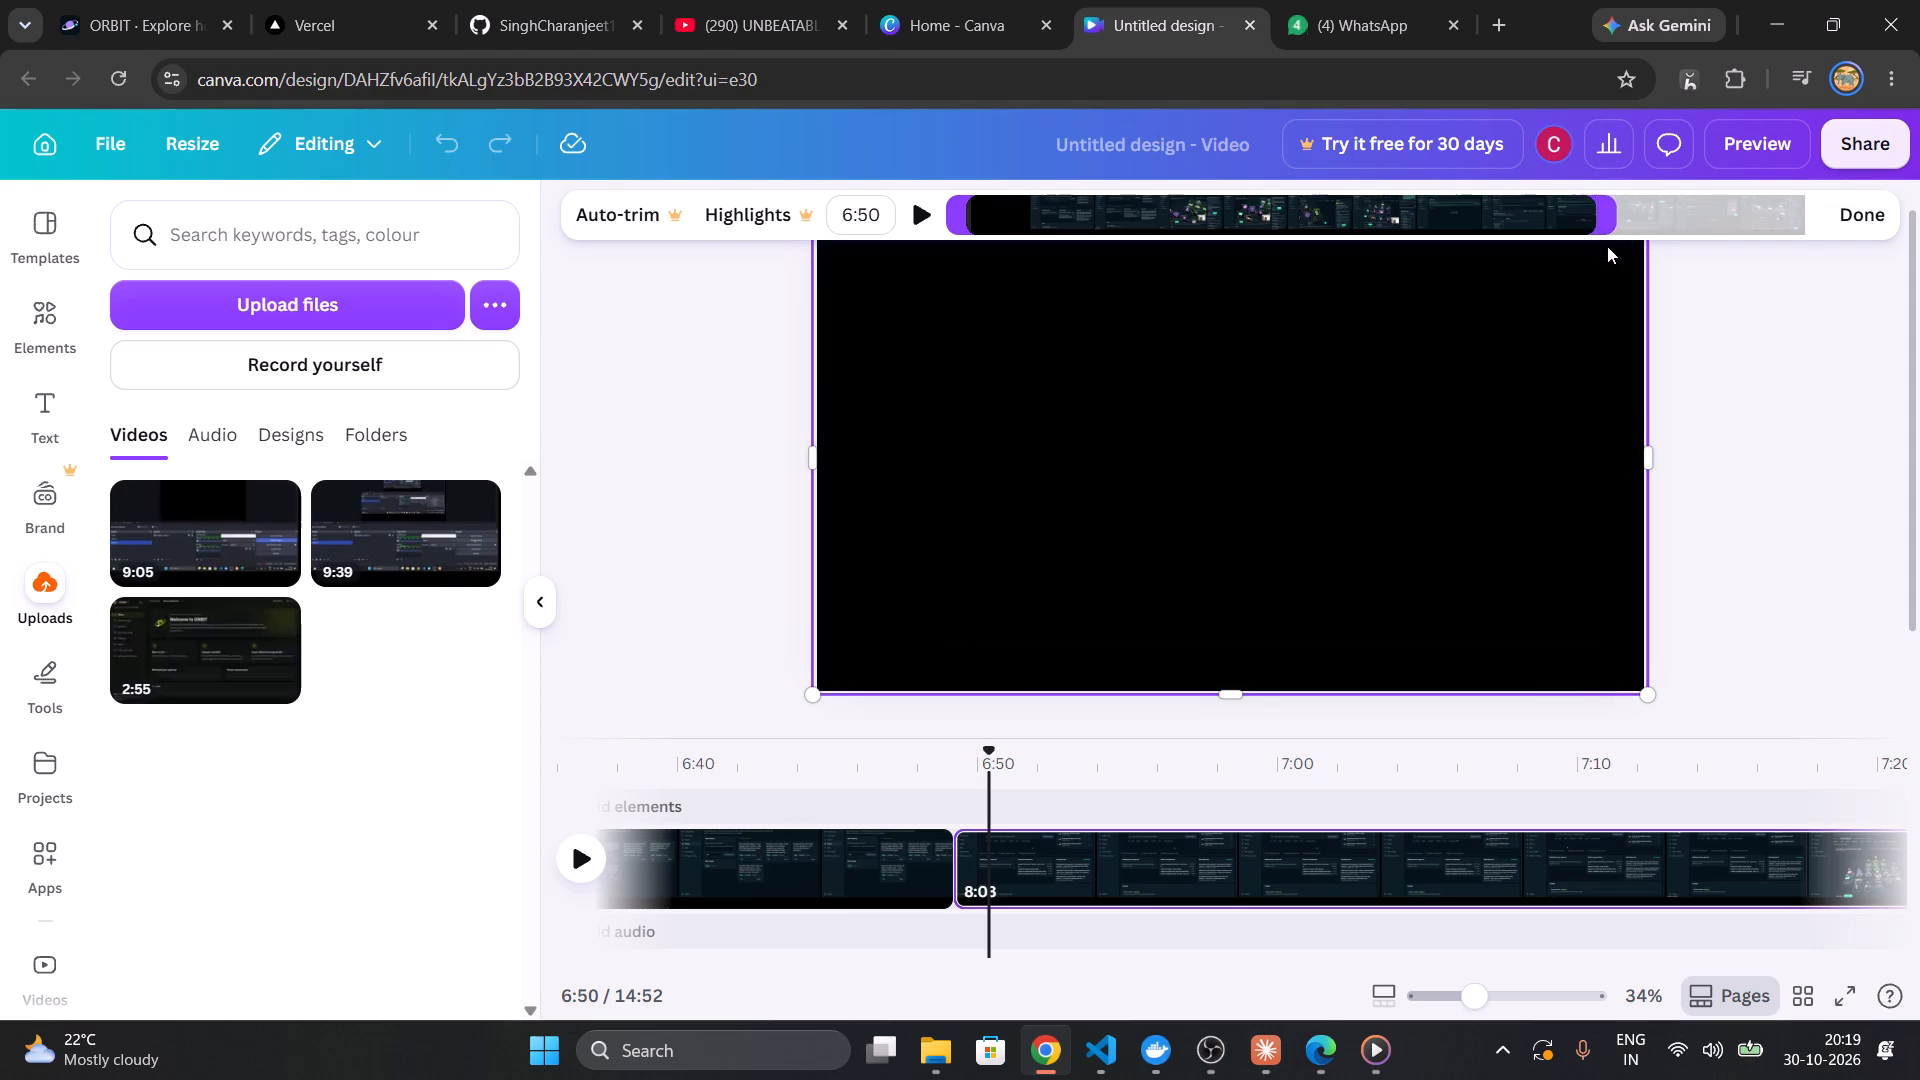
left_click(1846, 209)
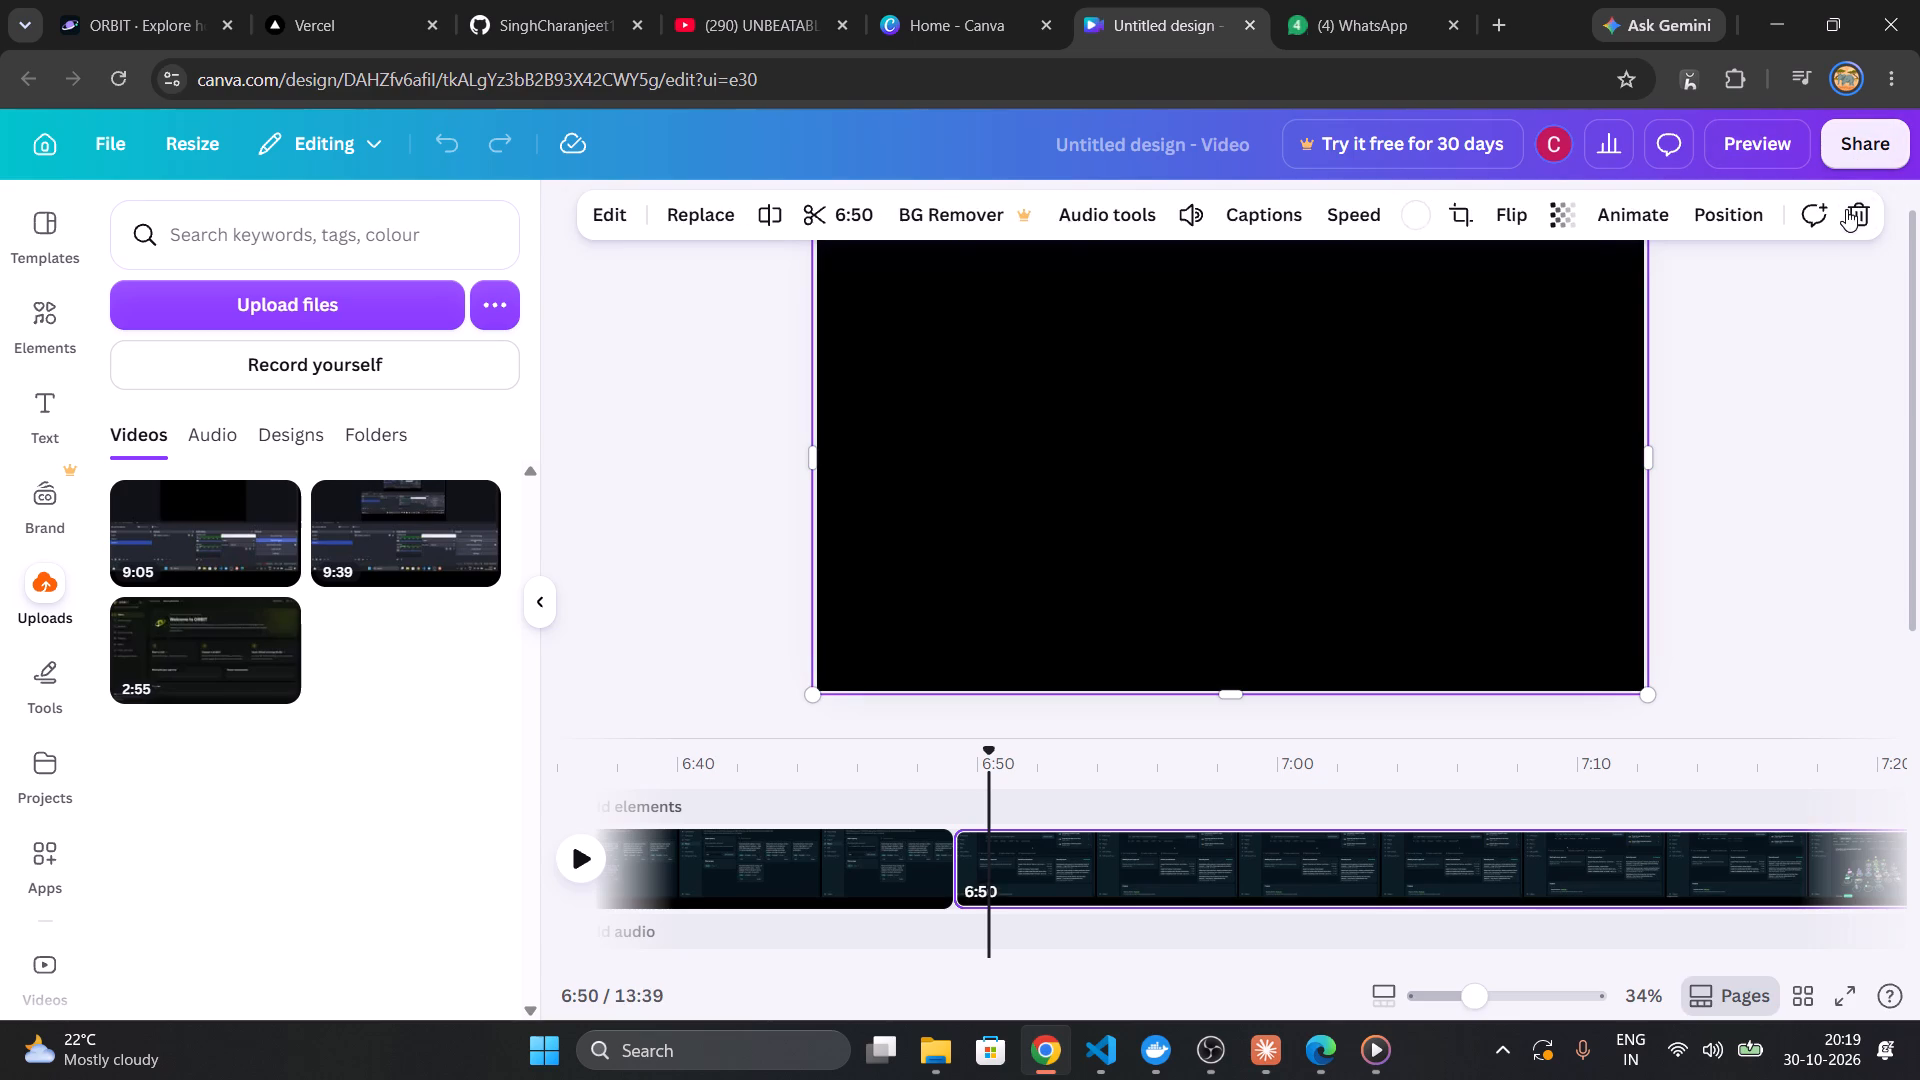
Trim the black opening off the start of the third clip so that it lasts 6:45.
left_click_drag(981, 863, 987, 863)
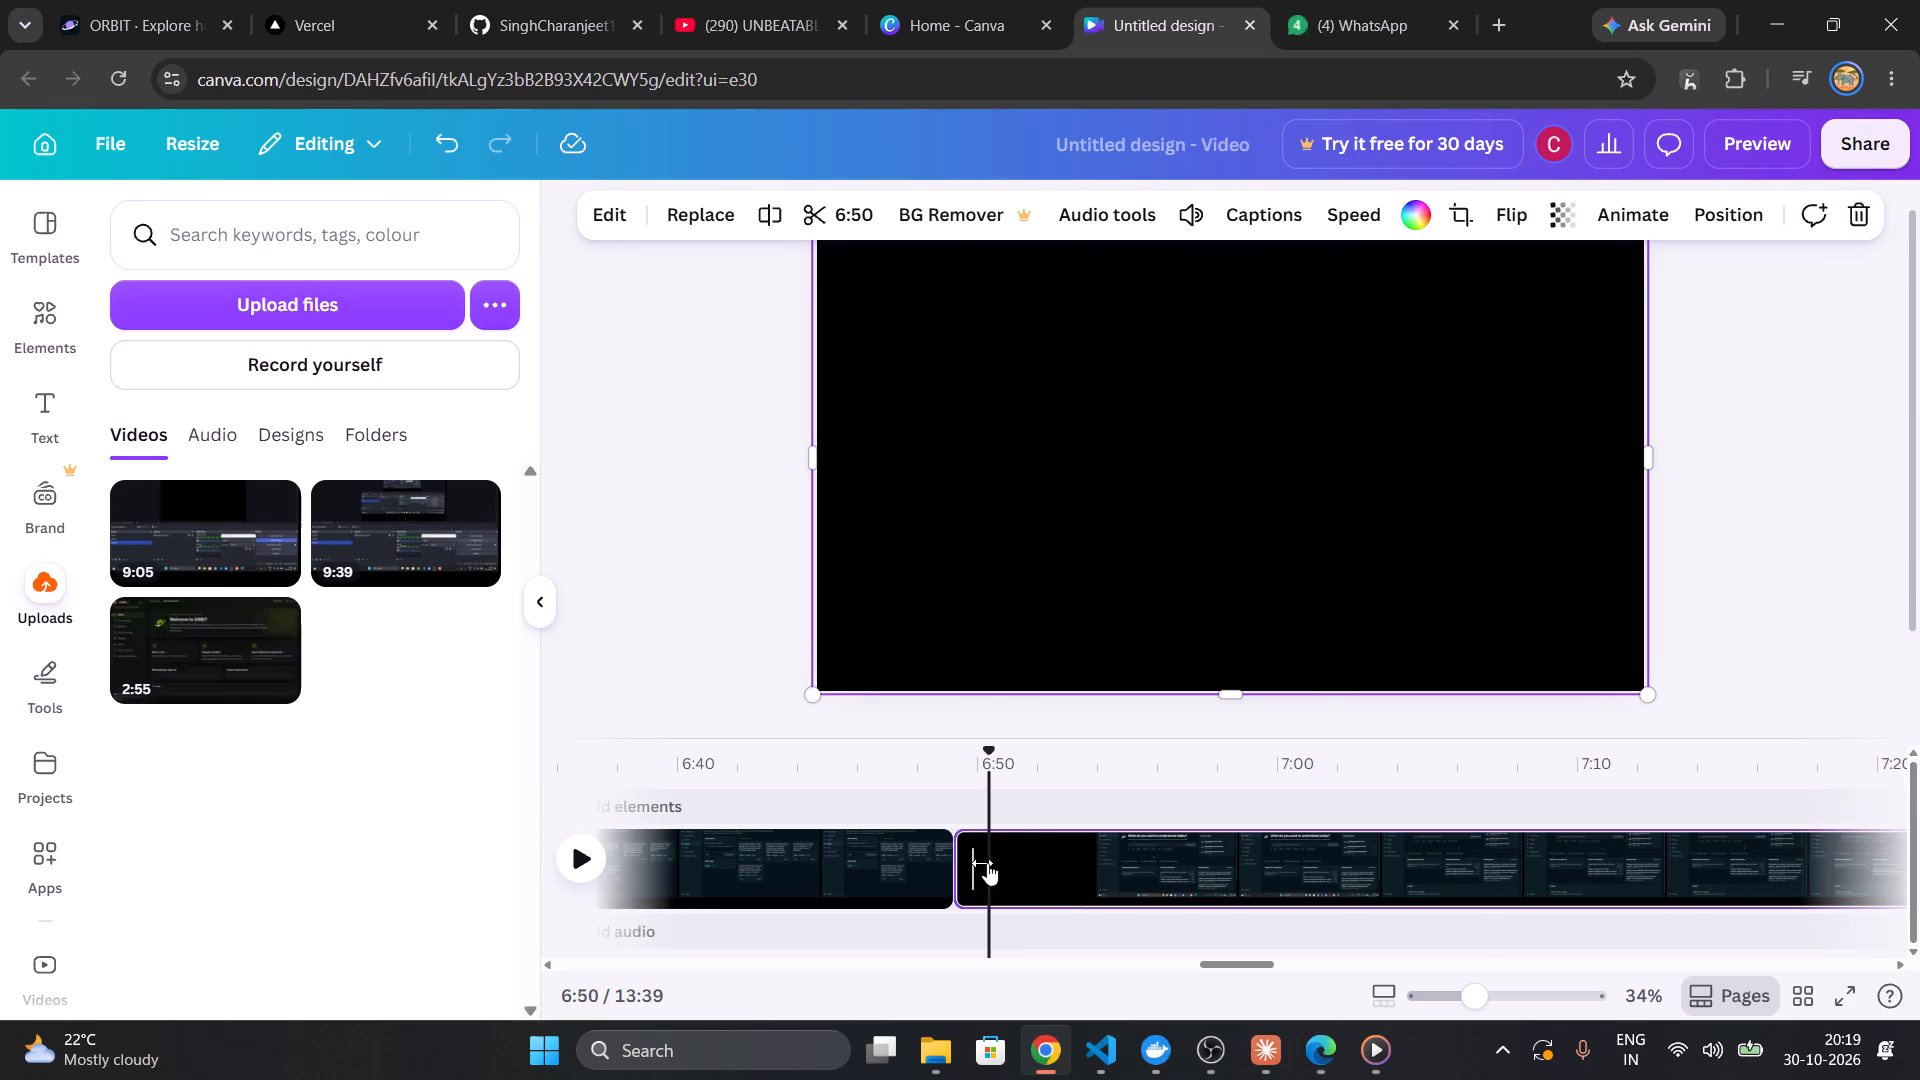
left_click_drag(987, 863, 1119, 871)
Play across the join between the second and third clips from about 6:48, and return to about 6:50.
left_click(919, 862)
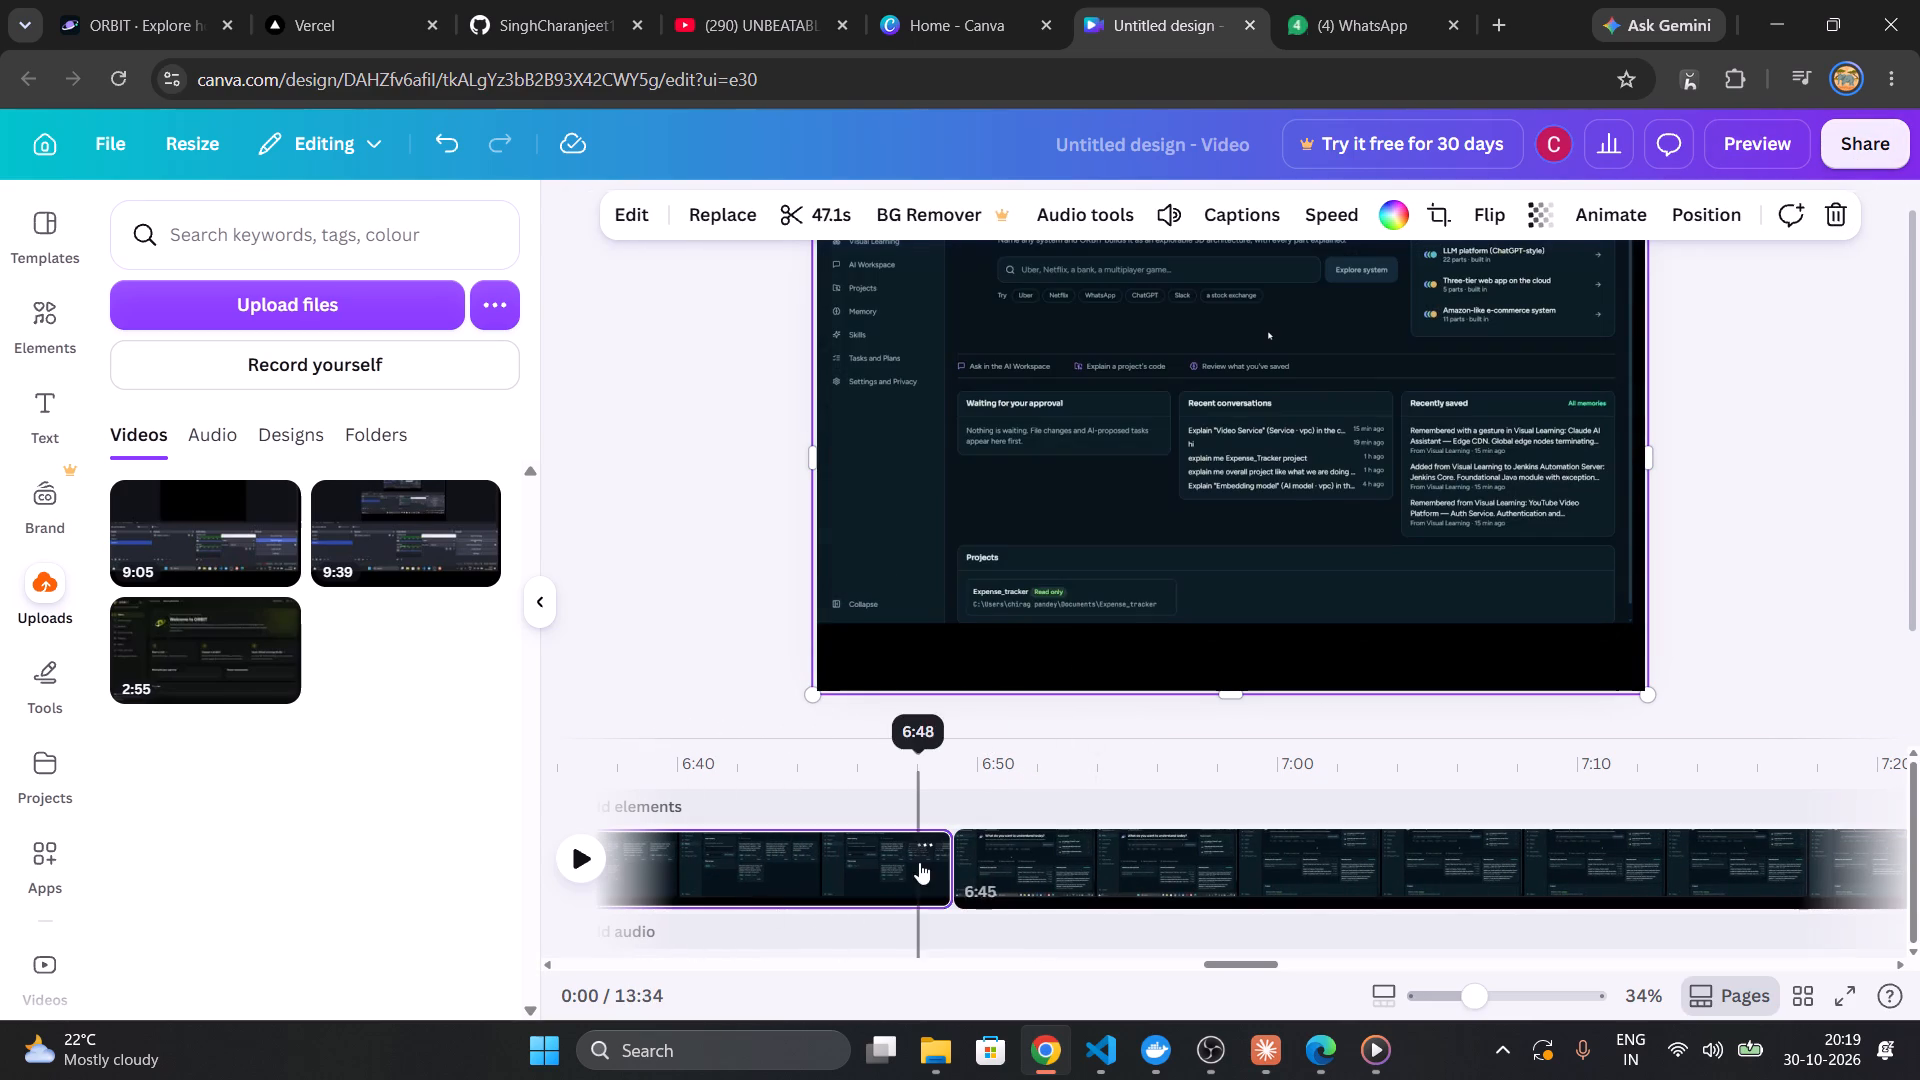
left_click(579, 856)
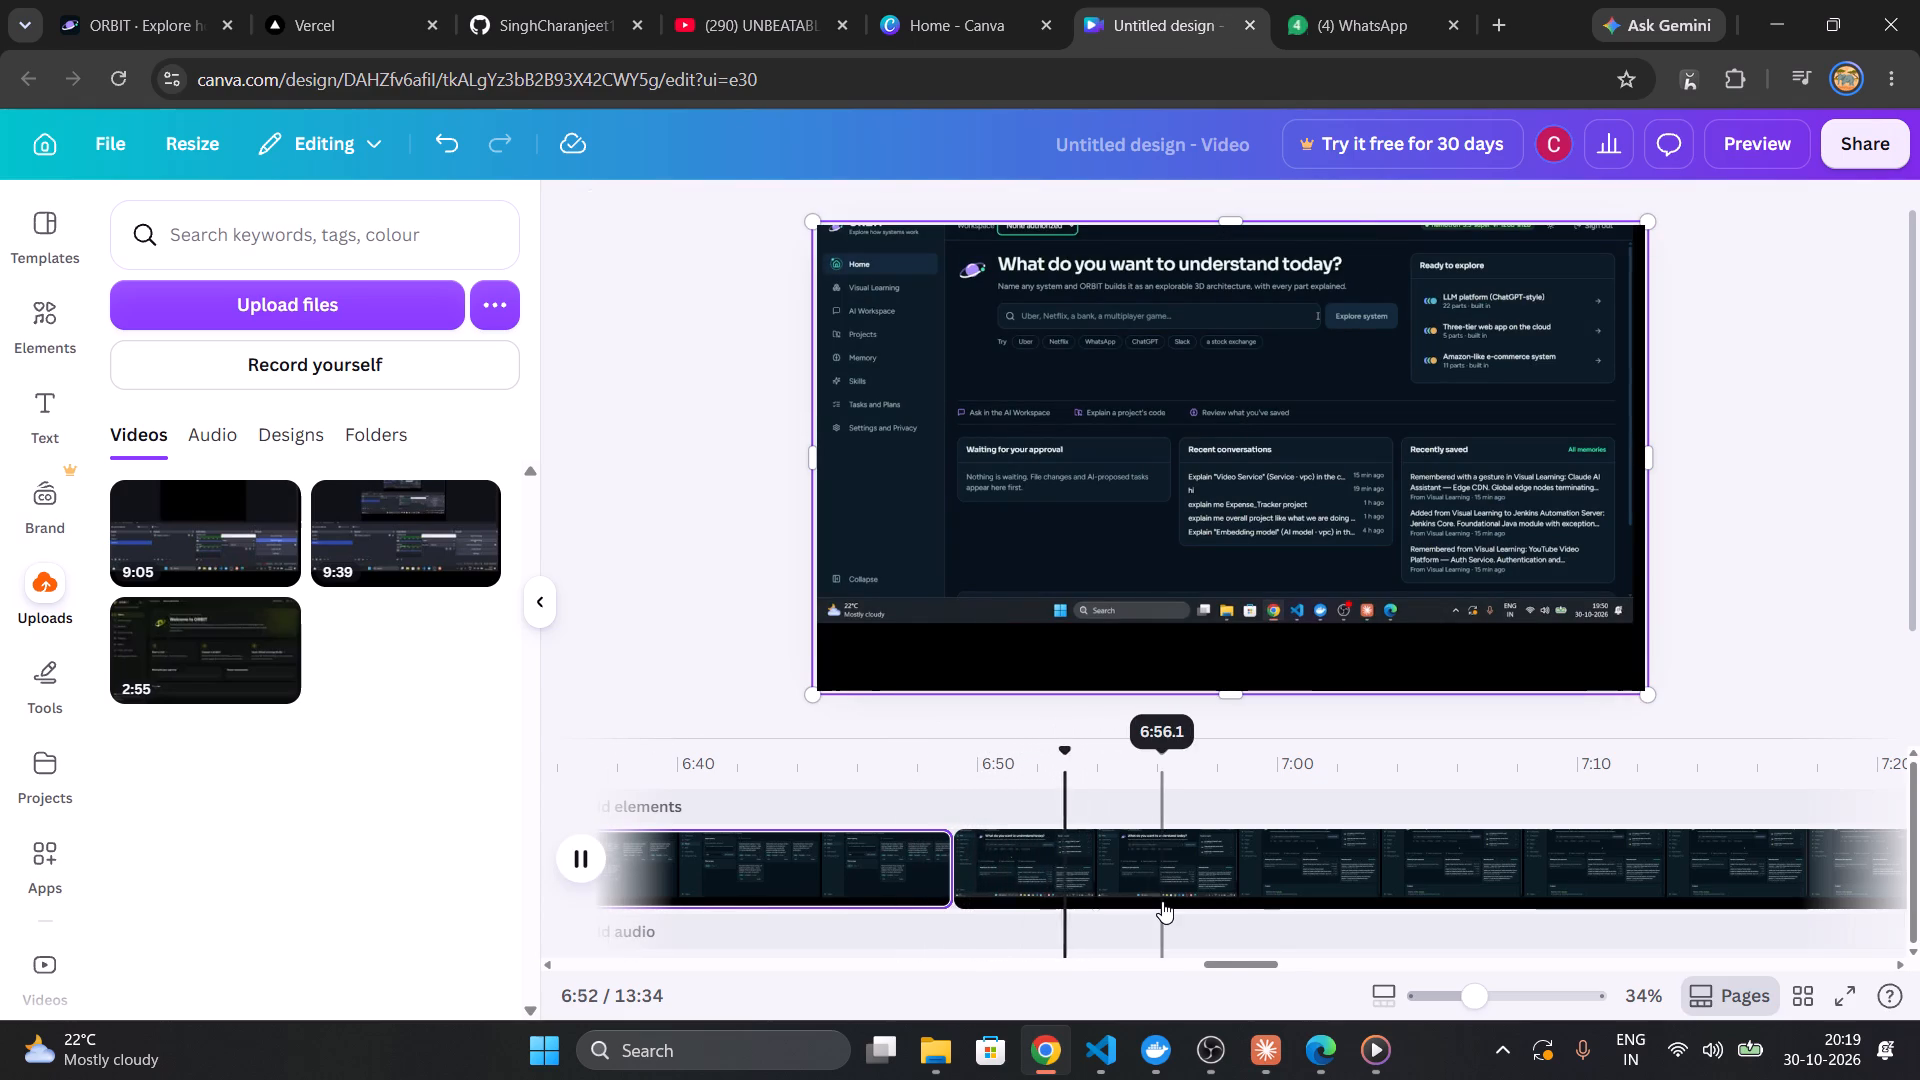
scroll(1162, 901, "left", 6)
left_click(1360, 852)
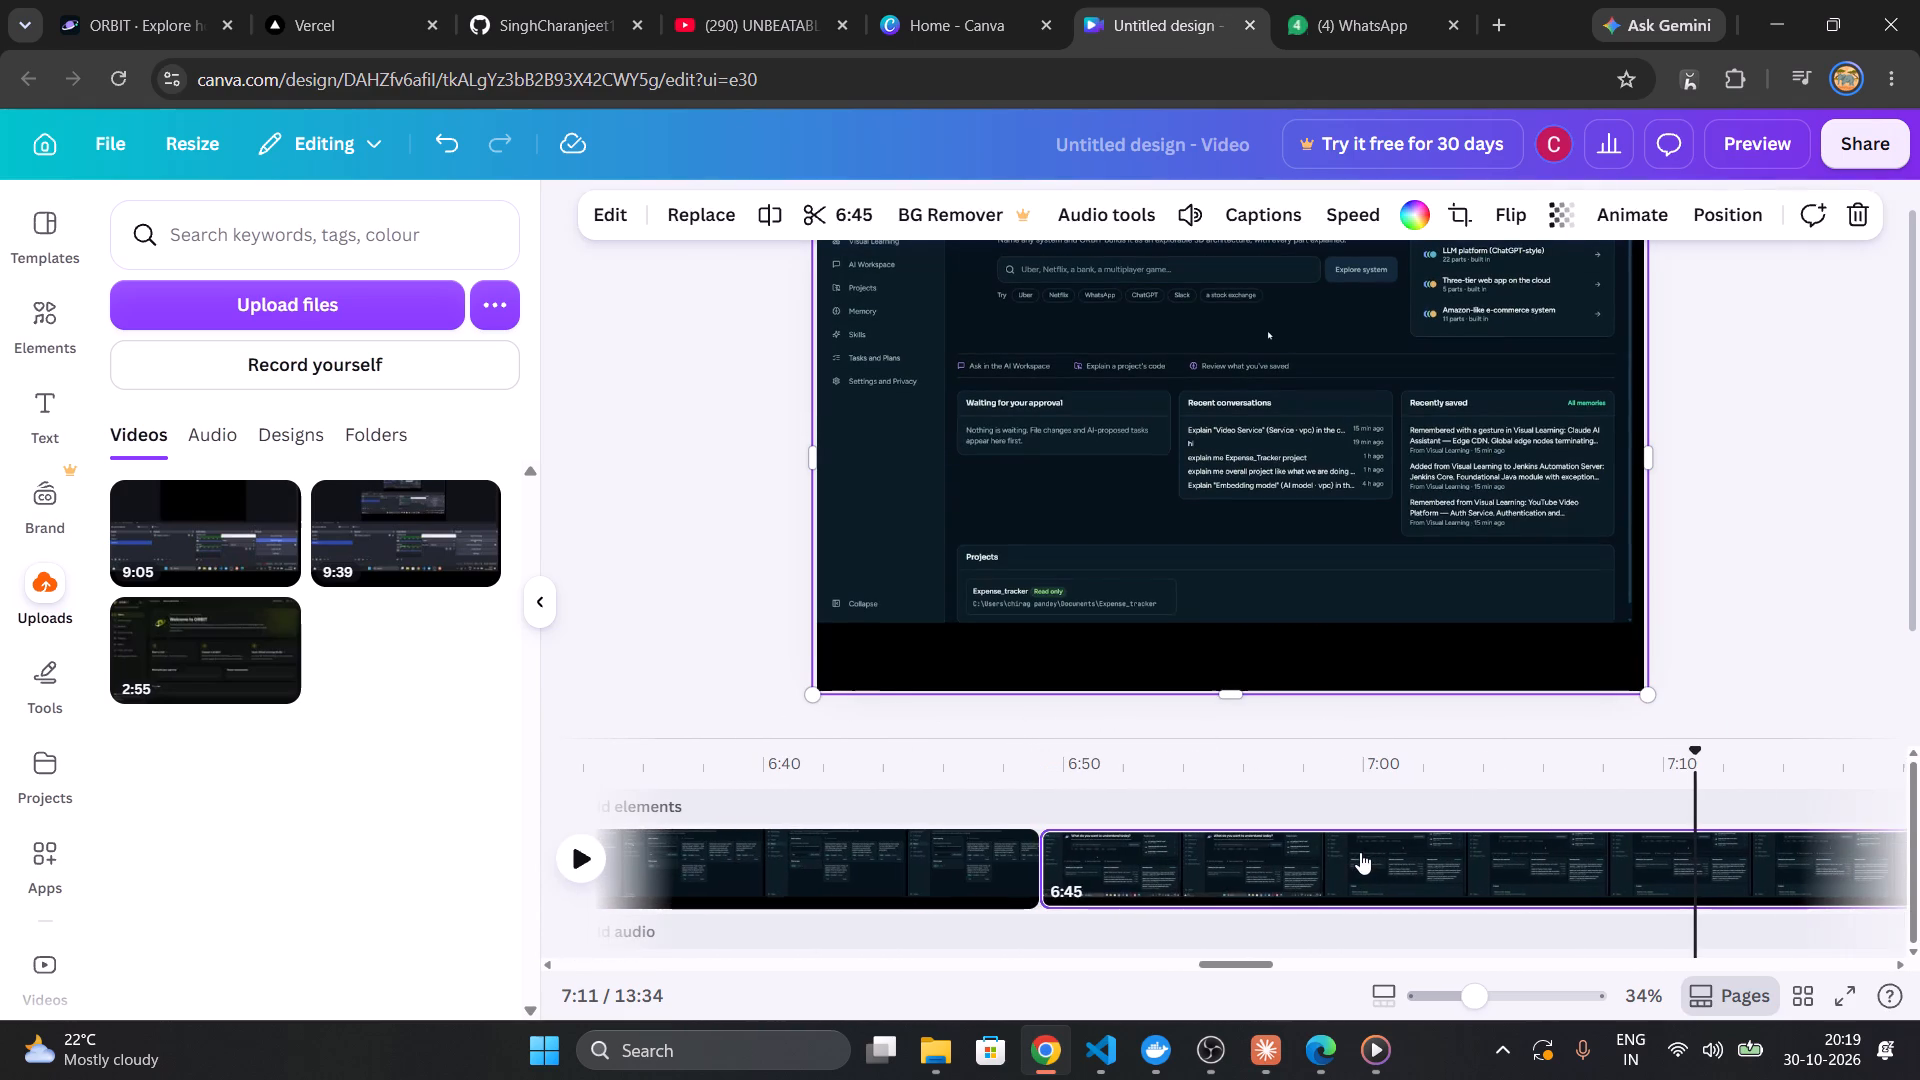
left_click(1085, 851)
Play across the join between the first and second clips, starting from about 6:00.
scroll(1085, 851, "right", 16)
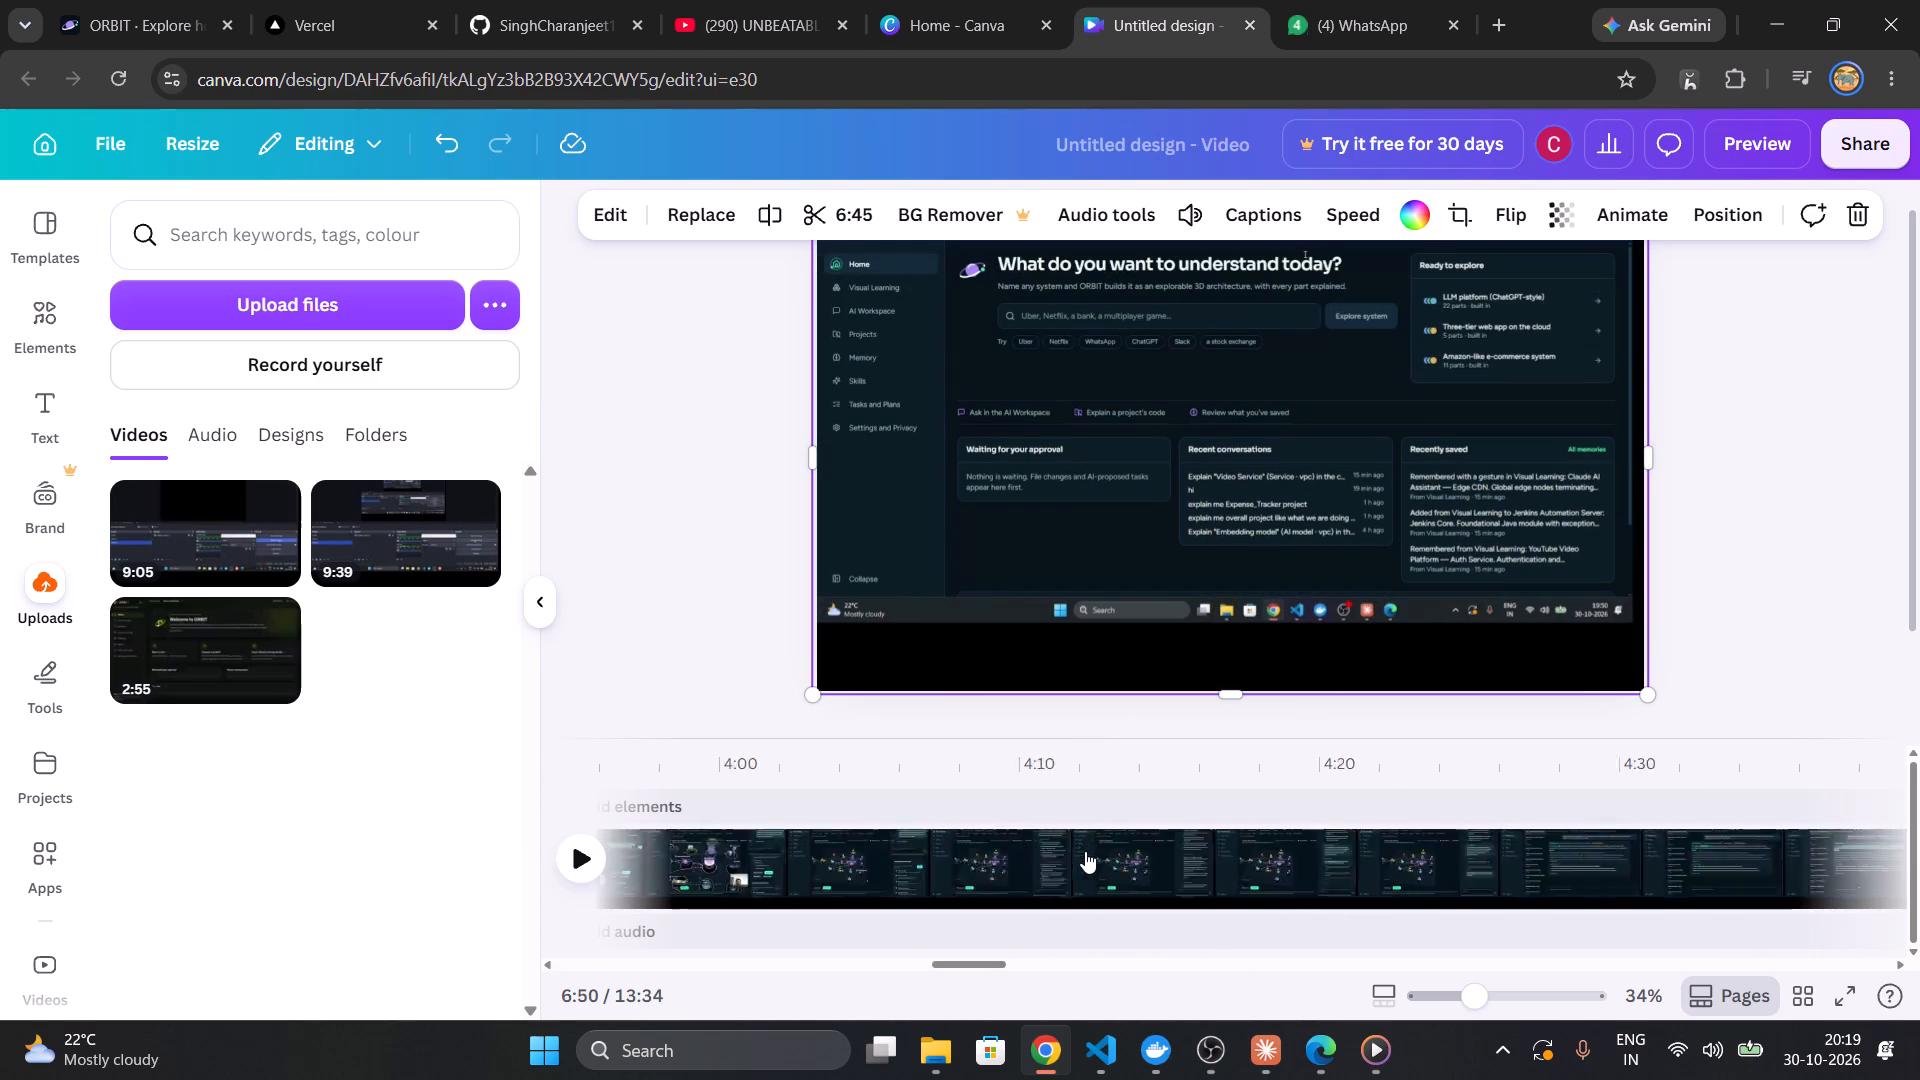
scroll(1085, 851, "left", 13)
scroll(1085, 851, "right", 7)
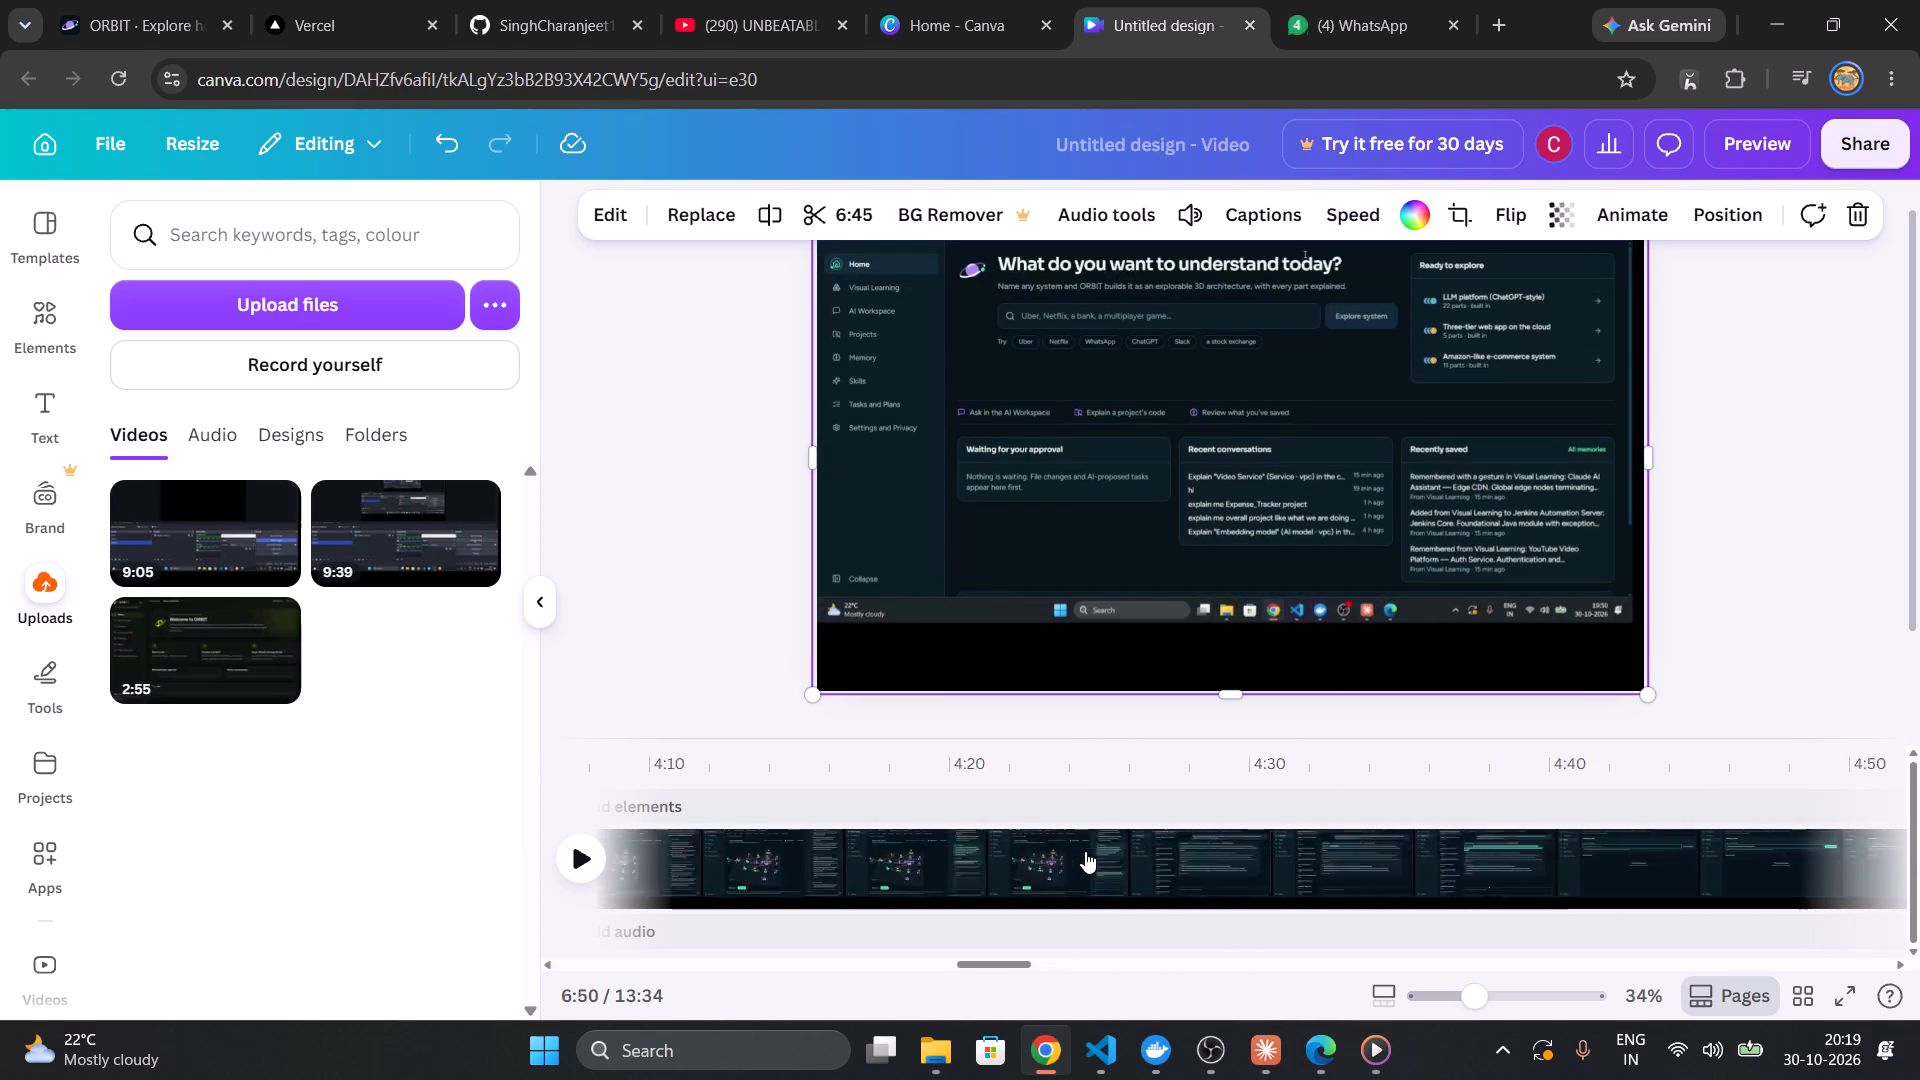
scroll(1085, 851, "right", 2)
scroll(1085, 851, "left", 5)
left_click(984, 877)
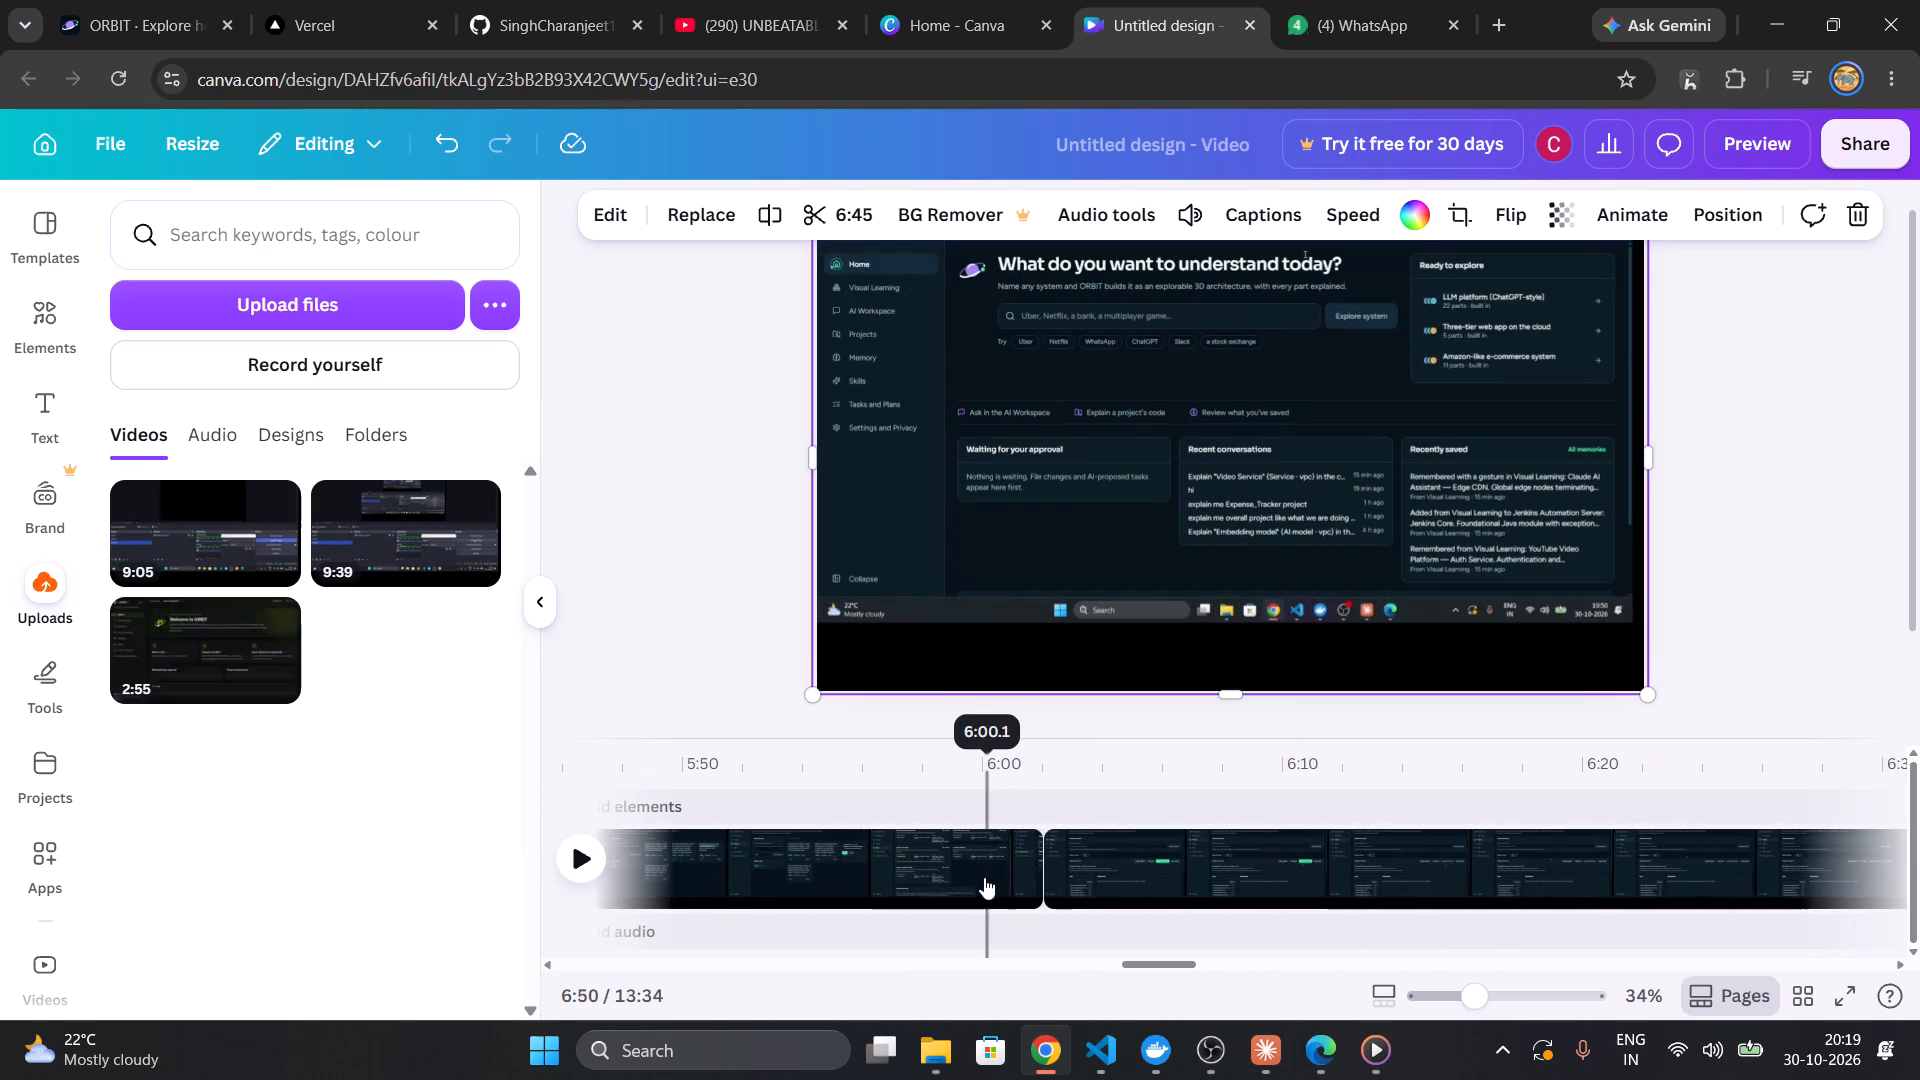
left_click(588, 860)
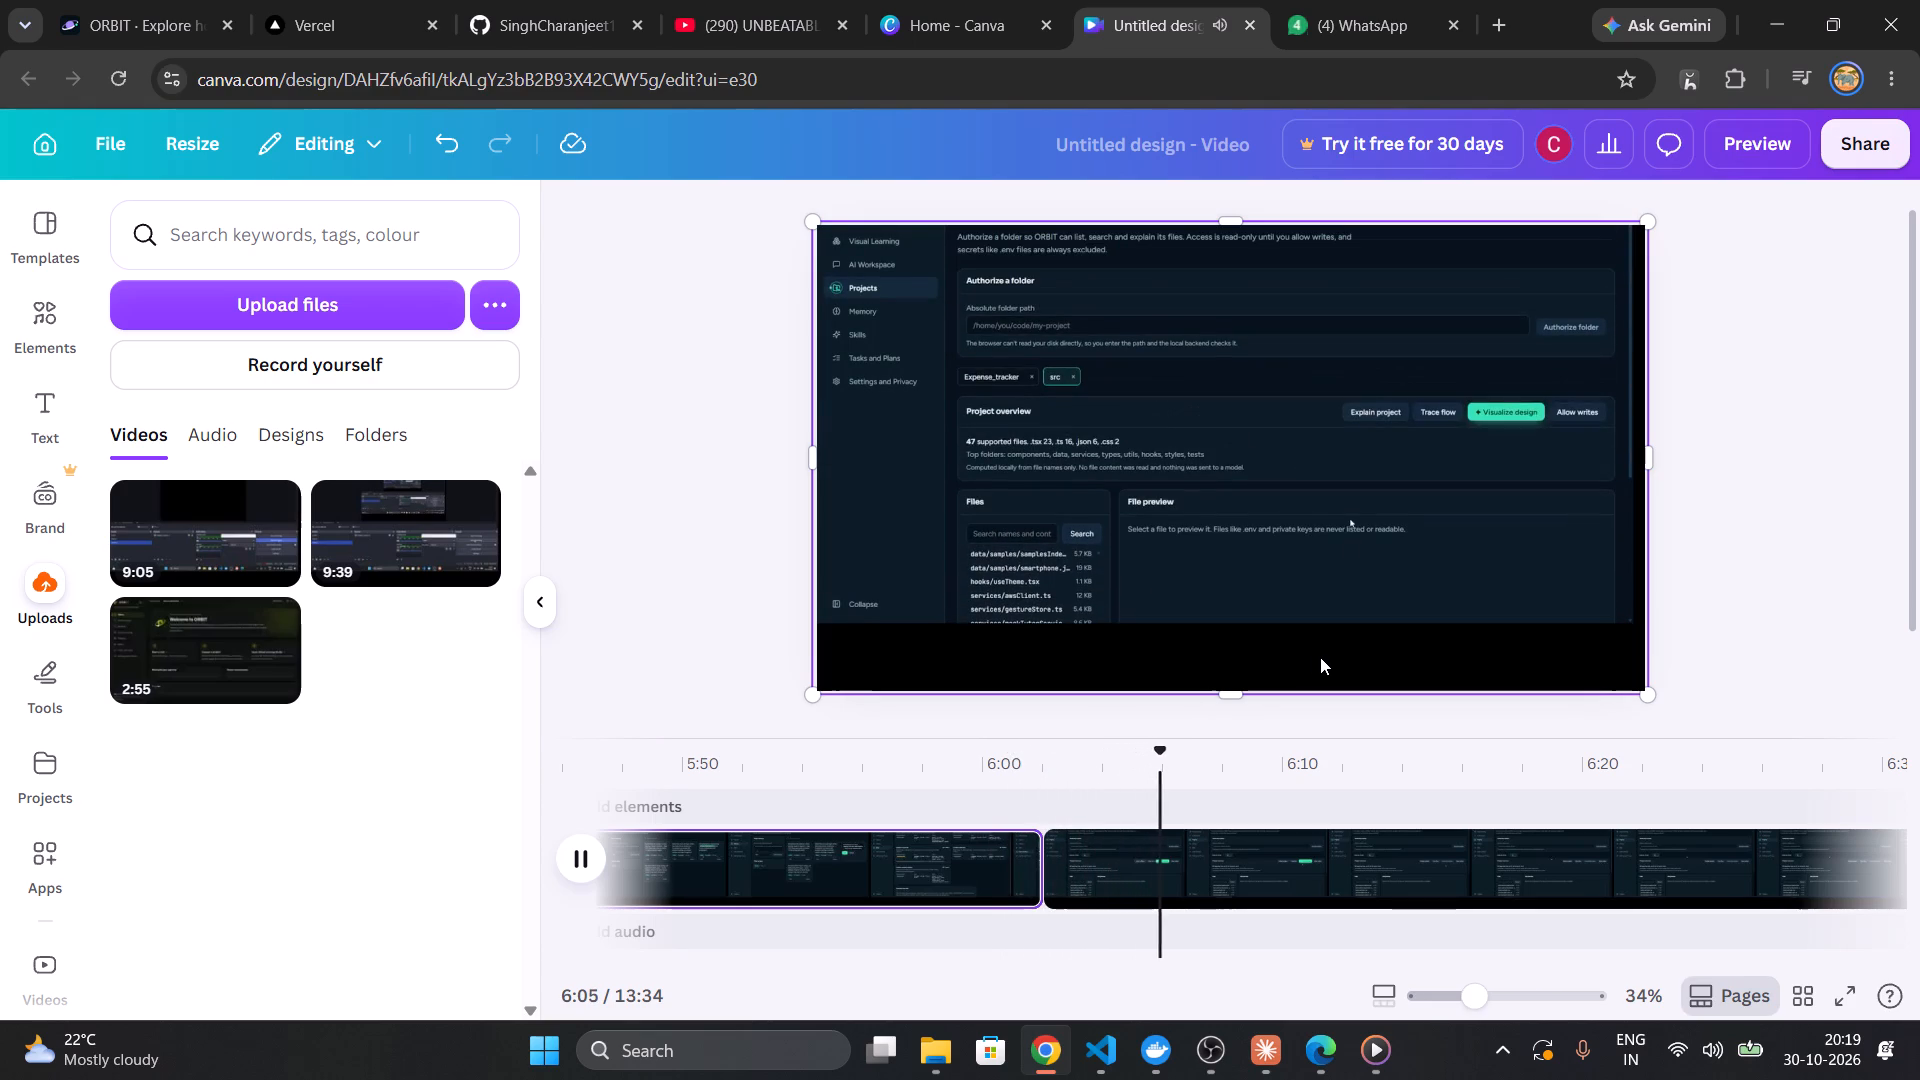
key("Right")
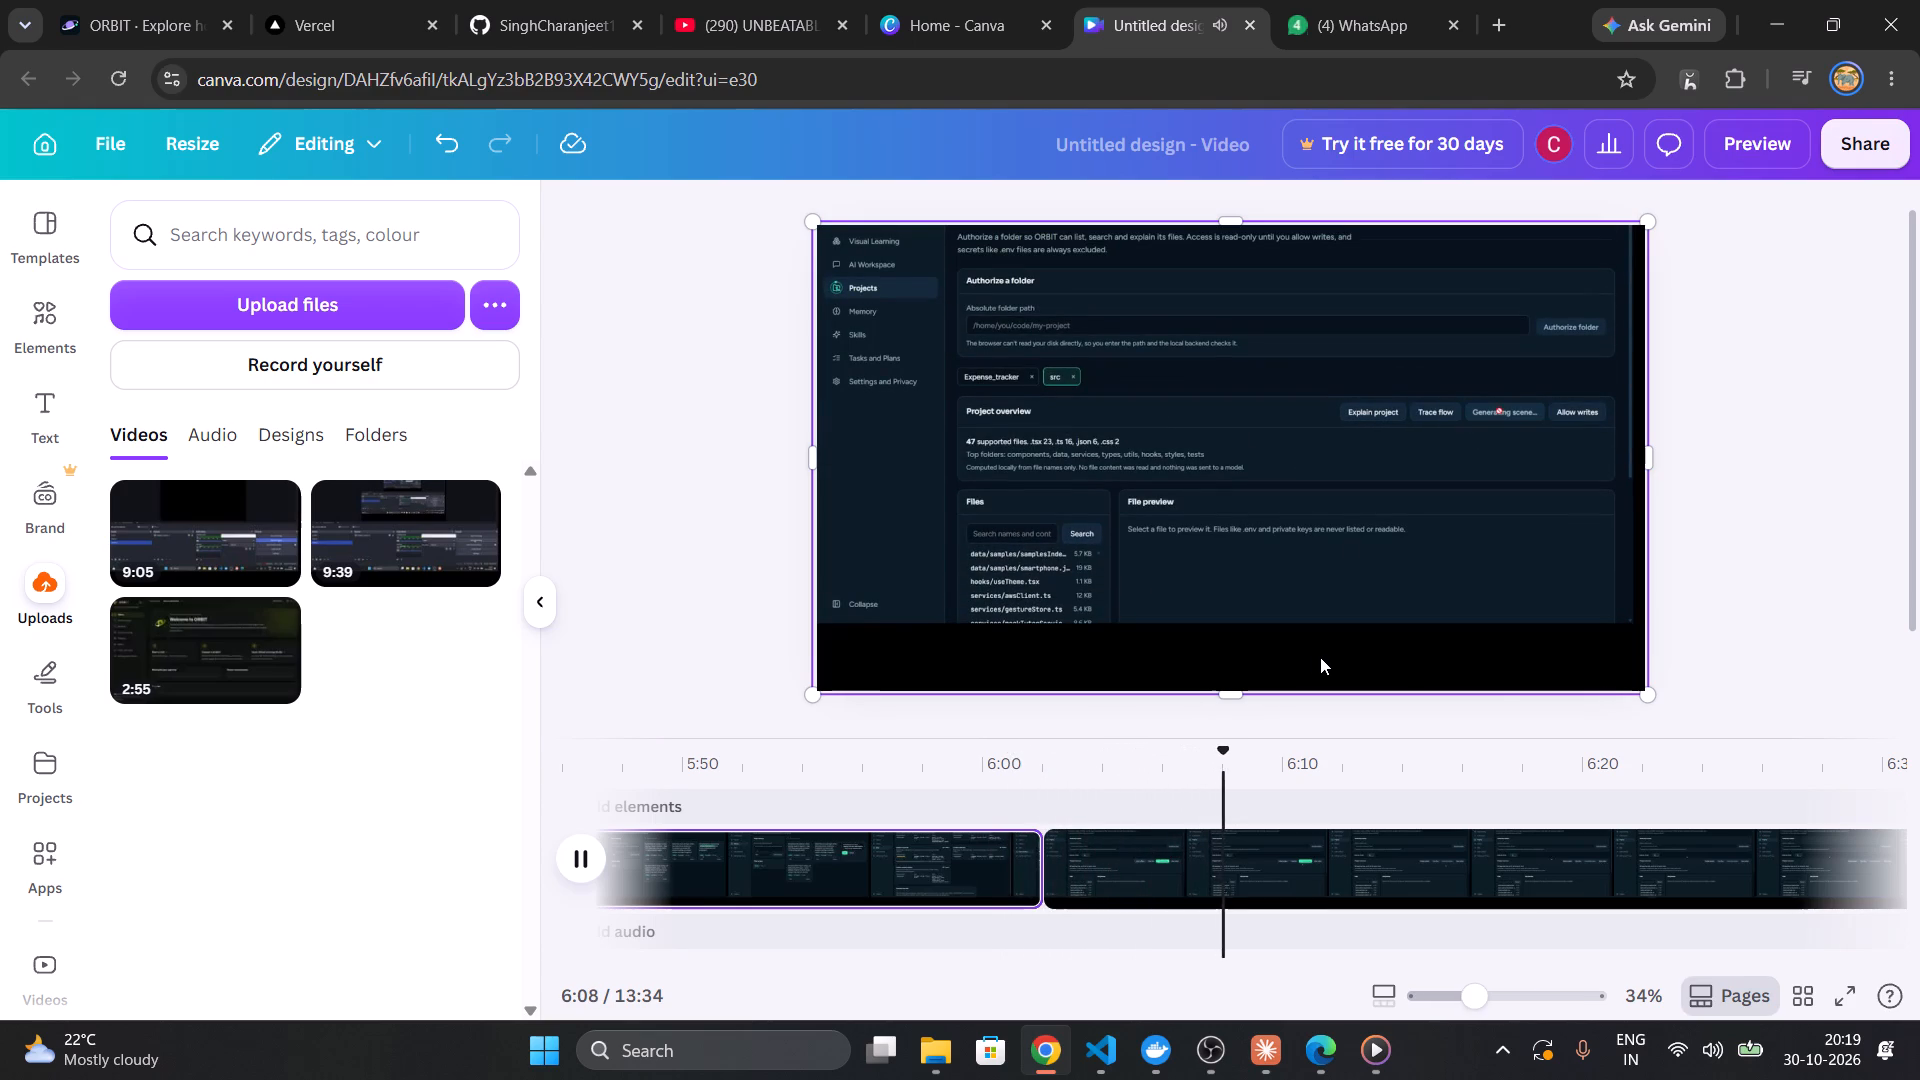
Spot-check playback of the second clip at points from about 6:22 to 6:41.
left_click(1517, 847)
left_click(1657, 868)
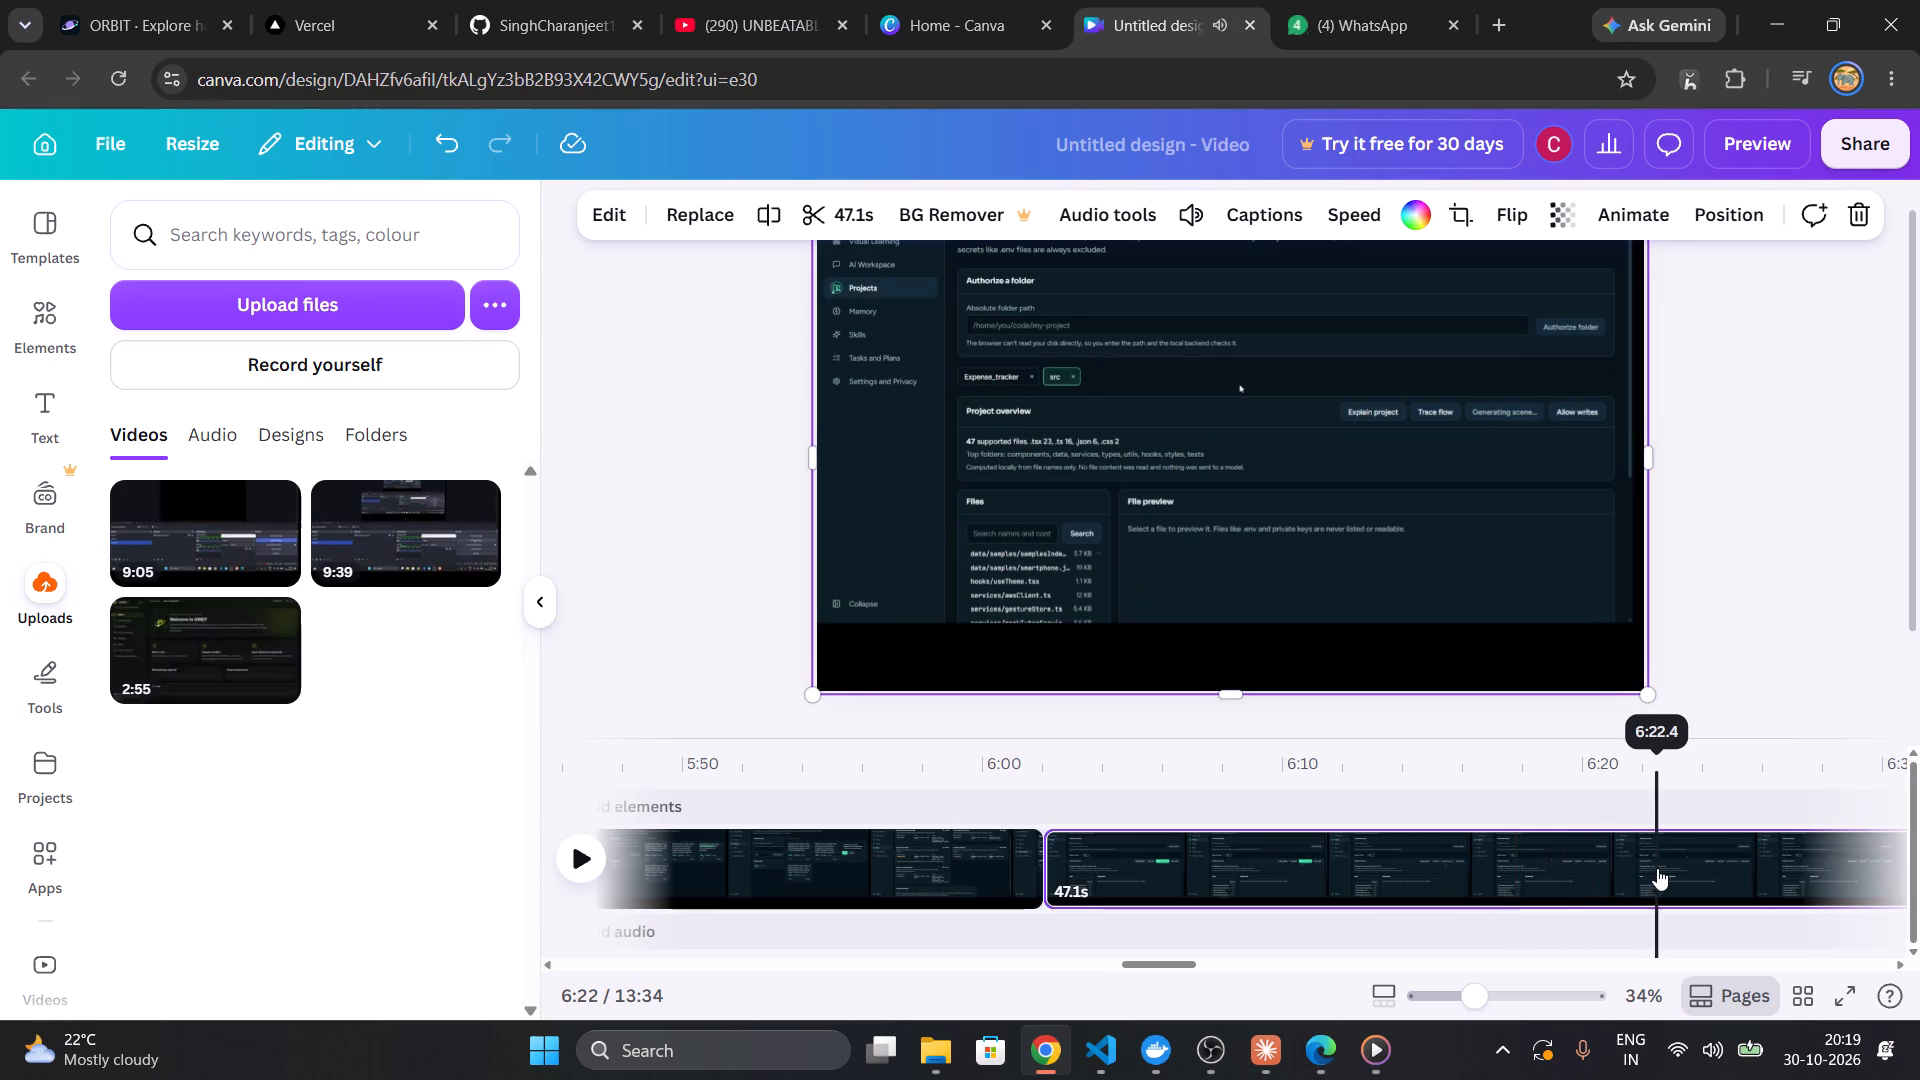
scroll(1724, 814, "left", 4)
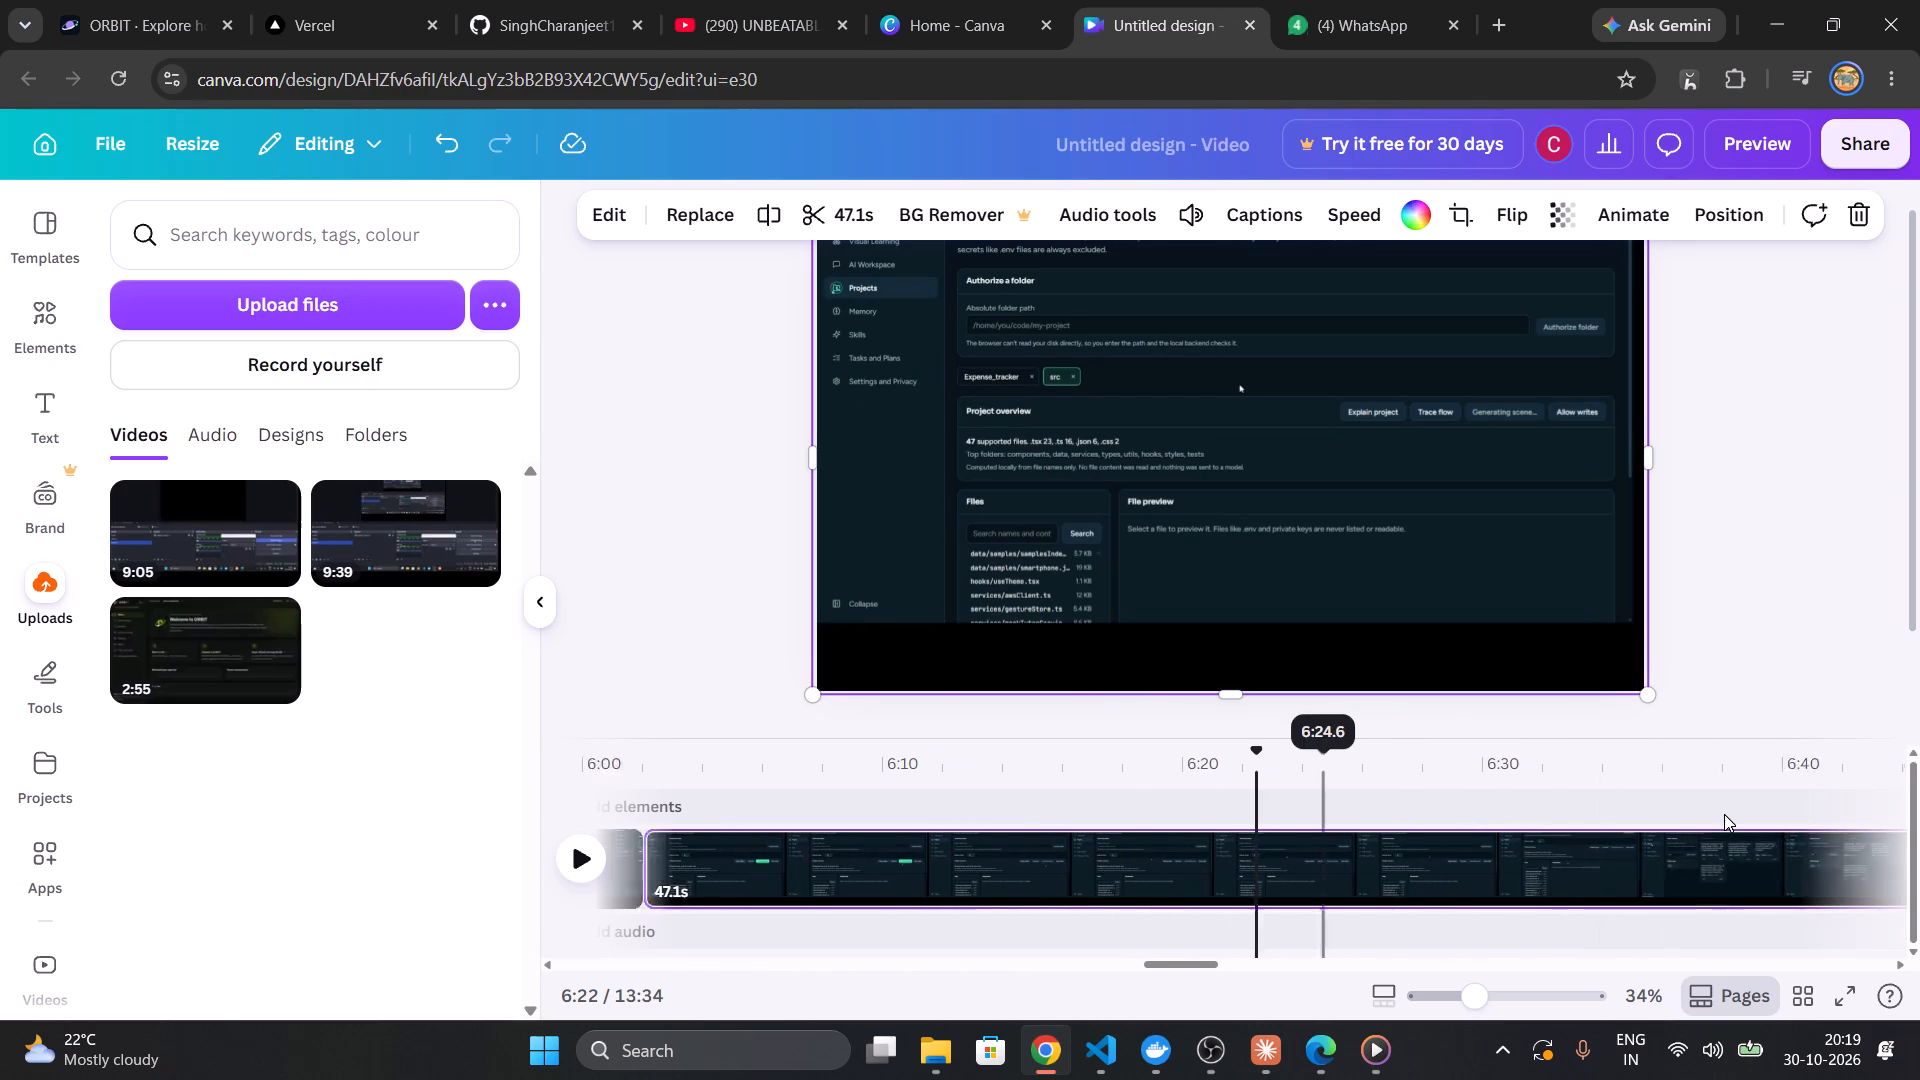
left_click(1491, 852)
key("space")
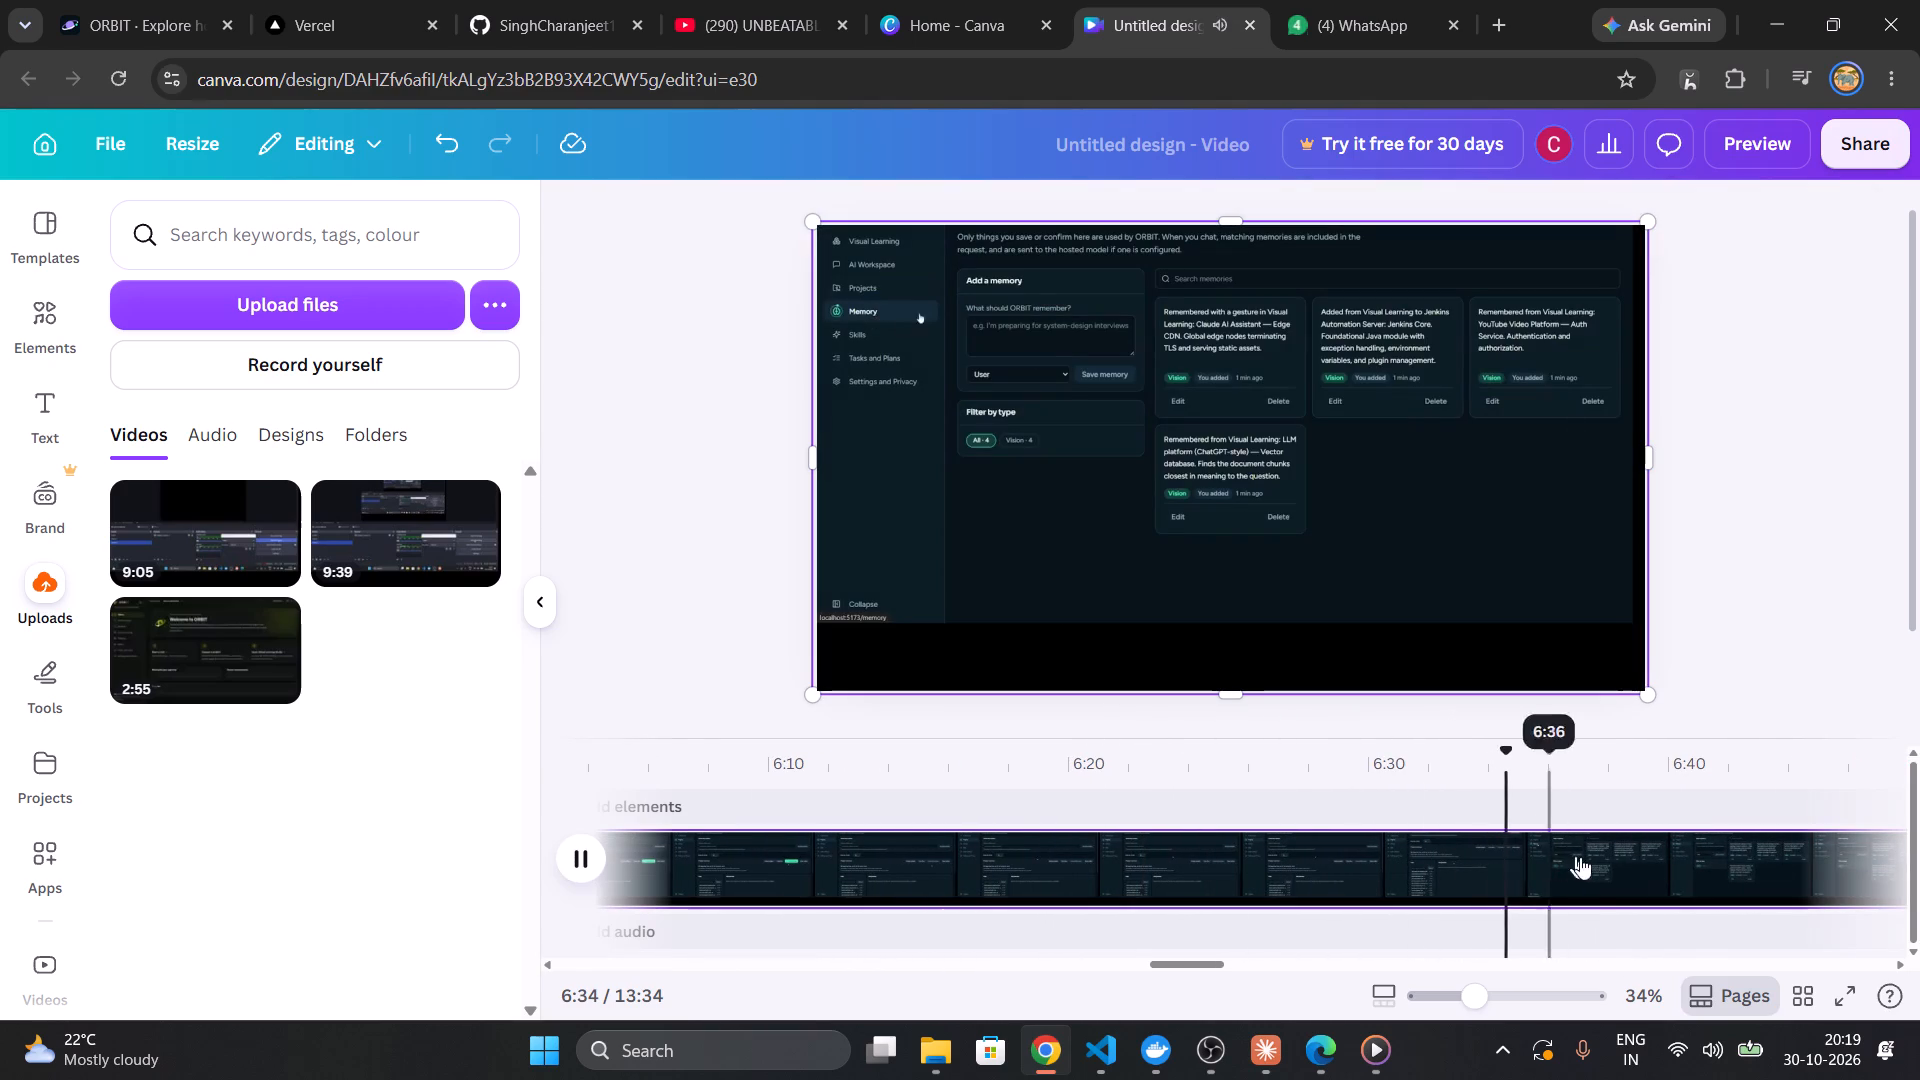
left_click(1713, 857)
key("space")
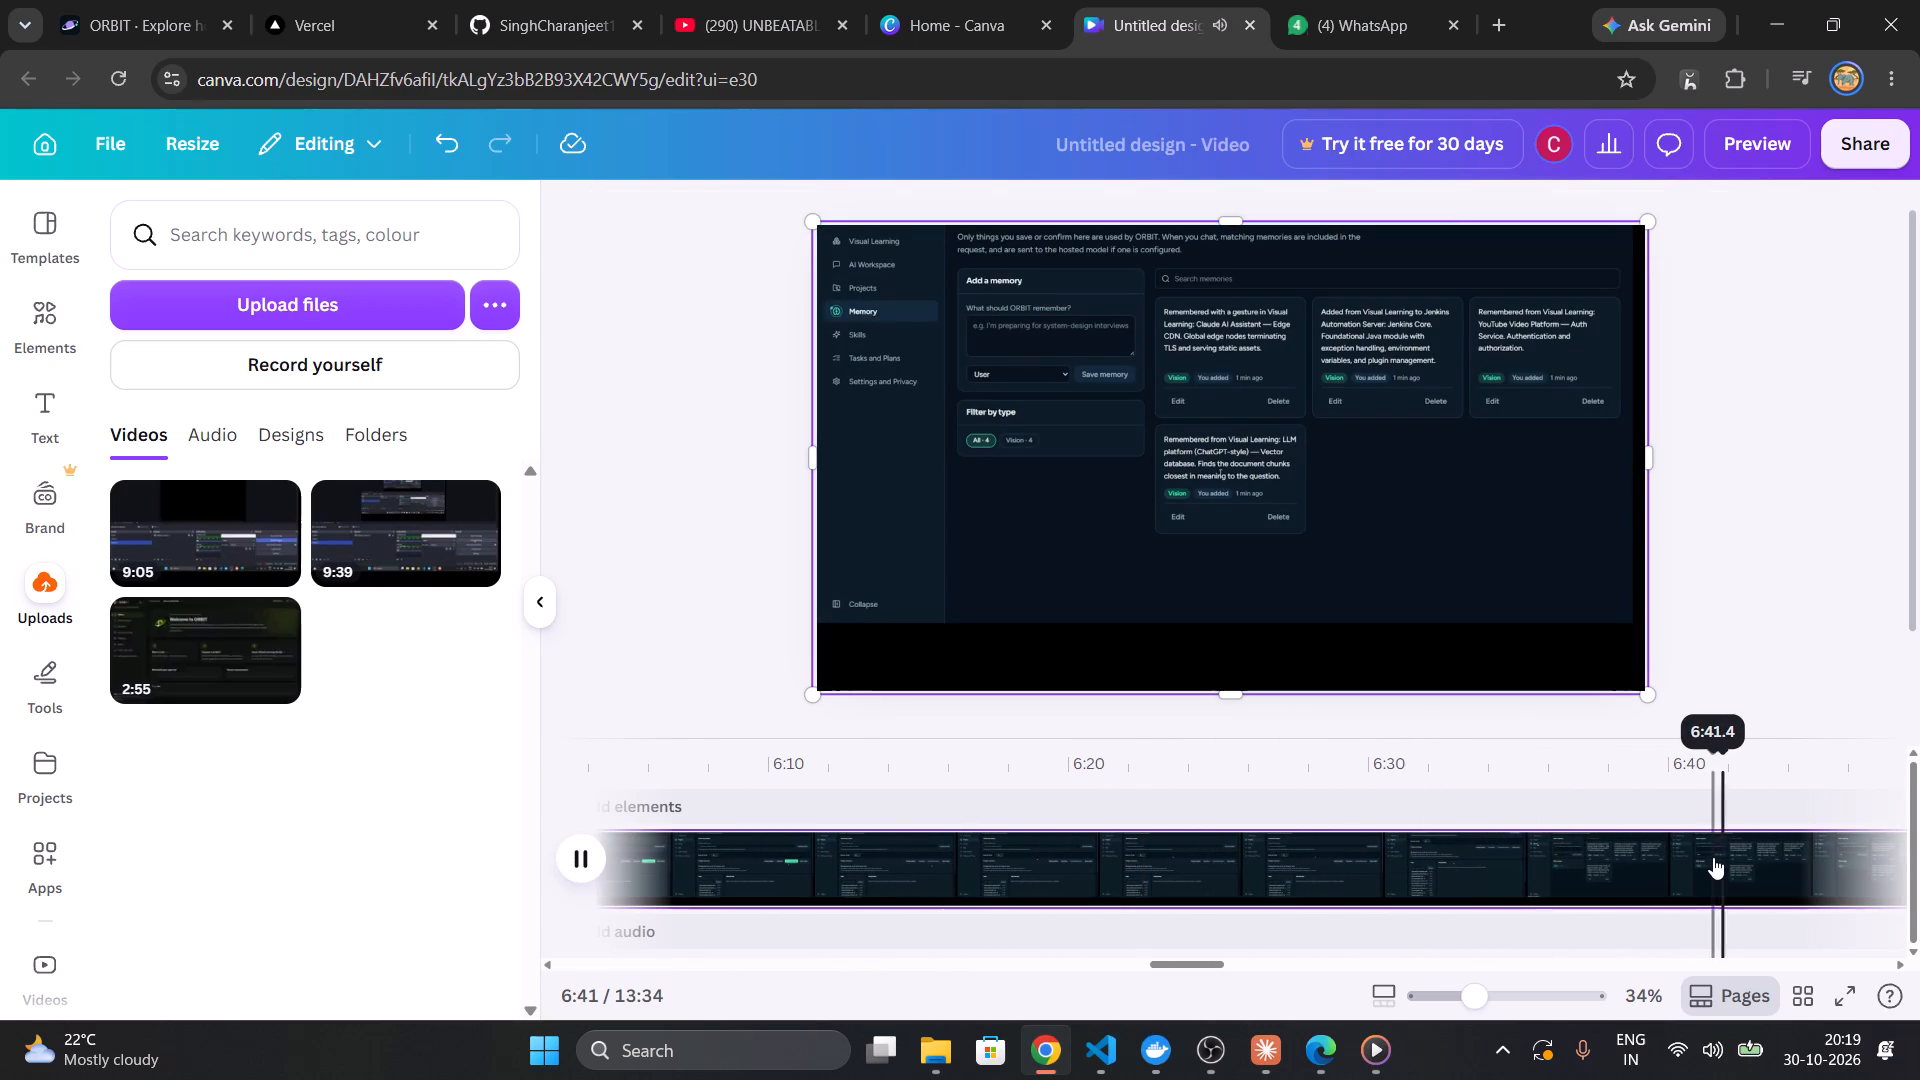
Review the join between the second and third clips, playing across it from about 6:46.
scroll(1764, 870, "left", 3)
left_click(1409, 862)
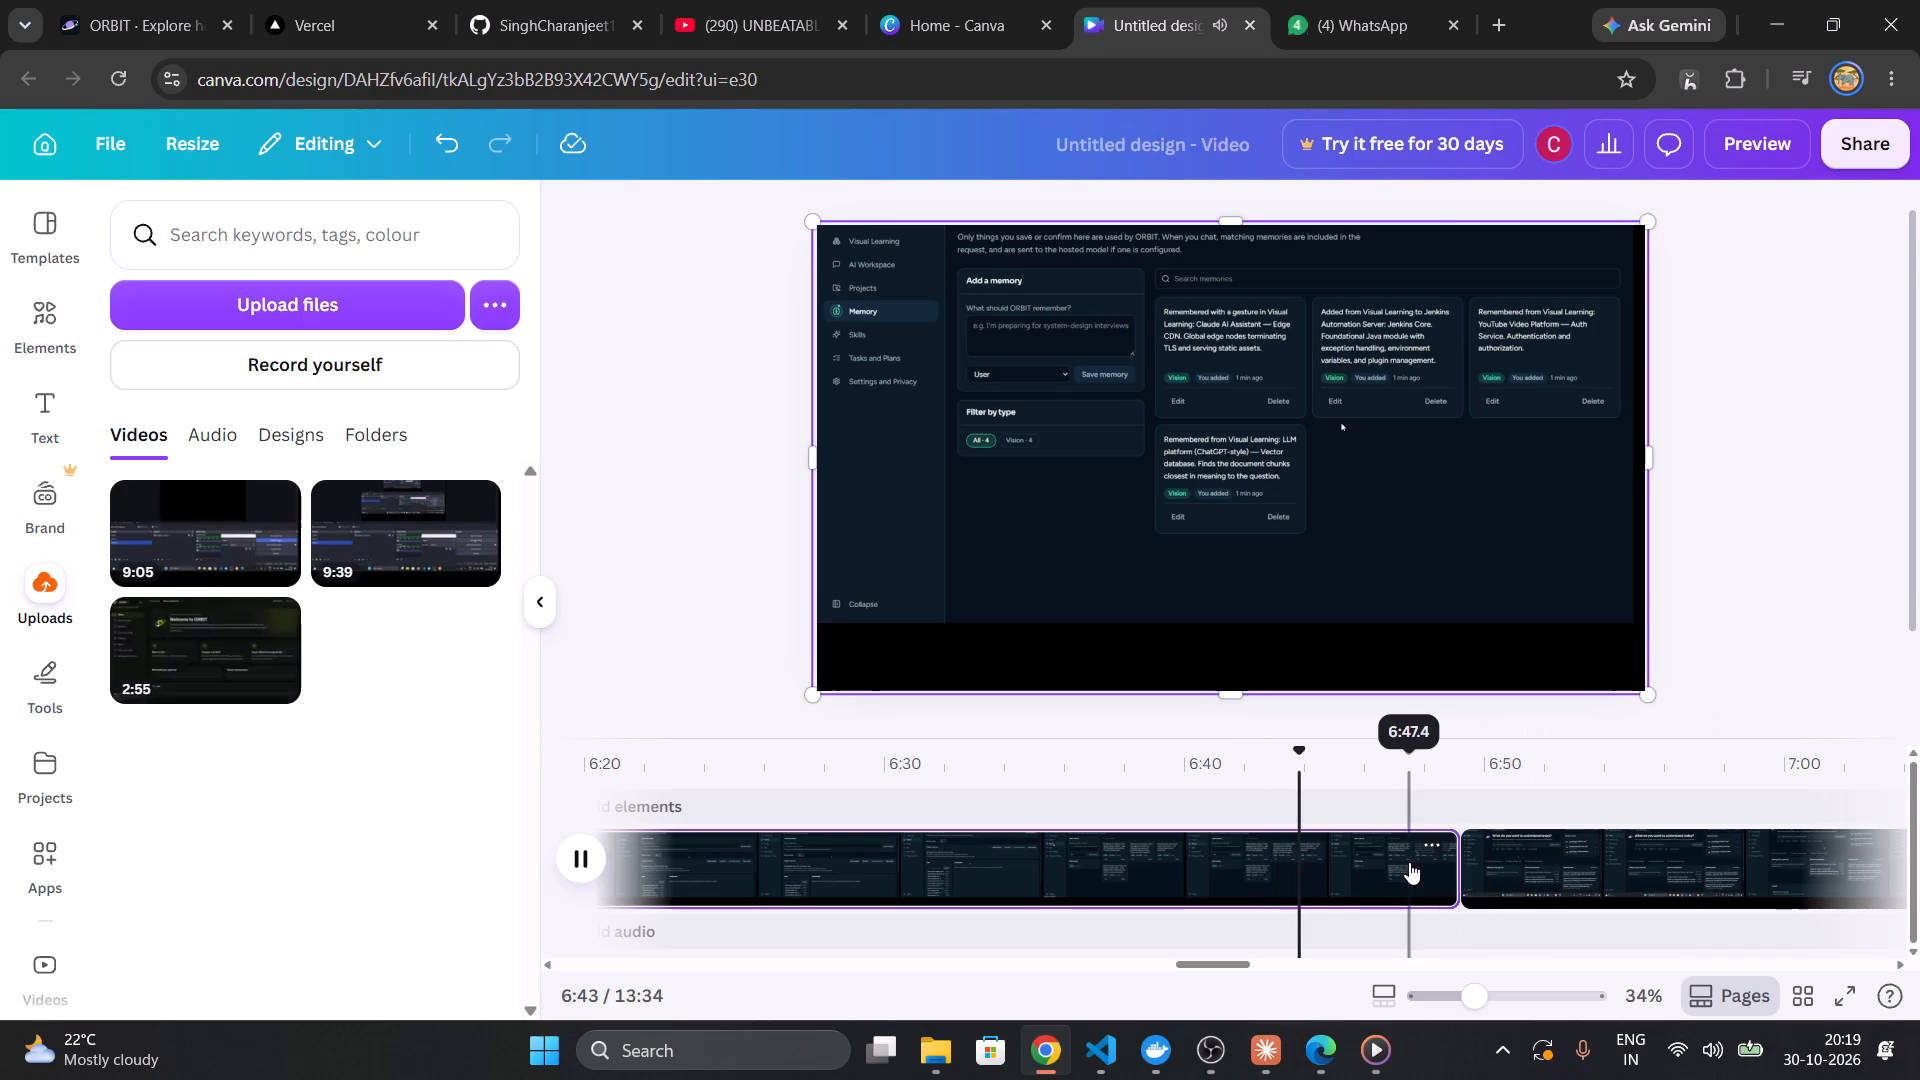
key("space")
left_click(1493, 871)
key("space")
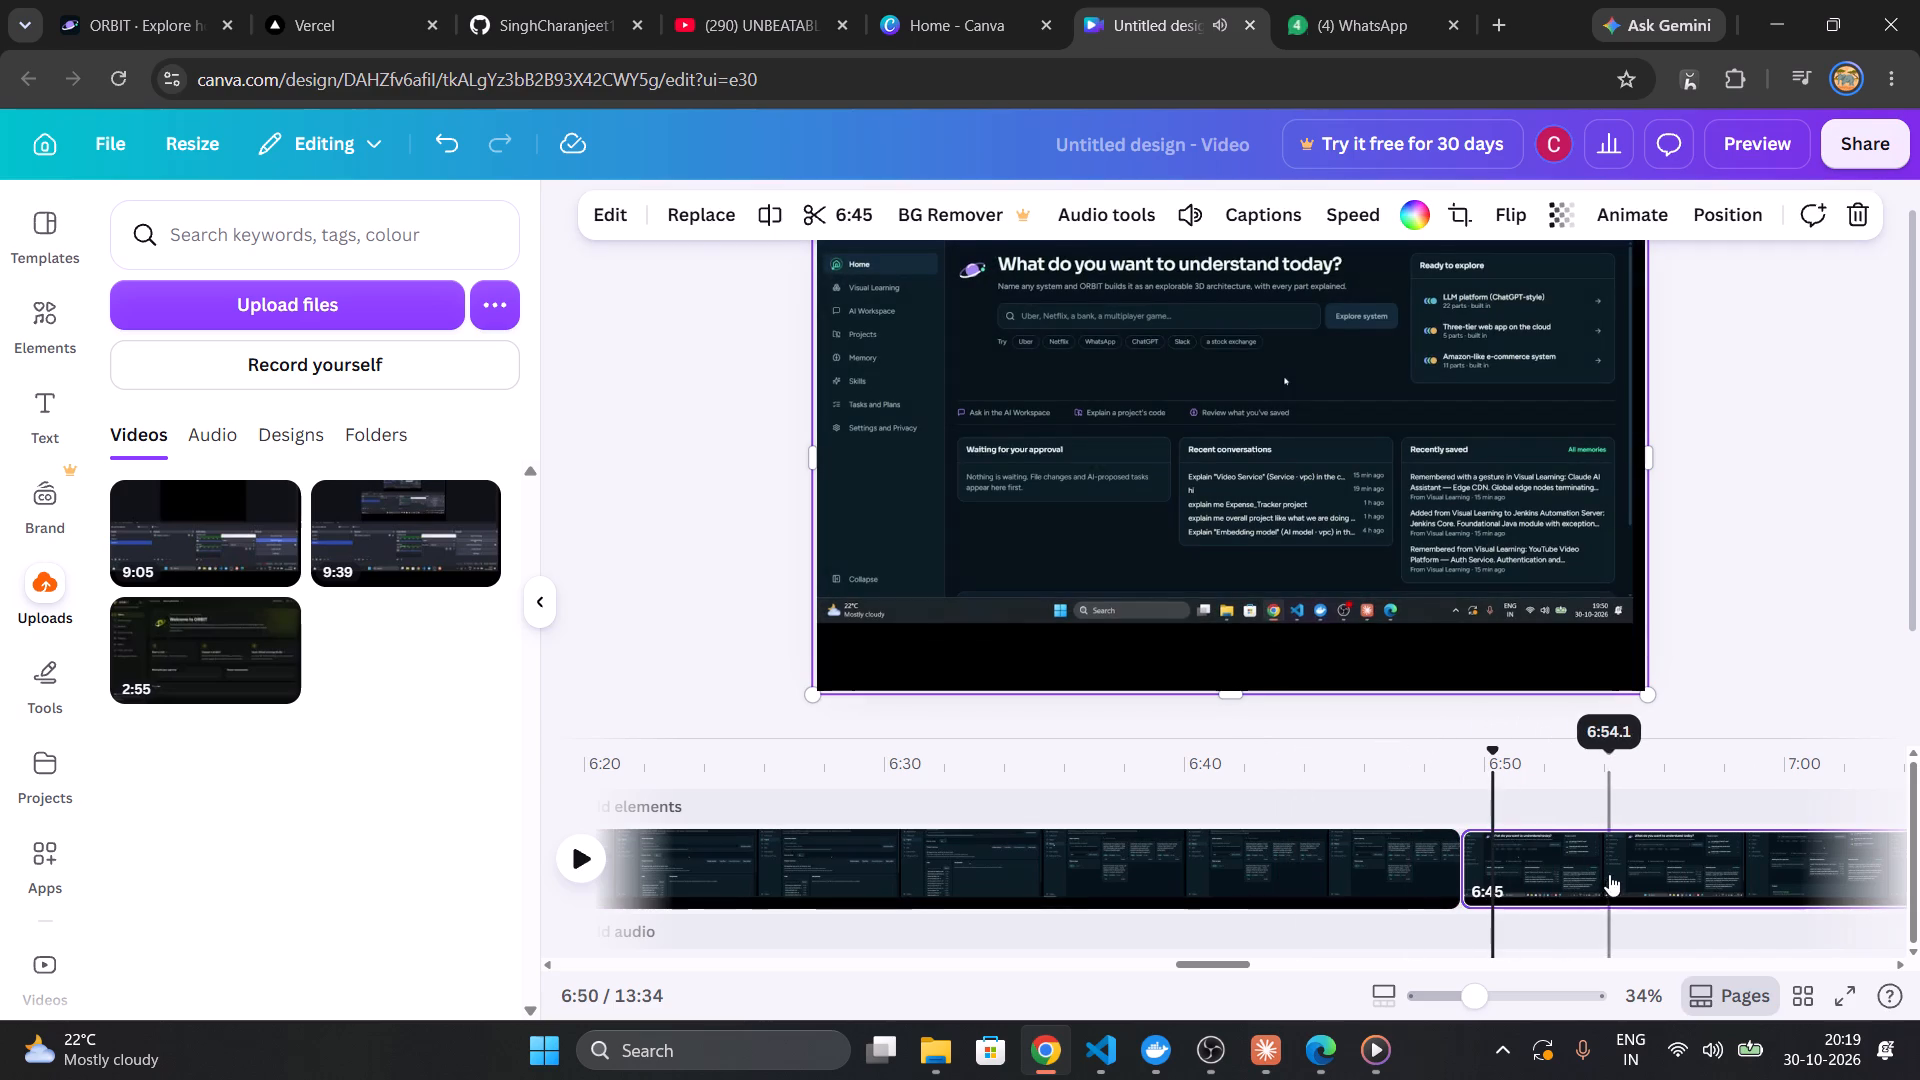
left_click(1391, 873)
key("space")
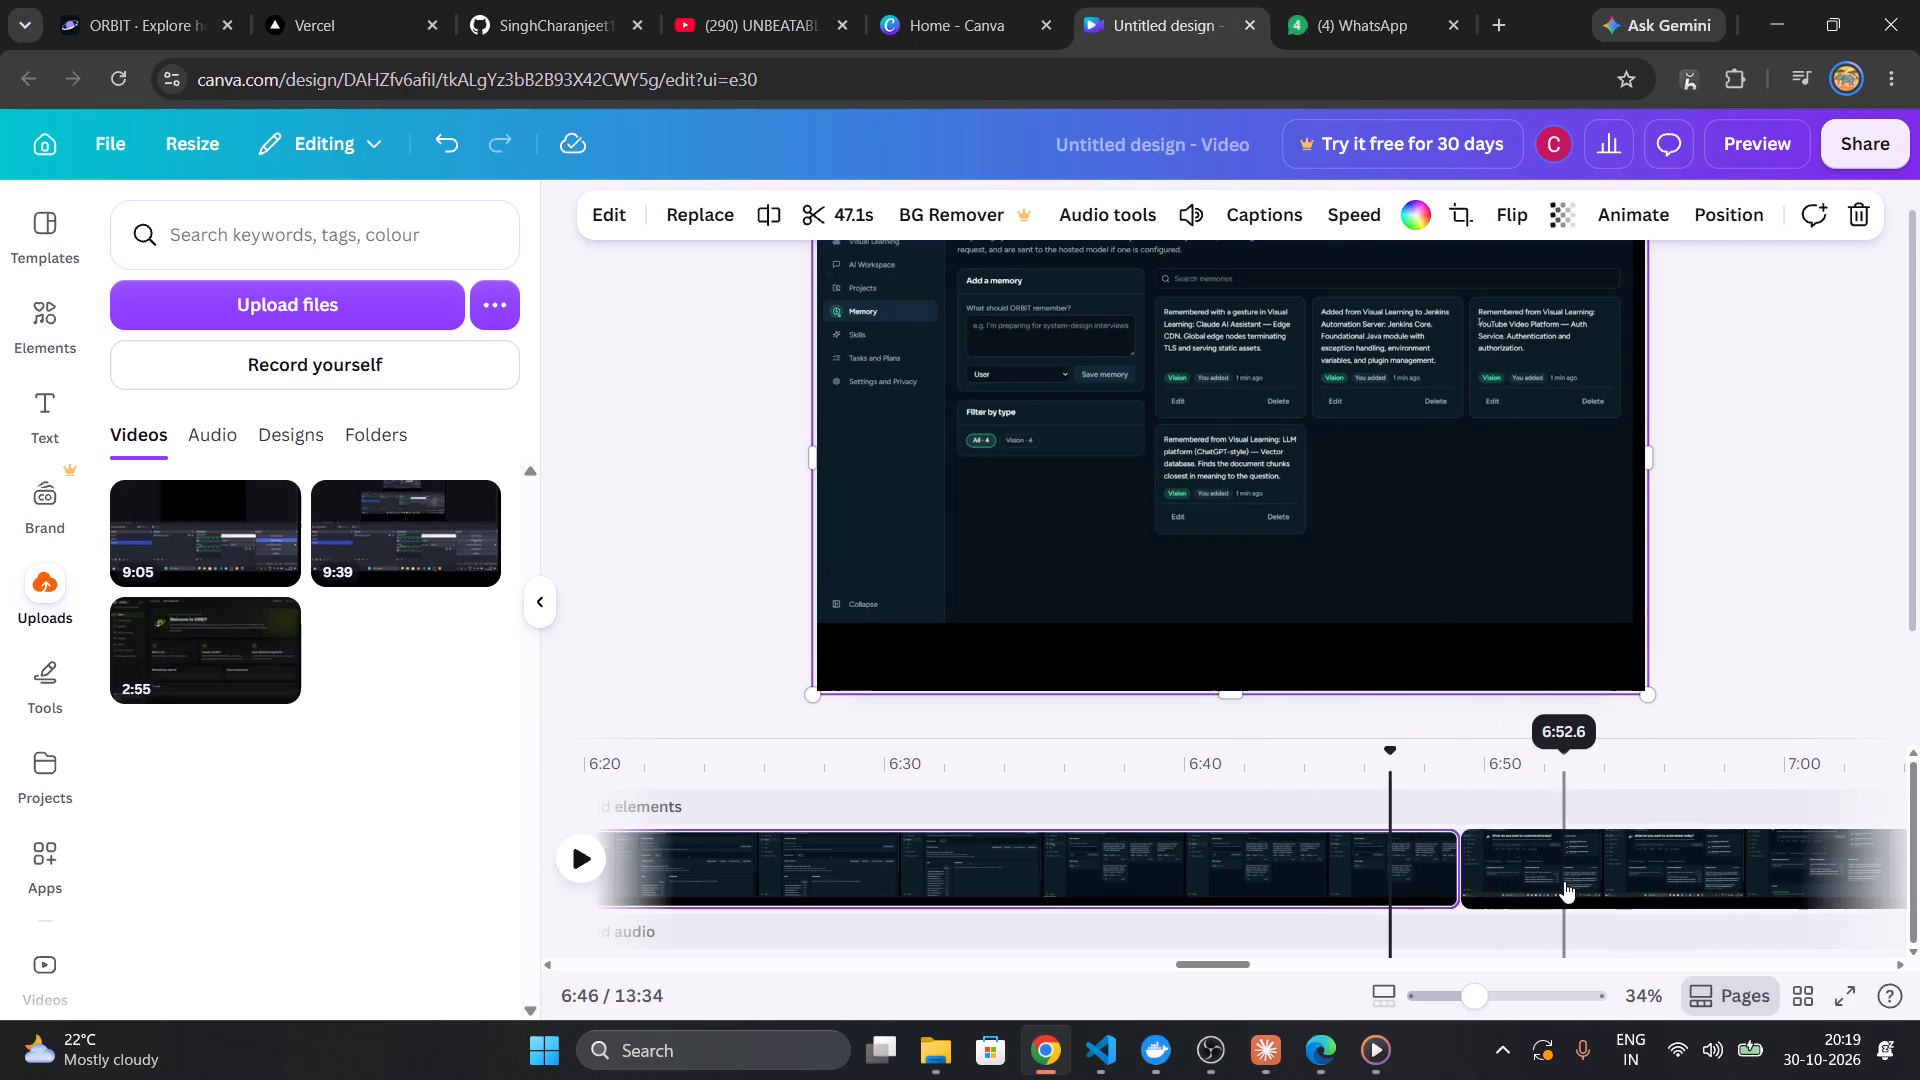
key("space")
key("Right")
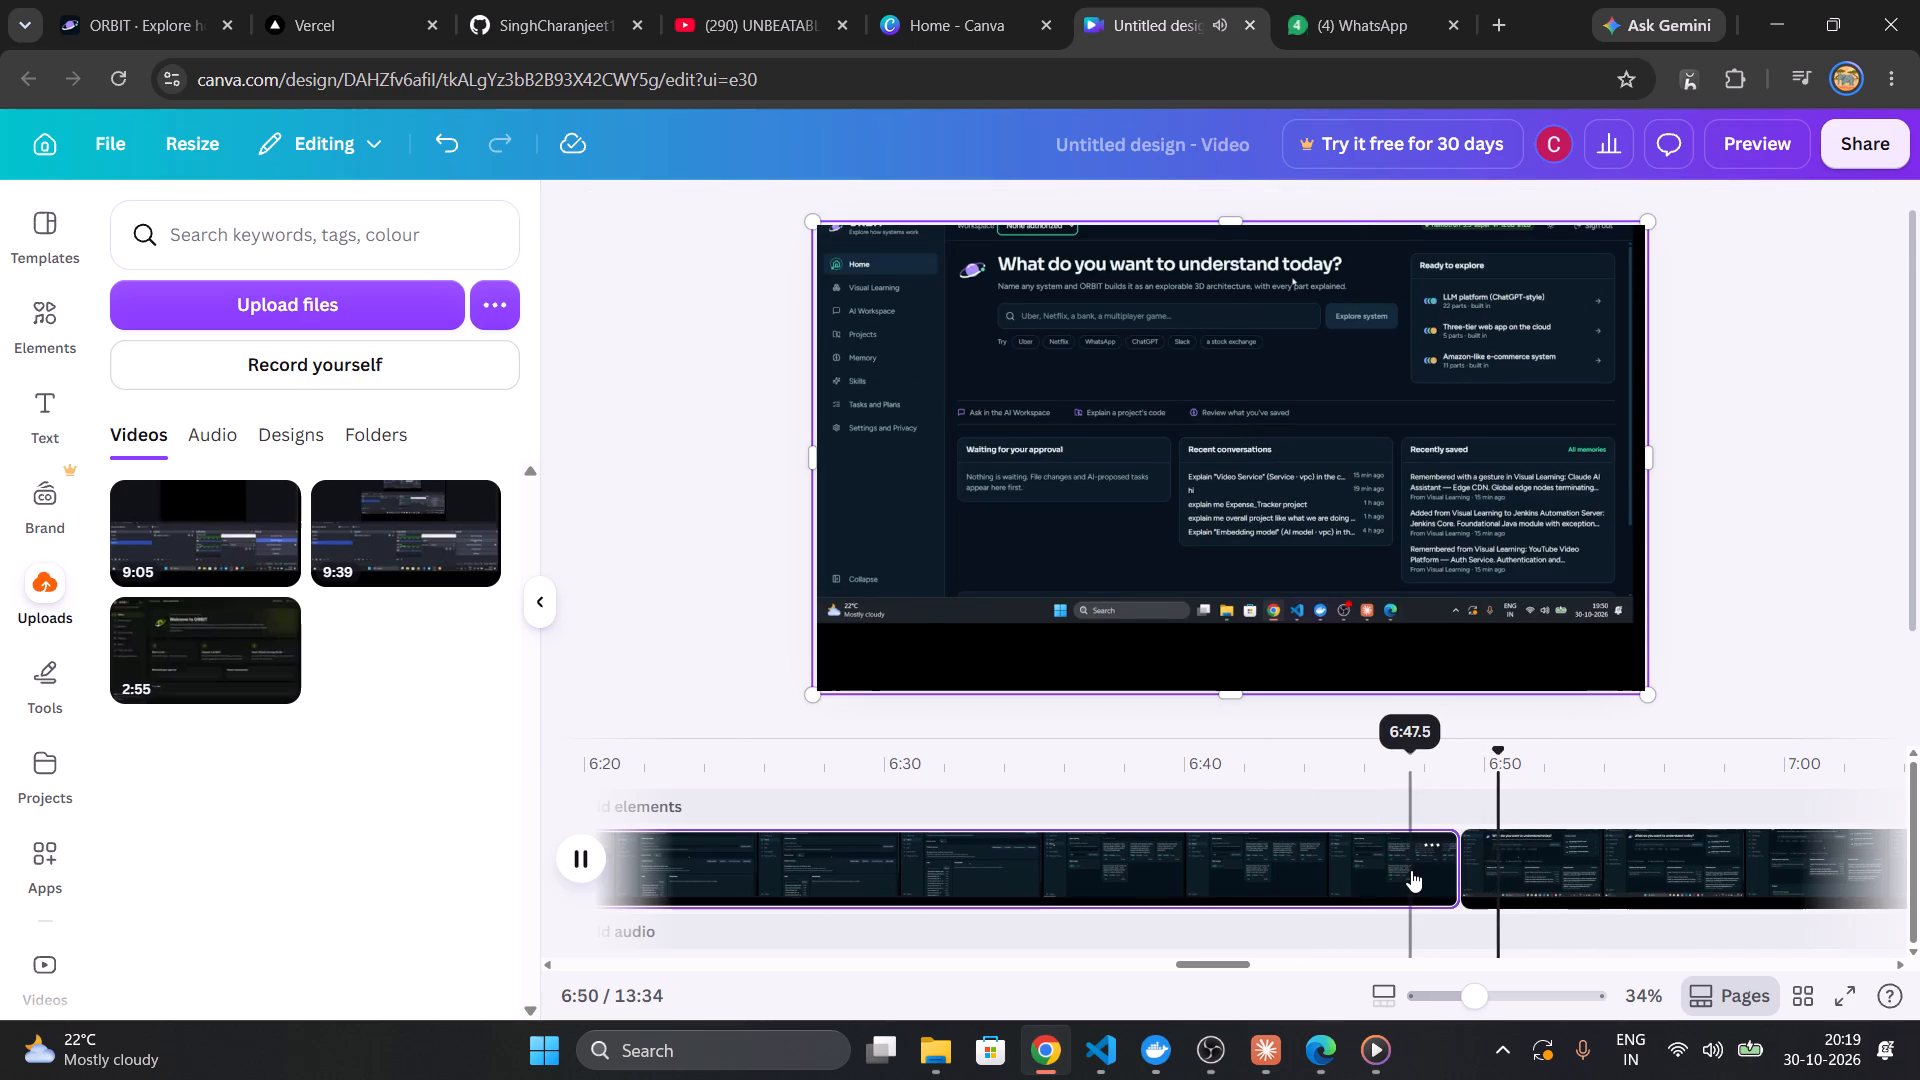
Trim the start of the third clip on the timeline so that it lasts 6:36.
left_click_drag(1463, 869, 1709, 863)
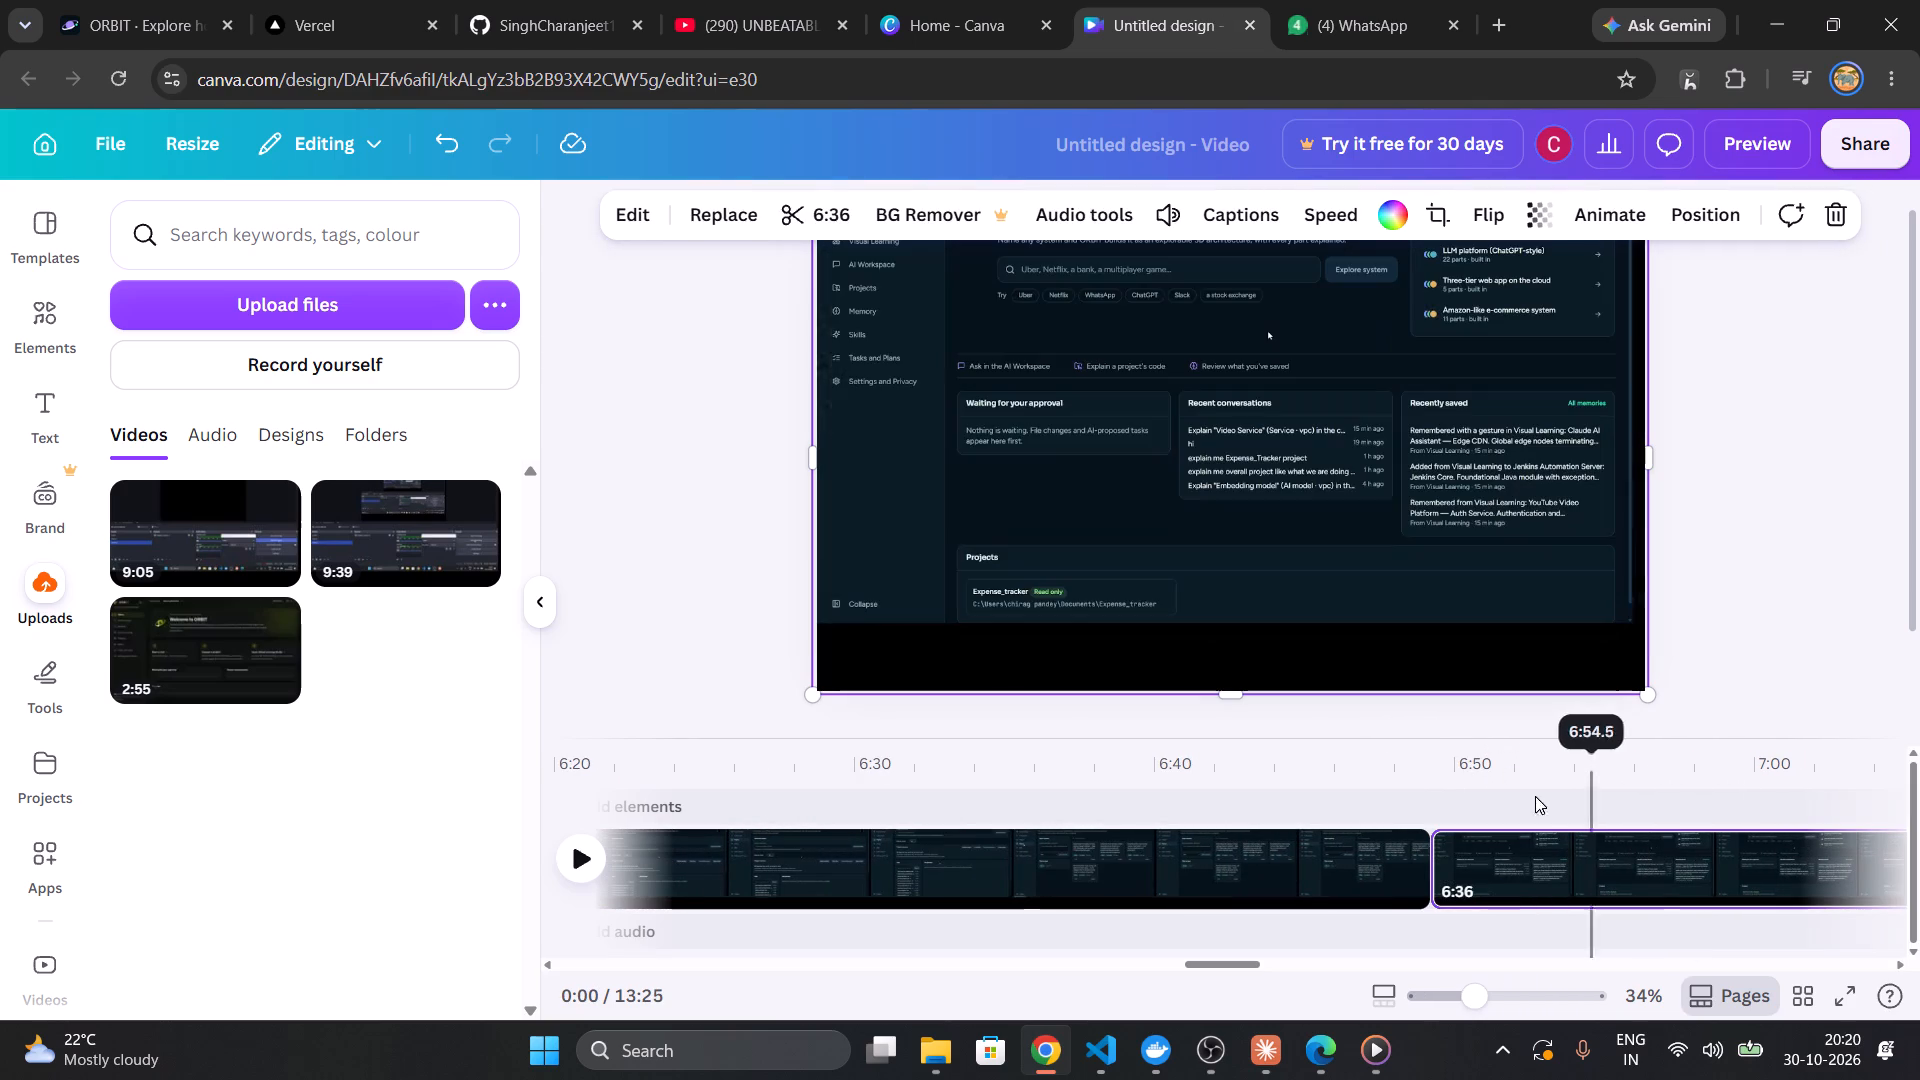
Review the first clip by playing from the beginning and checking it at about 2:48 and 5:40.
key("space")
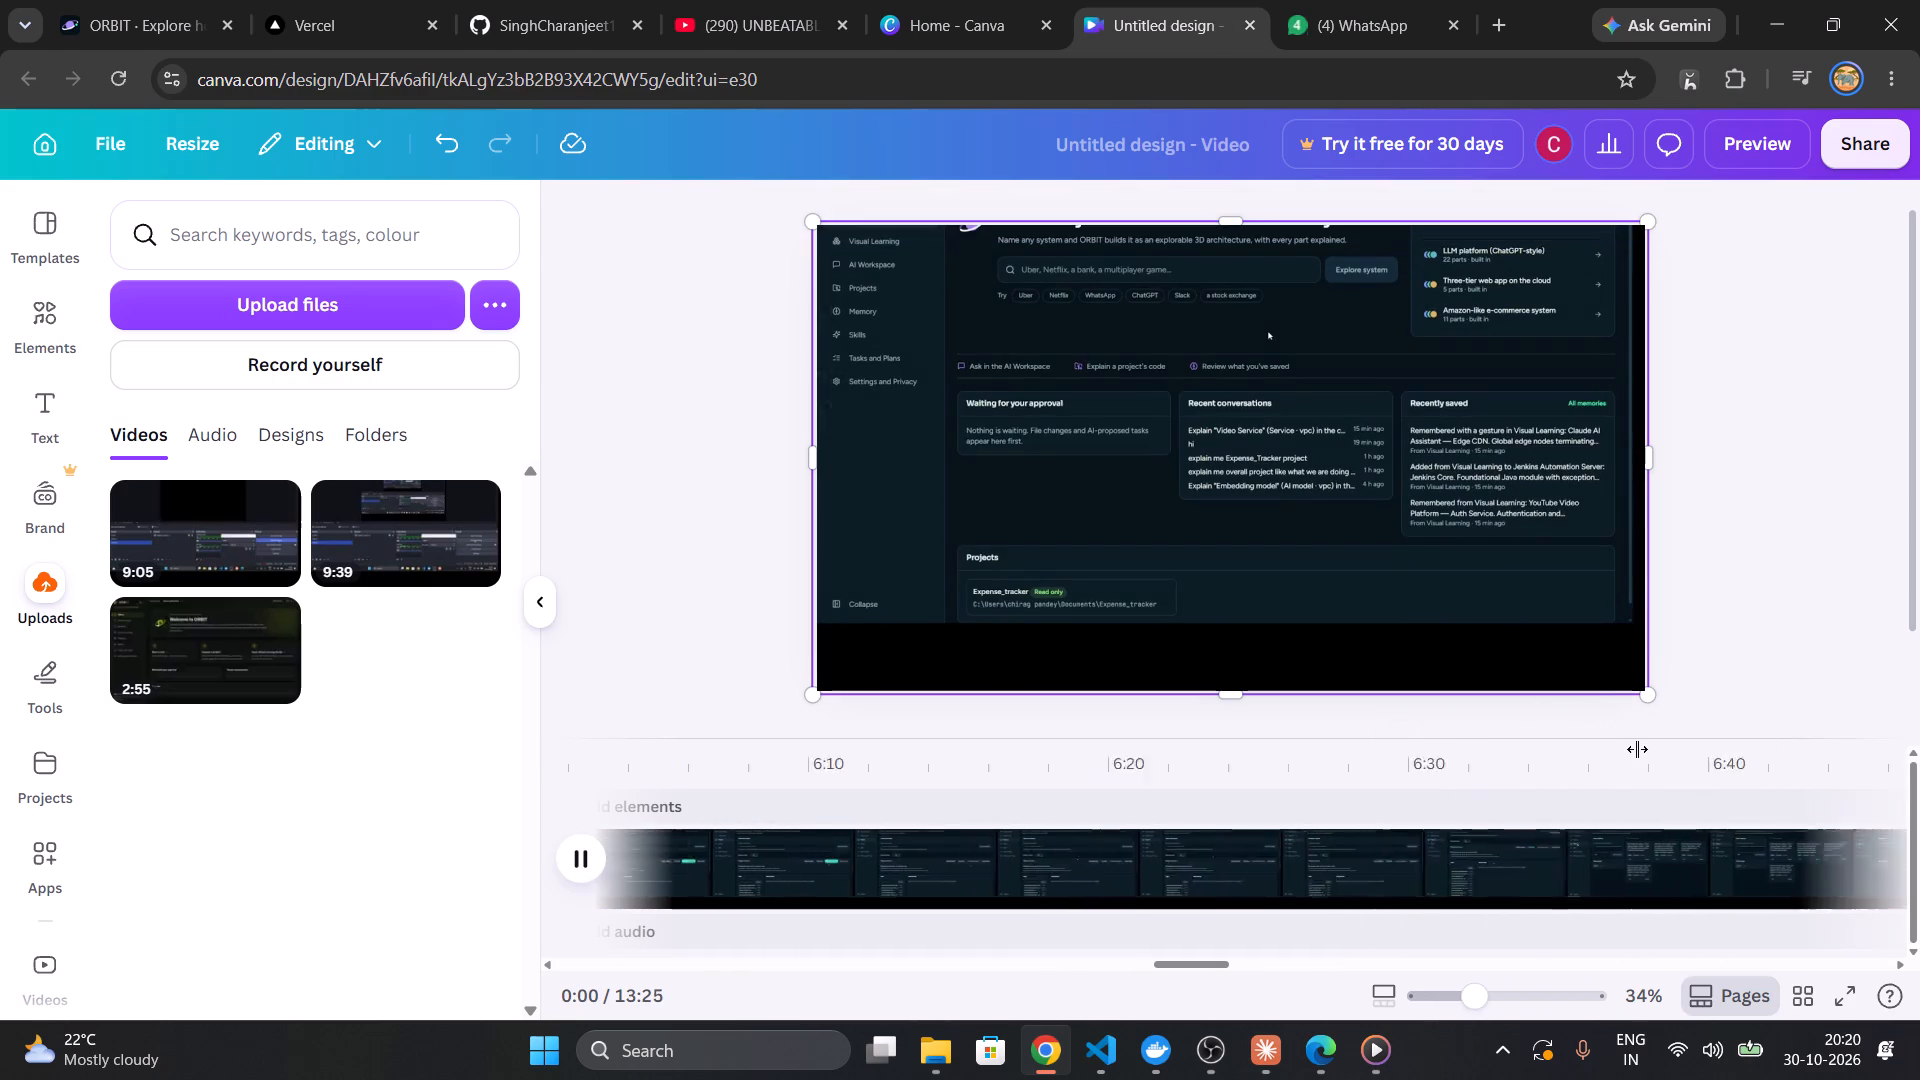
scroll(1637, 749, "left", 20)
scroll(1637, 749, "left", 19)
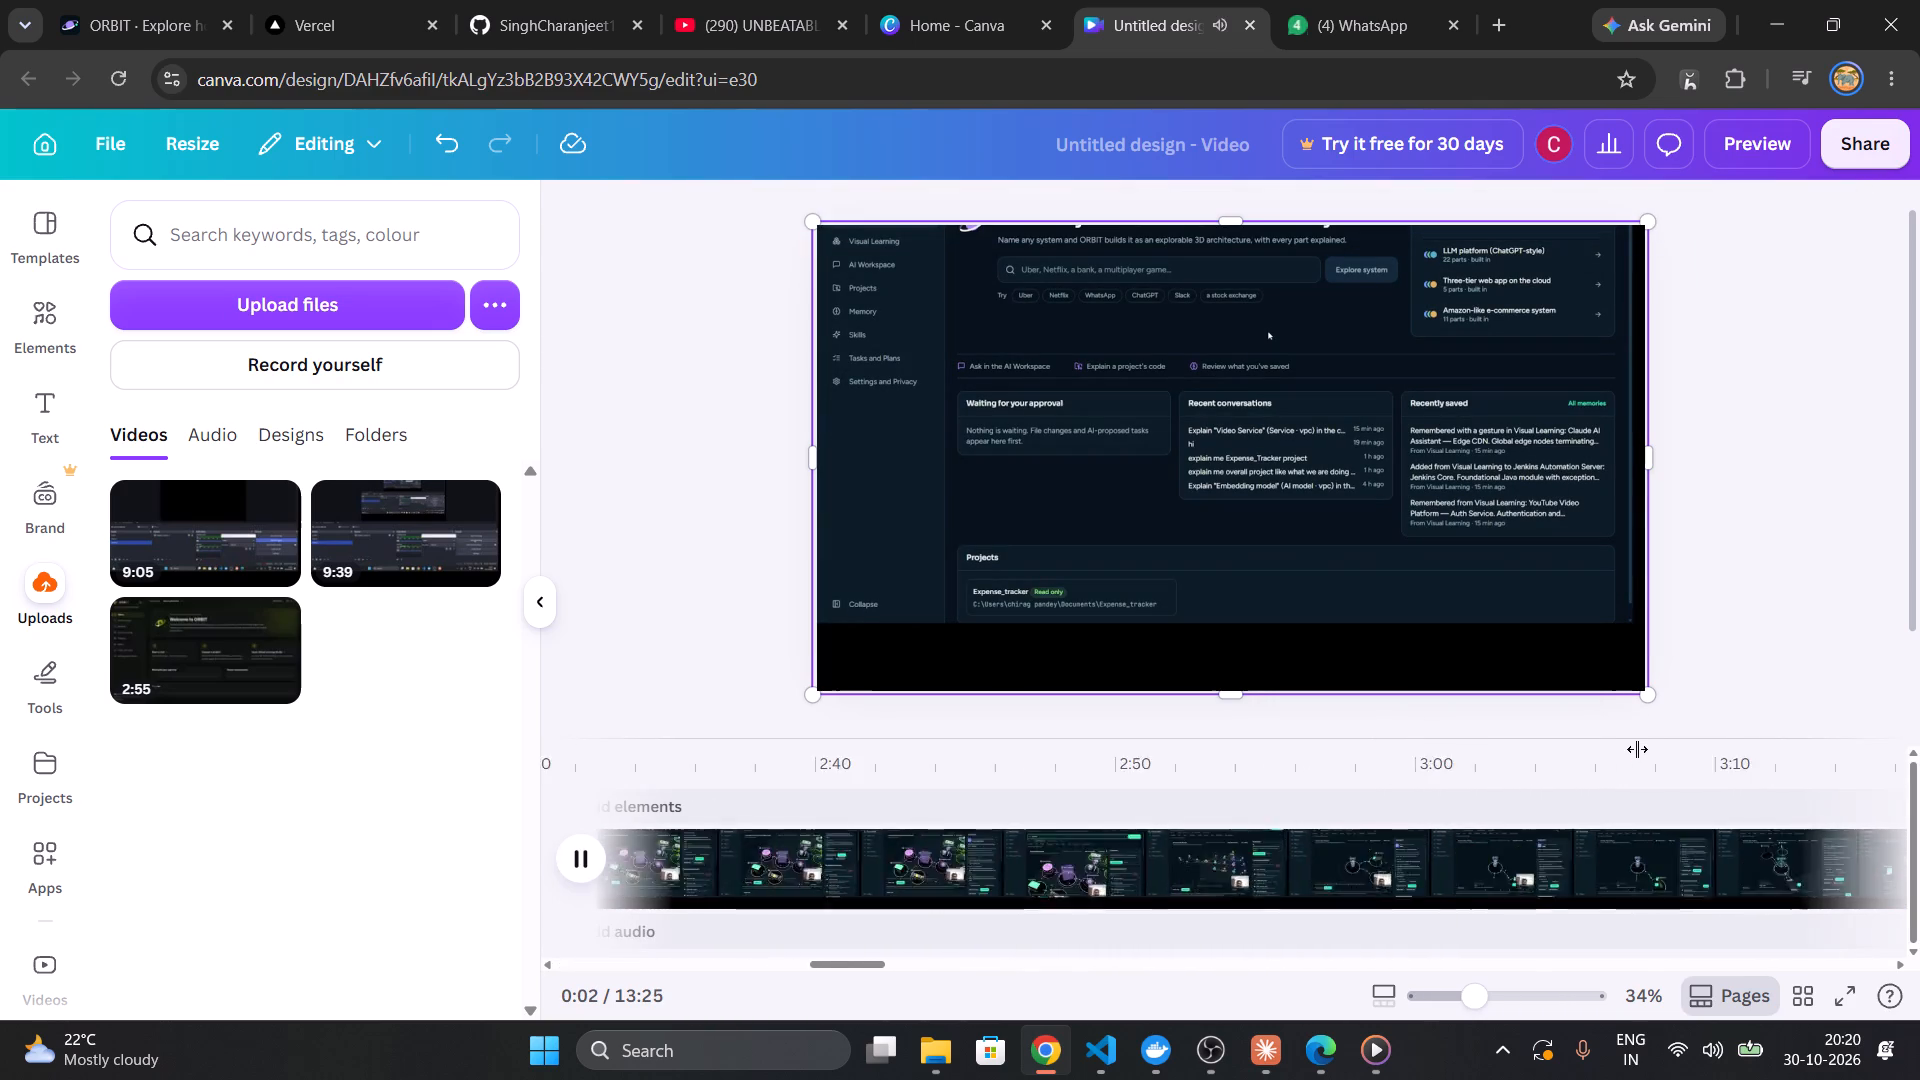
left_click(1649, 862)
key("space")
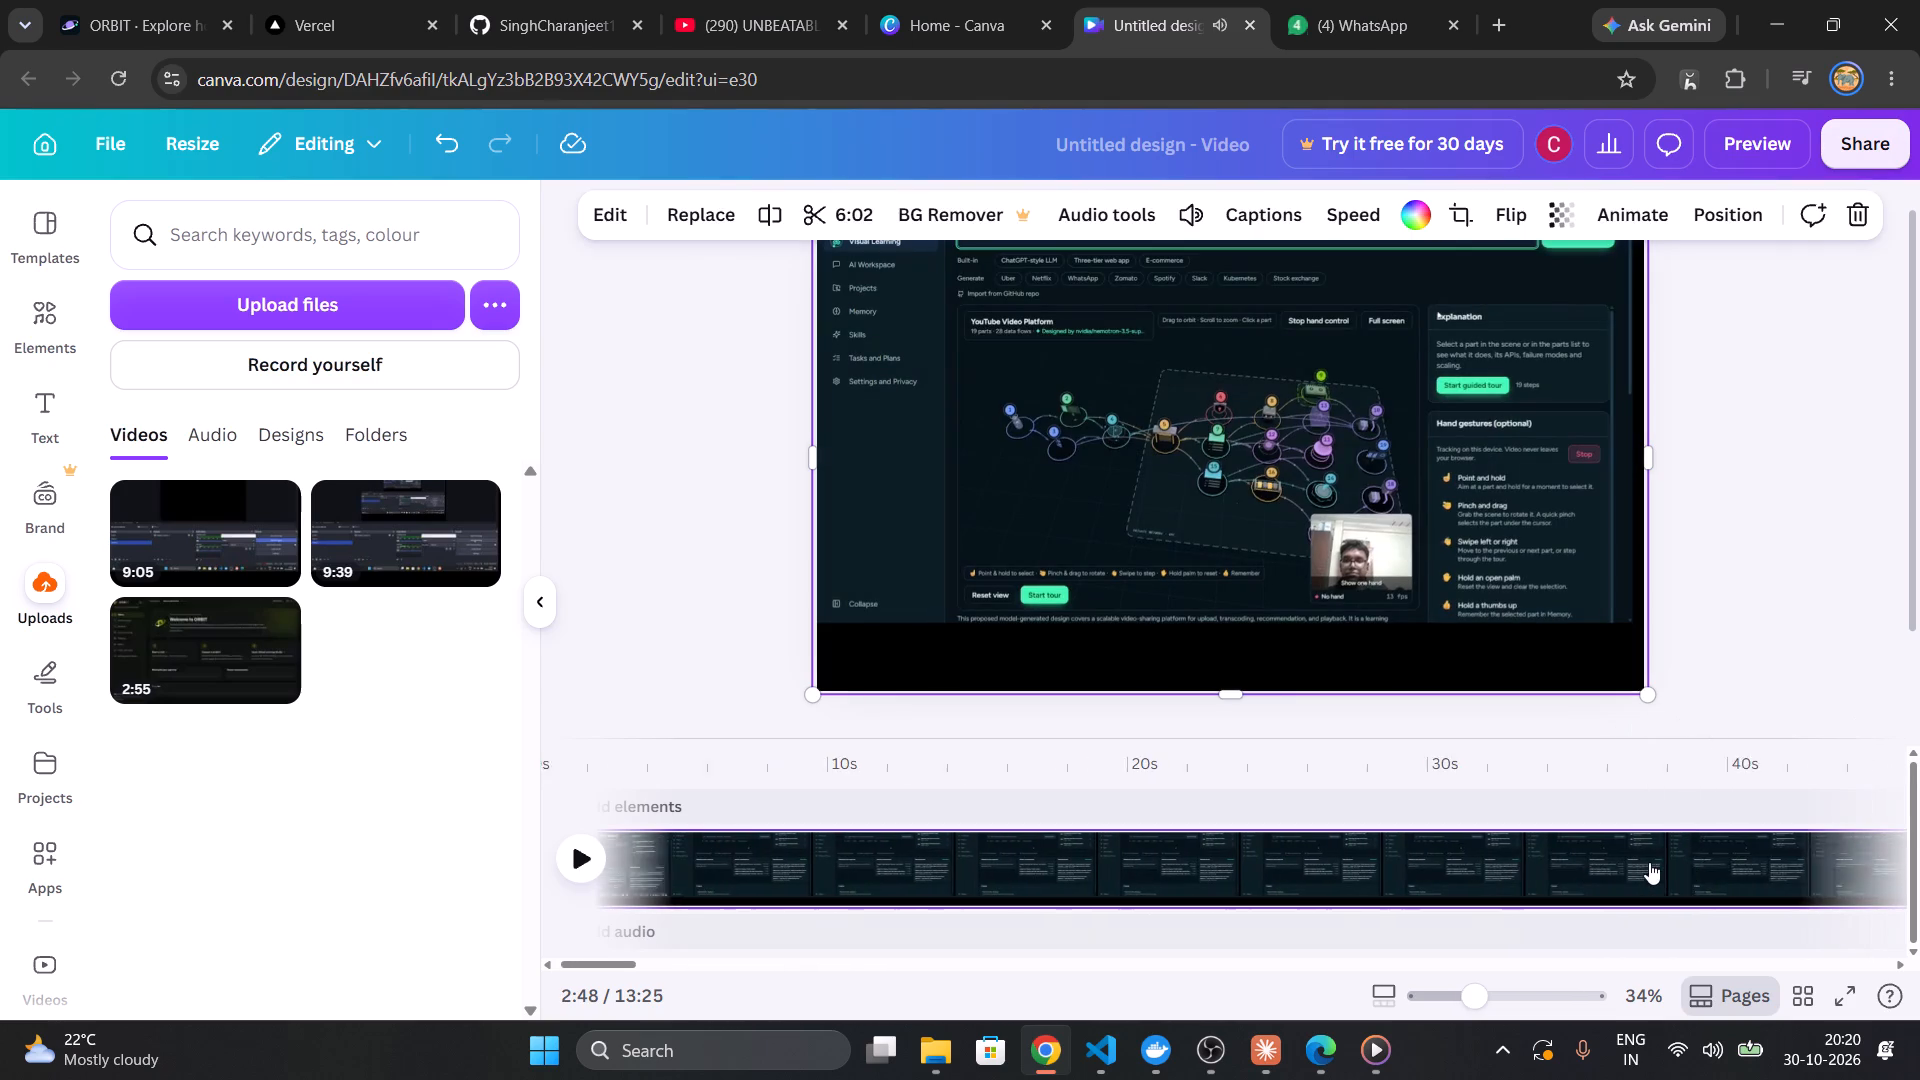
scroll(1649, 862, "left", 6)
scroll(1649, 862, "left", 16)
left_click(1747, 856)
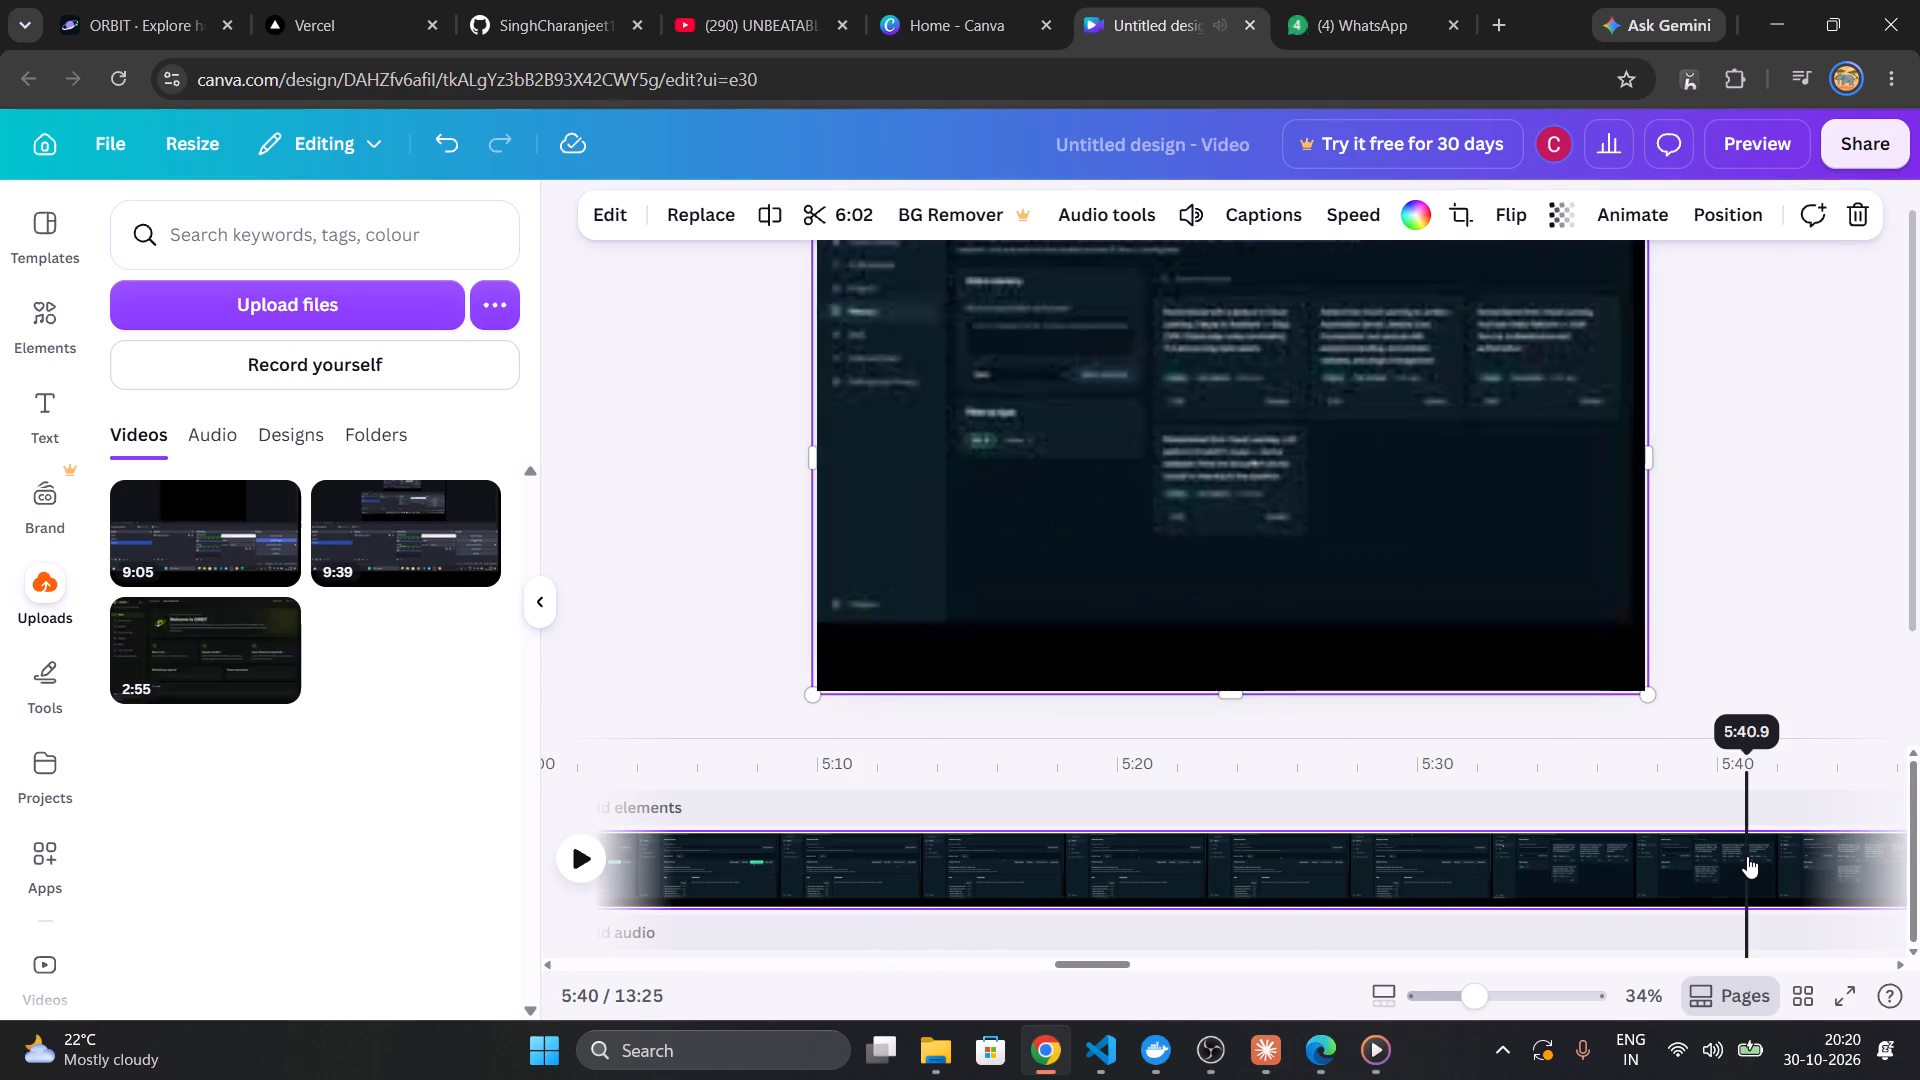
key("space")
Review the second clip by checking its footage at about 6:07, 6:02 and 6:20.
scroll(1747, 856, "left", 8)
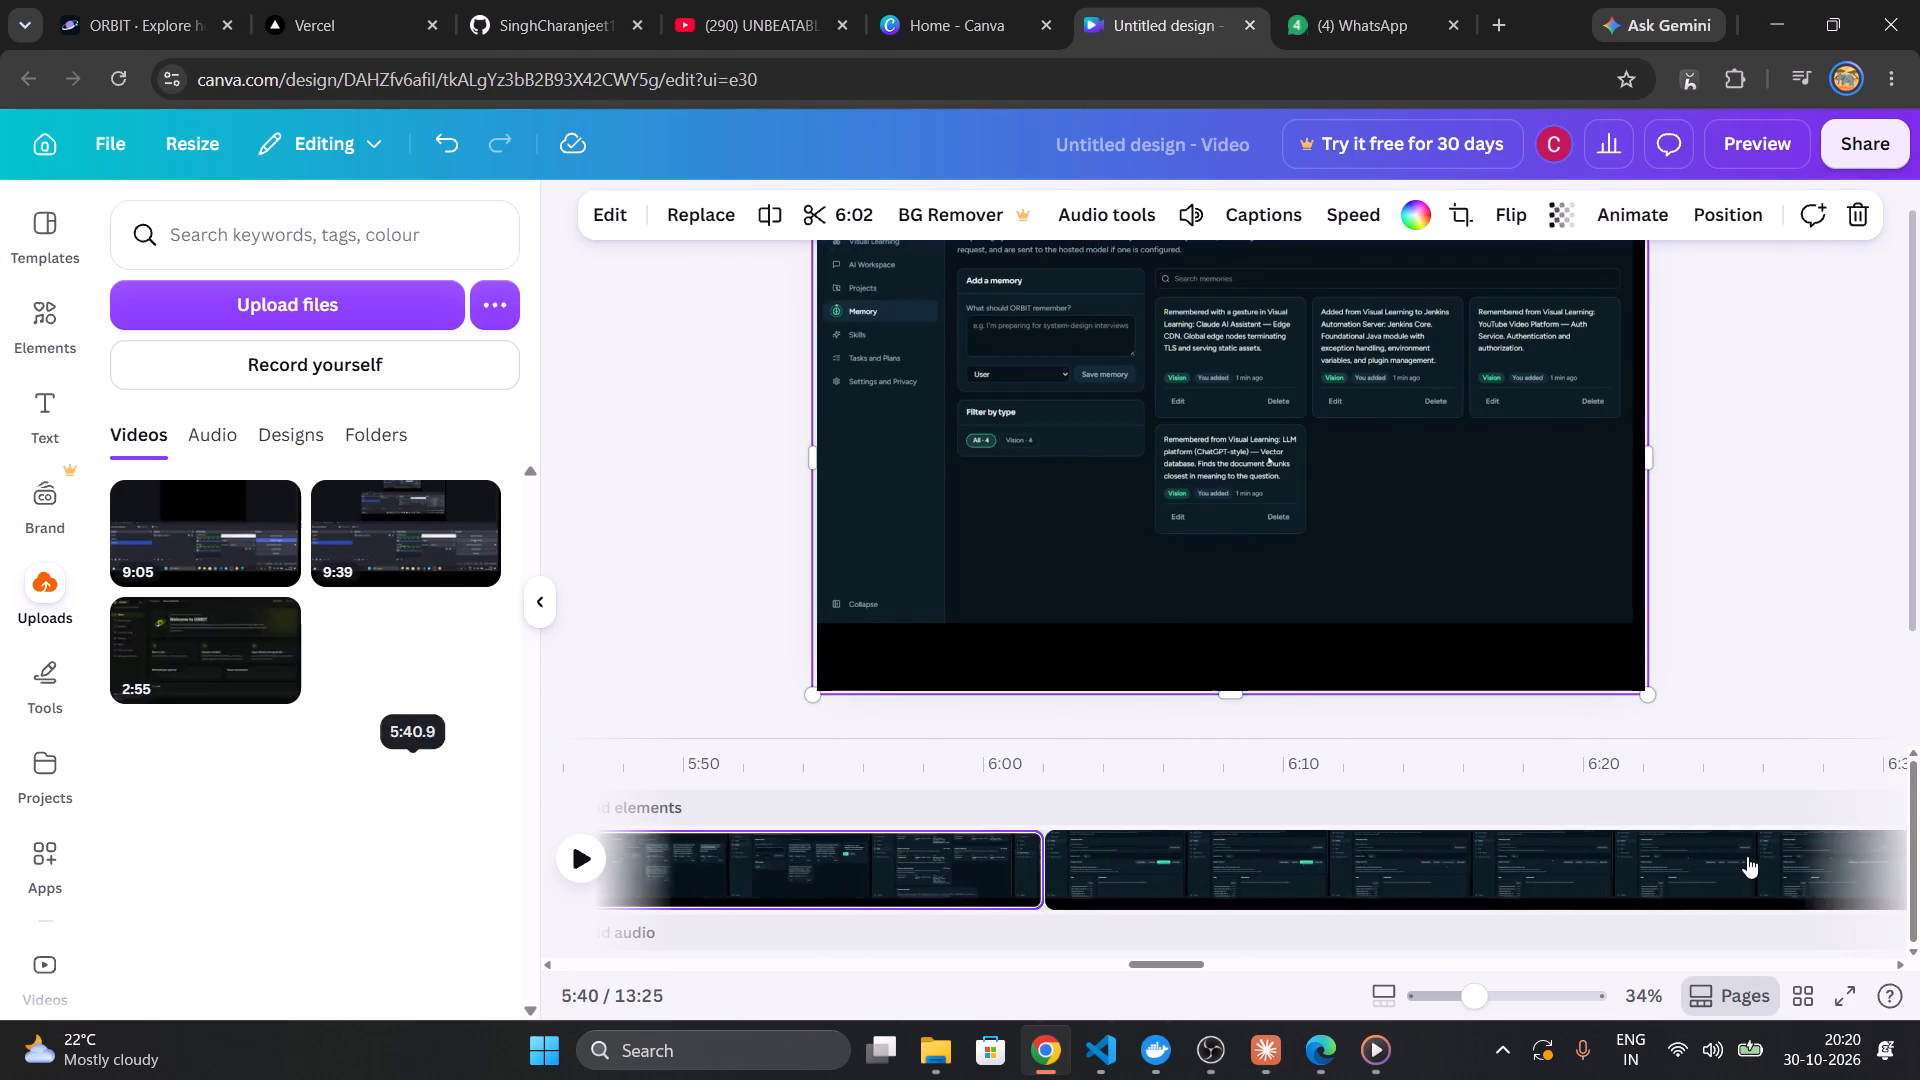
scroll(1747, 856, "right", 1)
left_click(1124, 835)
key("space")
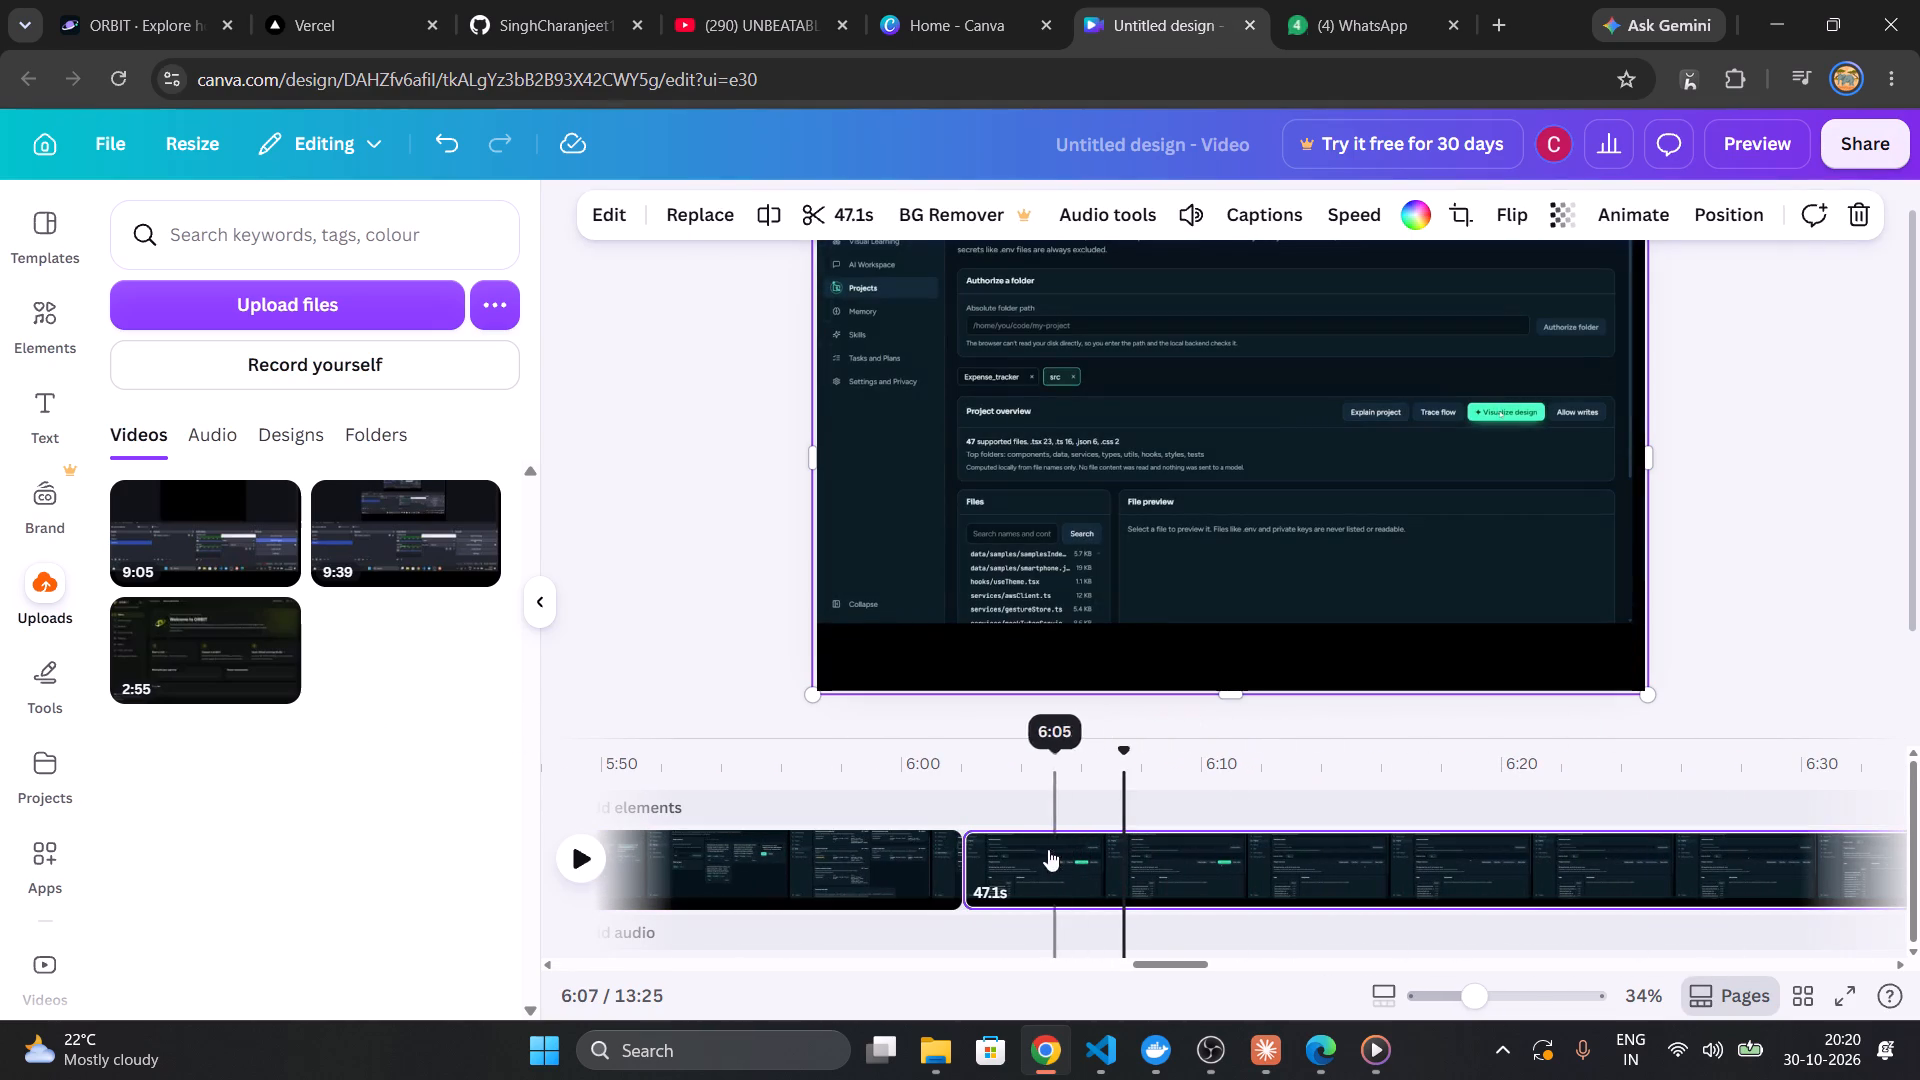
left_click(992, 855)
key("space")
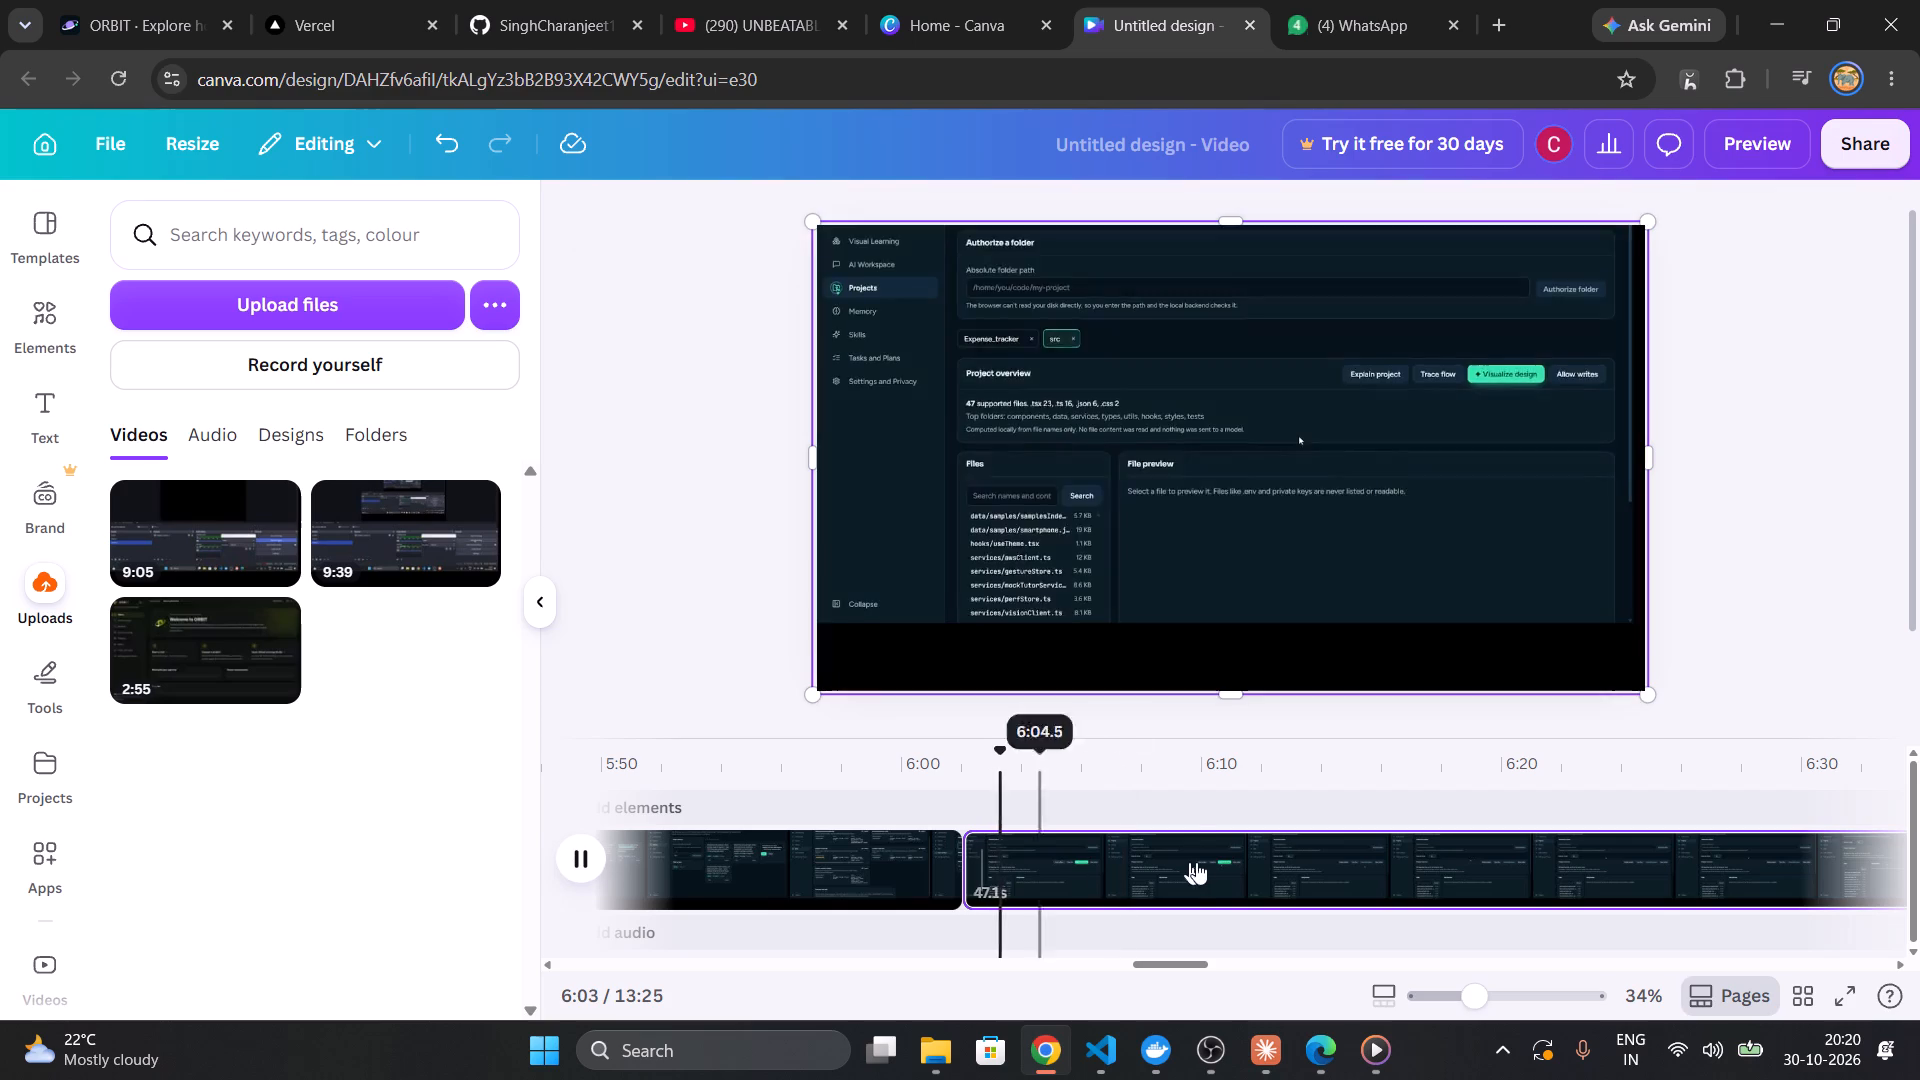
scroll(1201, 862, "left", 7)
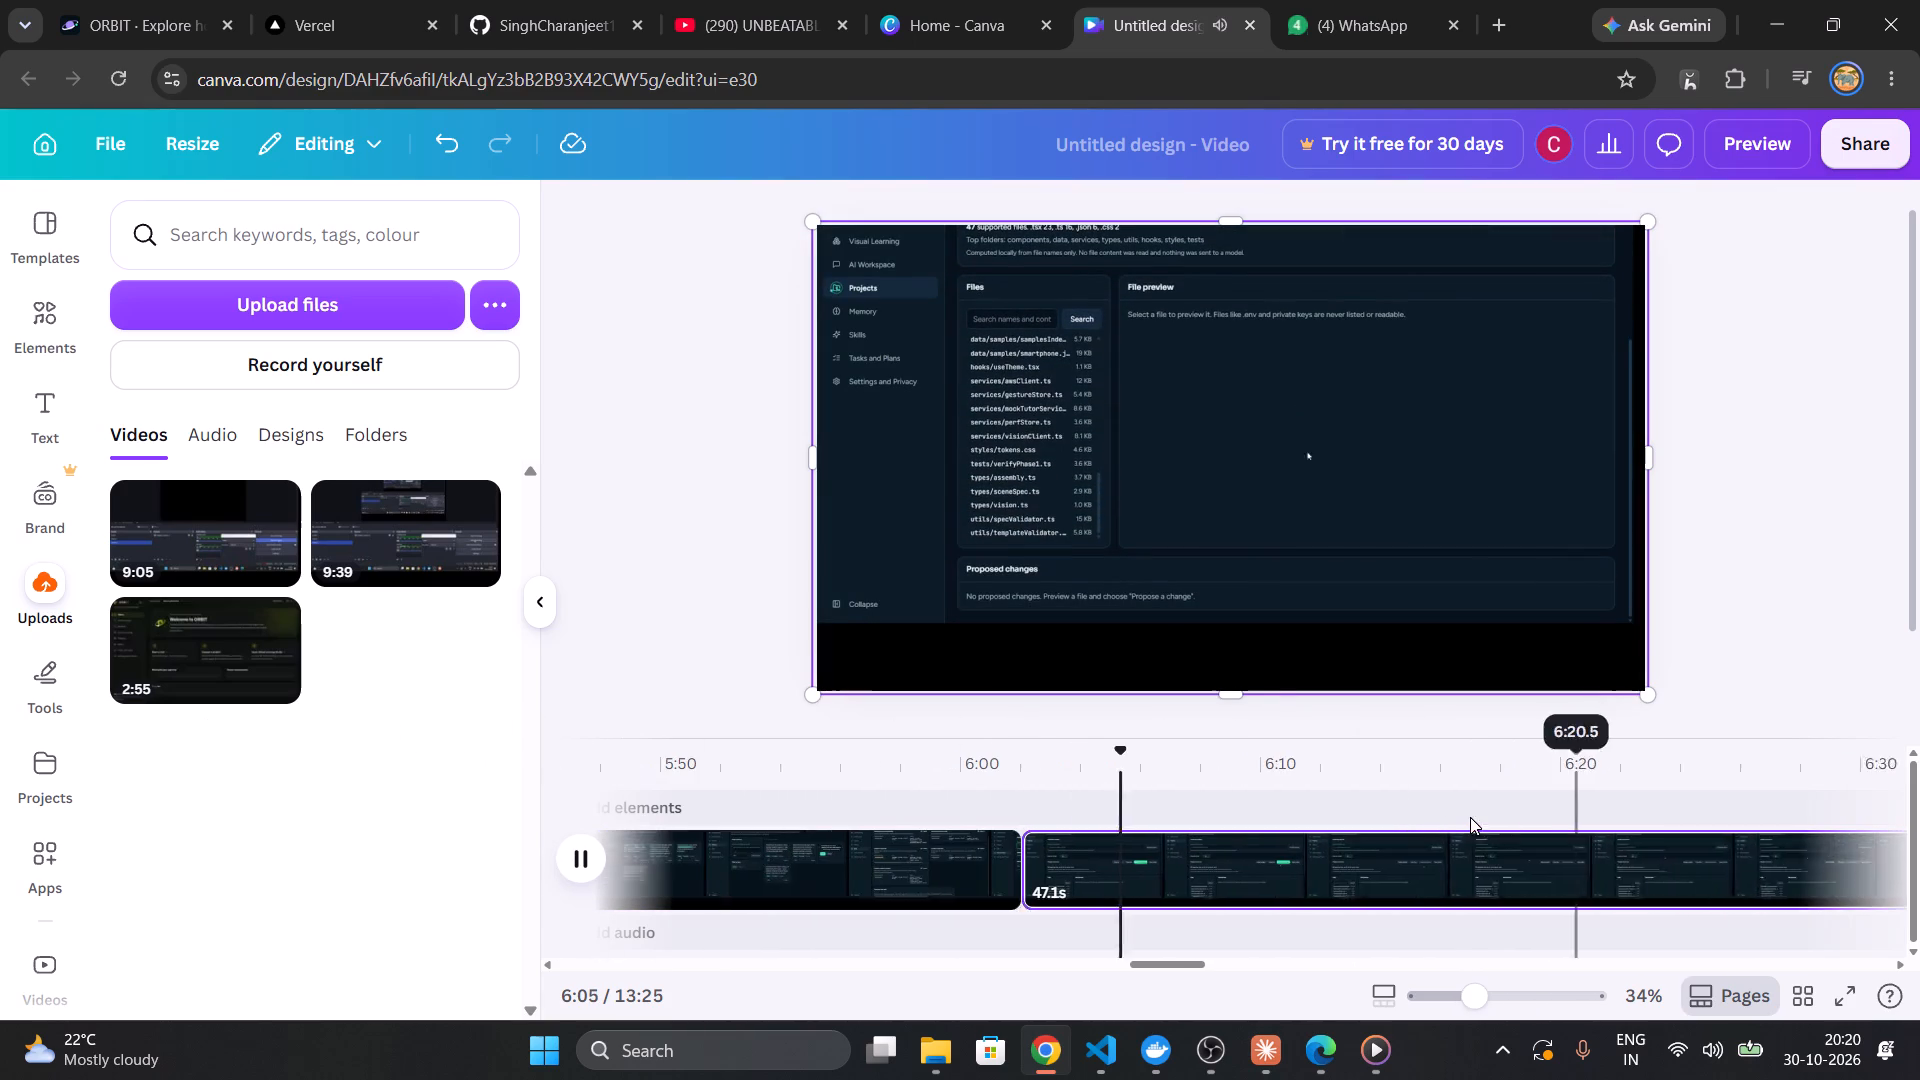
scroll(1469, 820, "left", 4)
left_click(1532, 847)
key("space")
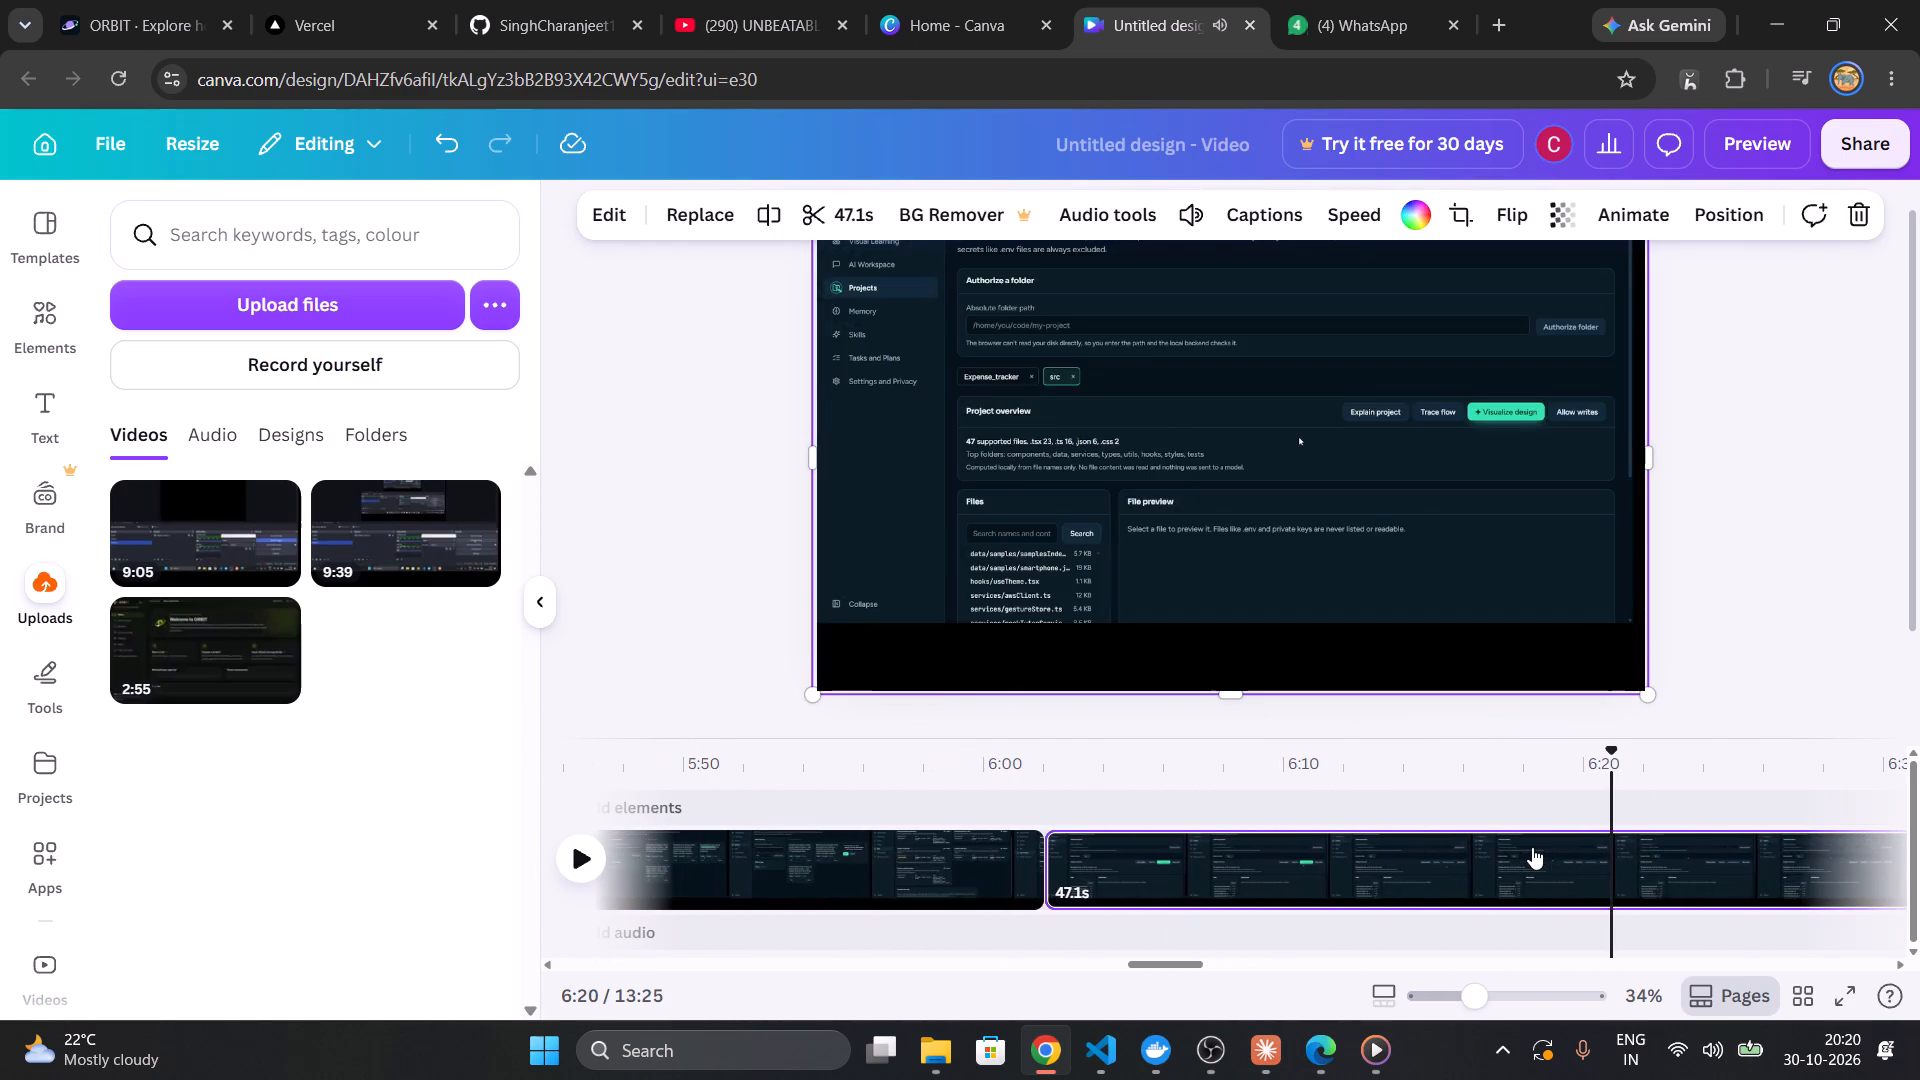
Play the last part of the second clip and check the opening of the third clip at about 6:50.
scroll(1532, 847, "left", 4)
left_click(1649, 845)
left_click(1535, 879)
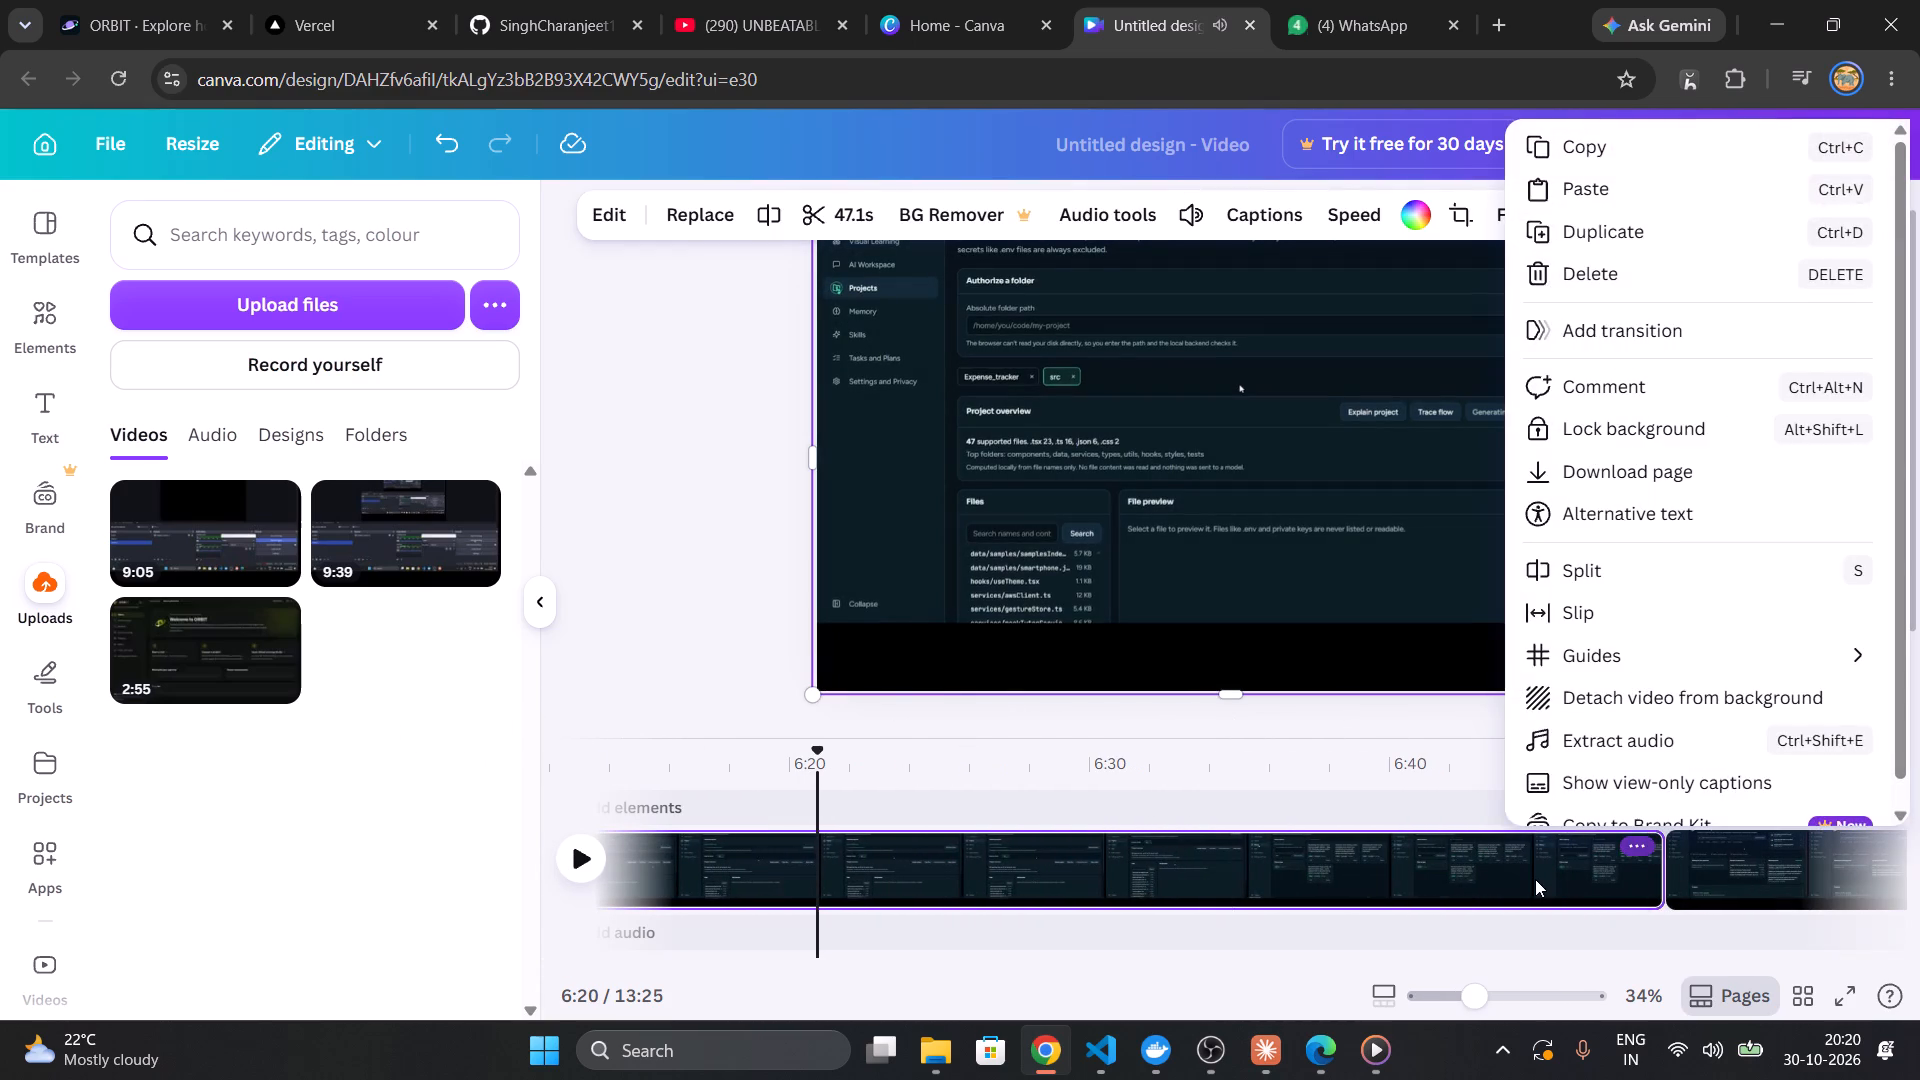
key("space")
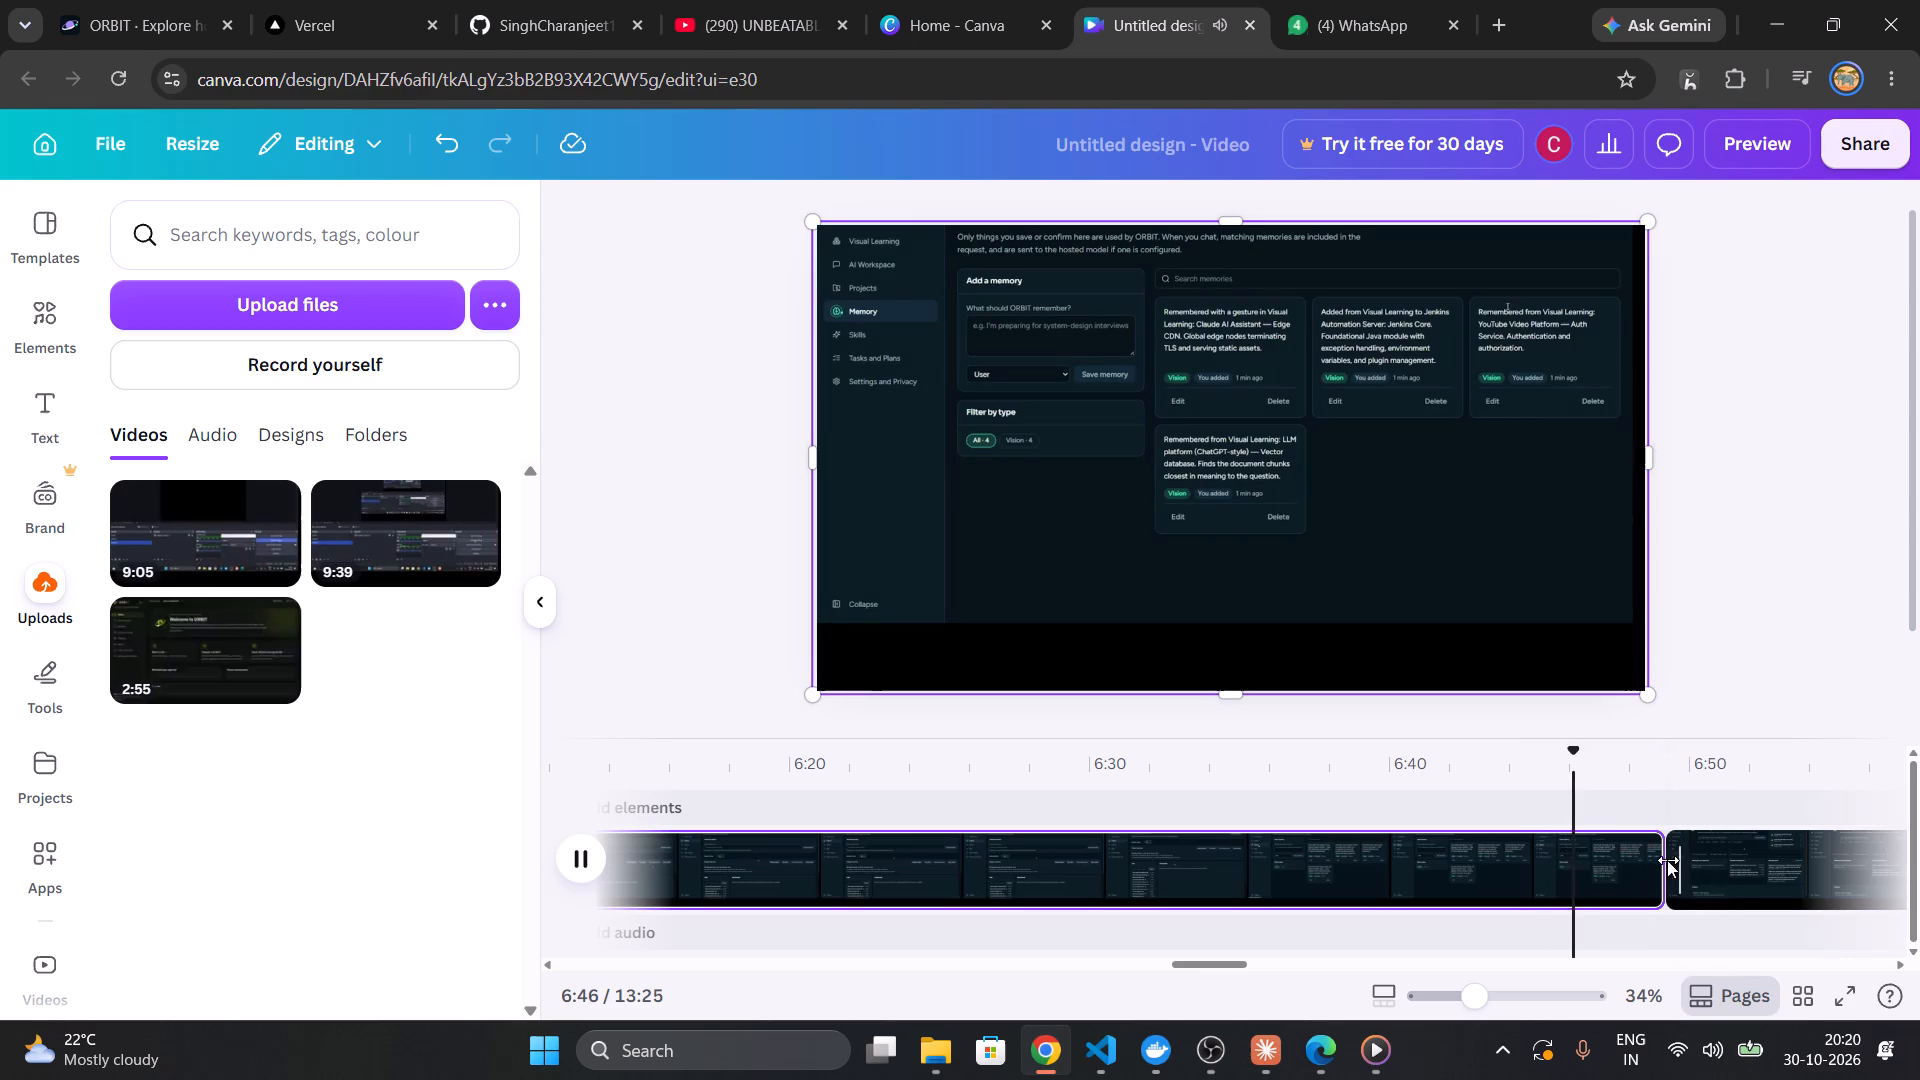
left_click(1711, 874)
key("space")
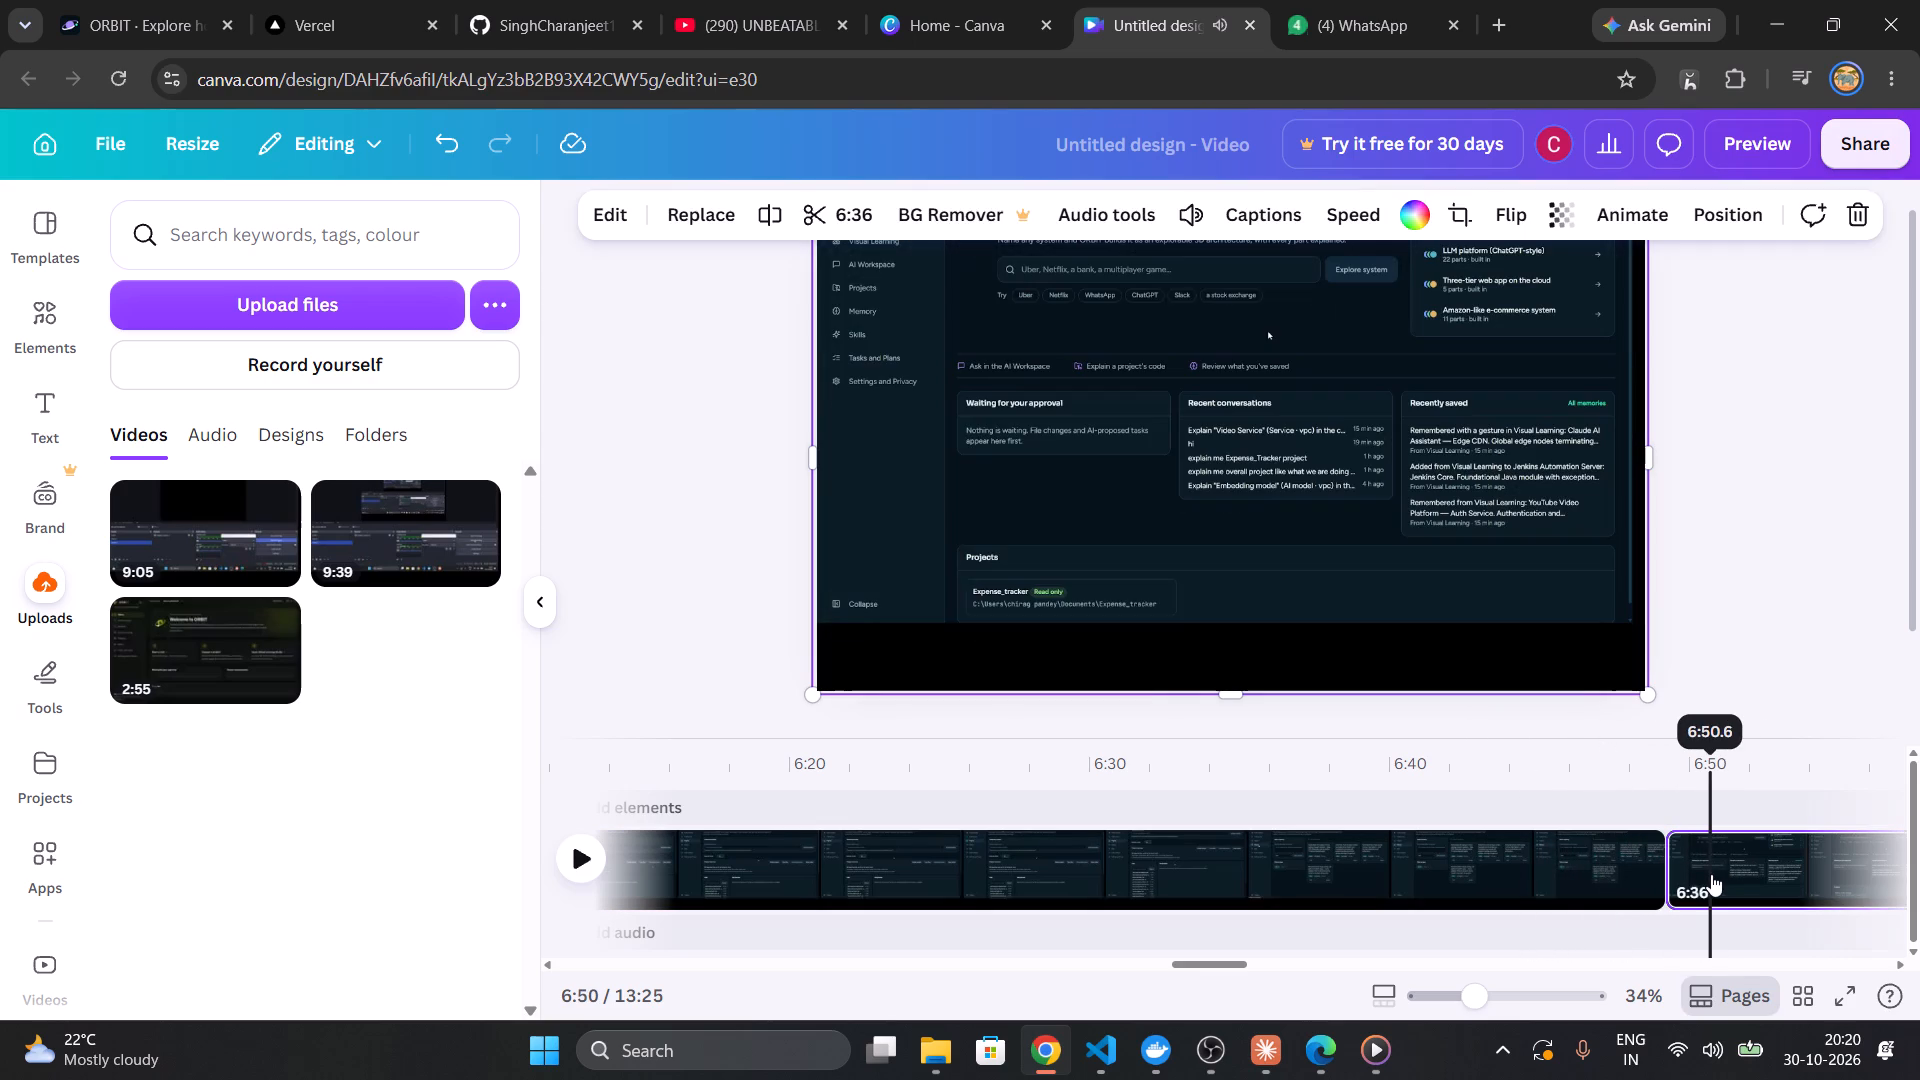
Play the third clip from about 7:13, and return to its opening at about 6:50.
scroll(1566, 901, "left", 4)
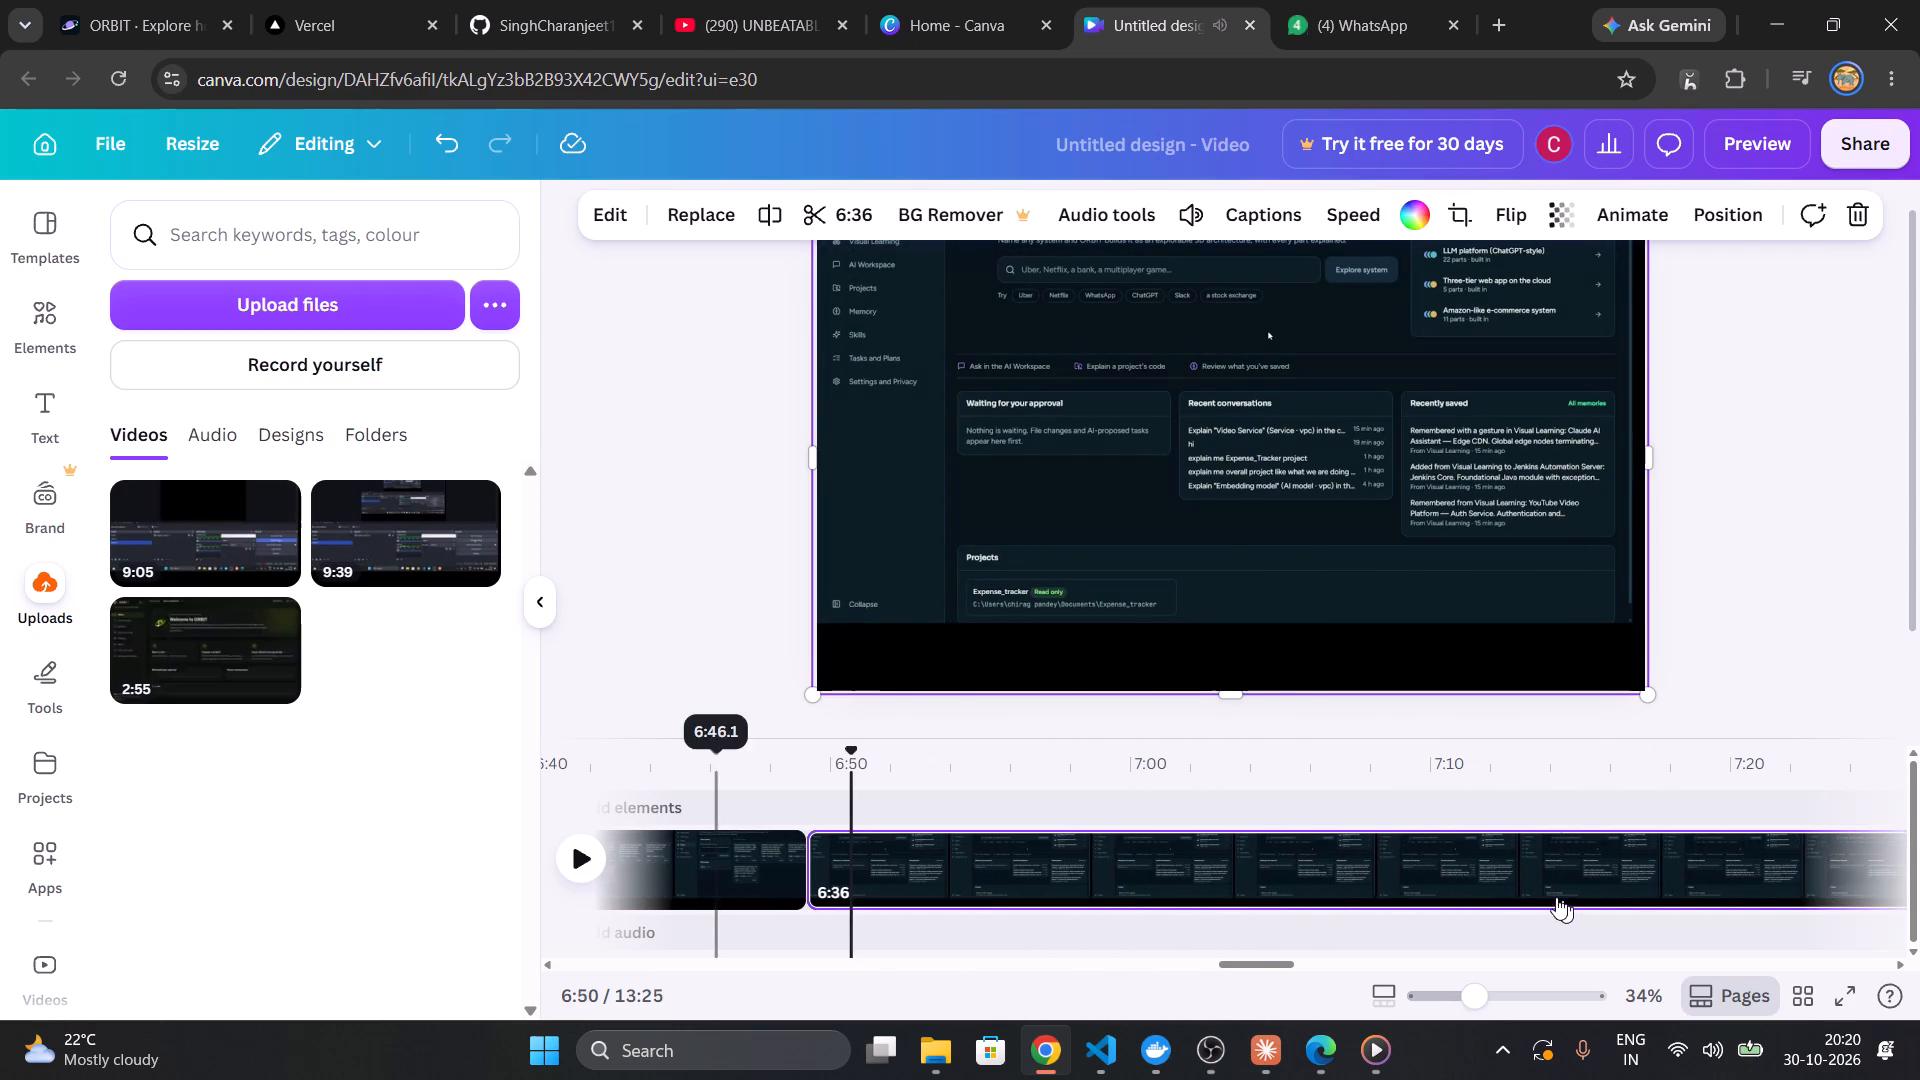
left_click(1540, 883)
key("space")
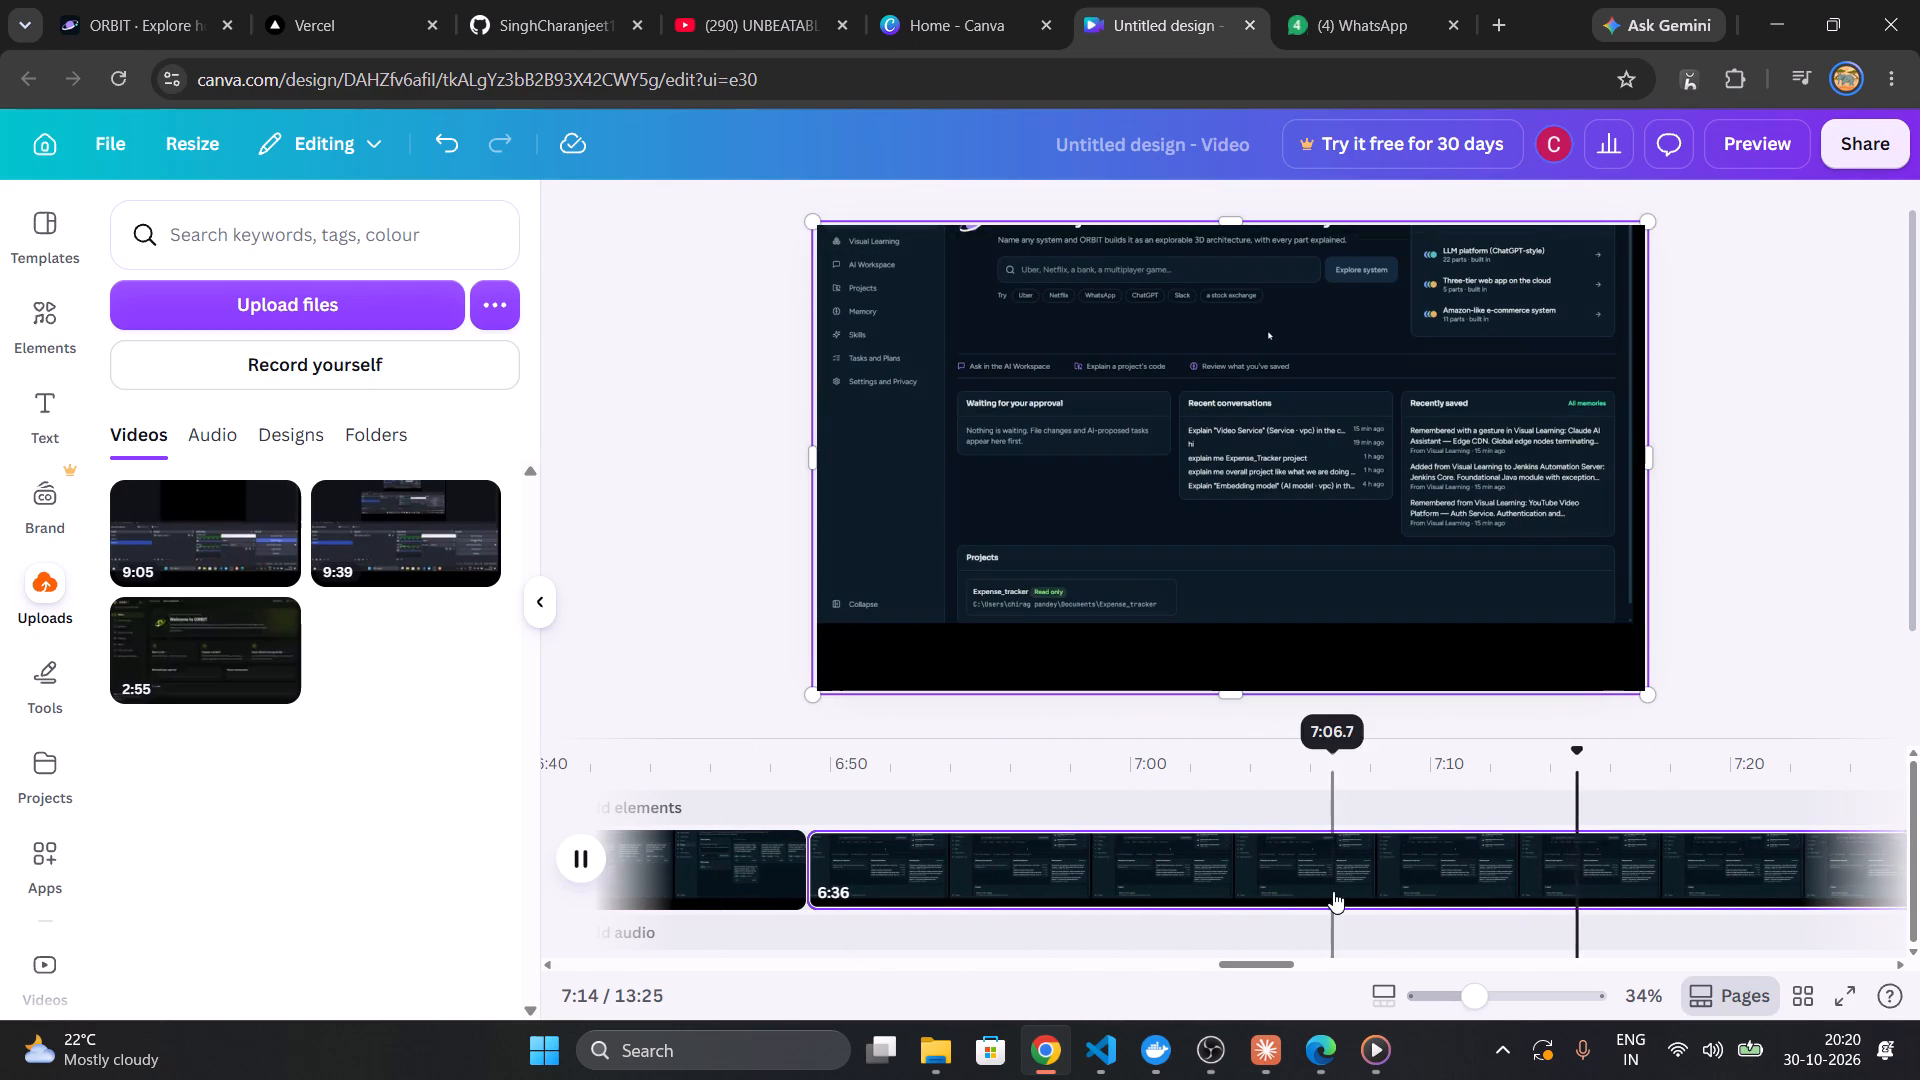
scroll(1117, 864, "left", 4)
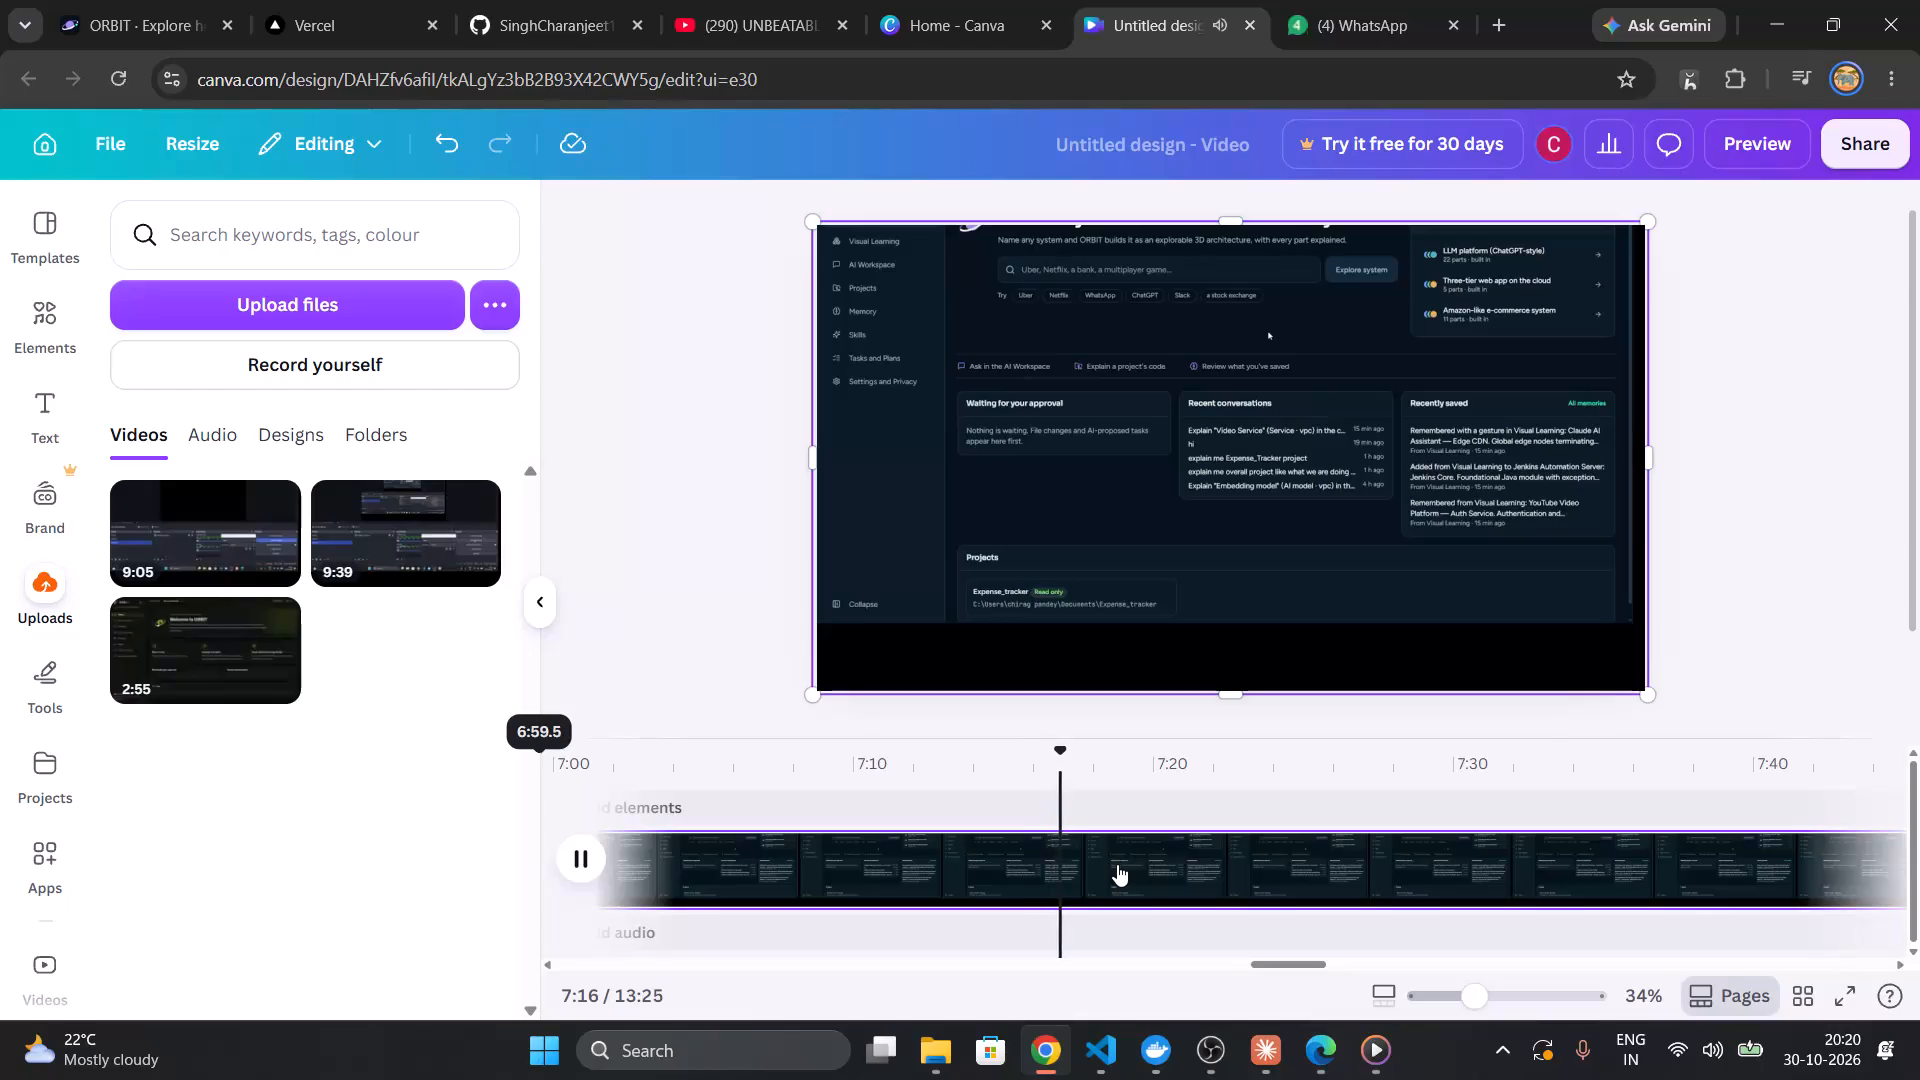
scroll(1117, 864, "right", 3)
left_click(823, 870)
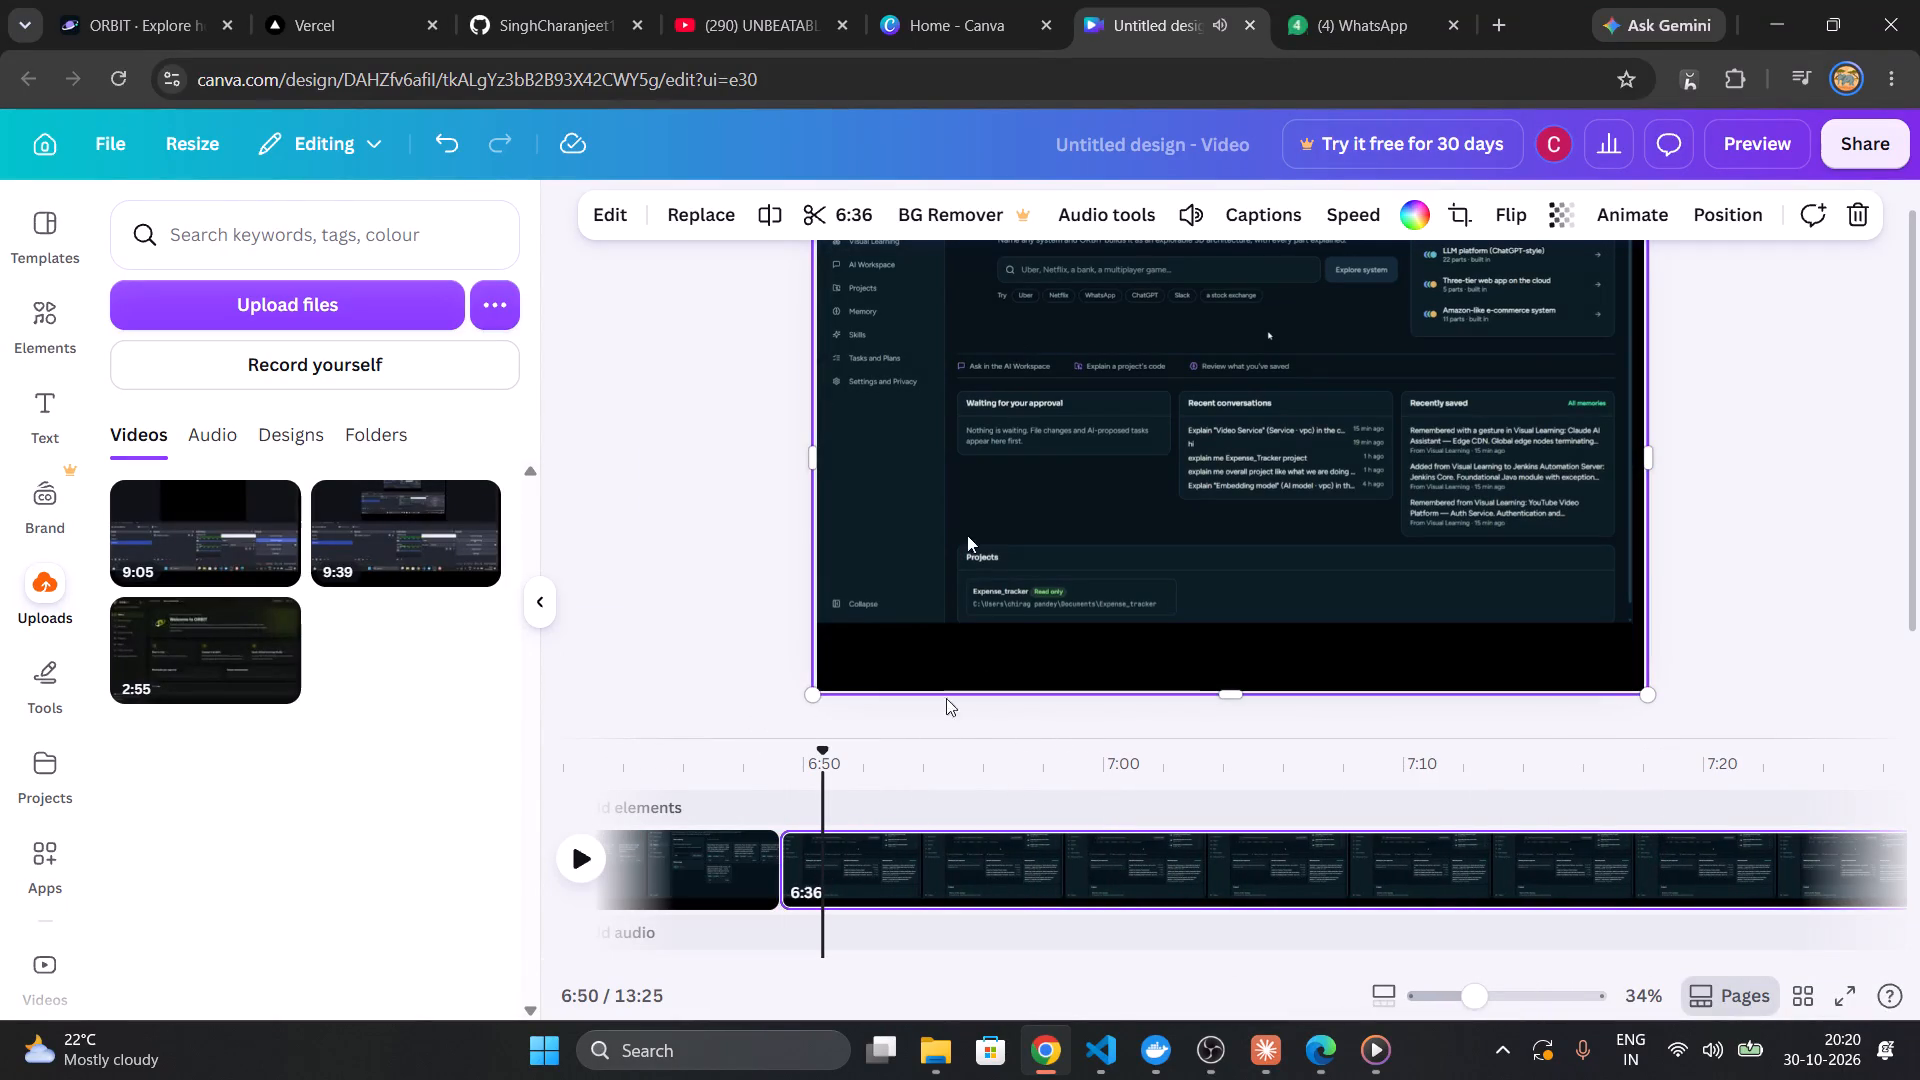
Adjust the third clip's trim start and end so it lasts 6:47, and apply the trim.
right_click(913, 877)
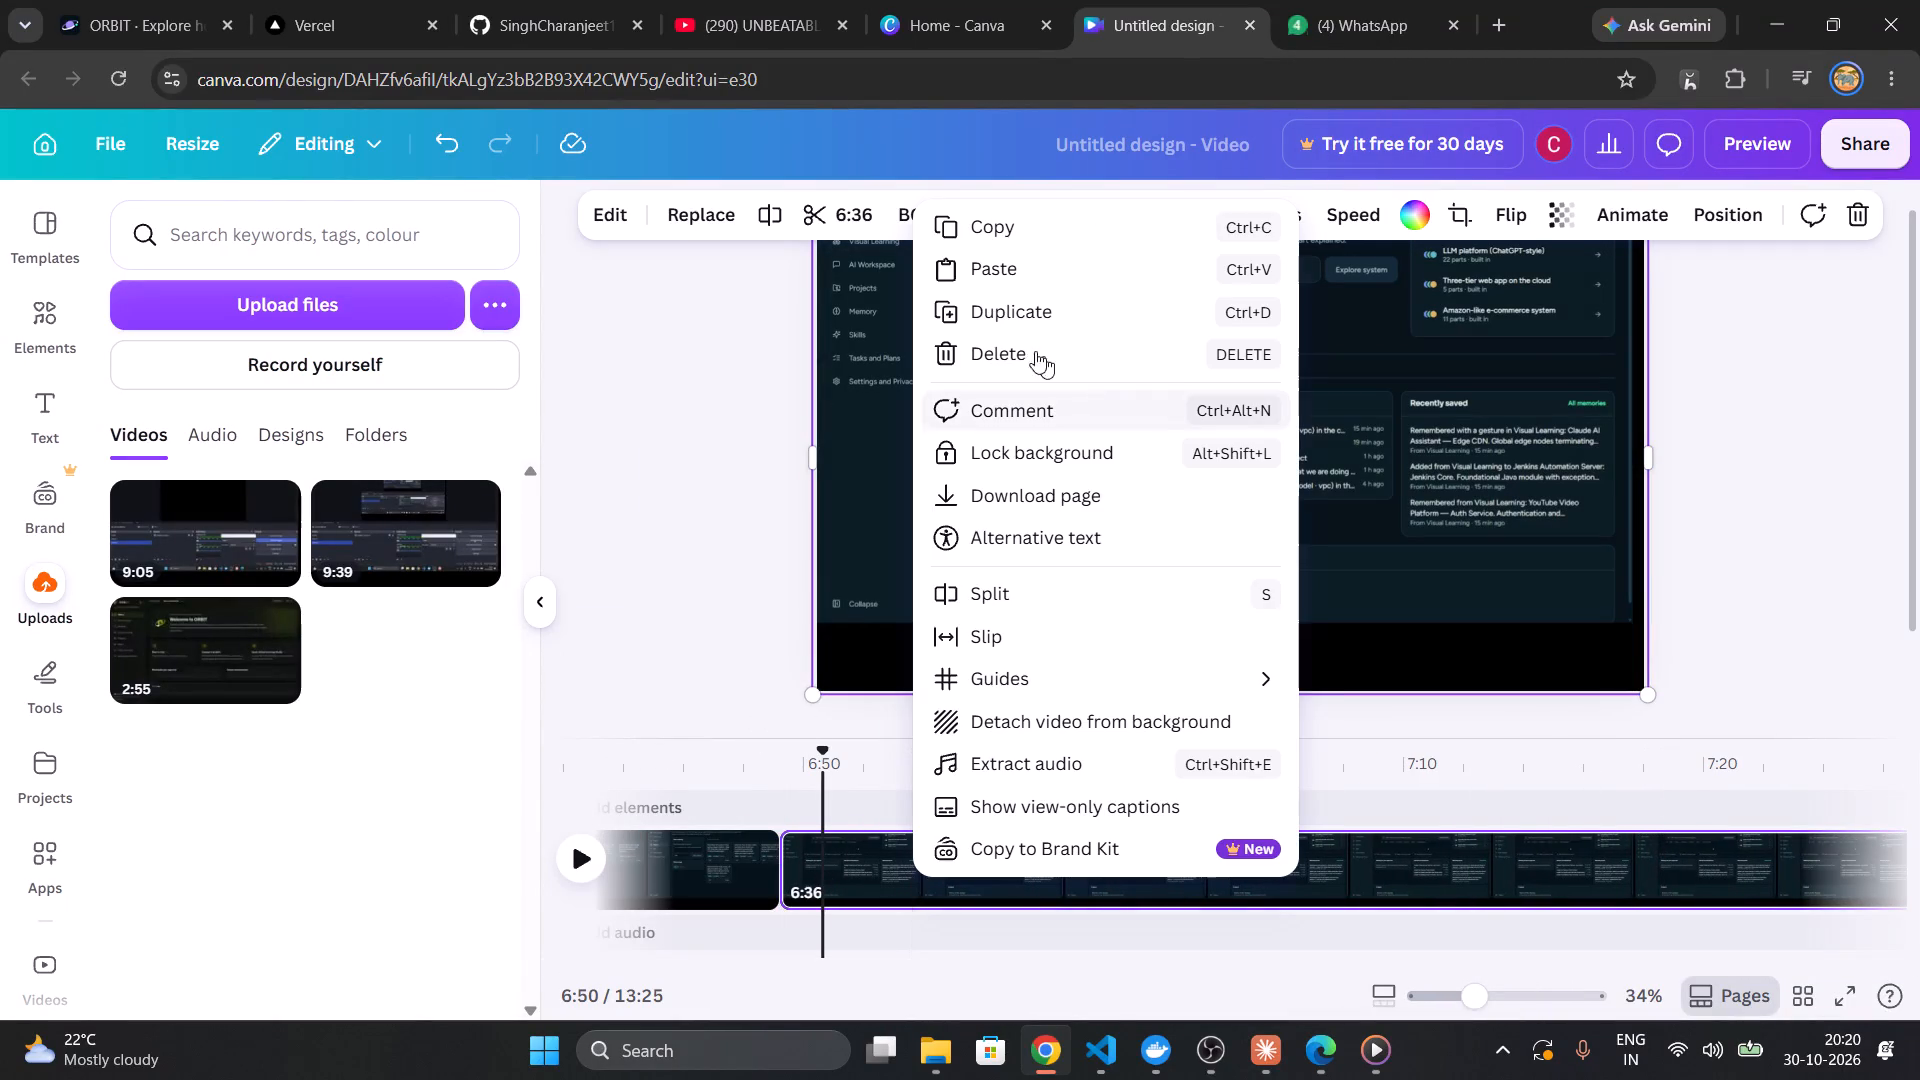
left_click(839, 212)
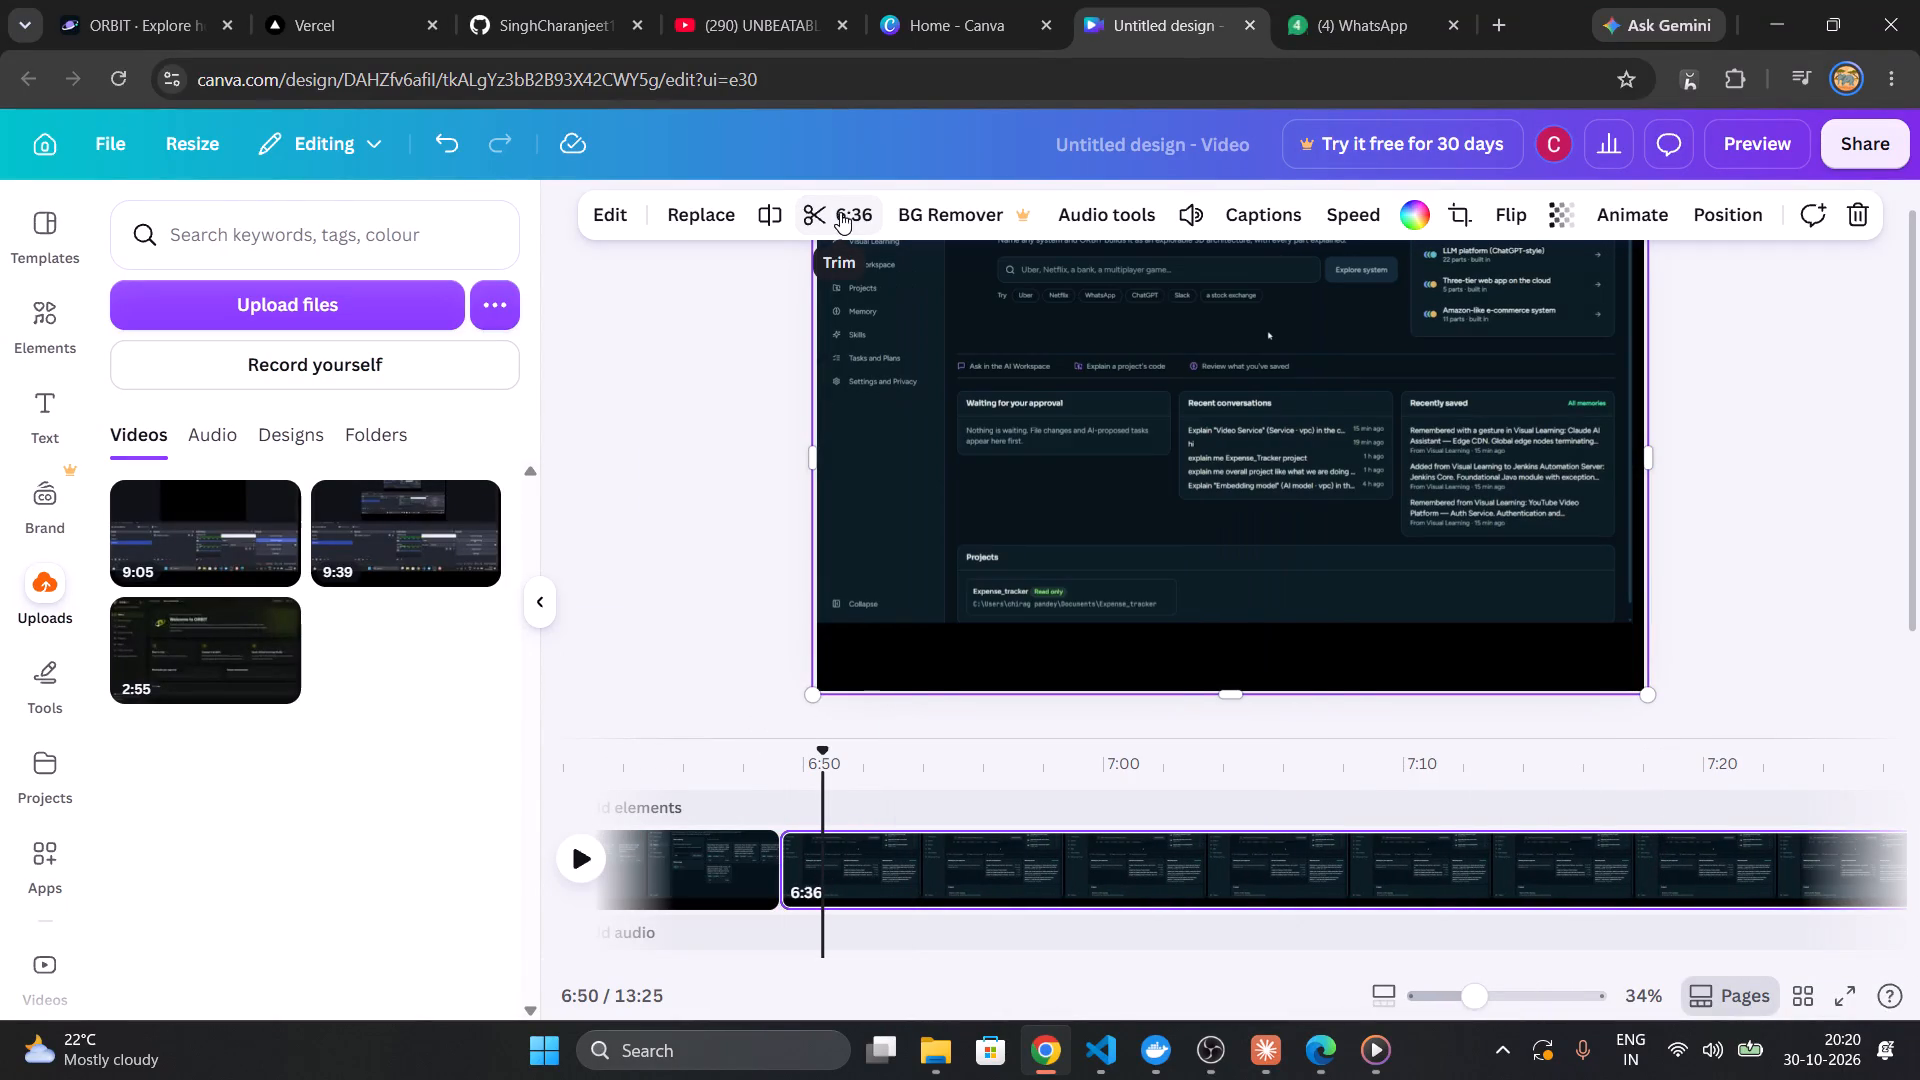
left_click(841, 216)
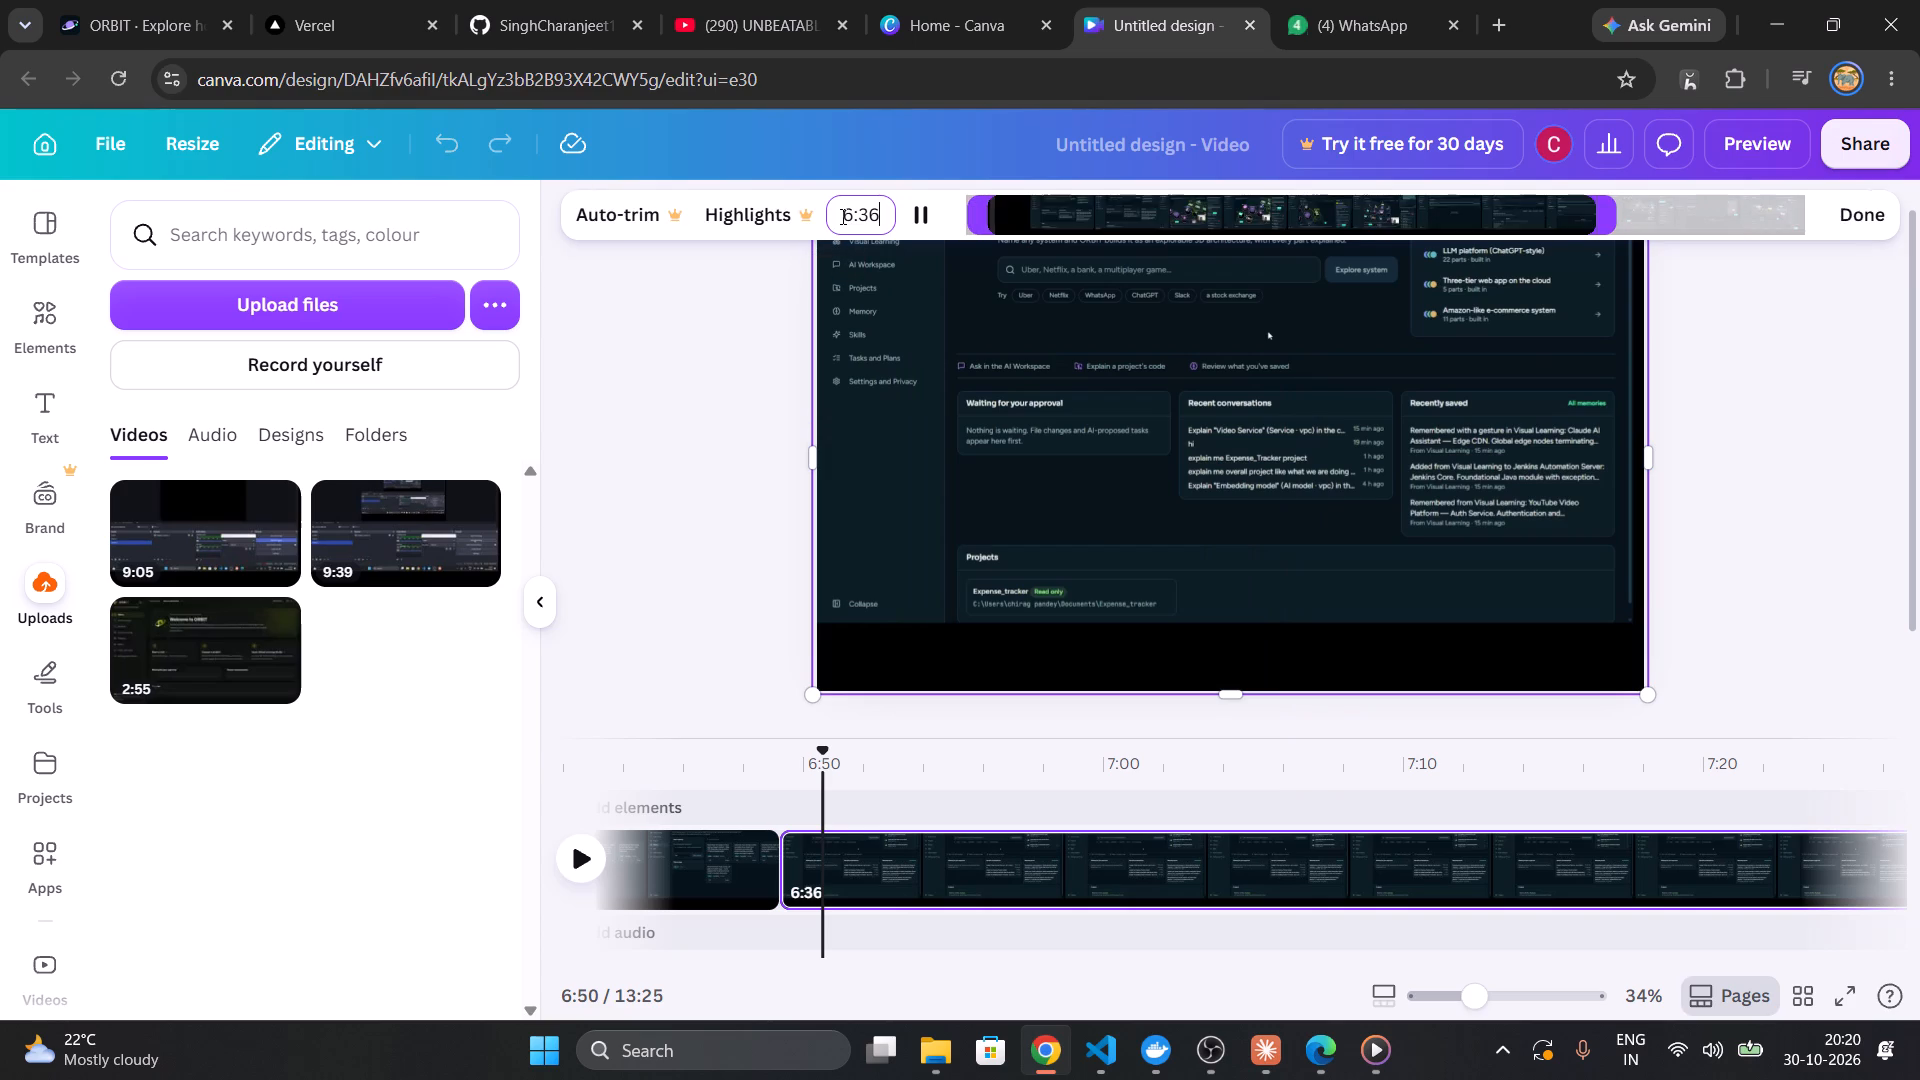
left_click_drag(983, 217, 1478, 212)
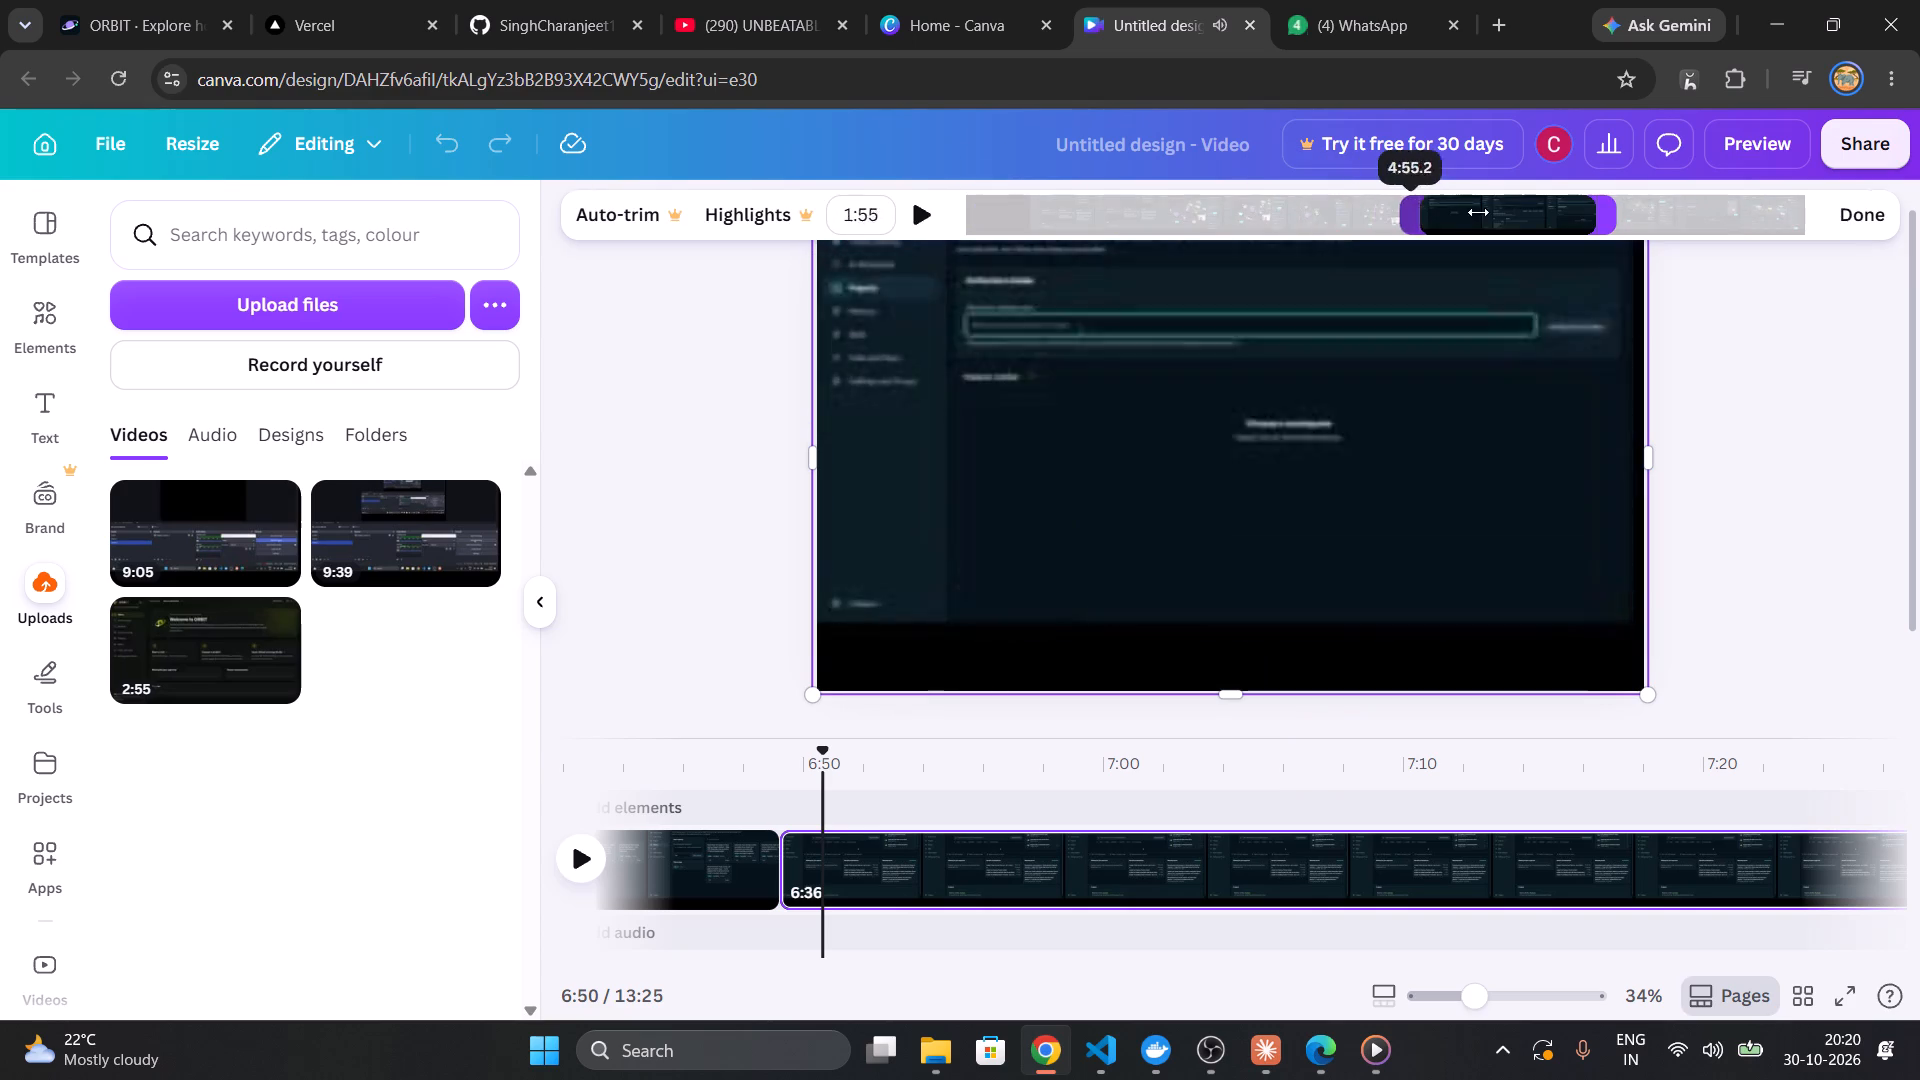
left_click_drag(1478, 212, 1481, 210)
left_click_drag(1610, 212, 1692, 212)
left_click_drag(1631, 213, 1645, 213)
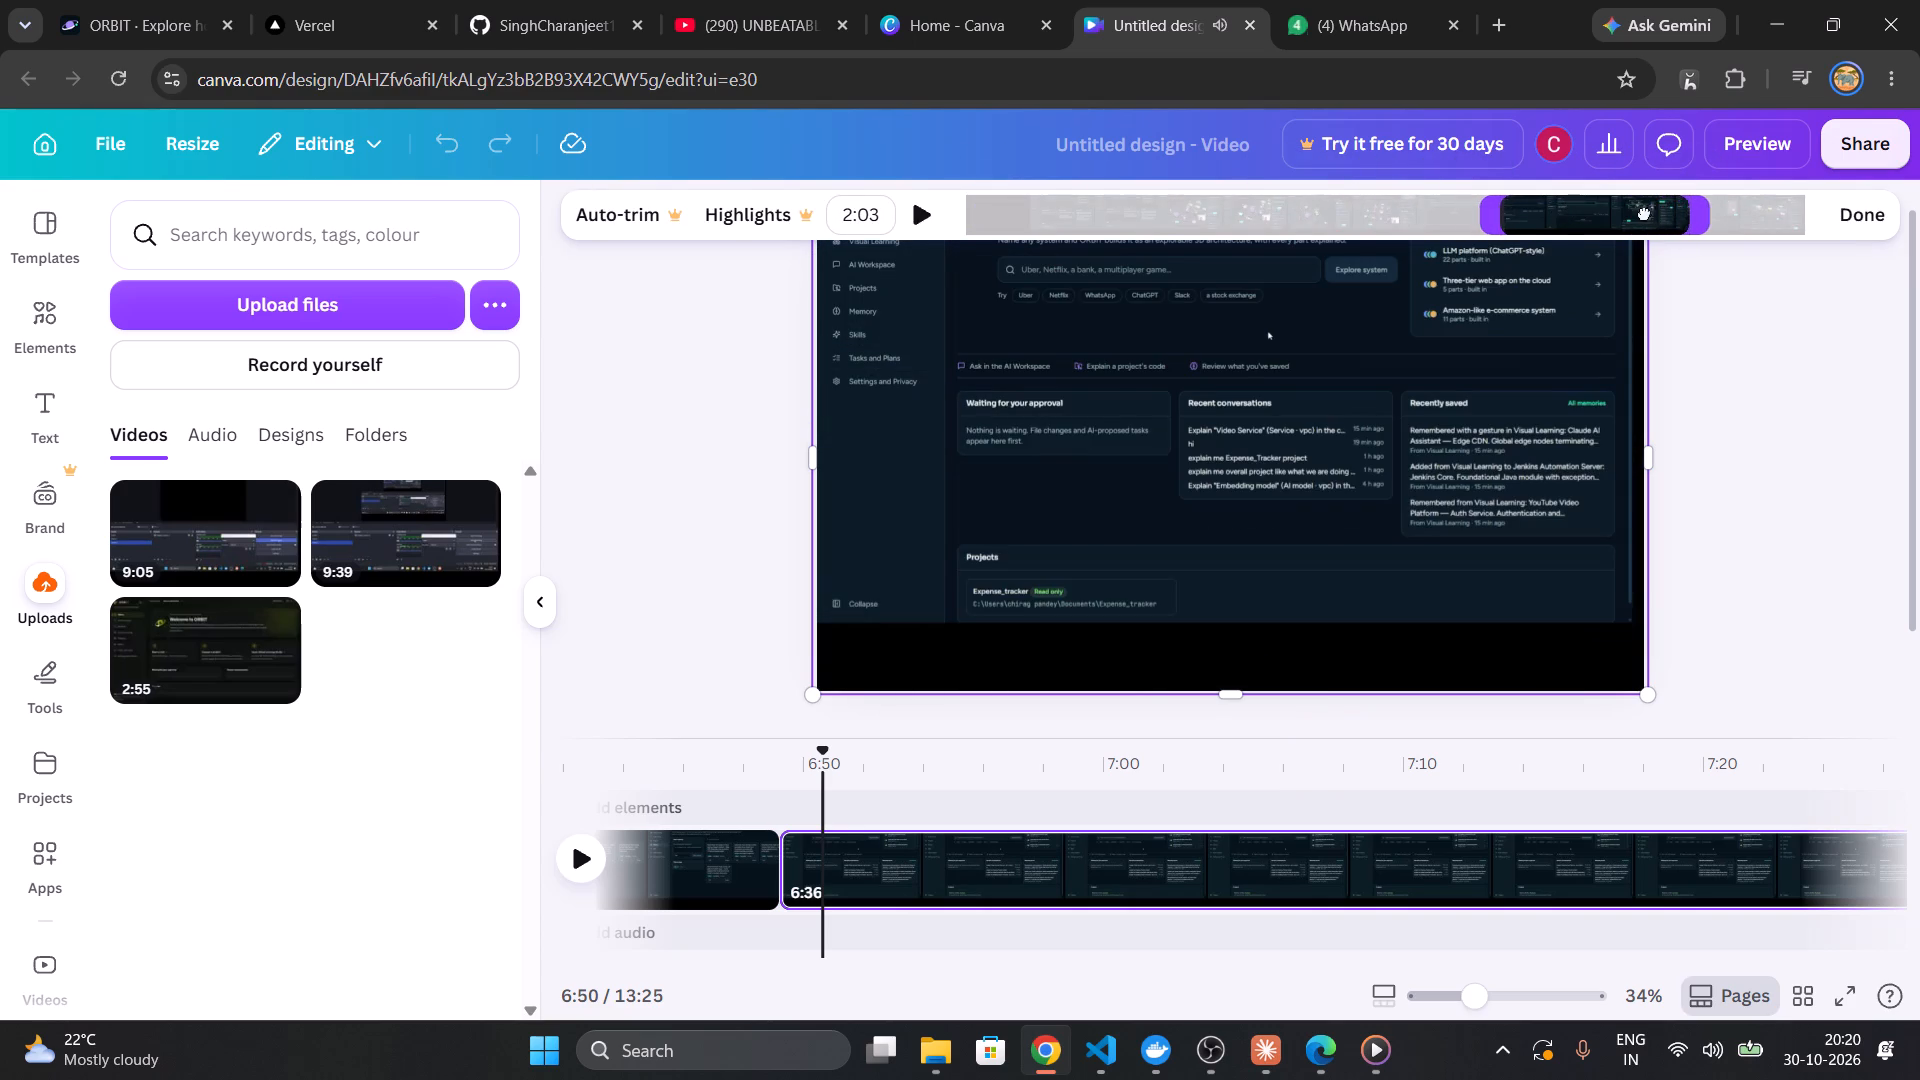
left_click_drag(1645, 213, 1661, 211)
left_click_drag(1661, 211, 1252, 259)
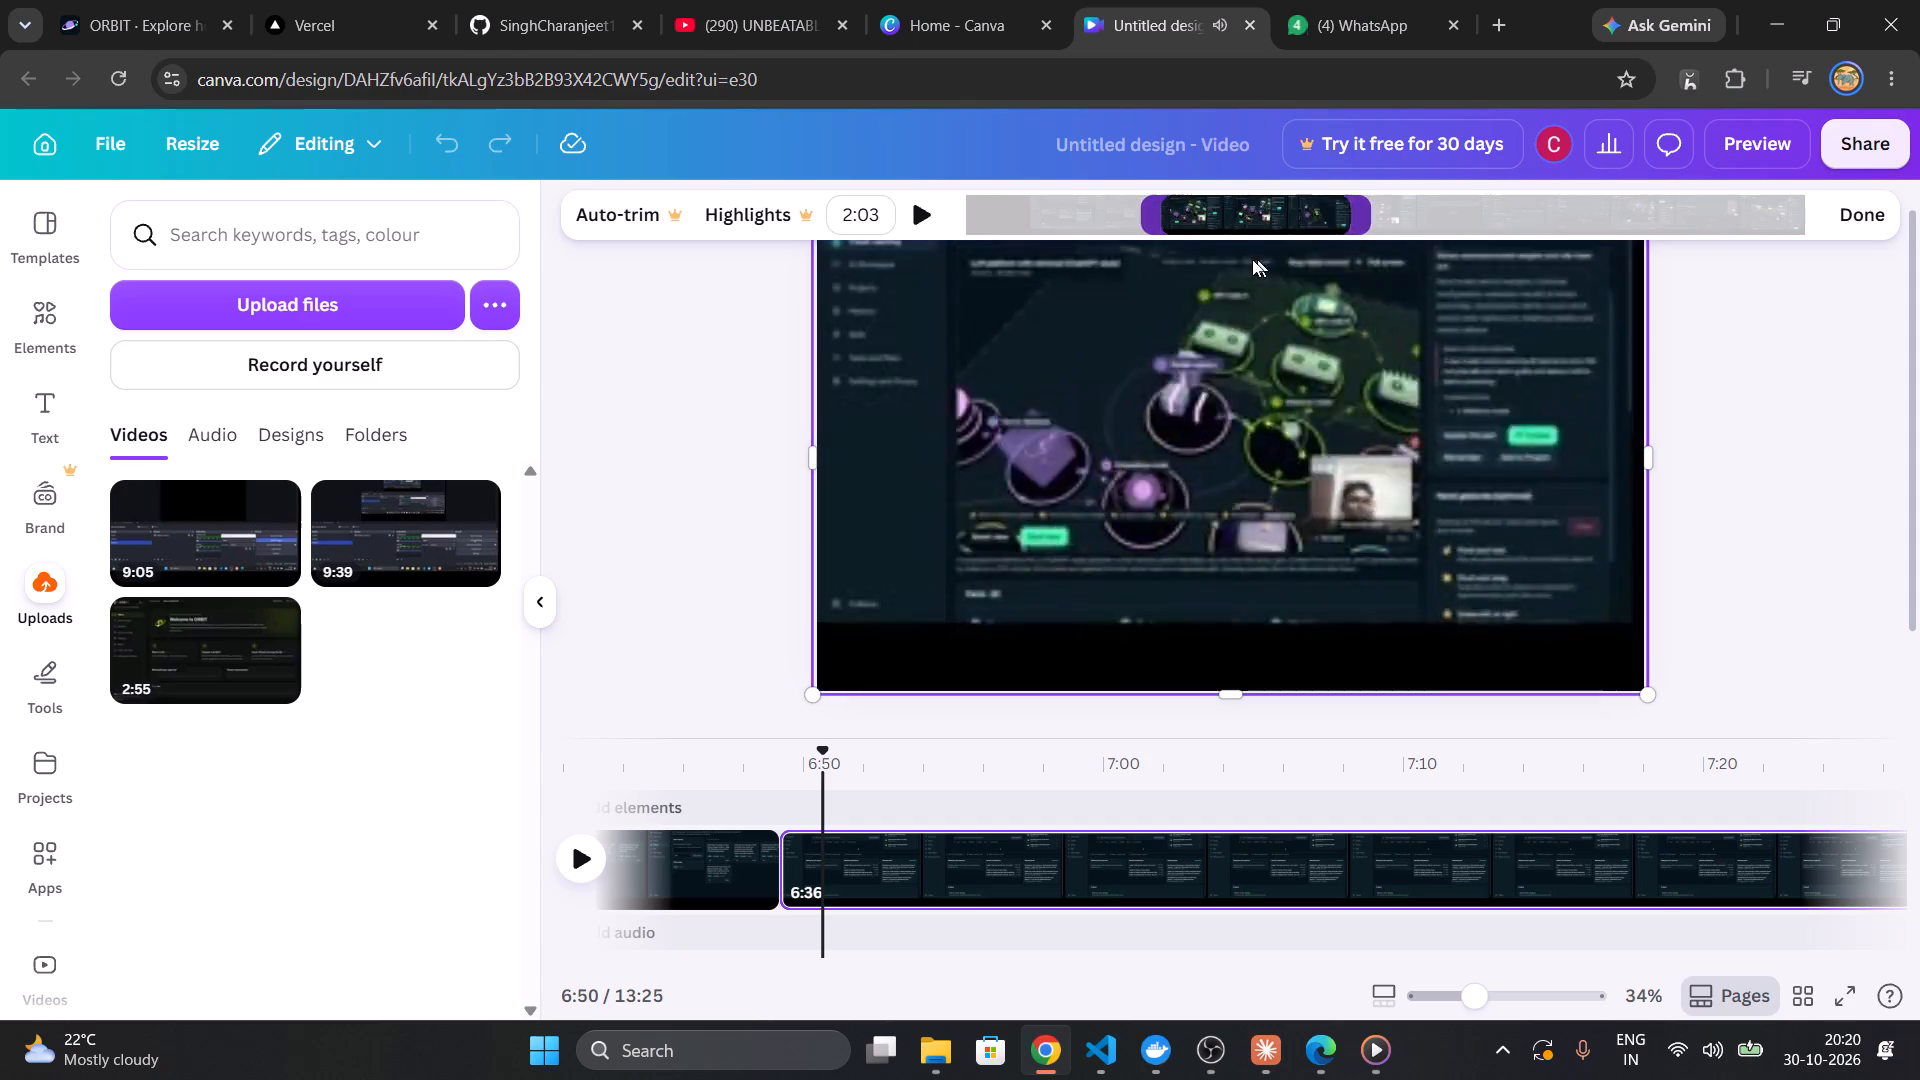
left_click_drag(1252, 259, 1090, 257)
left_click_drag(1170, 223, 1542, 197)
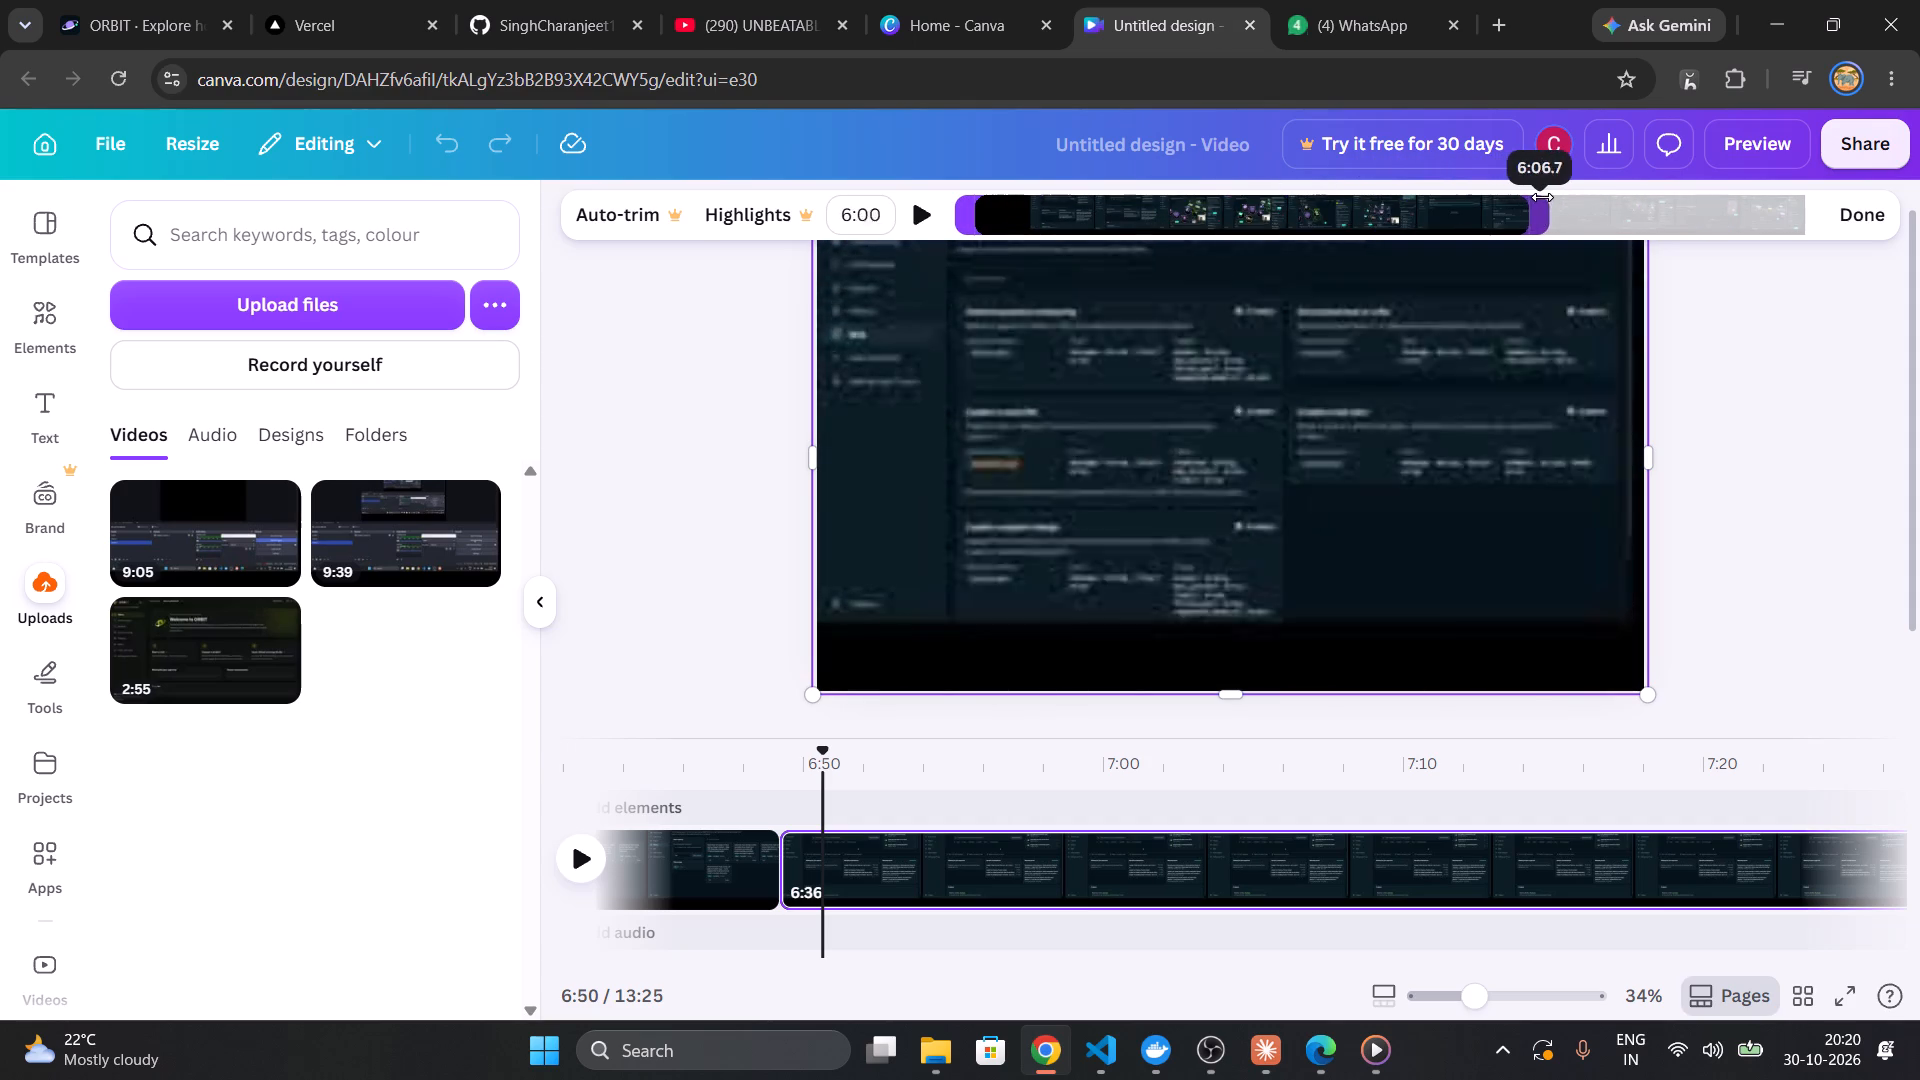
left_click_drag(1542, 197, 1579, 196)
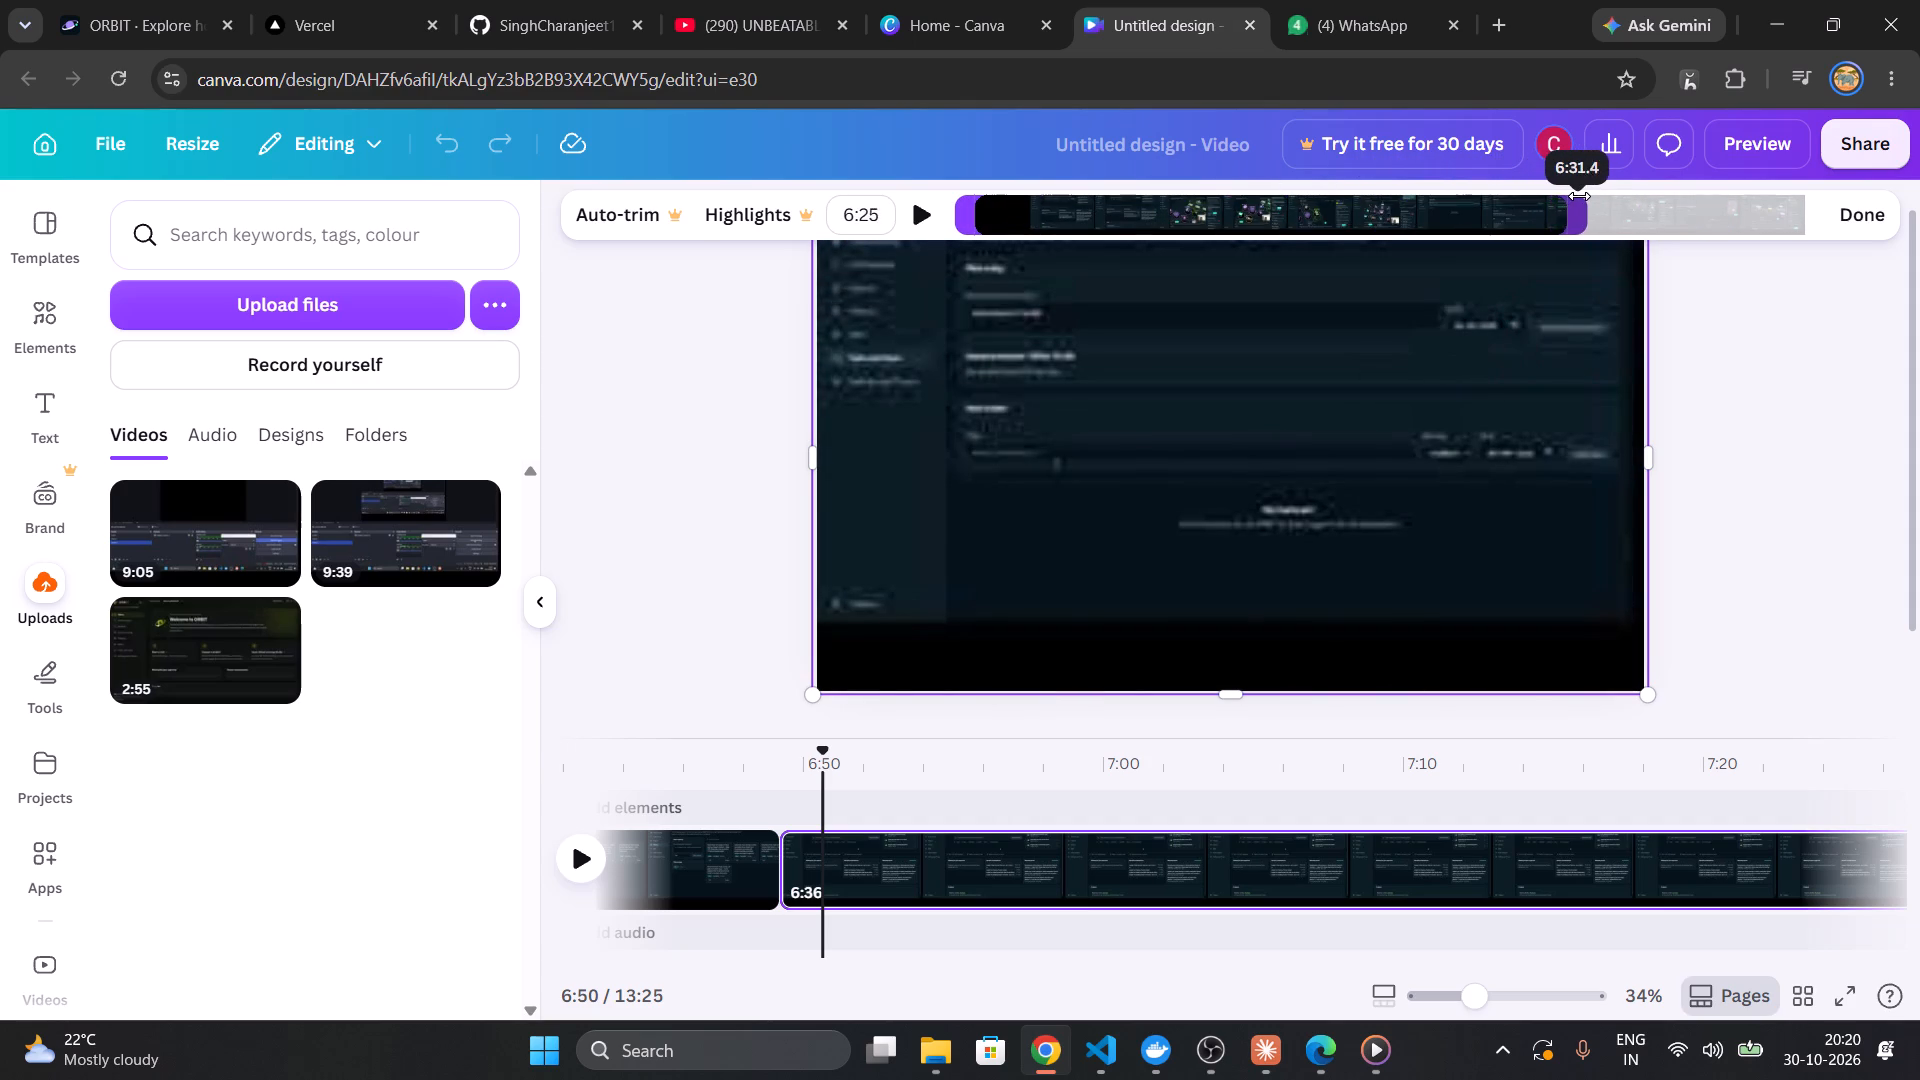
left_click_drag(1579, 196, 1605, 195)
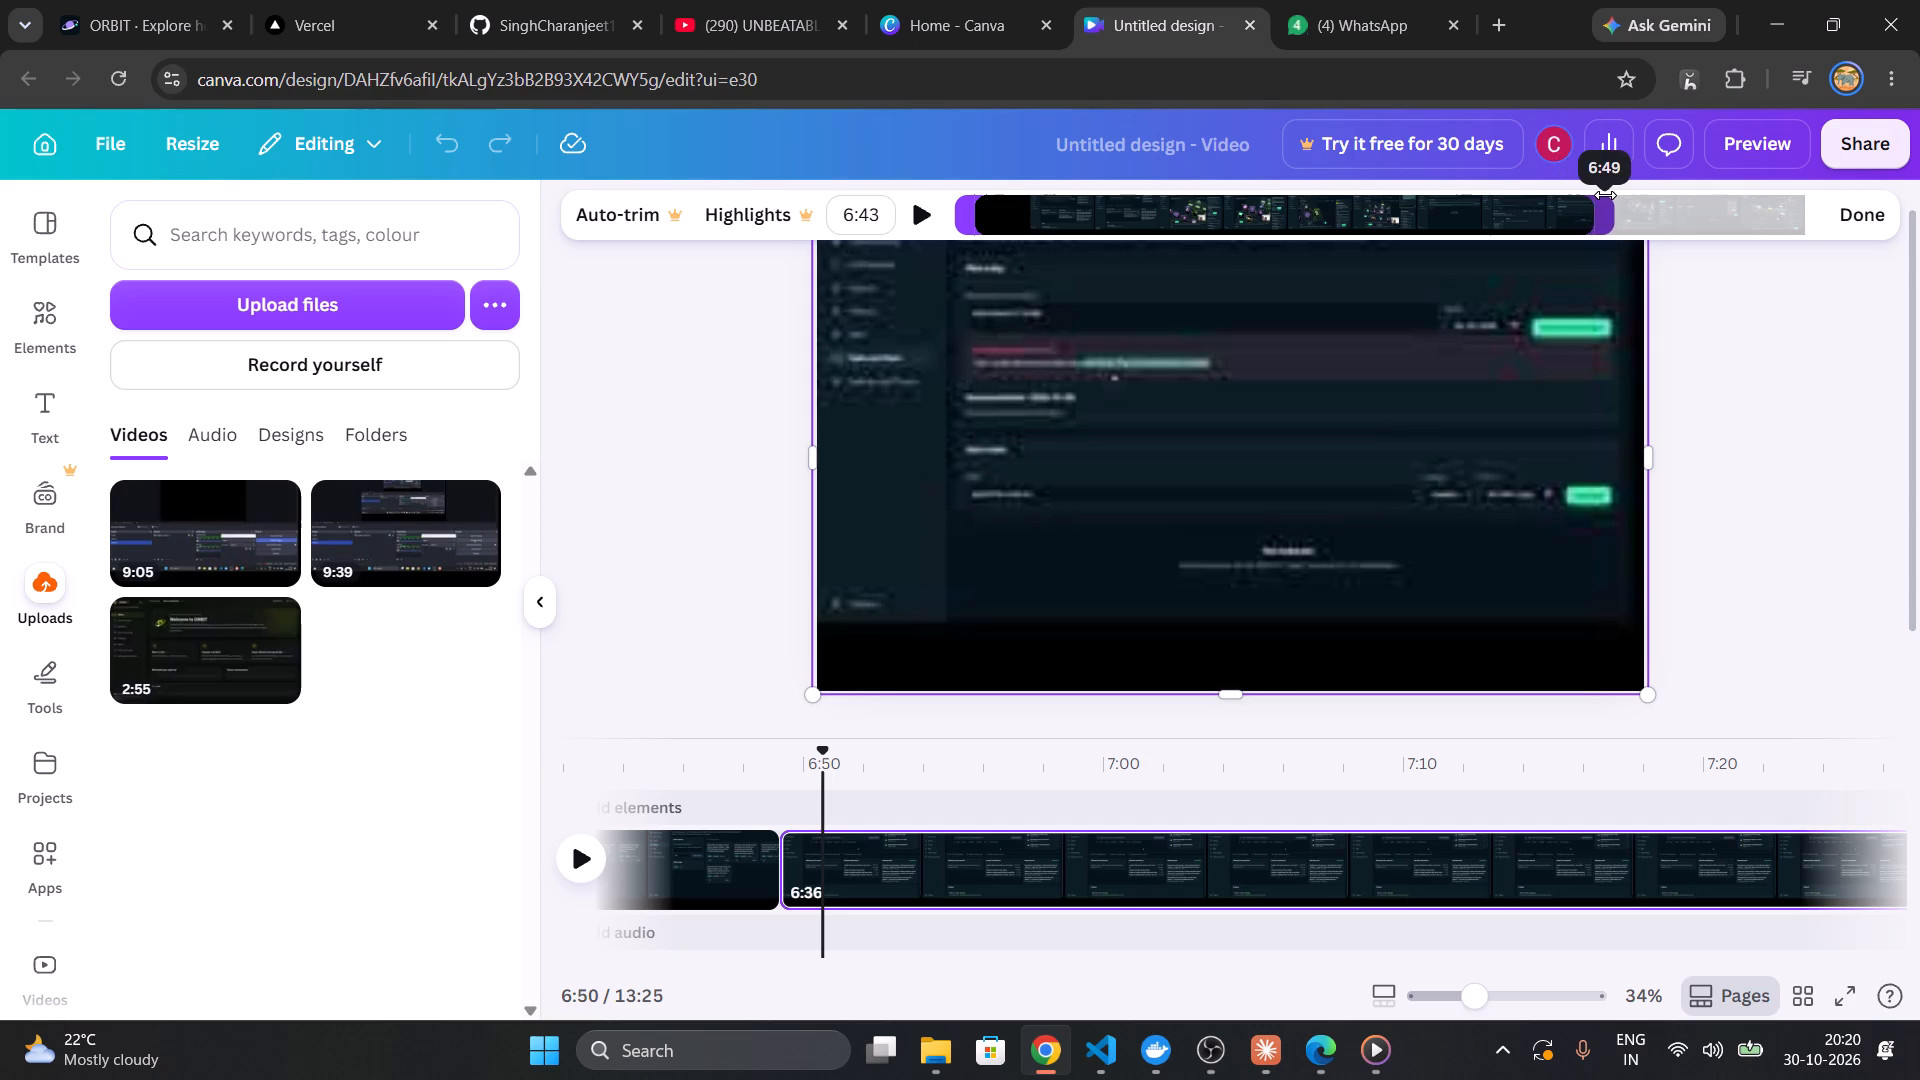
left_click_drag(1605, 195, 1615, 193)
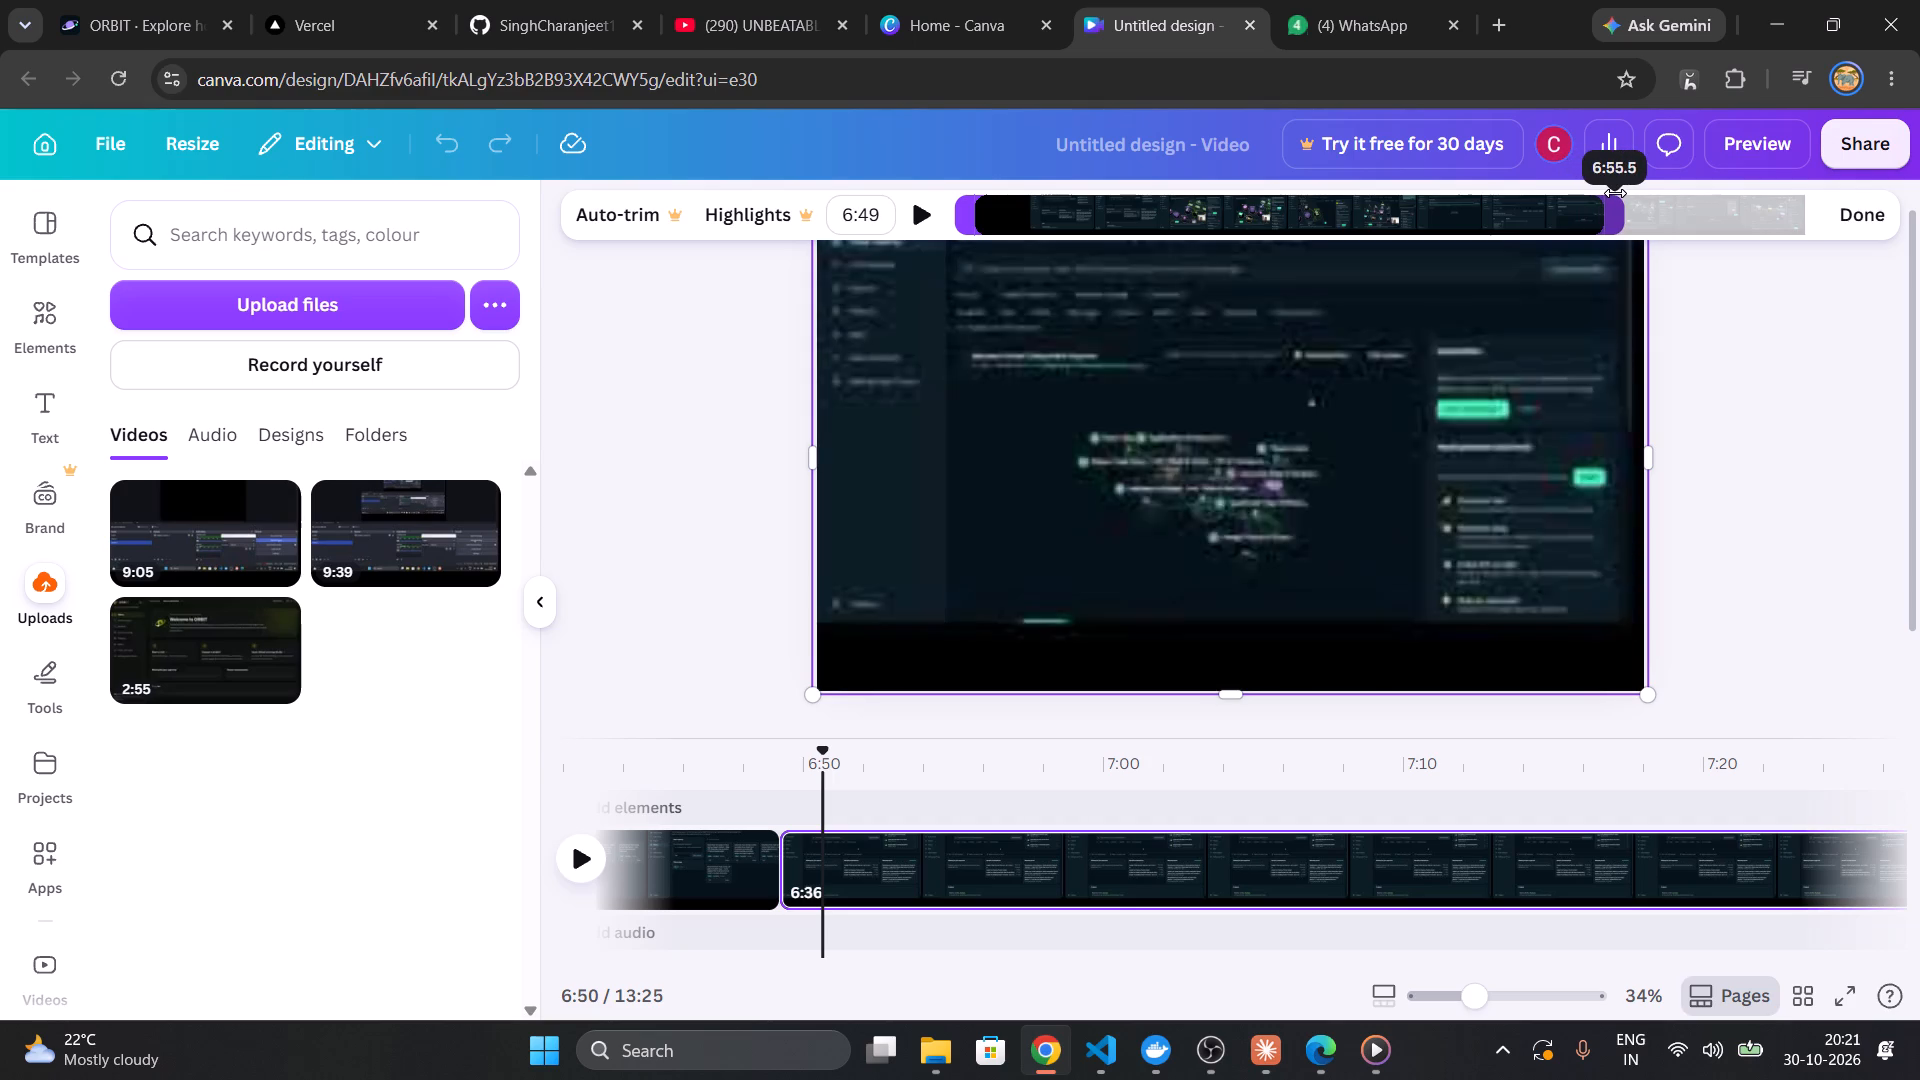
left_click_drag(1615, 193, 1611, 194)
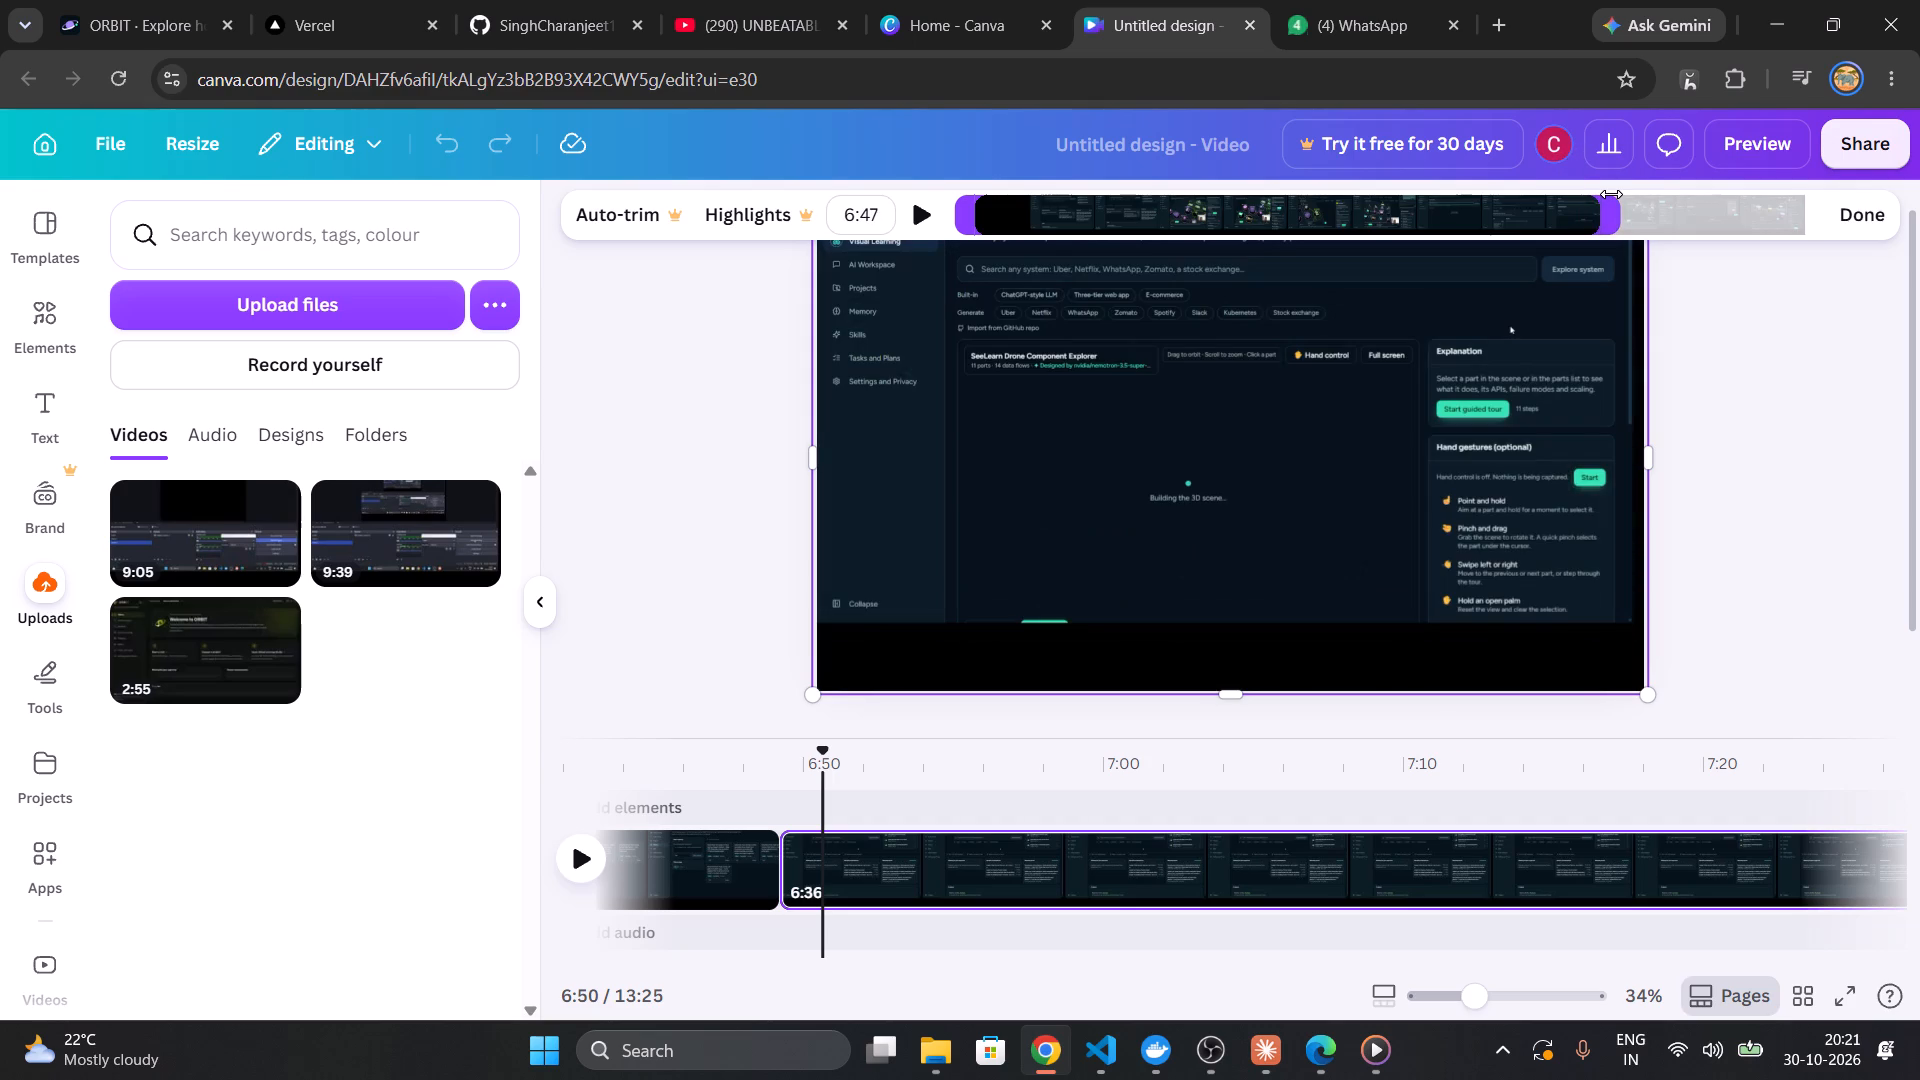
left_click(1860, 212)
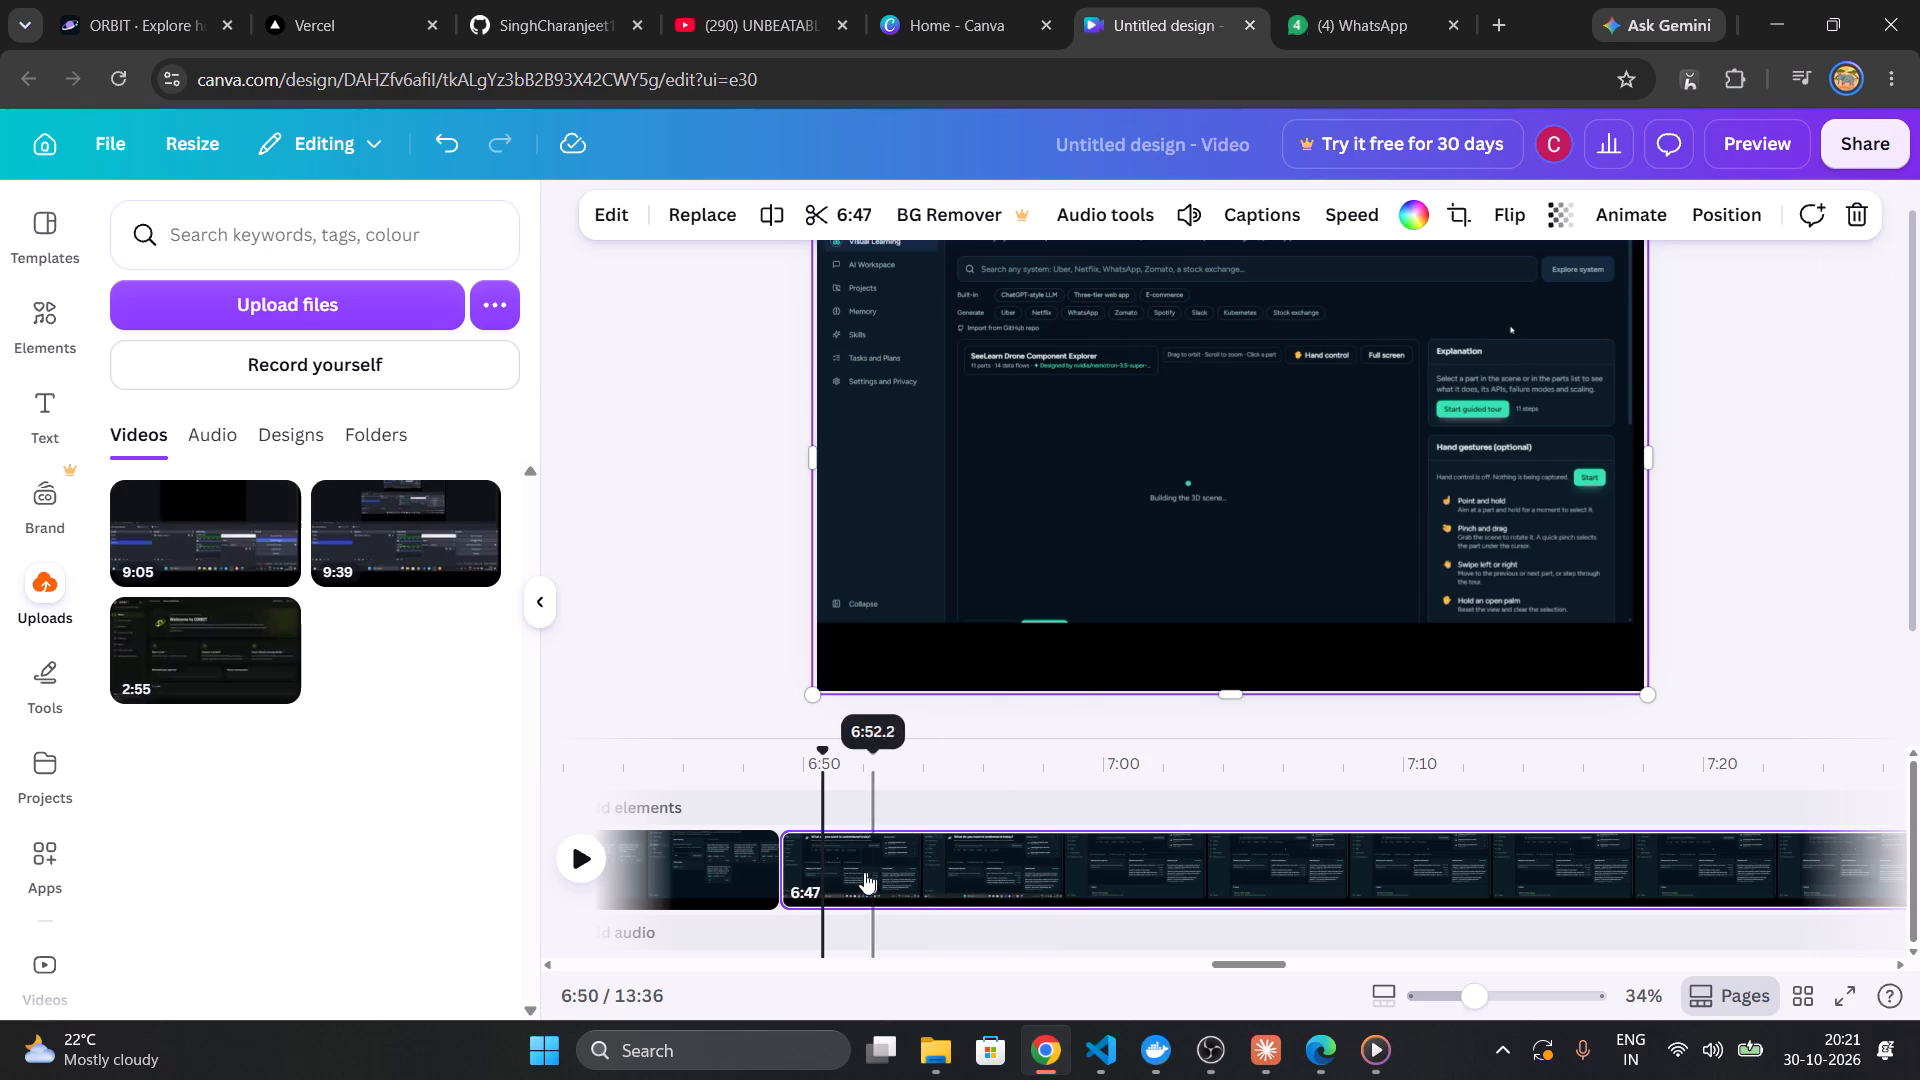
Play across the join between the second and third clips from about 6:47, and look along the third clip's footage.
scroll(1029, 804, "left", 1)
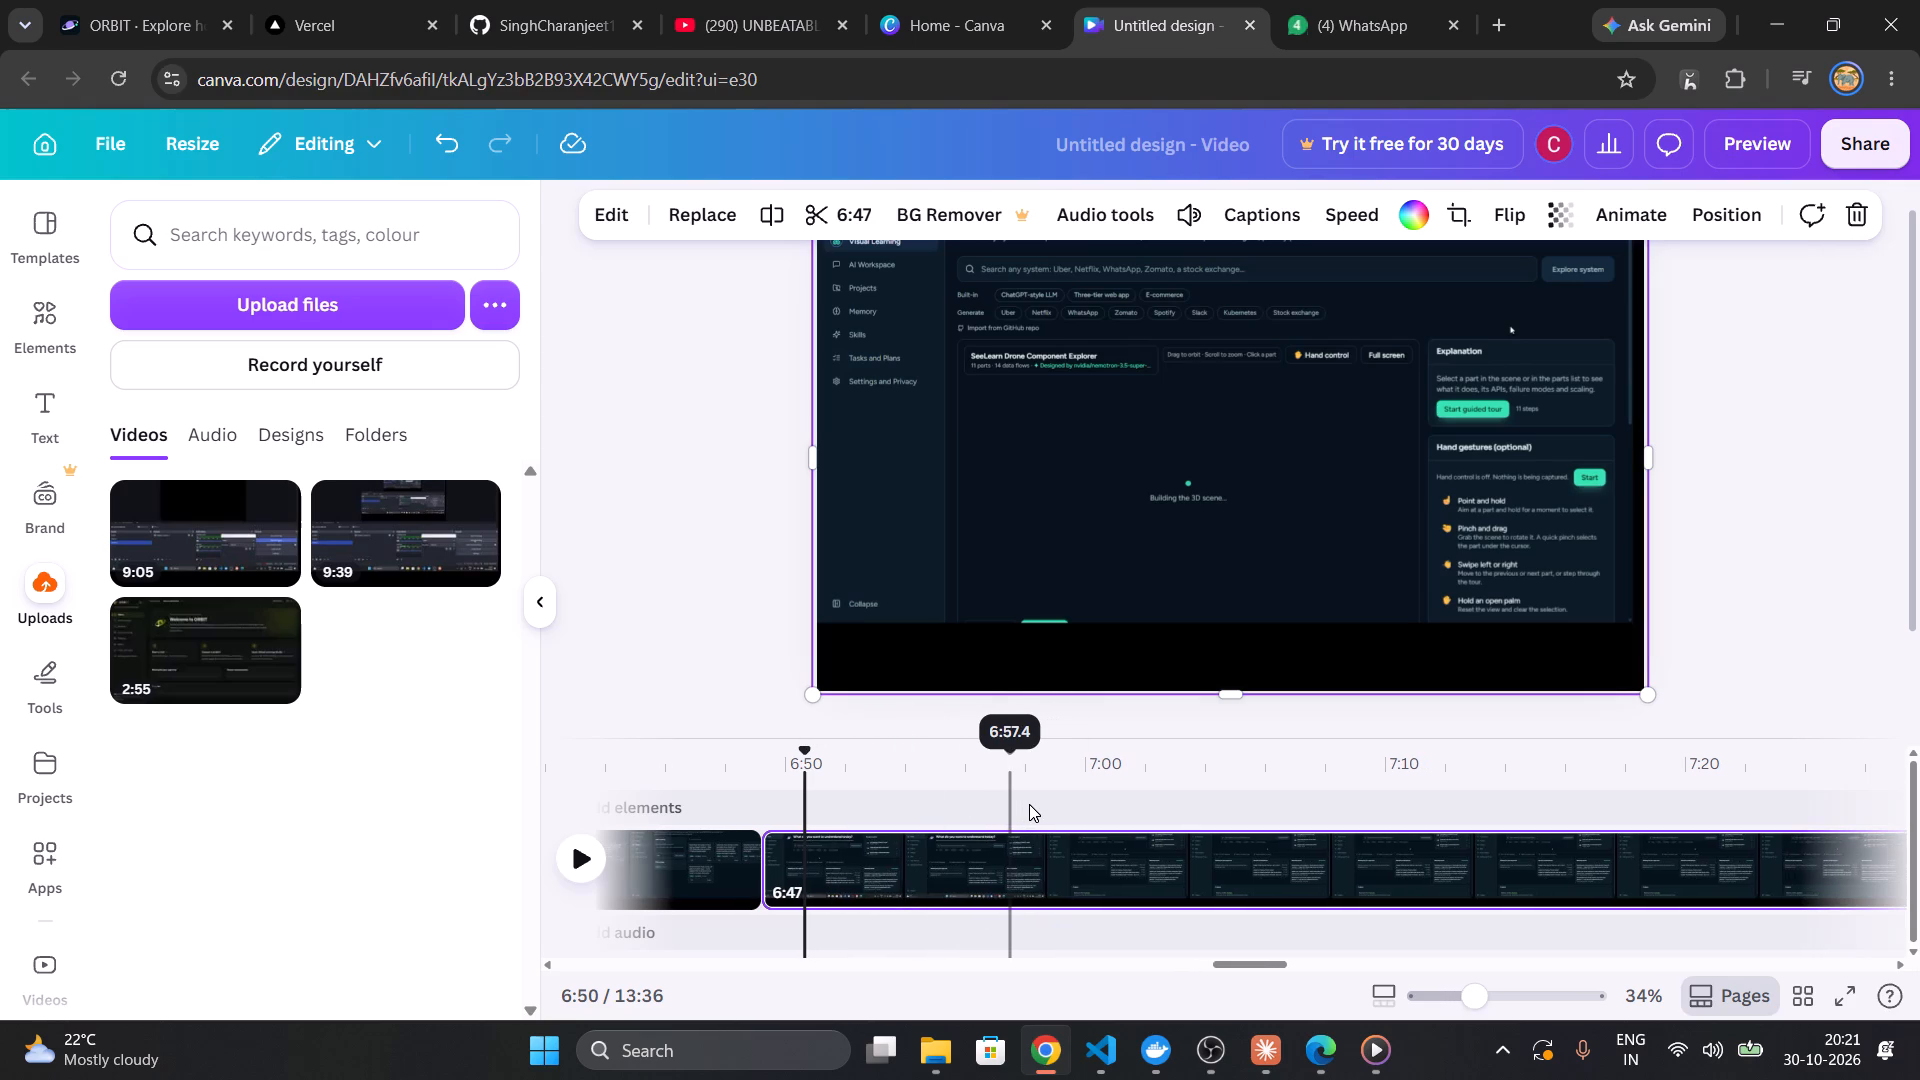
scroll(1029, 804, "right", 1)
left_click(830, 852)
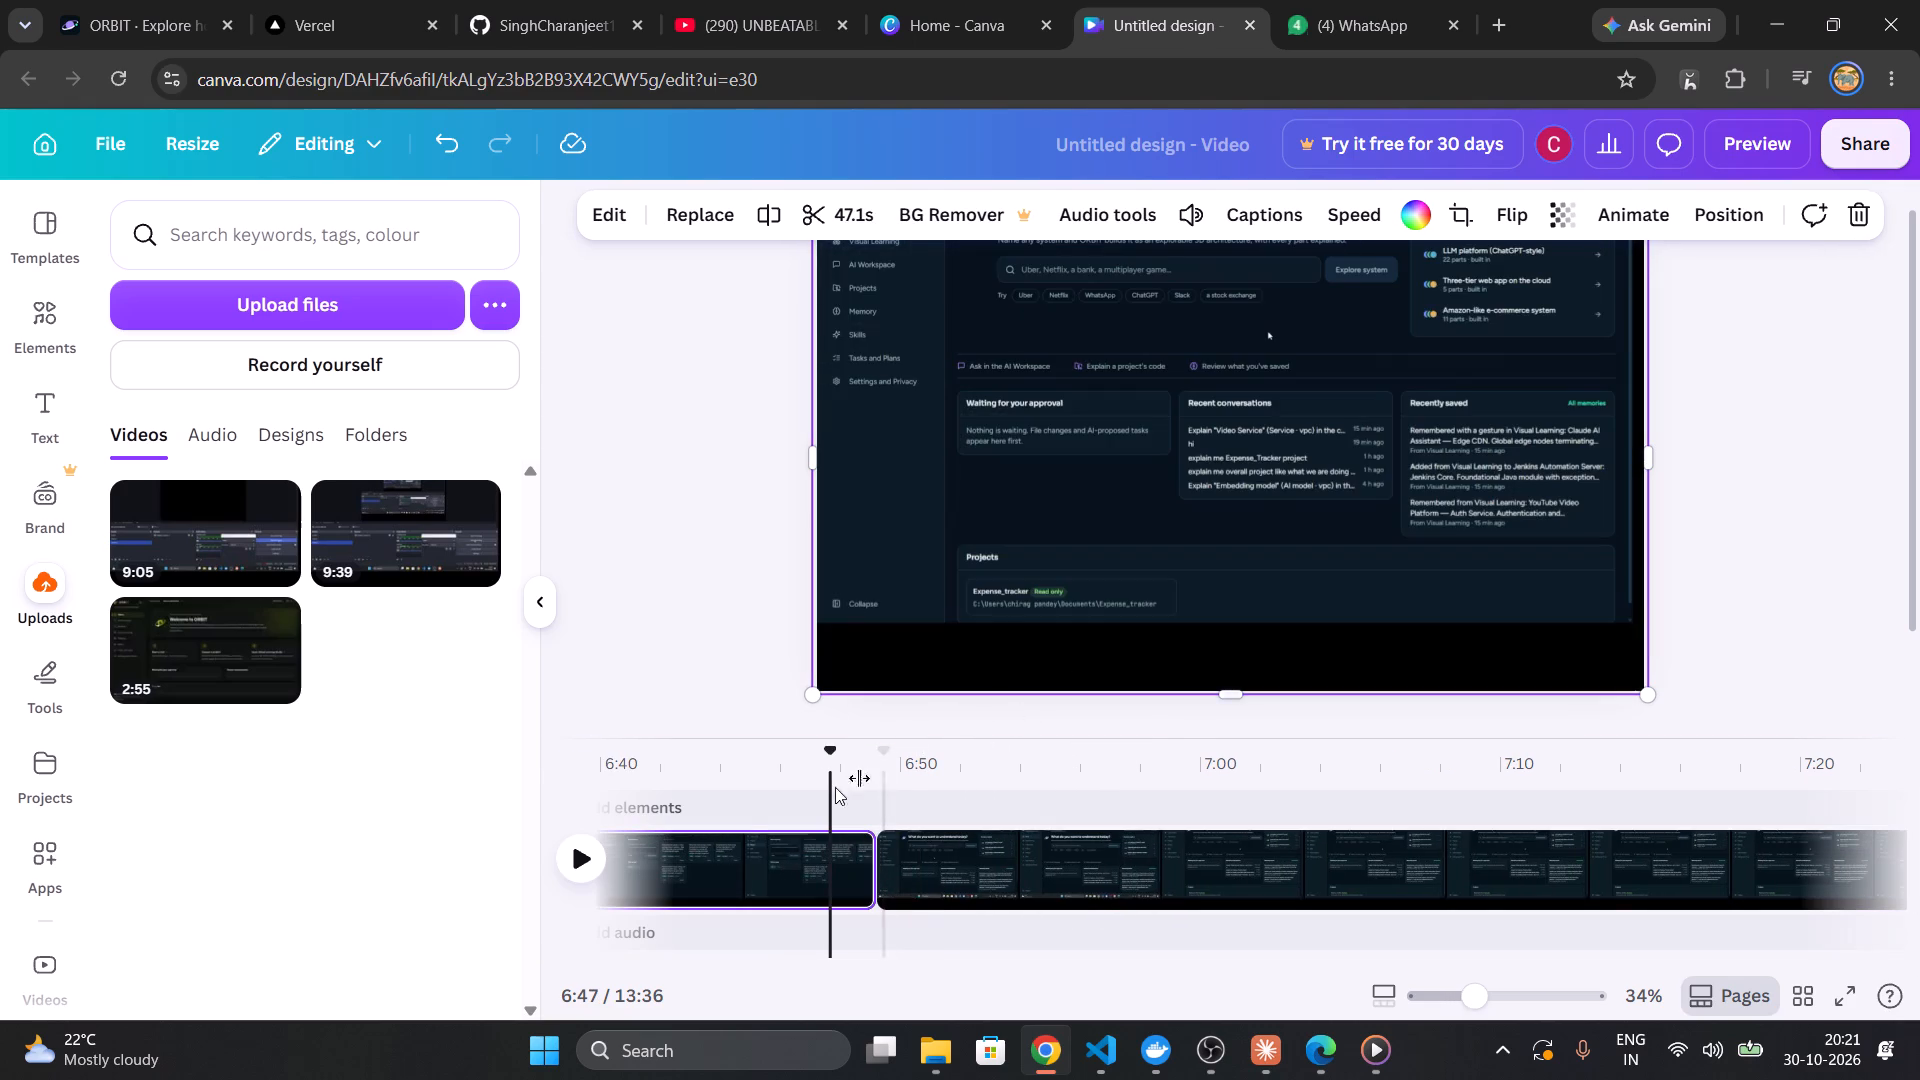
left_click(585, 863)
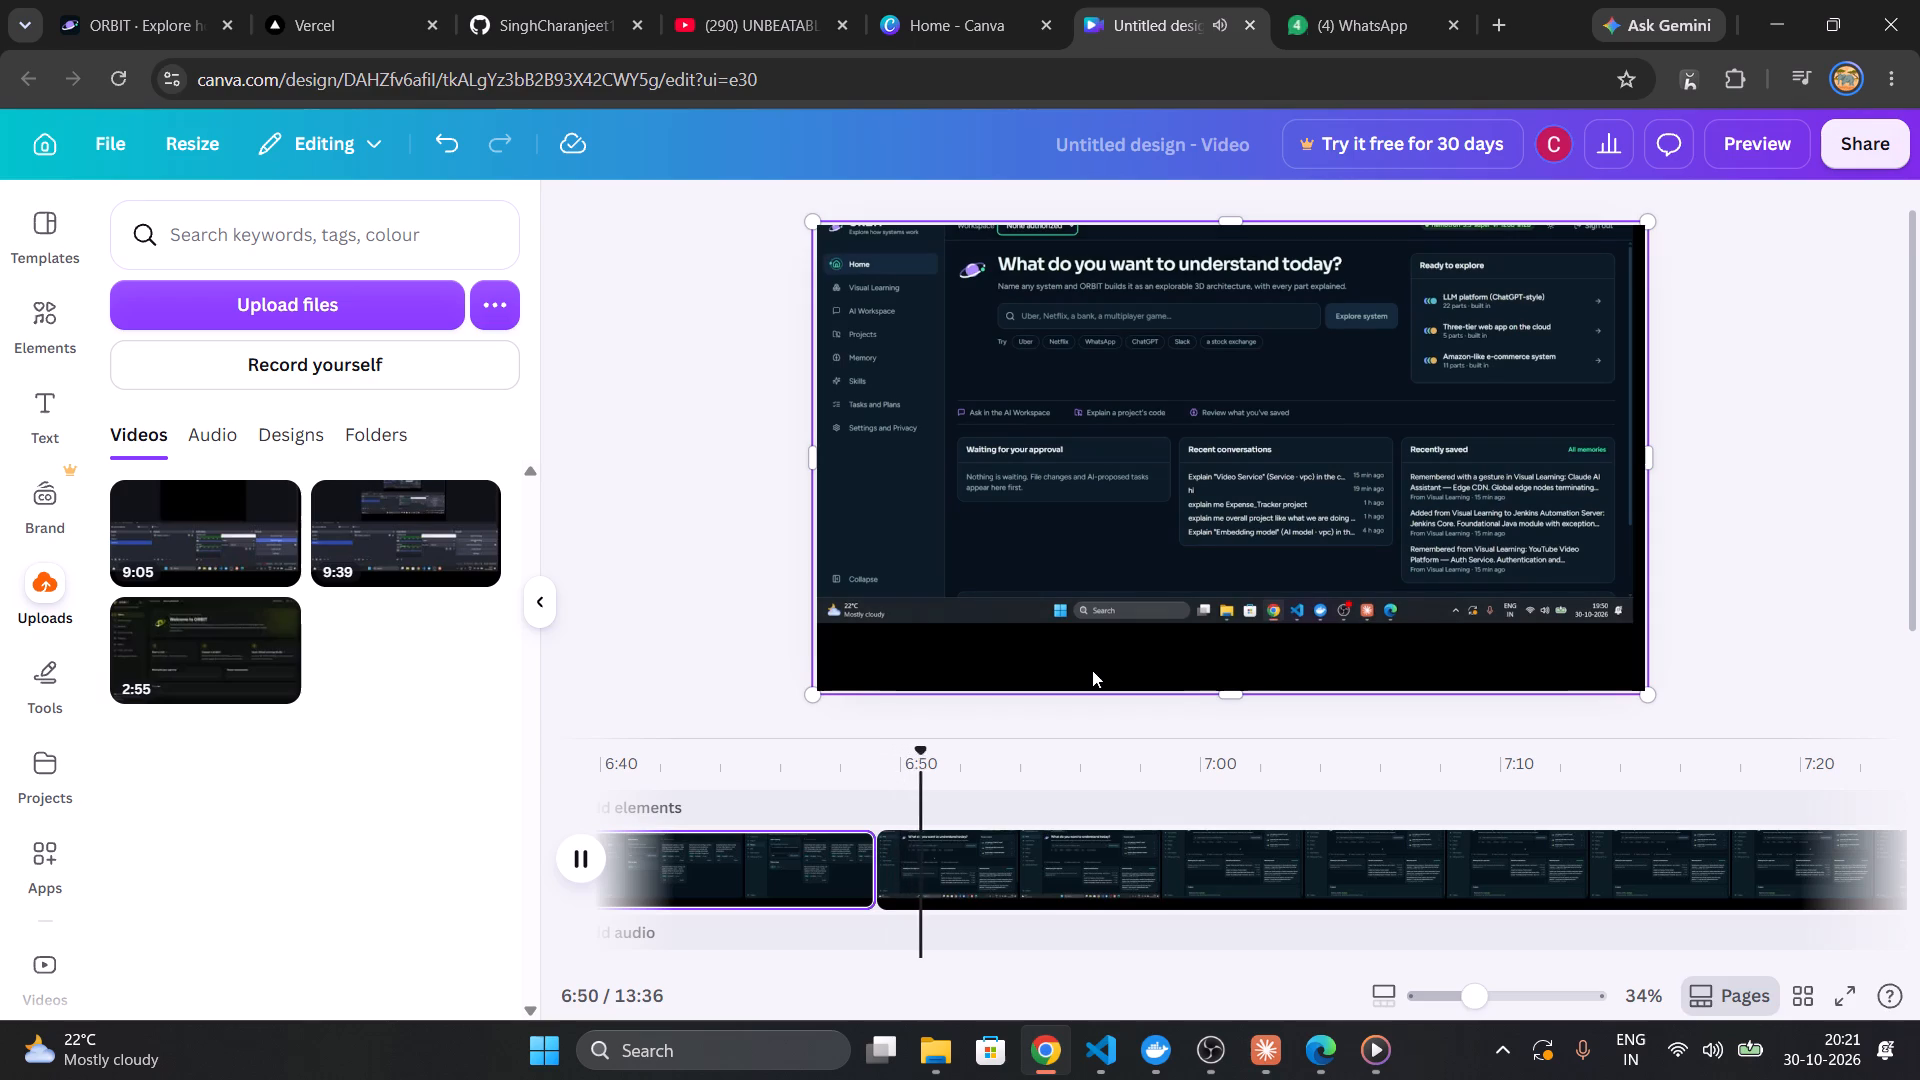
scroll(1293, 871, "left", 7)
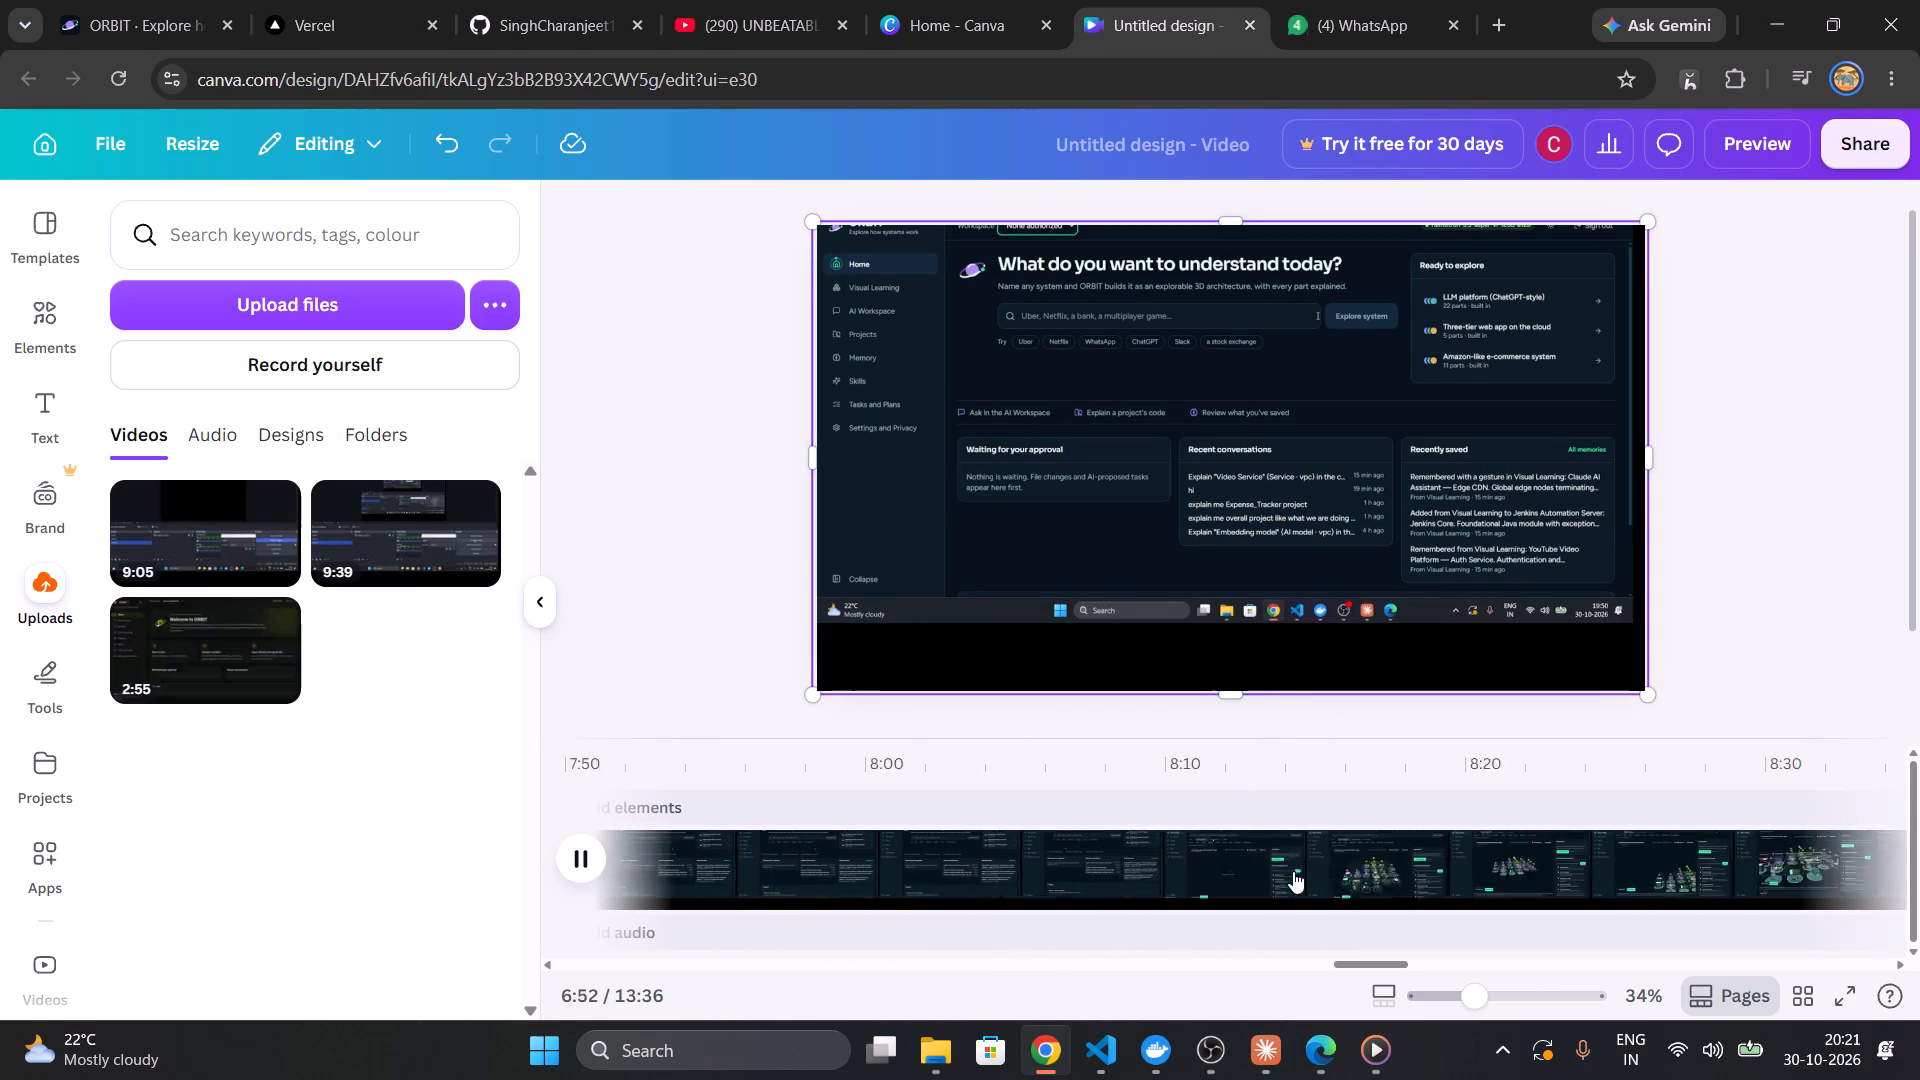
scroll(1293, 871, "left", 18)
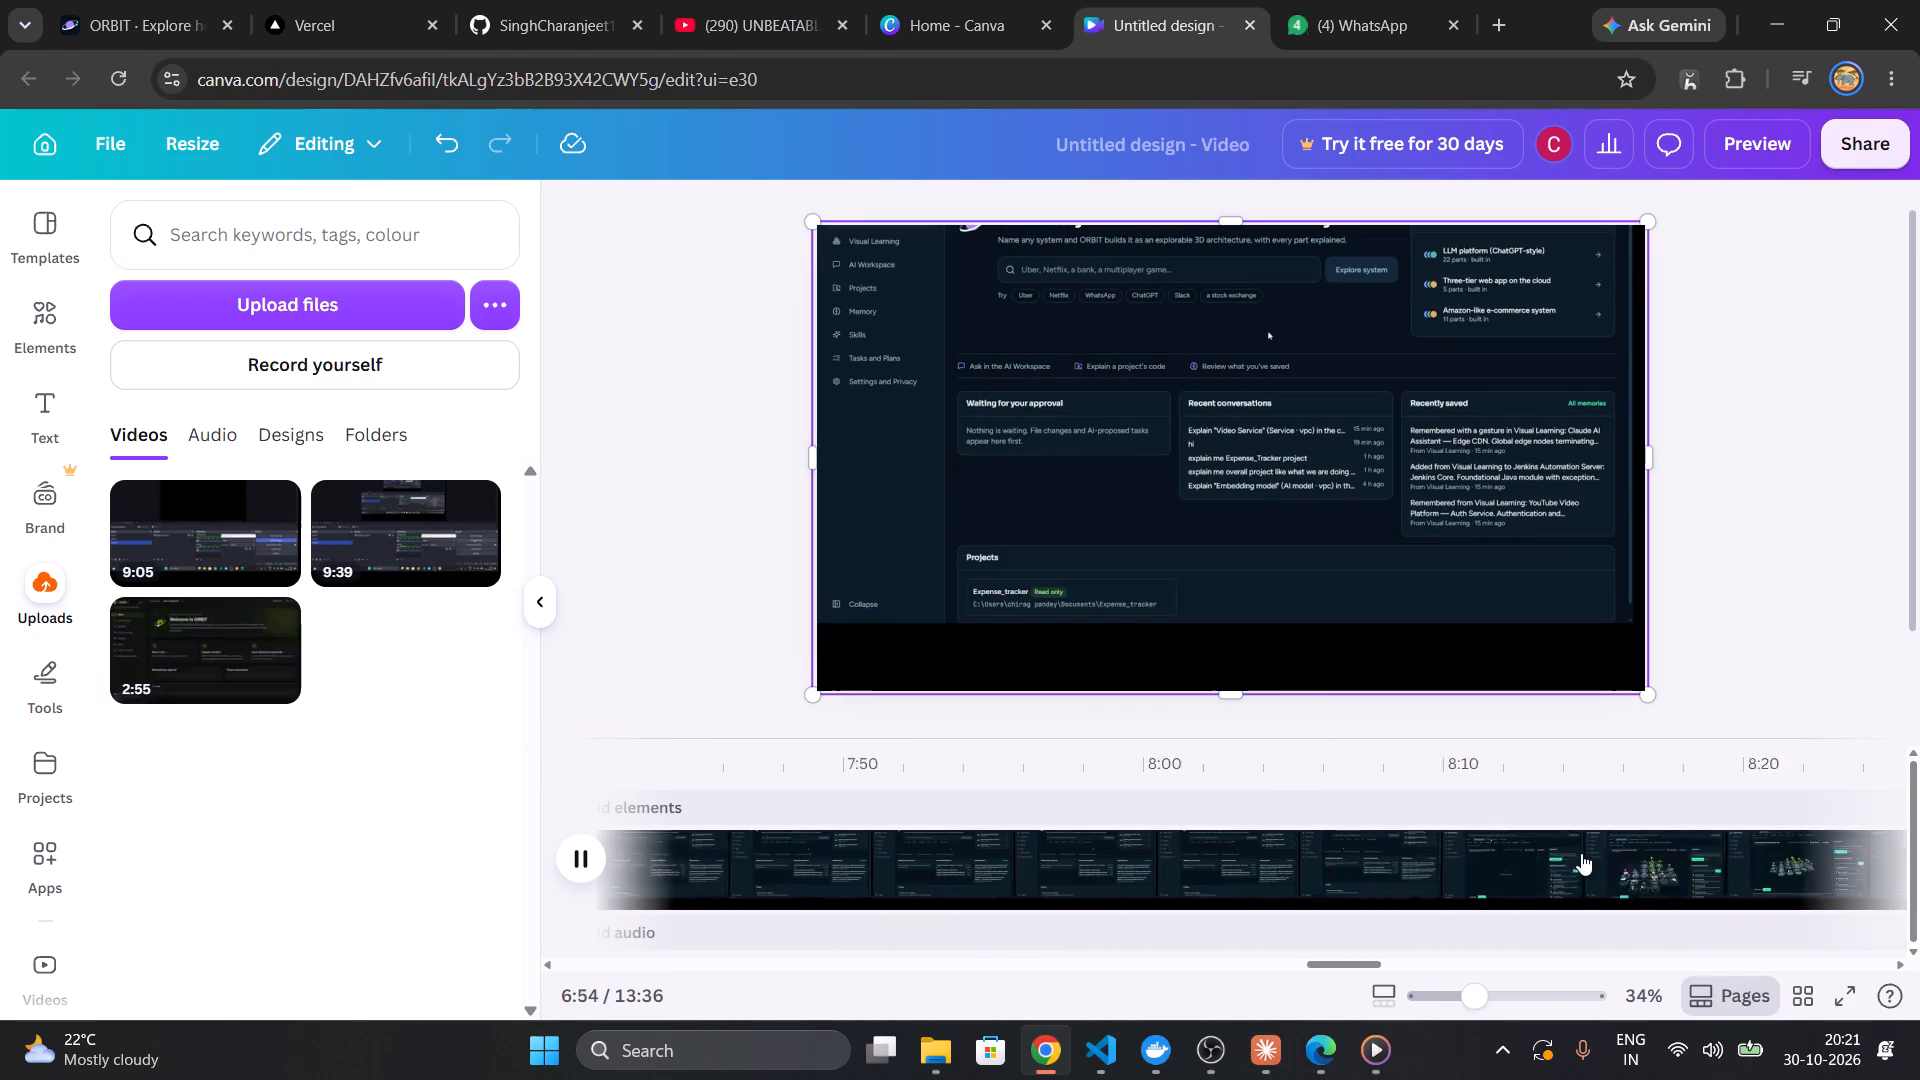
Delete the third clip from the timeline.
left_click(1474, 861)
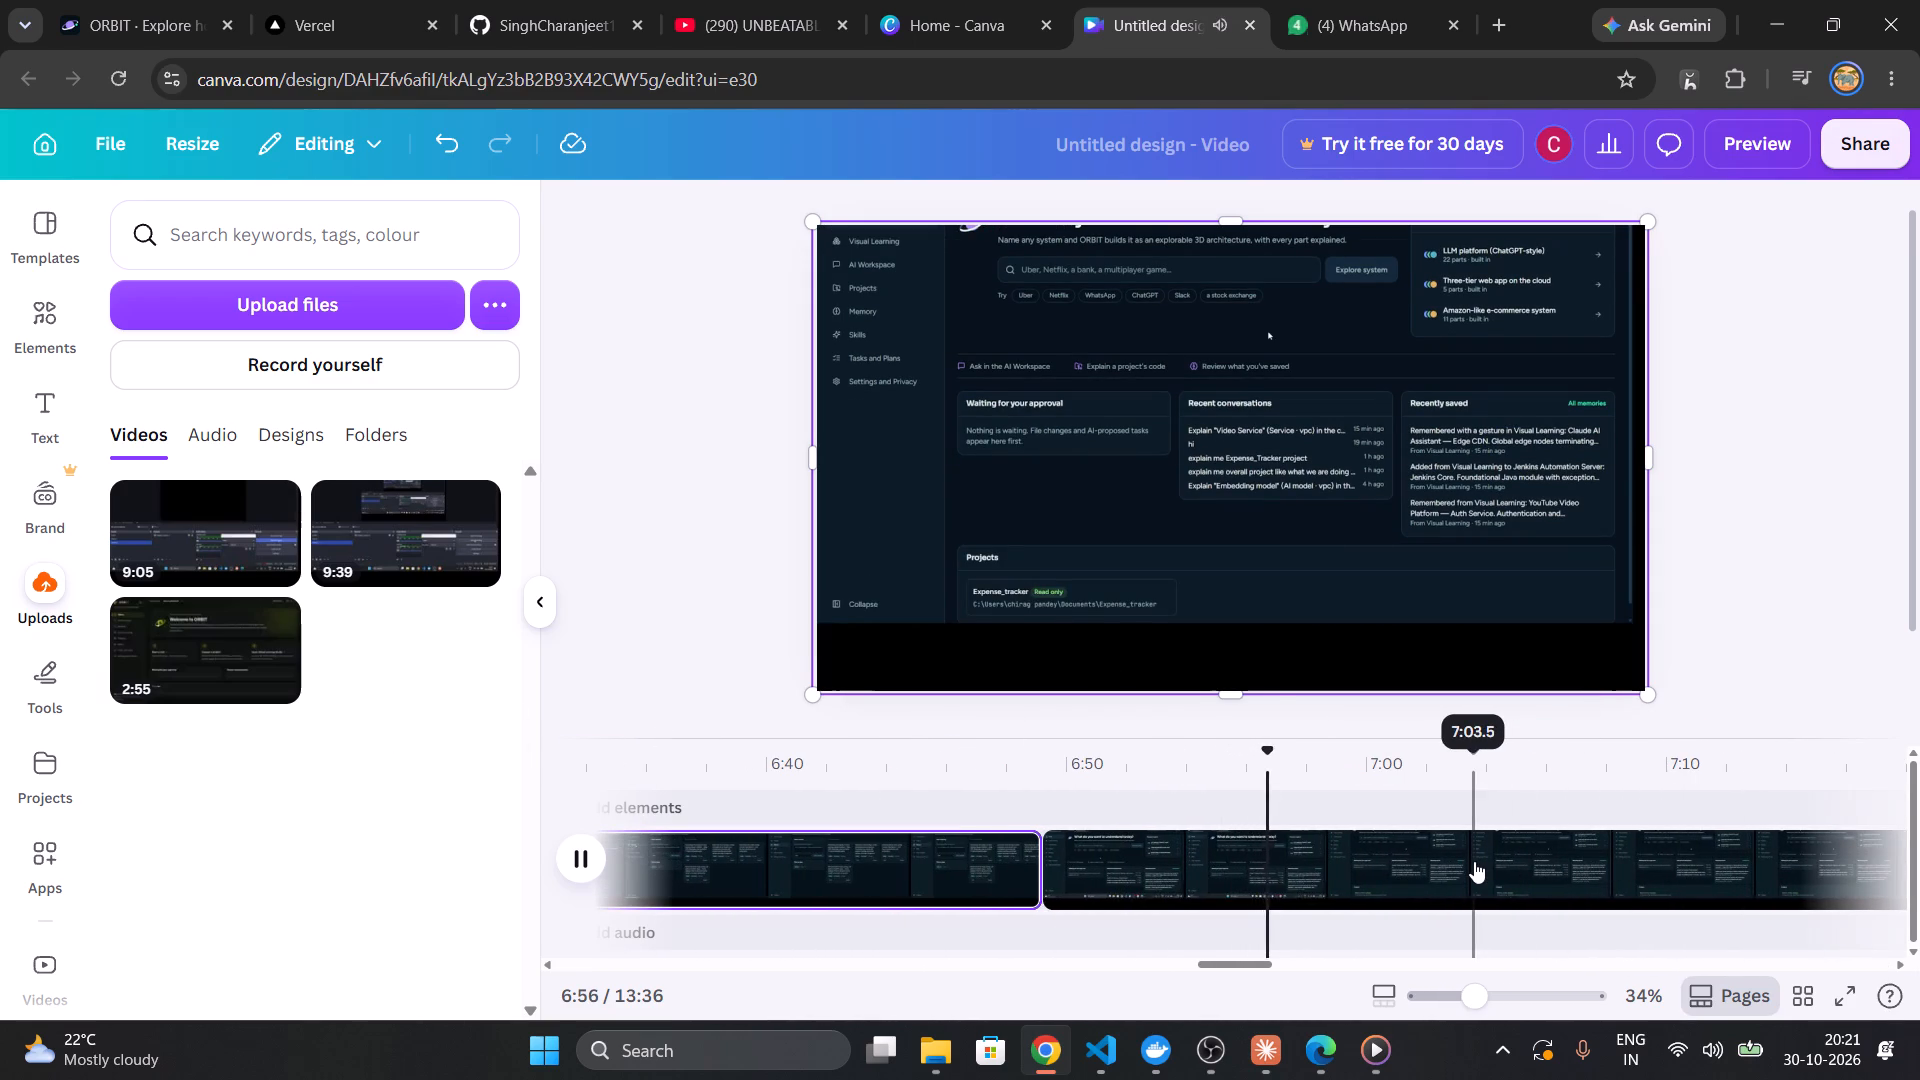
left_click(1848, 220)
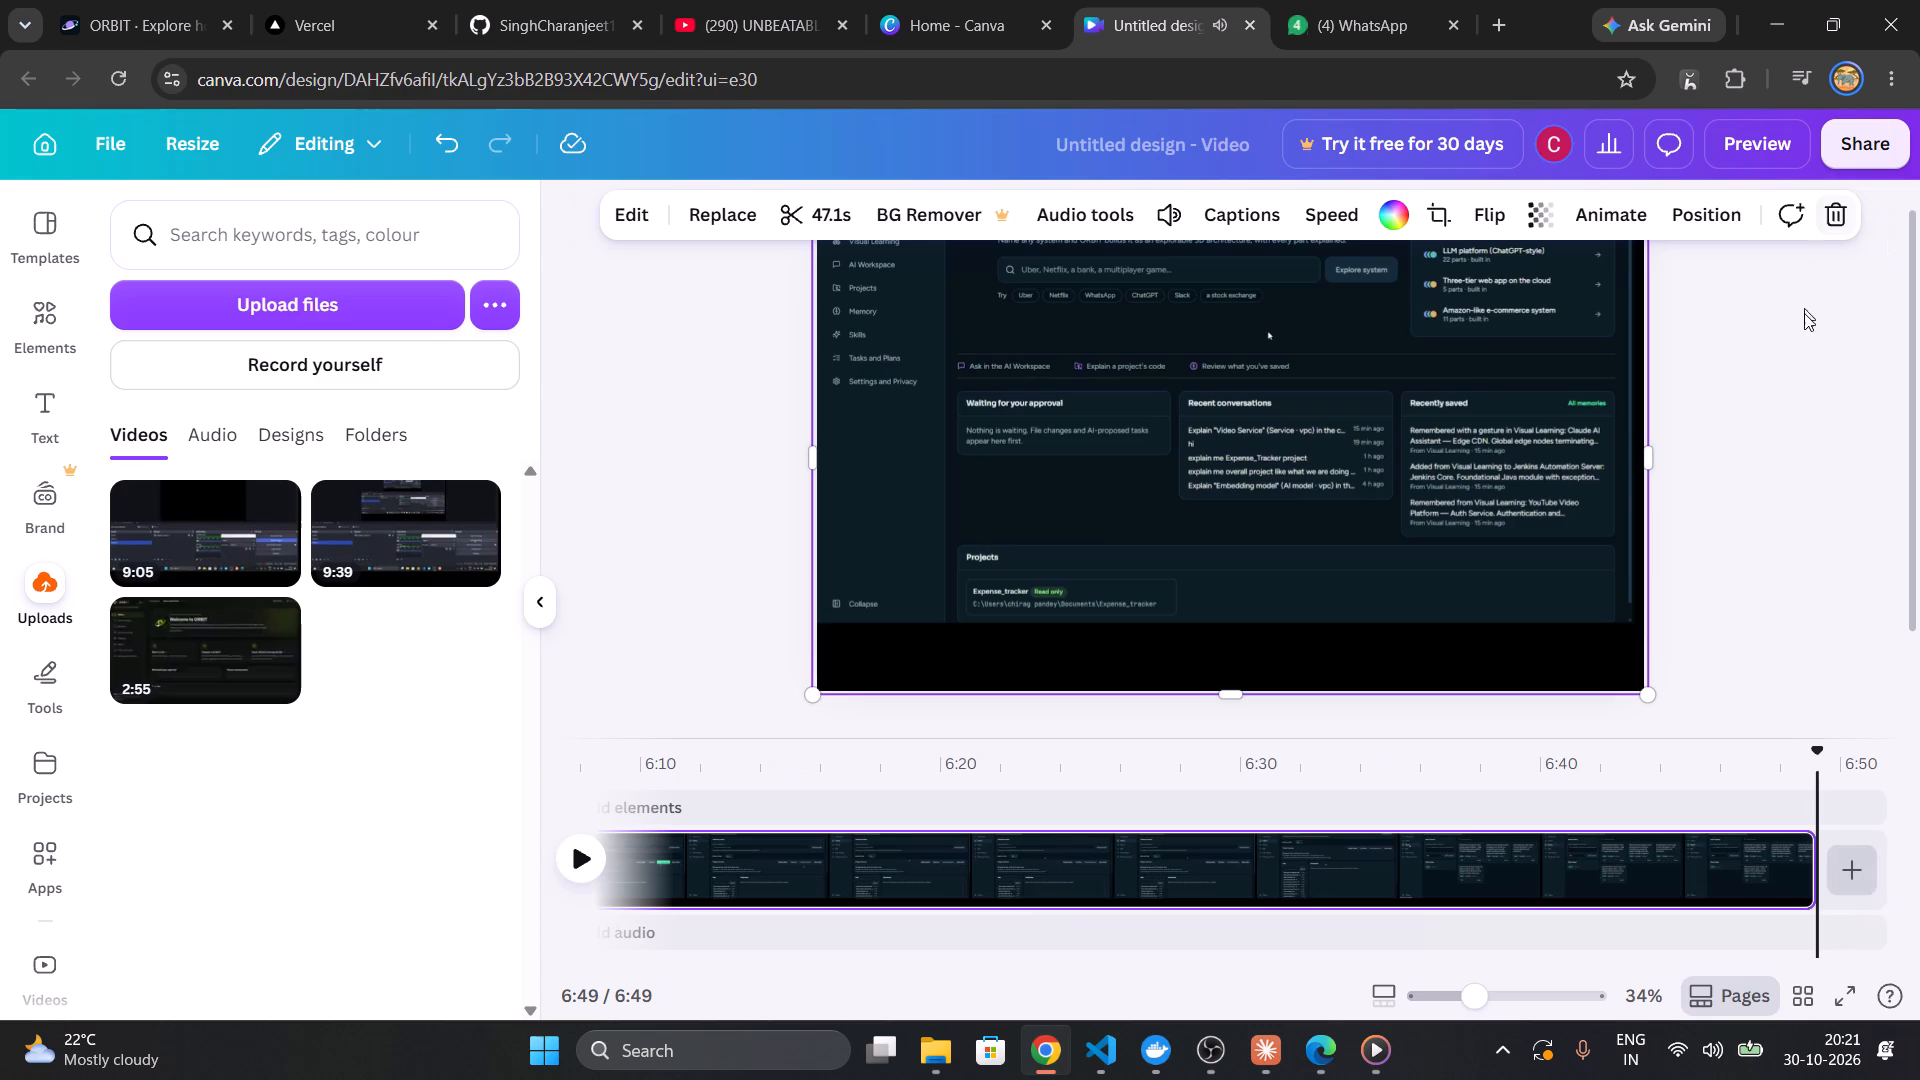
Review the 47.1-second clip by checking its footage at about 6:04, 6:41 and 6:46.
scroll(1150, 862, "right", 5)
scroll(1150, 862, "left", 1)
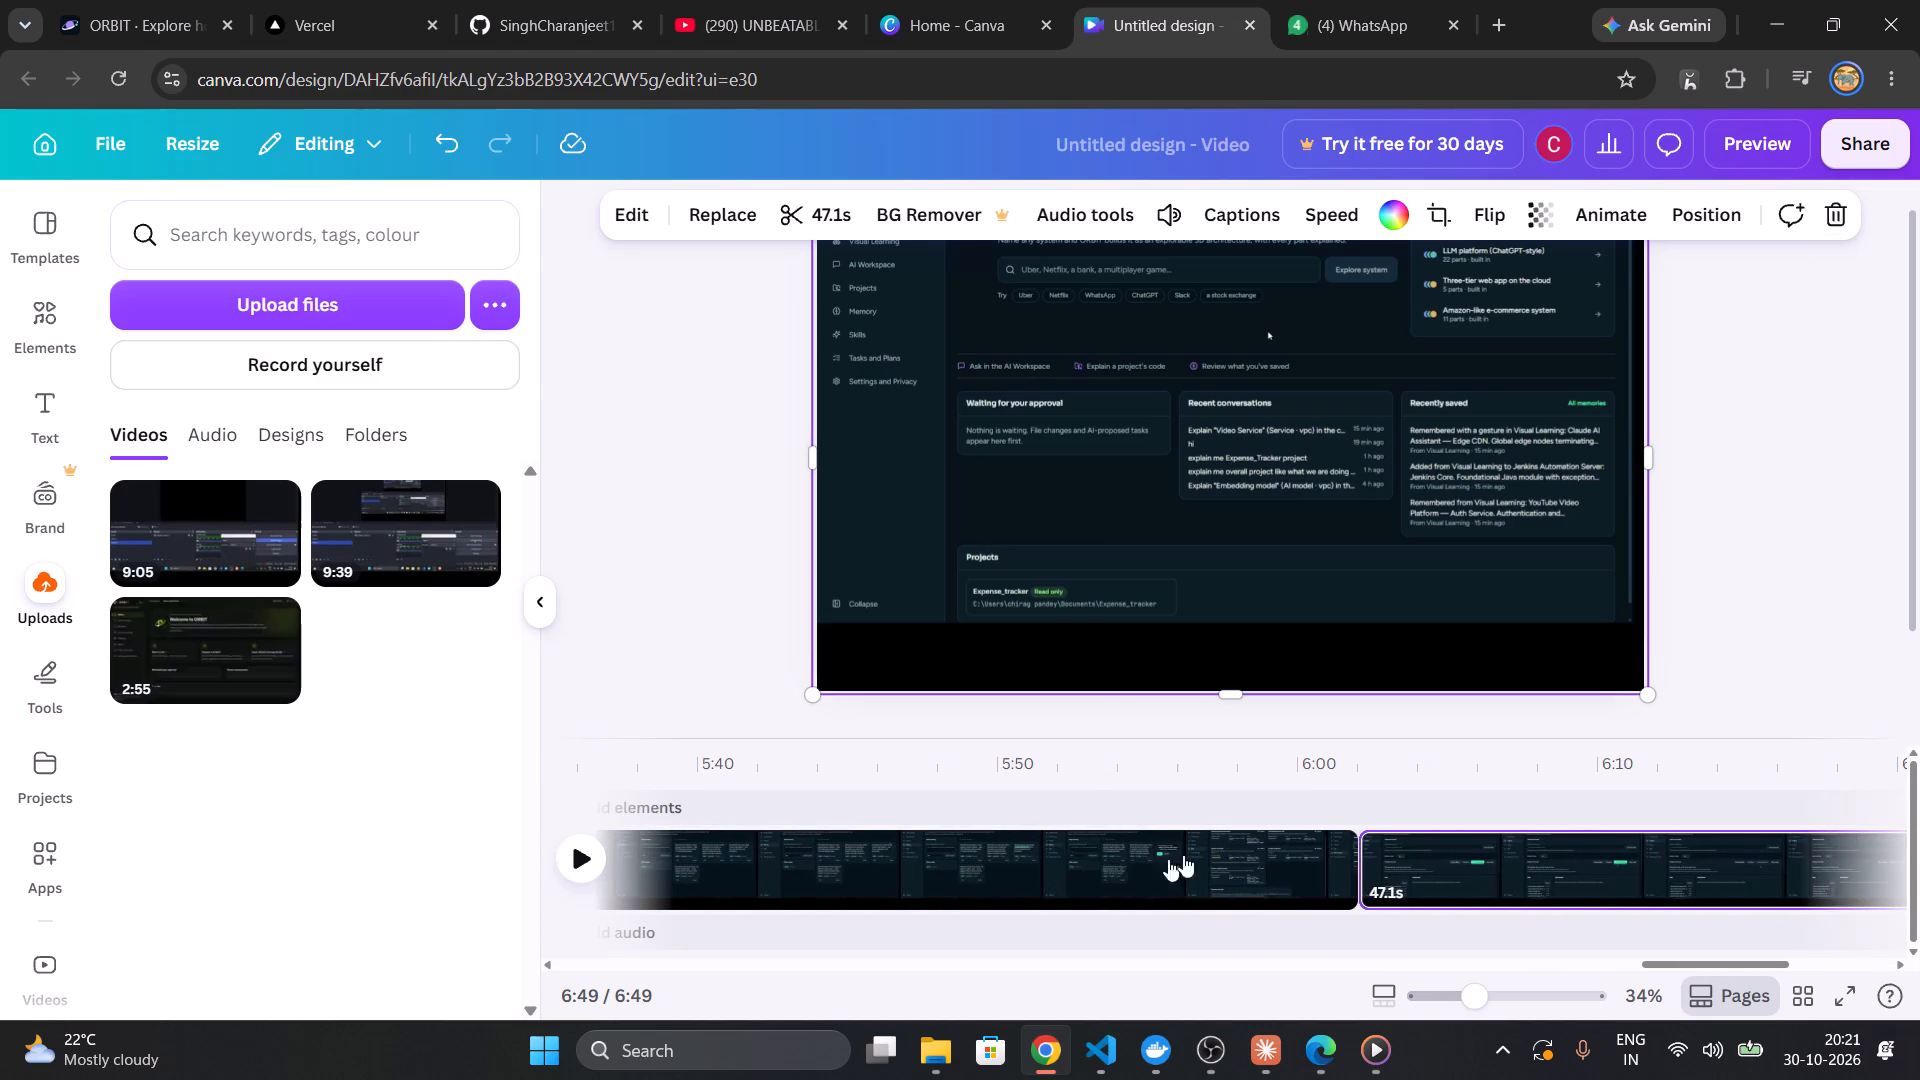
left_click(1375, 854)
left_click(1421, 868)
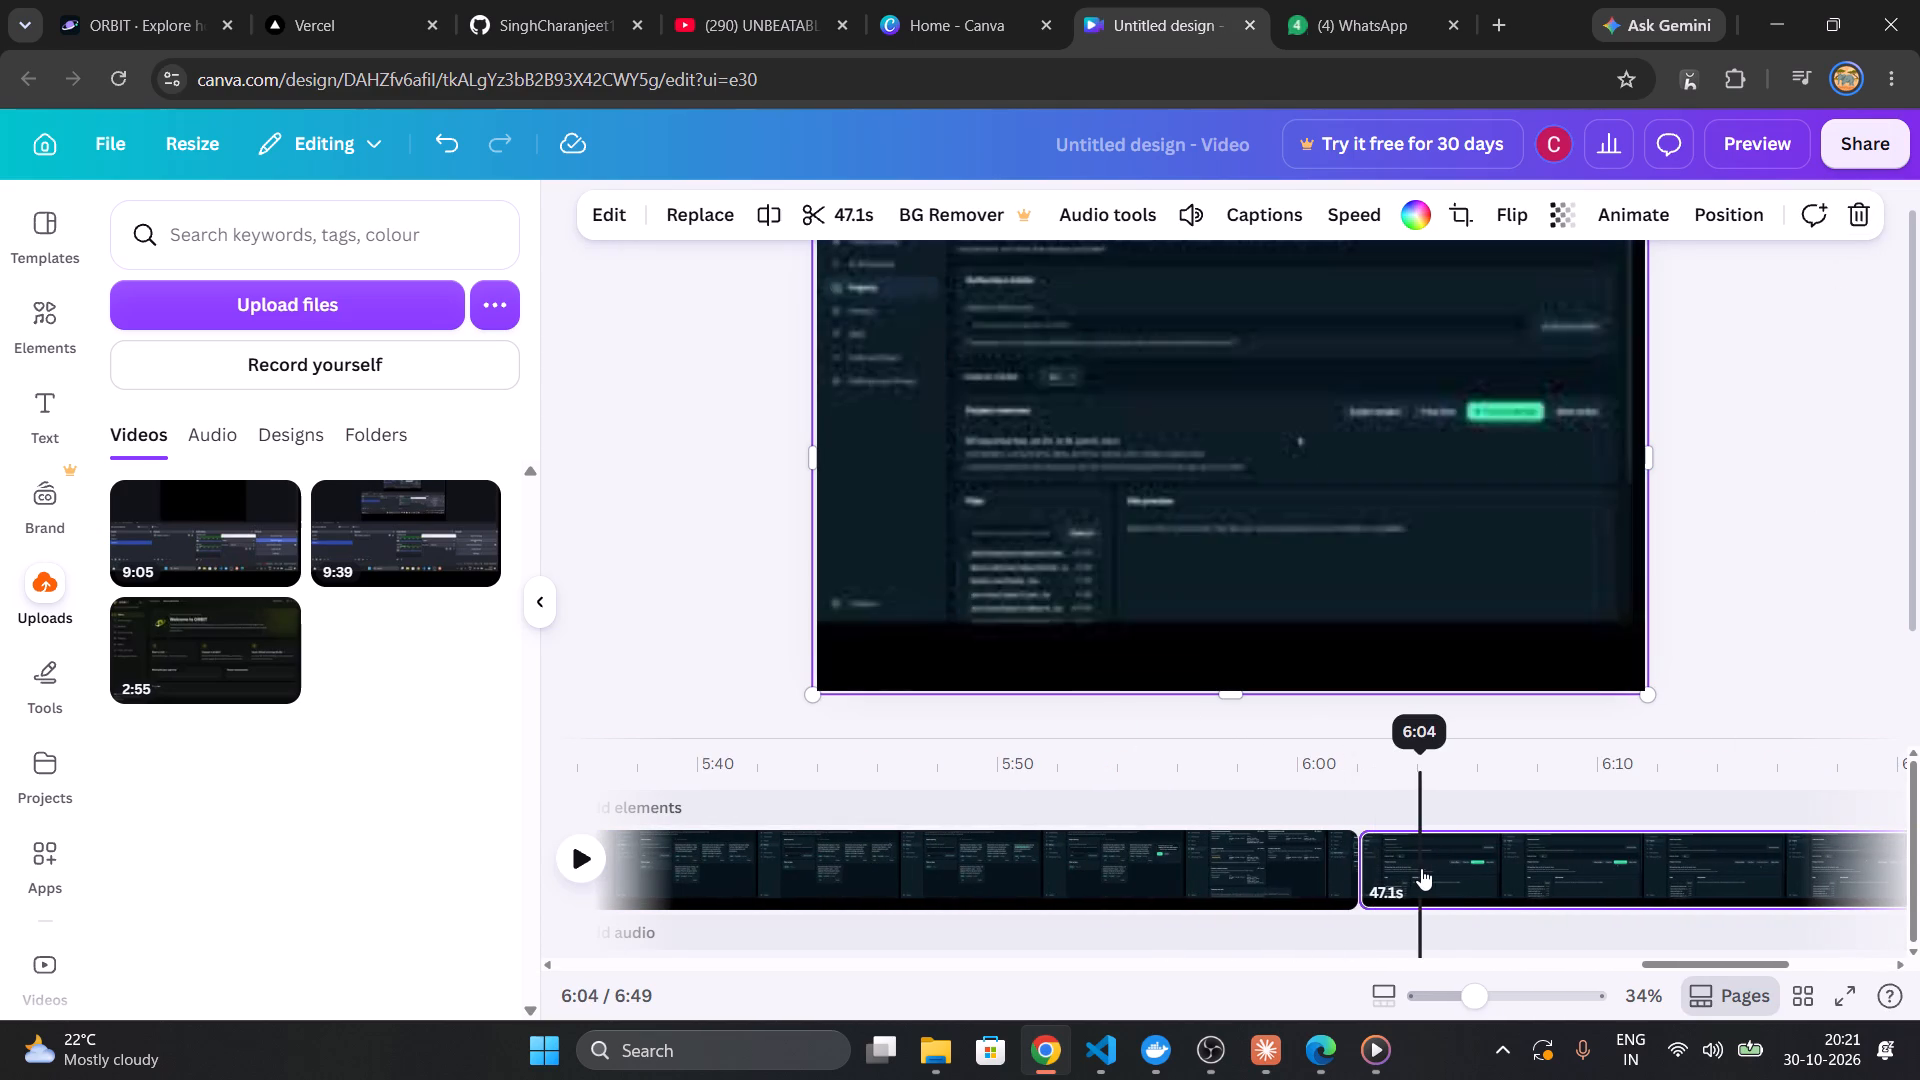
left_click(1594, 862)
scroll(1594, 862, "left", 5)
left_click(1629, 859)
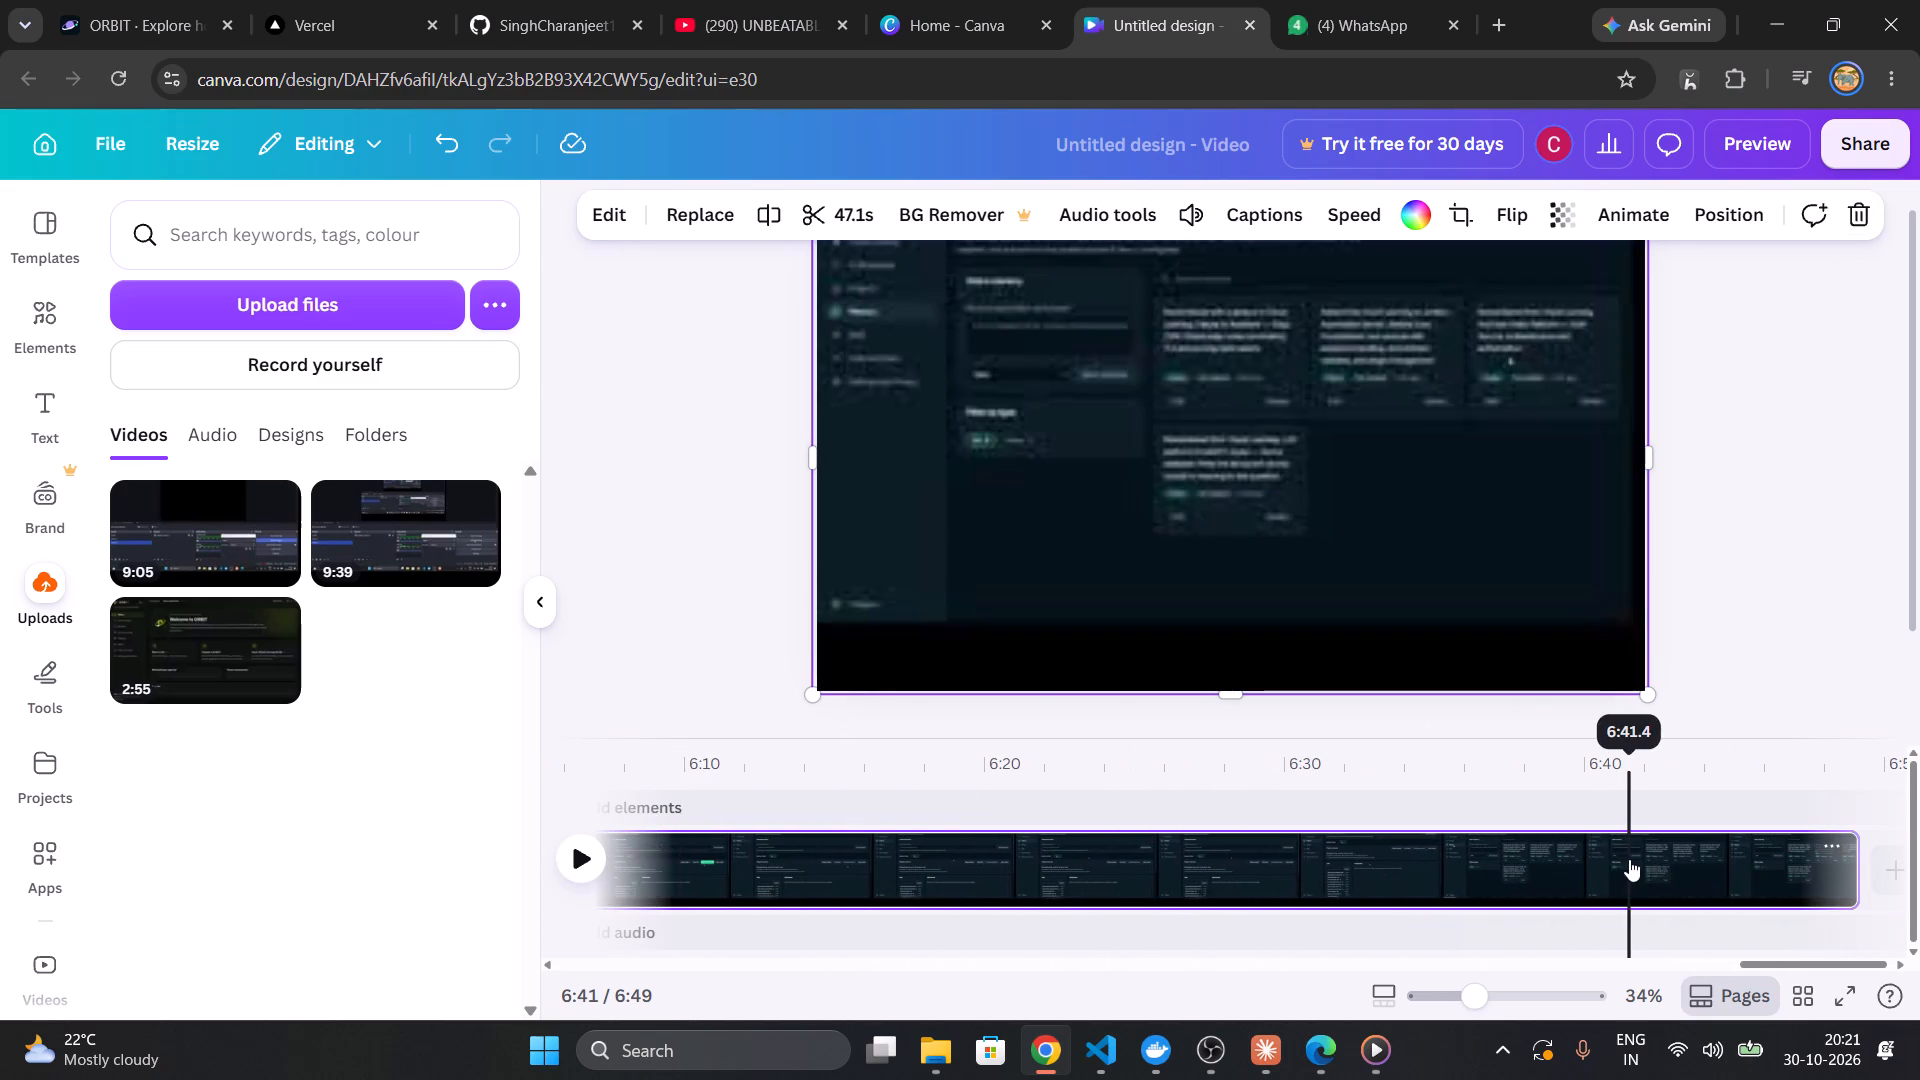
scroll(1629, 859, "left", 5)
left_click(1726, 861)
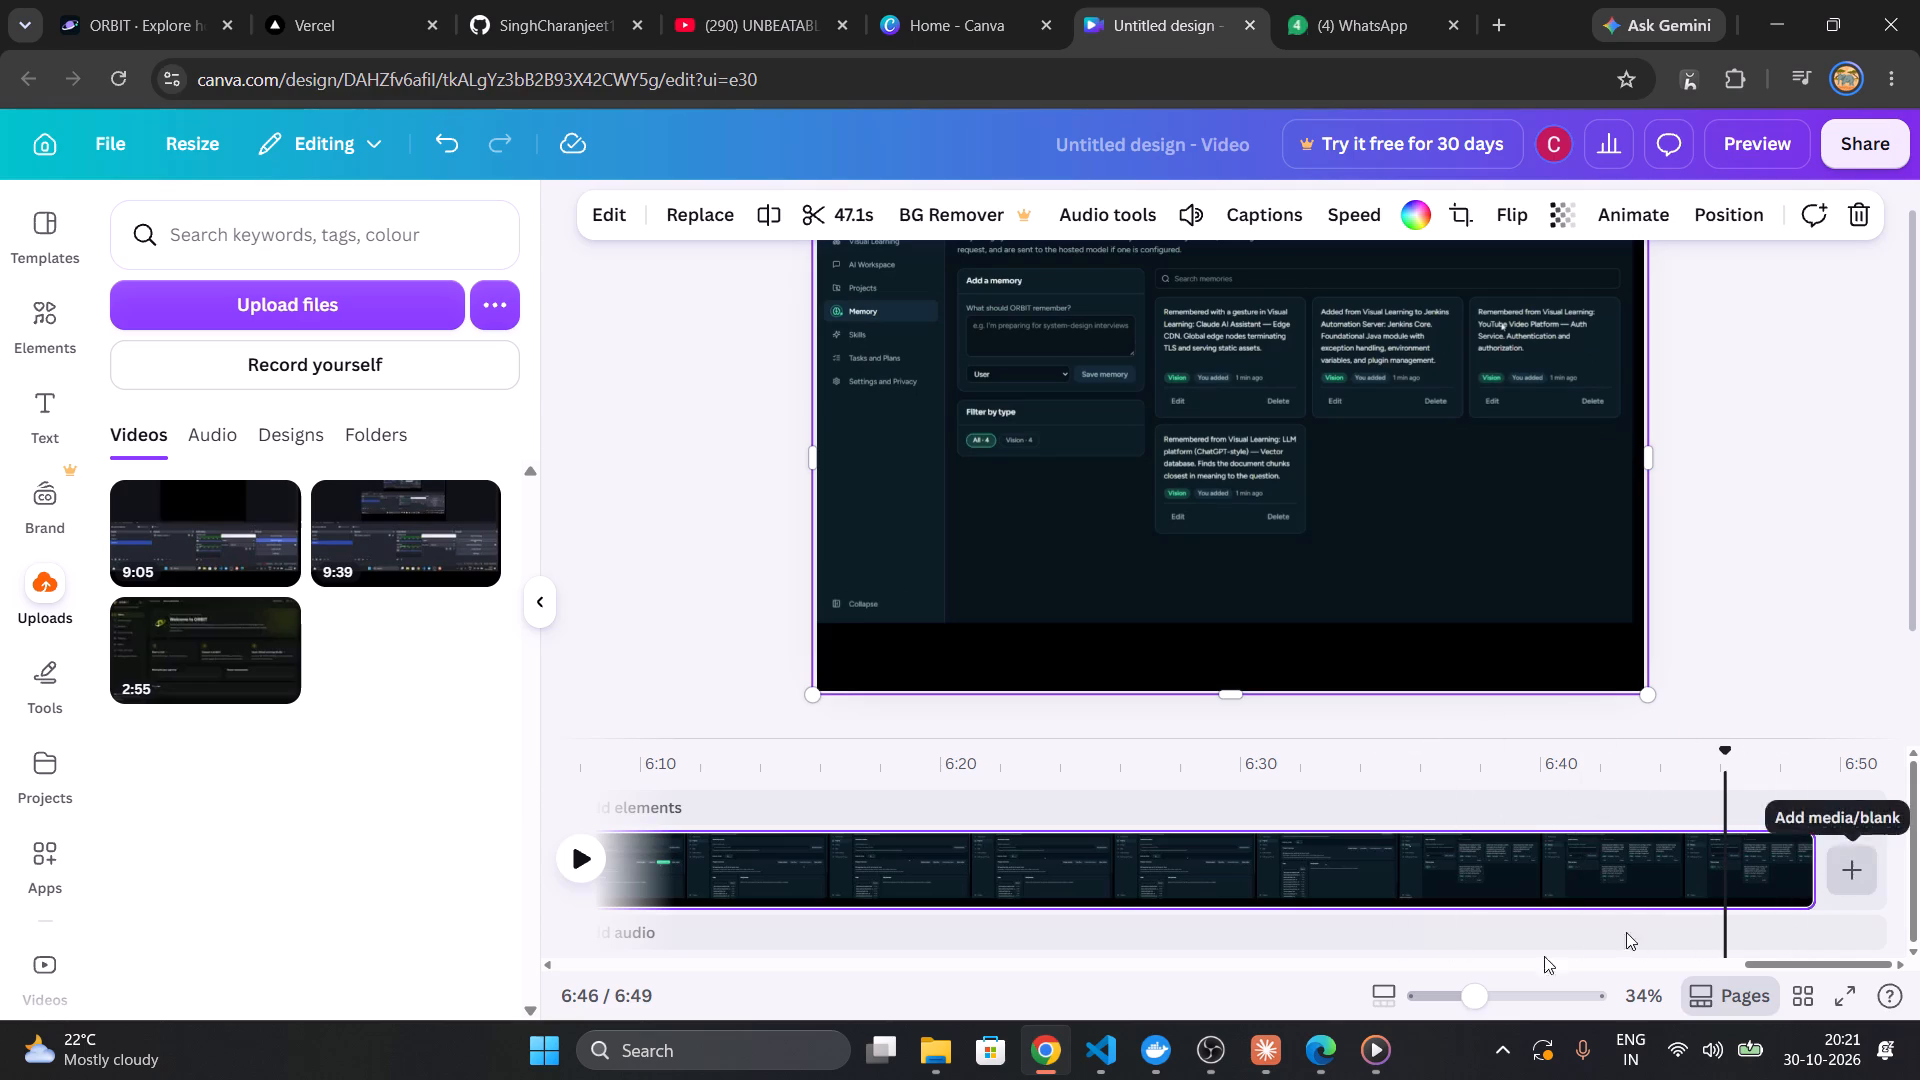
left_click(1371, 1053)
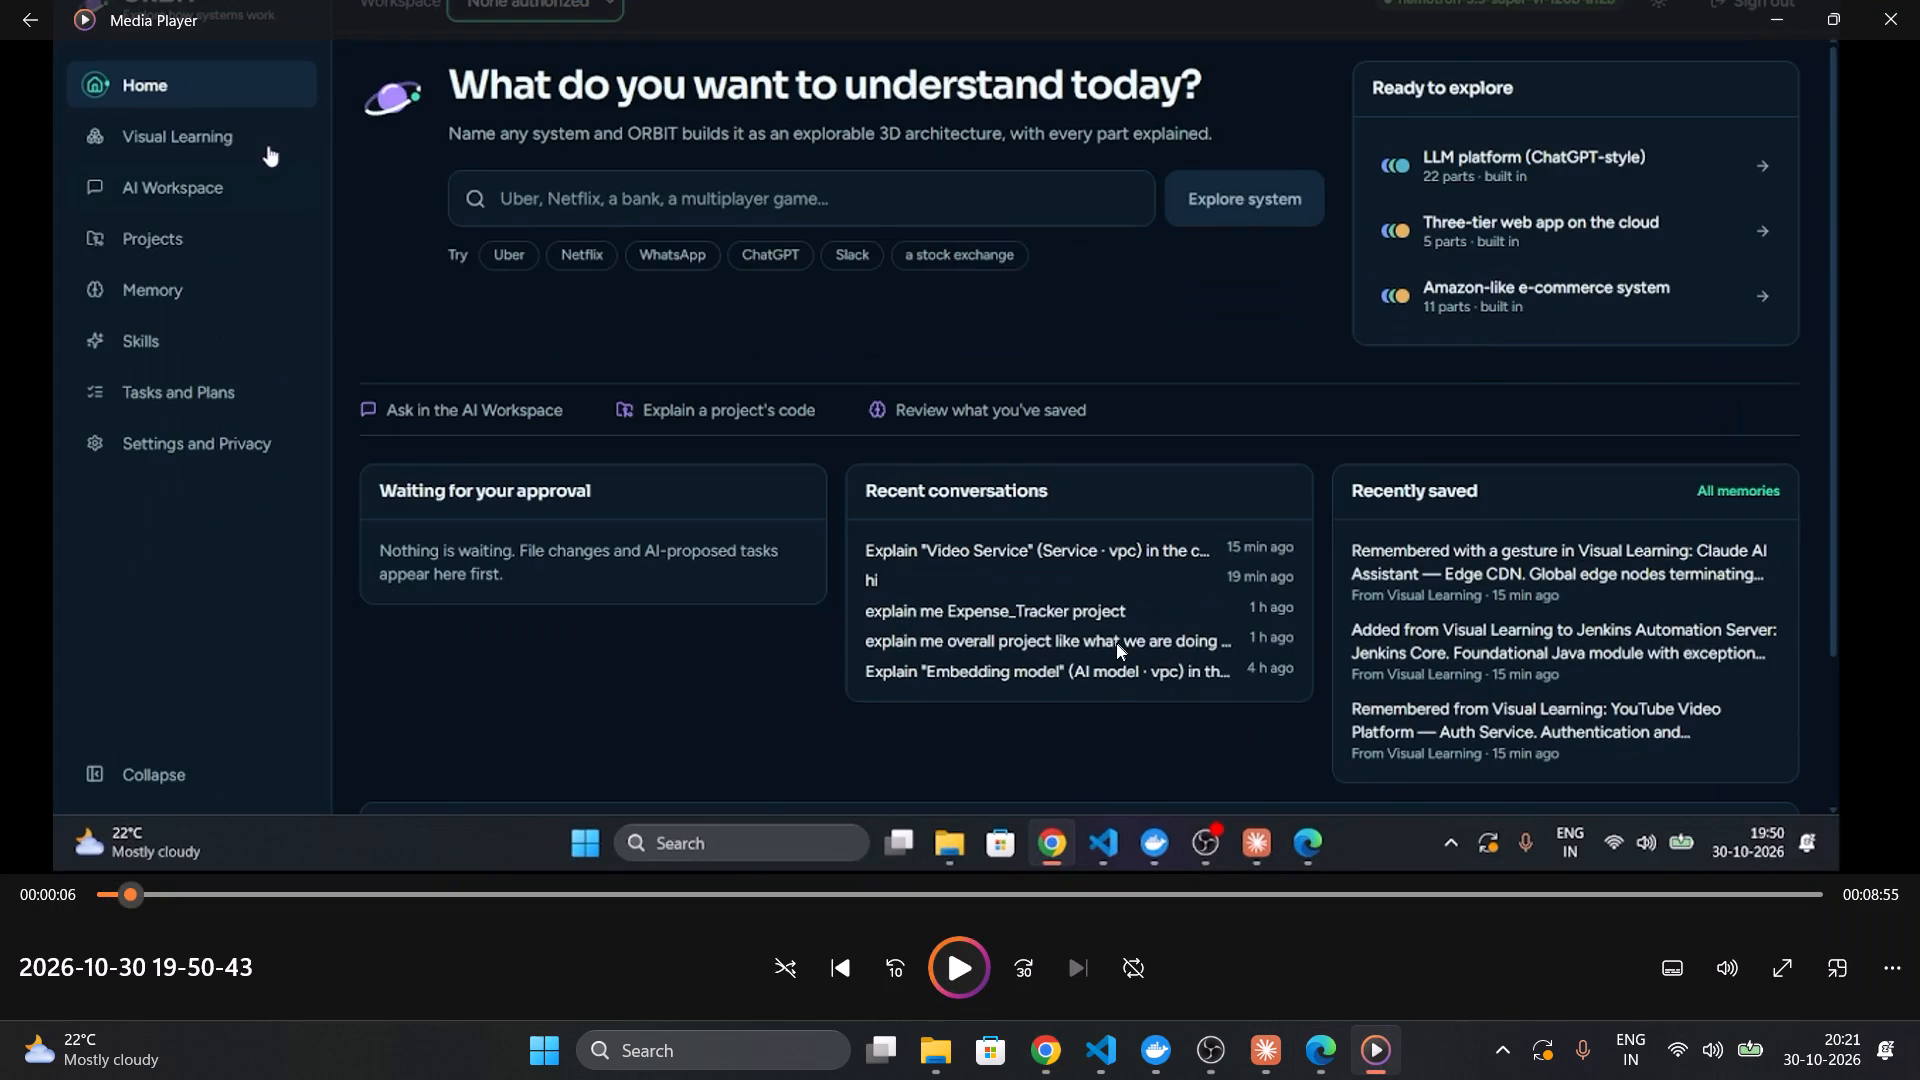
left_click(1339, 891)
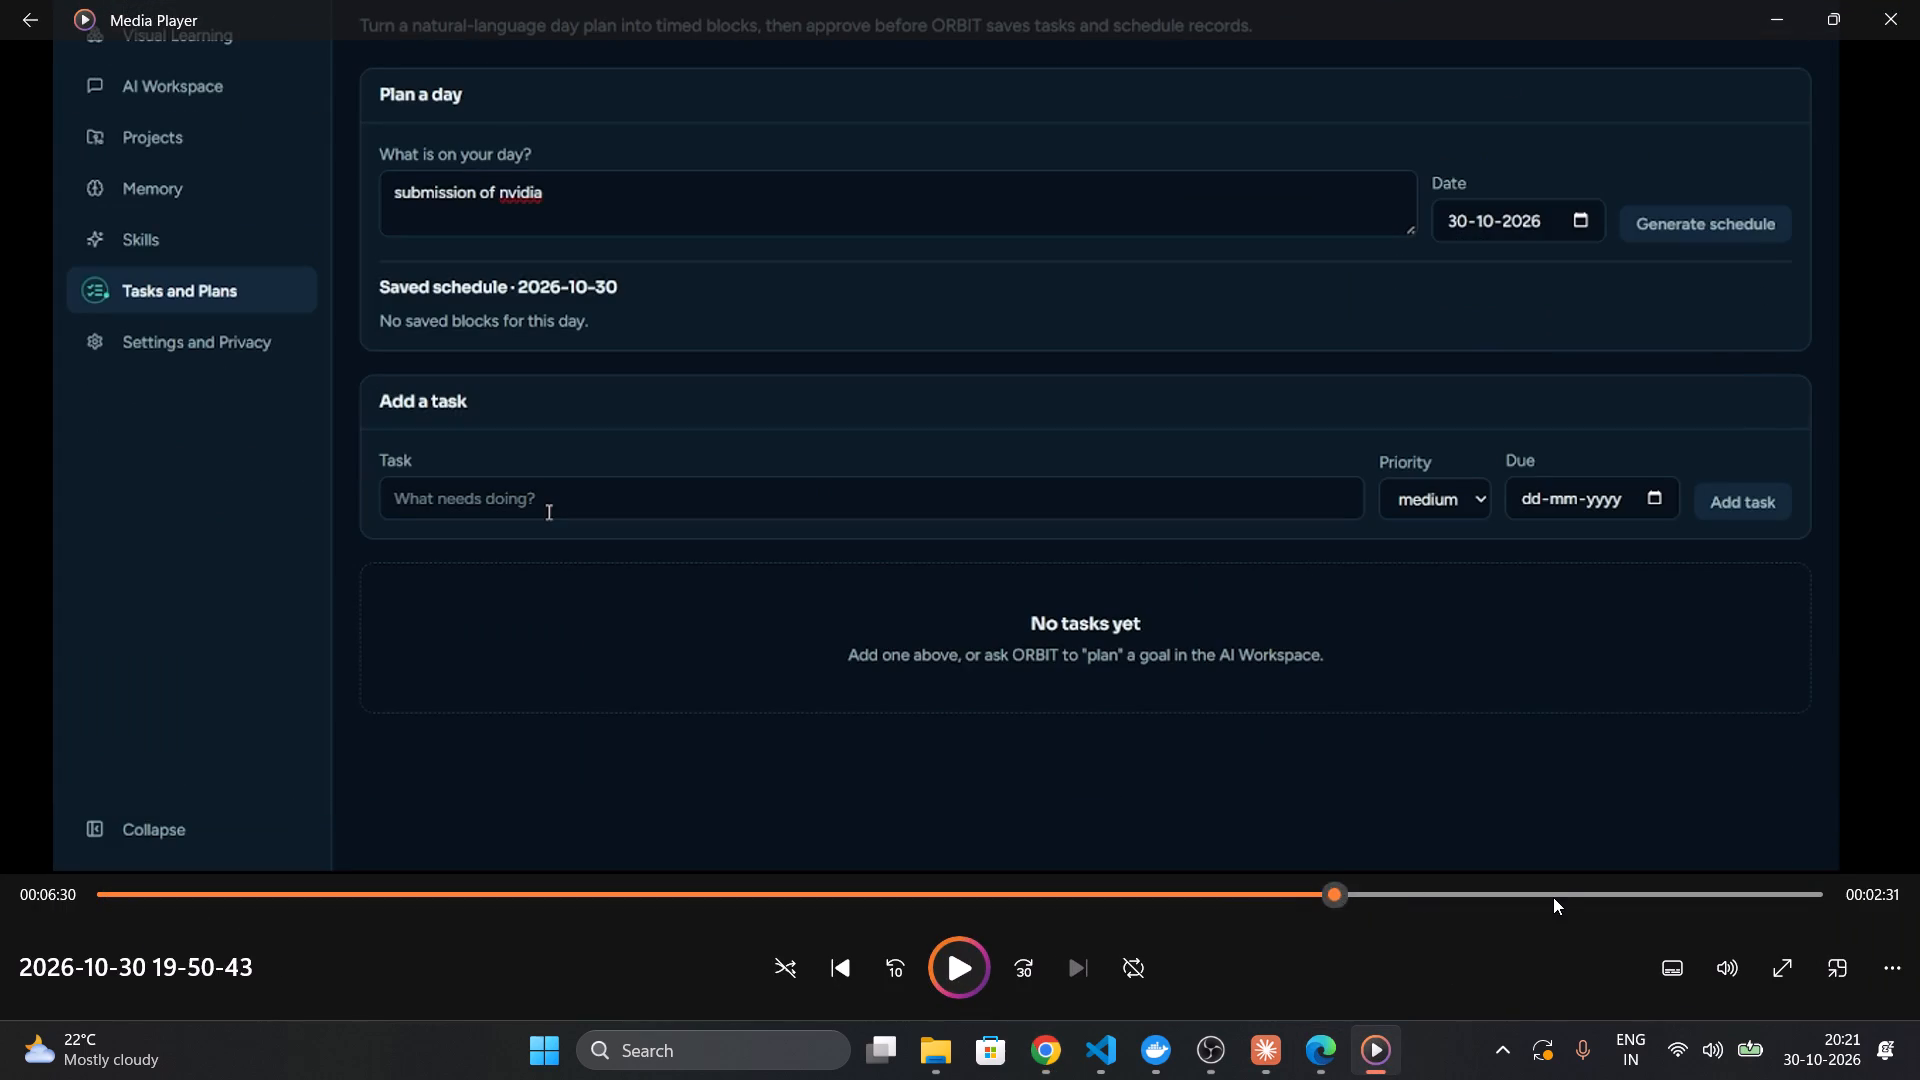
left_click(1553, 897)
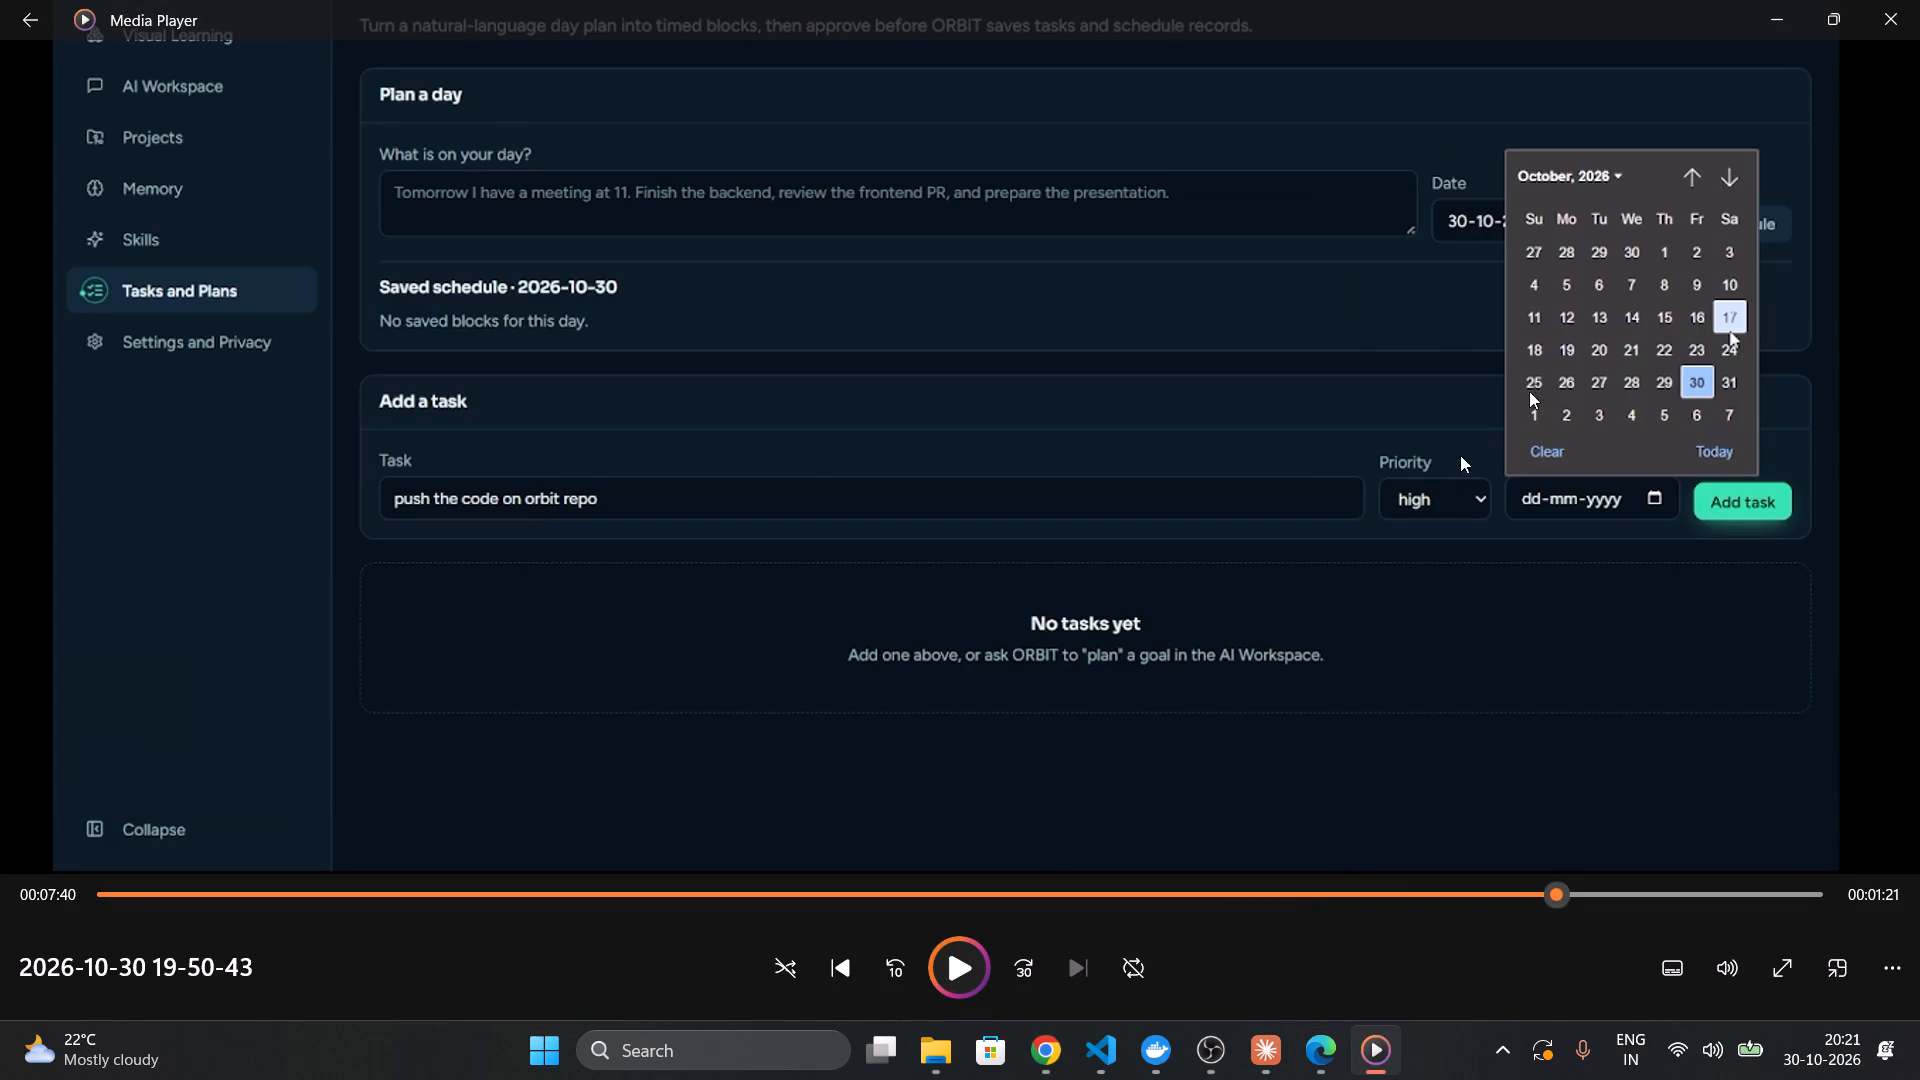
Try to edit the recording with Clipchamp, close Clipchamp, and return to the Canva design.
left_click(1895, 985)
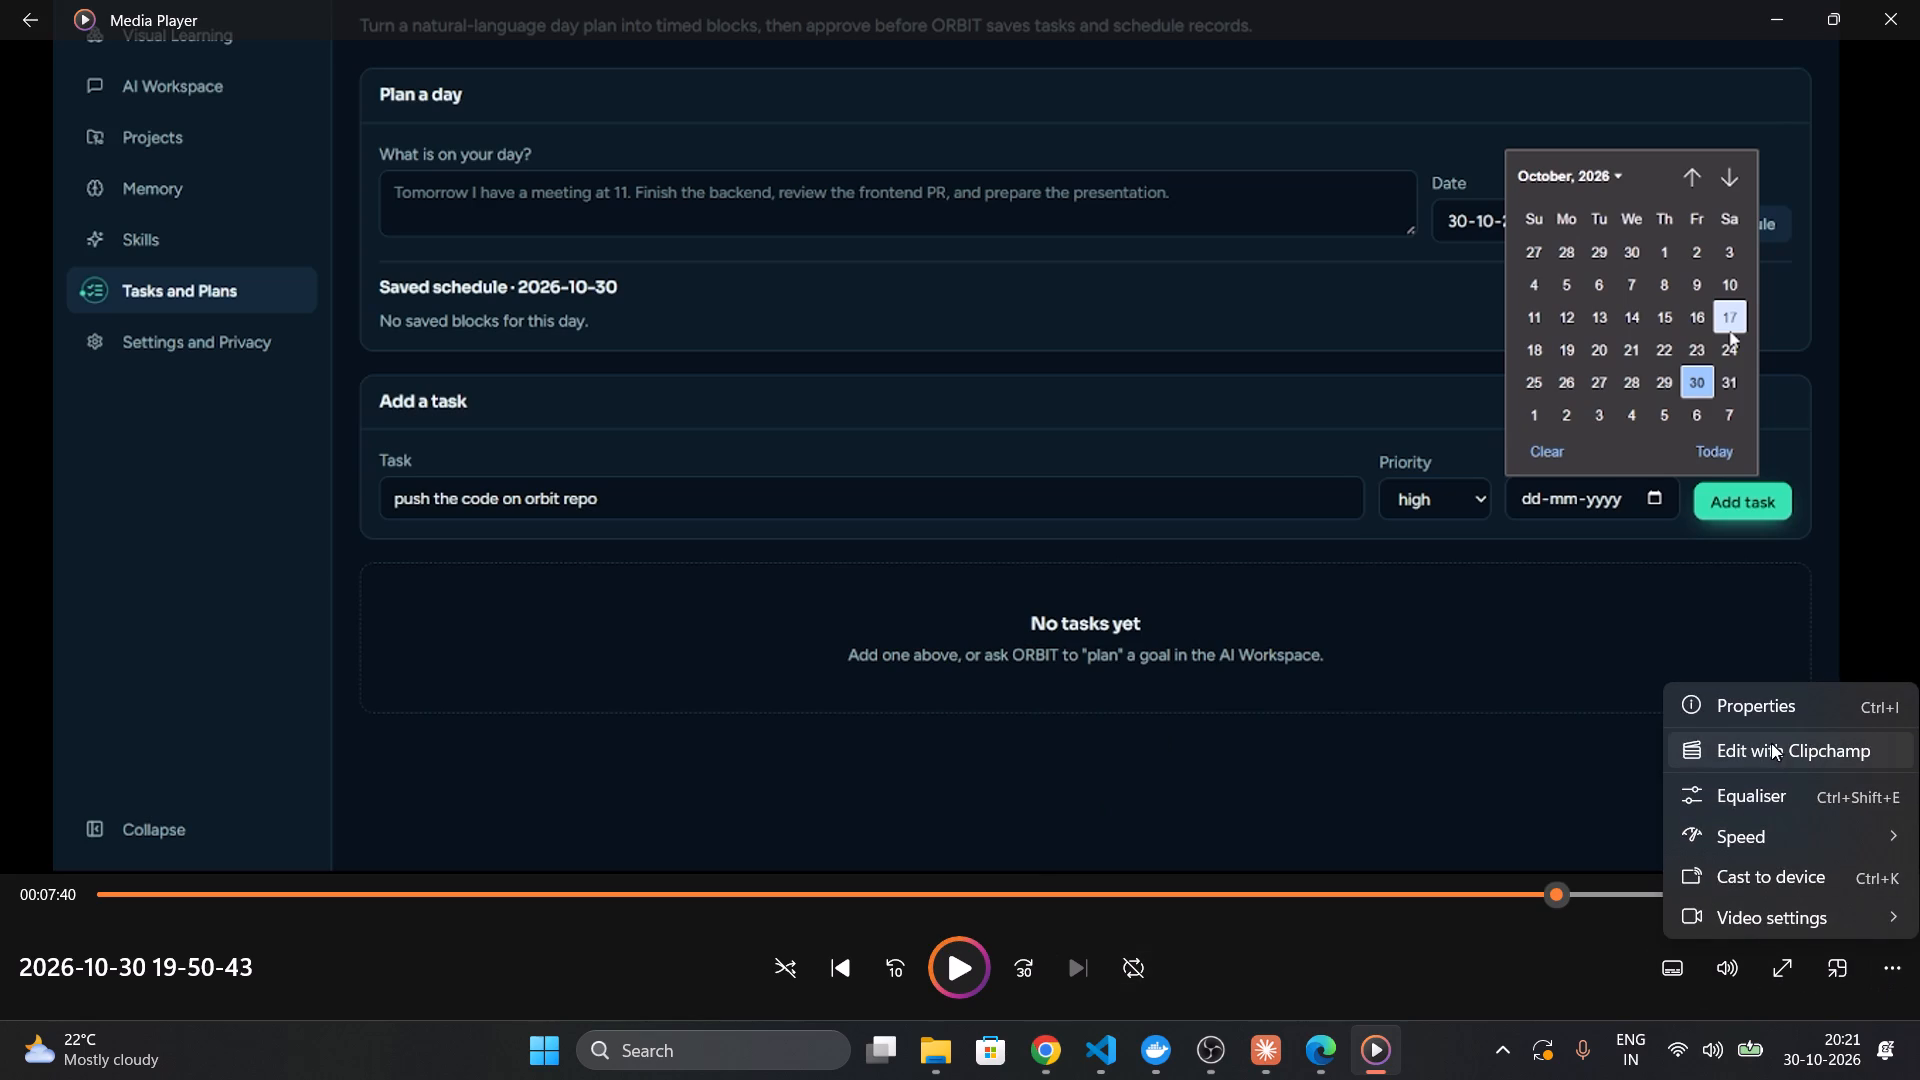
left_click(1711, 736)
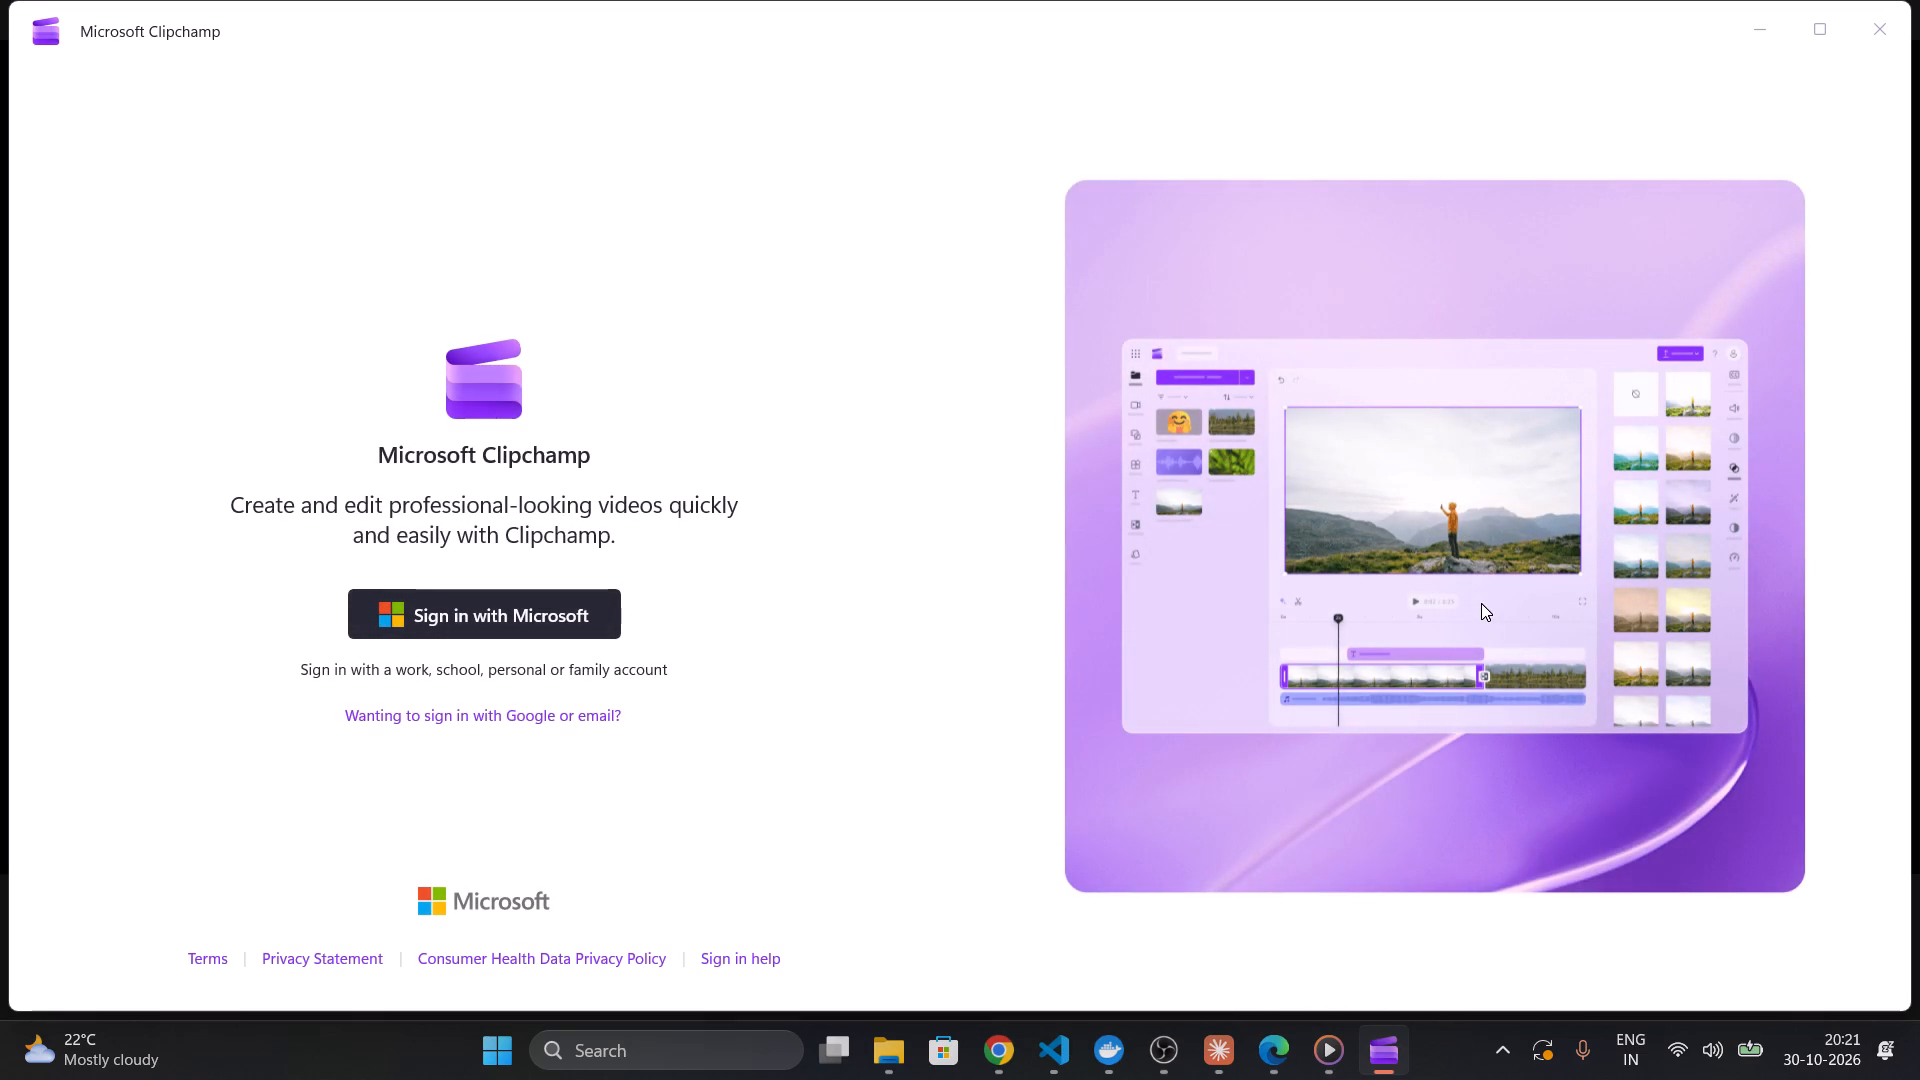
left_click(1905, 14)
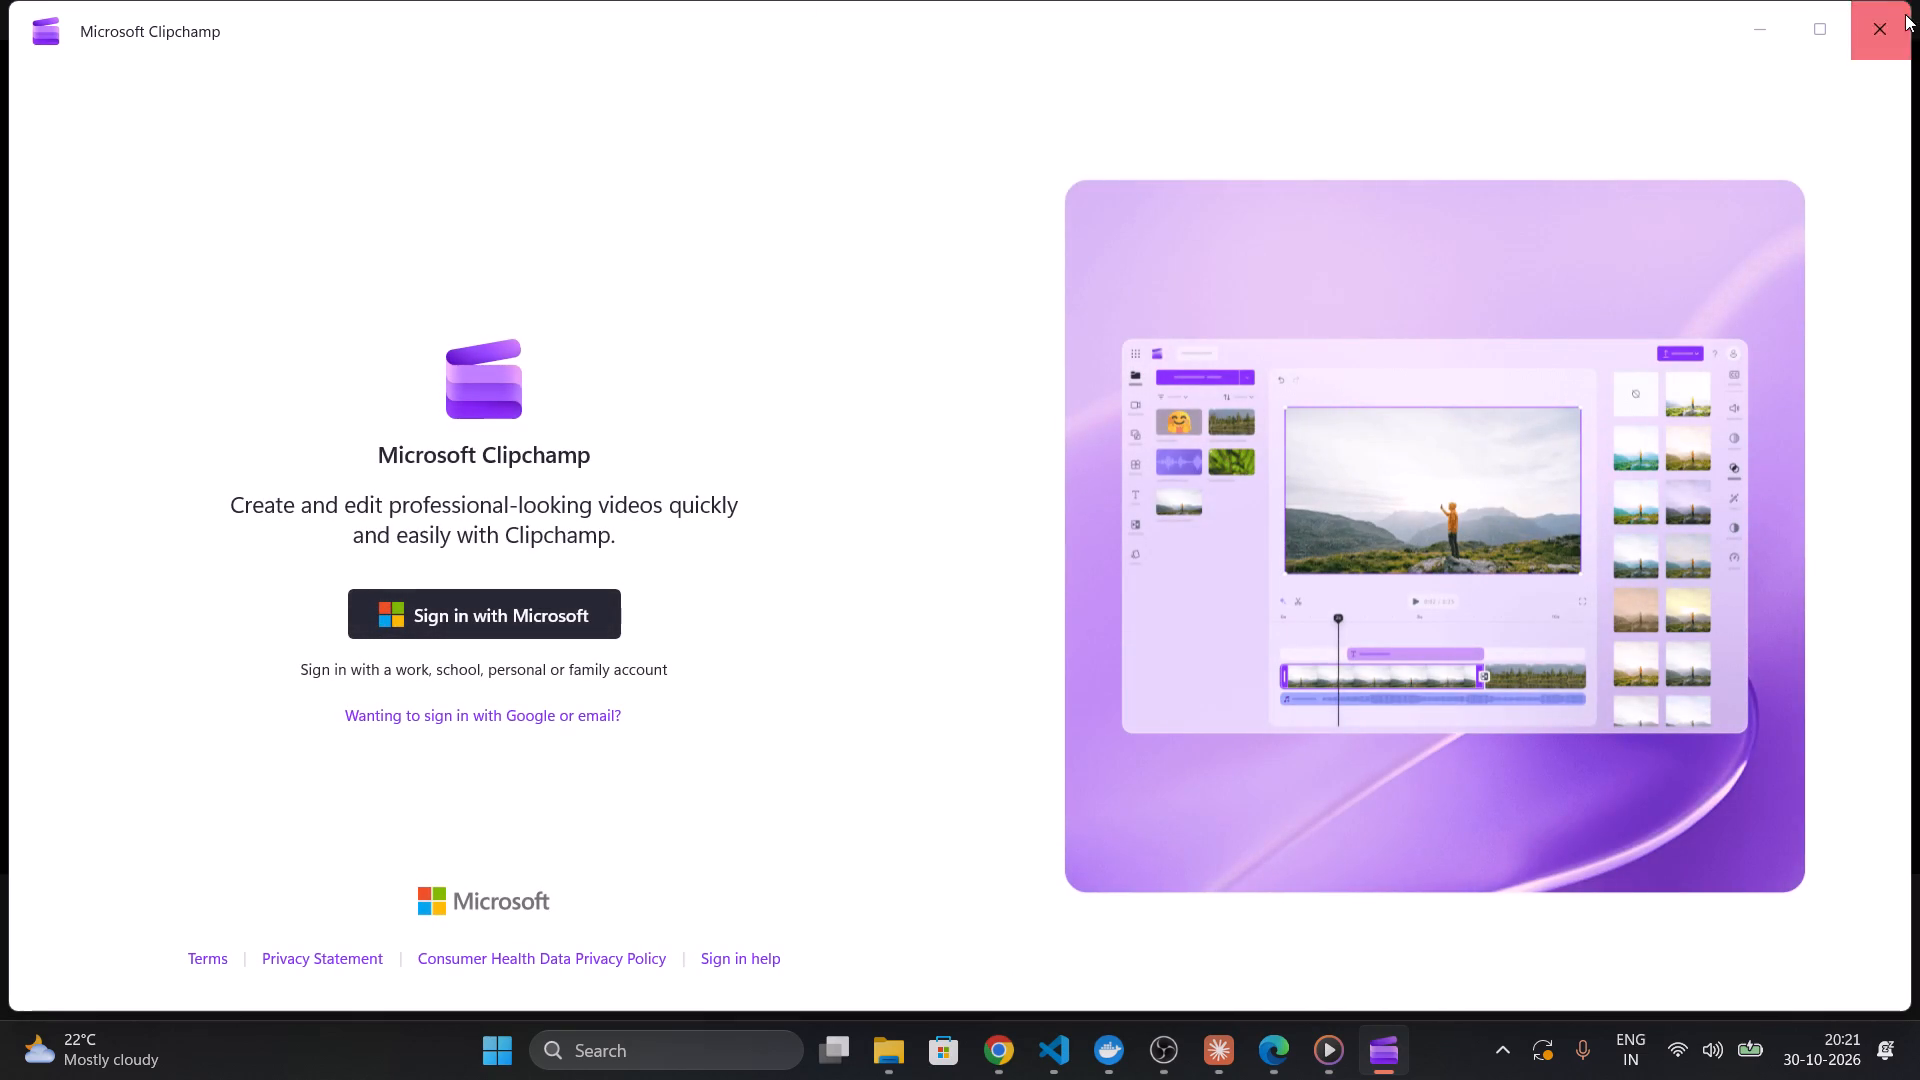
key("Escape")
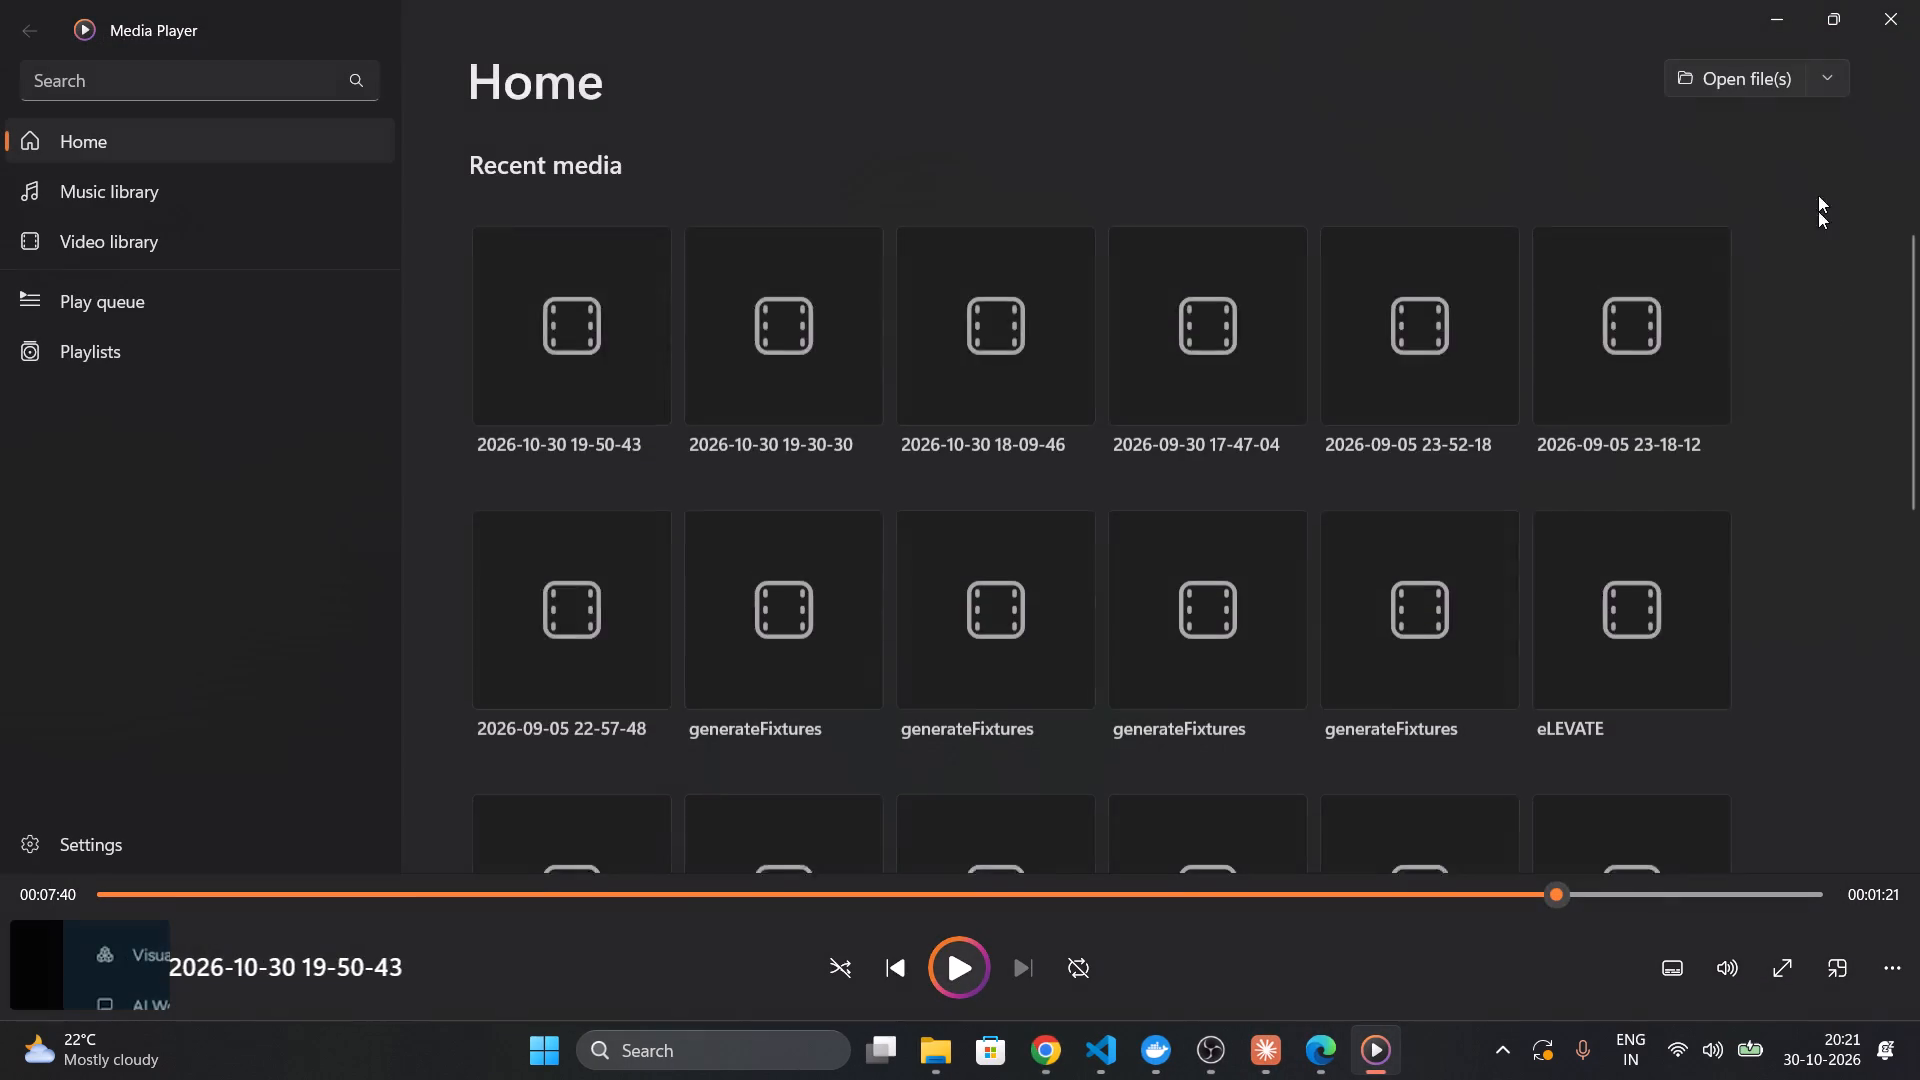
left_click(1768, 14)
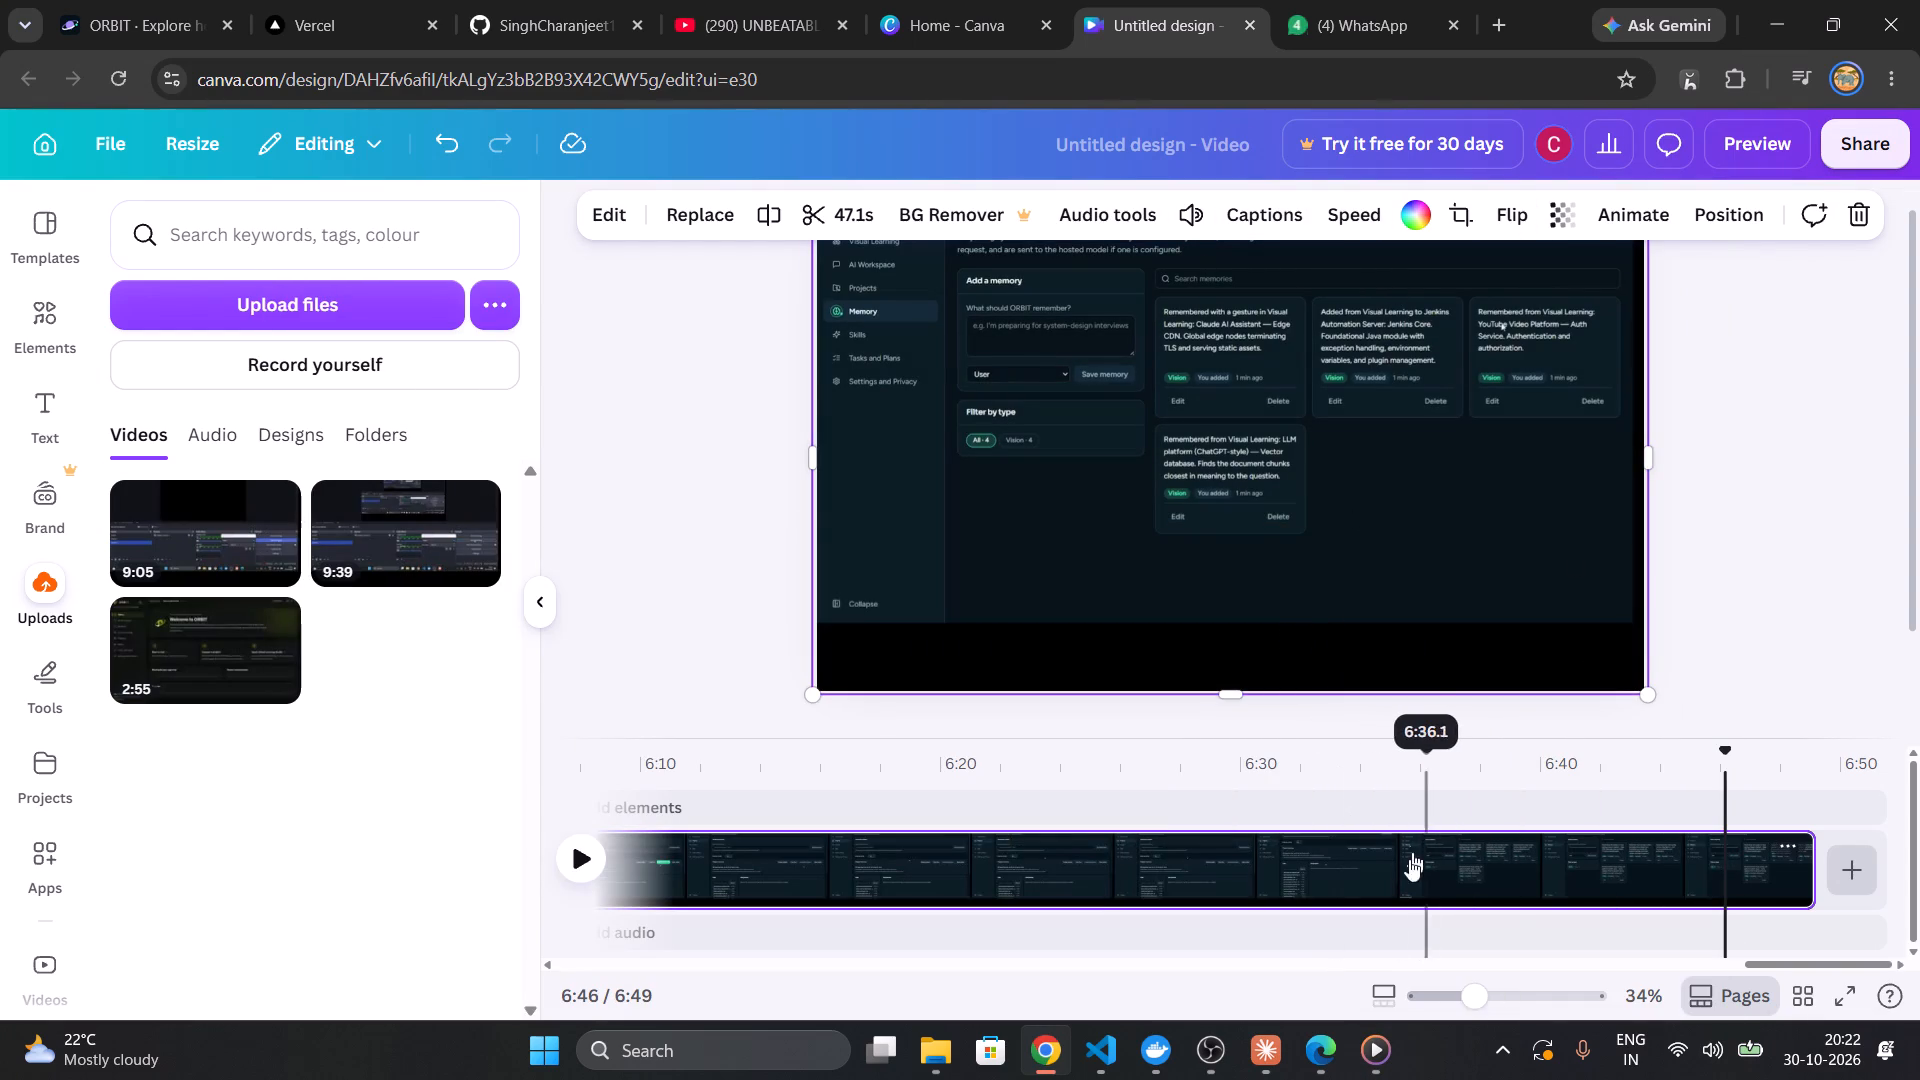
Review the 6:02 clip's Memory page footage, checking about 6:00 and playing from about 5:30 and 5:44.
left_click(1388, 884)
scroll(1392, 883, "right", 6)
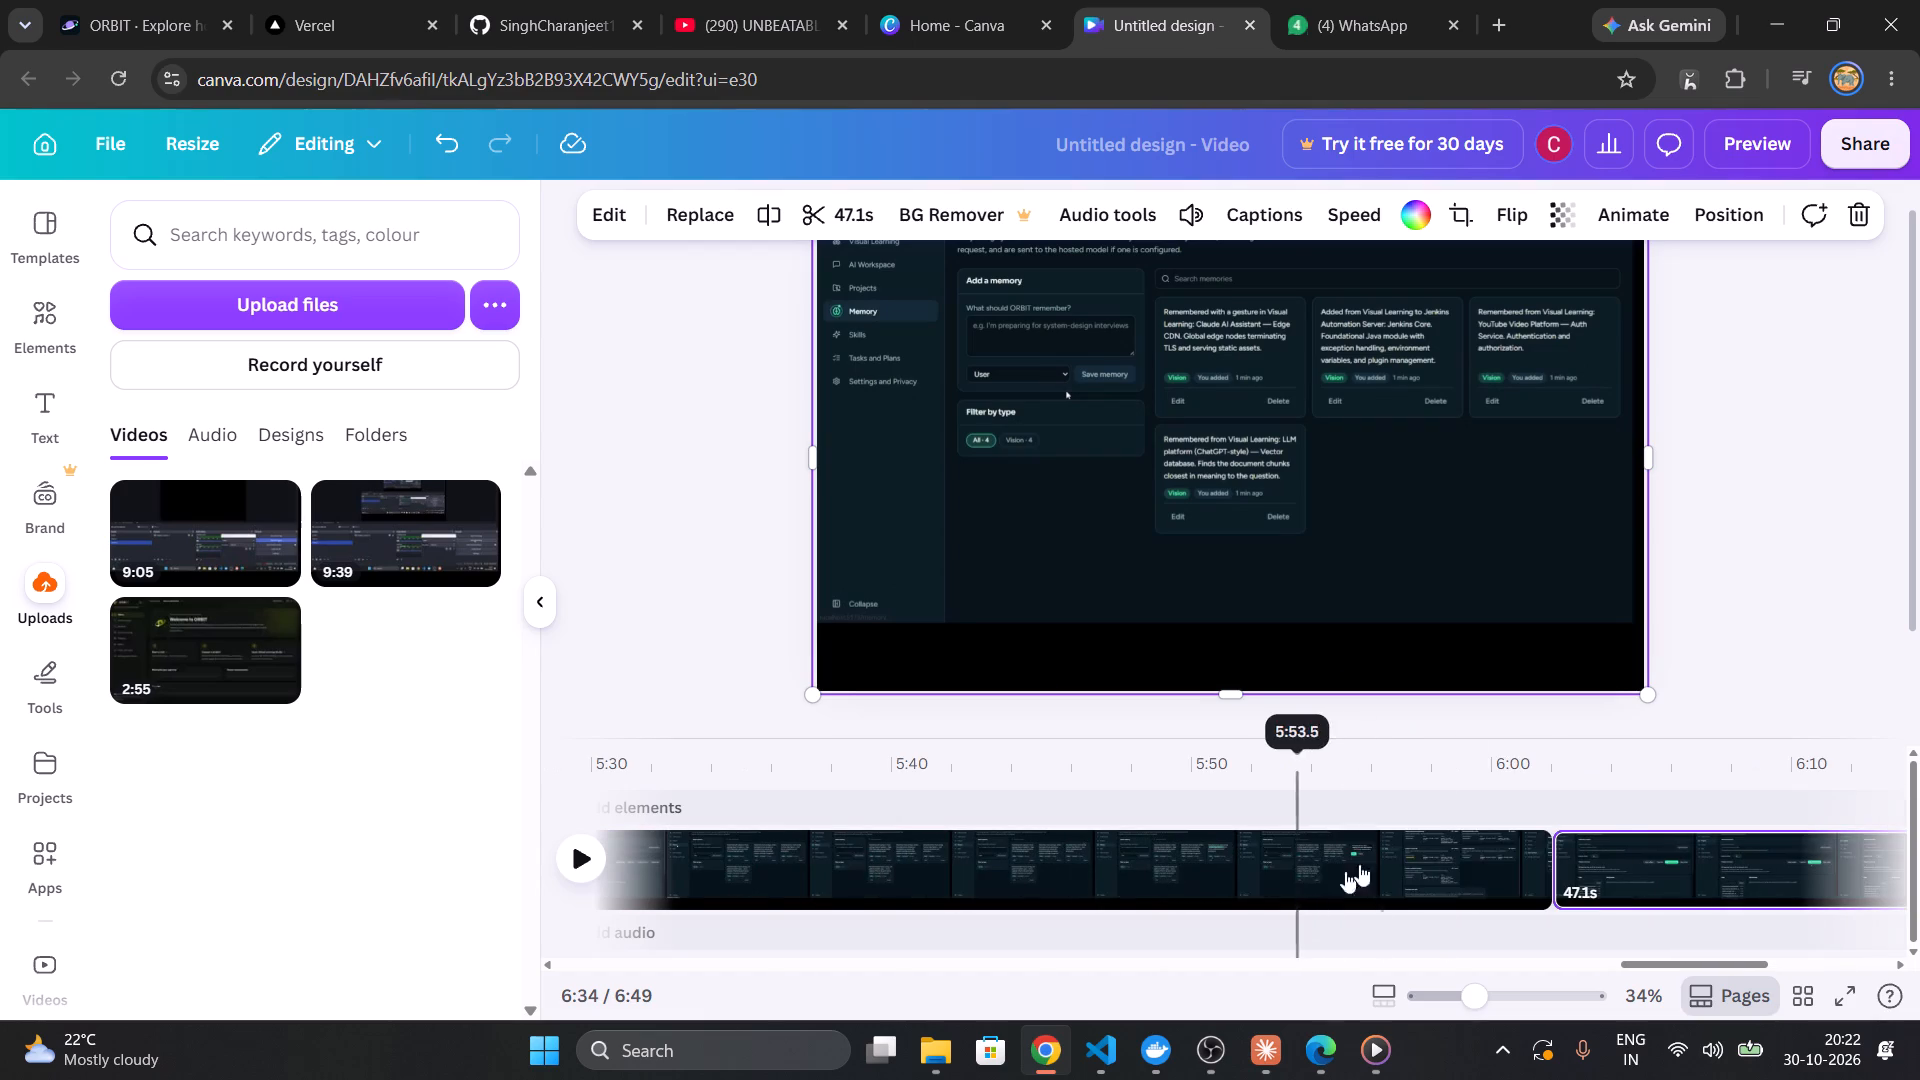
left_click(1520, 859)
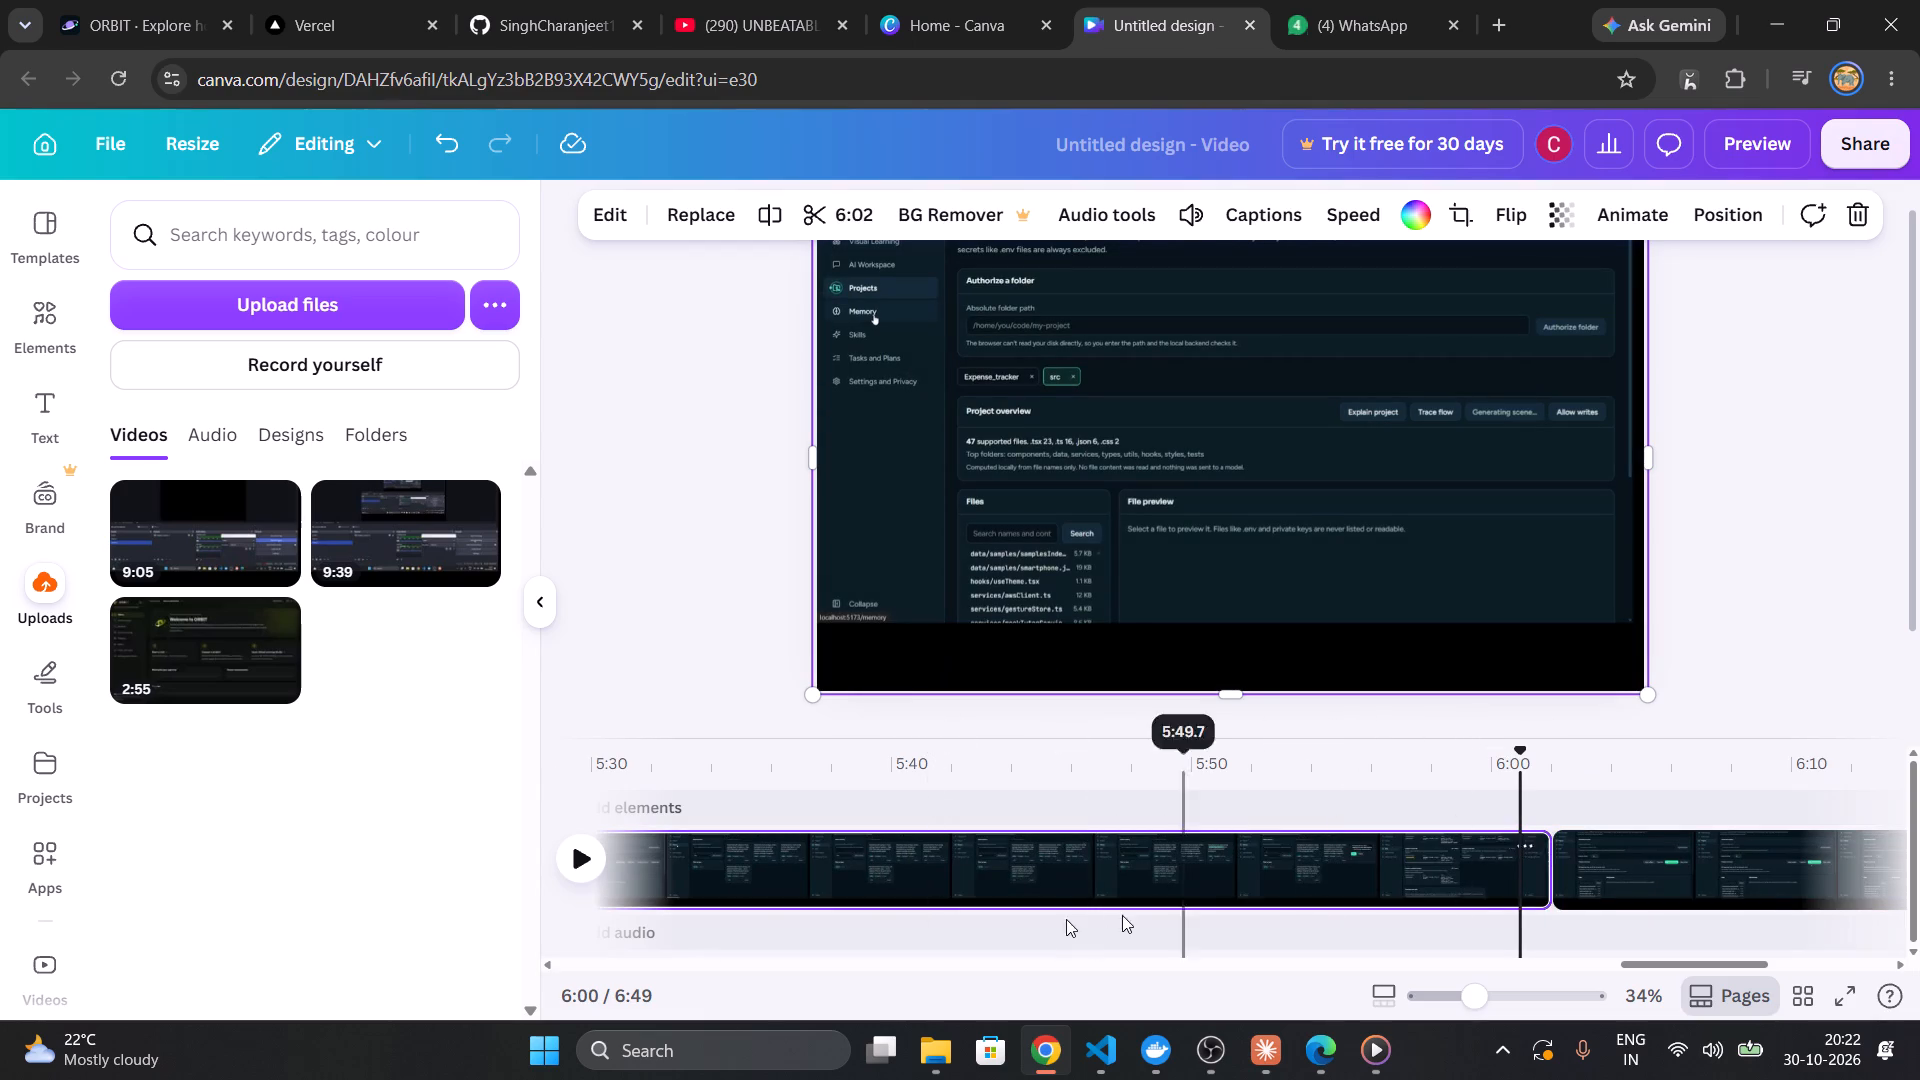
left_click(614, 865)
left_click(586, 865)
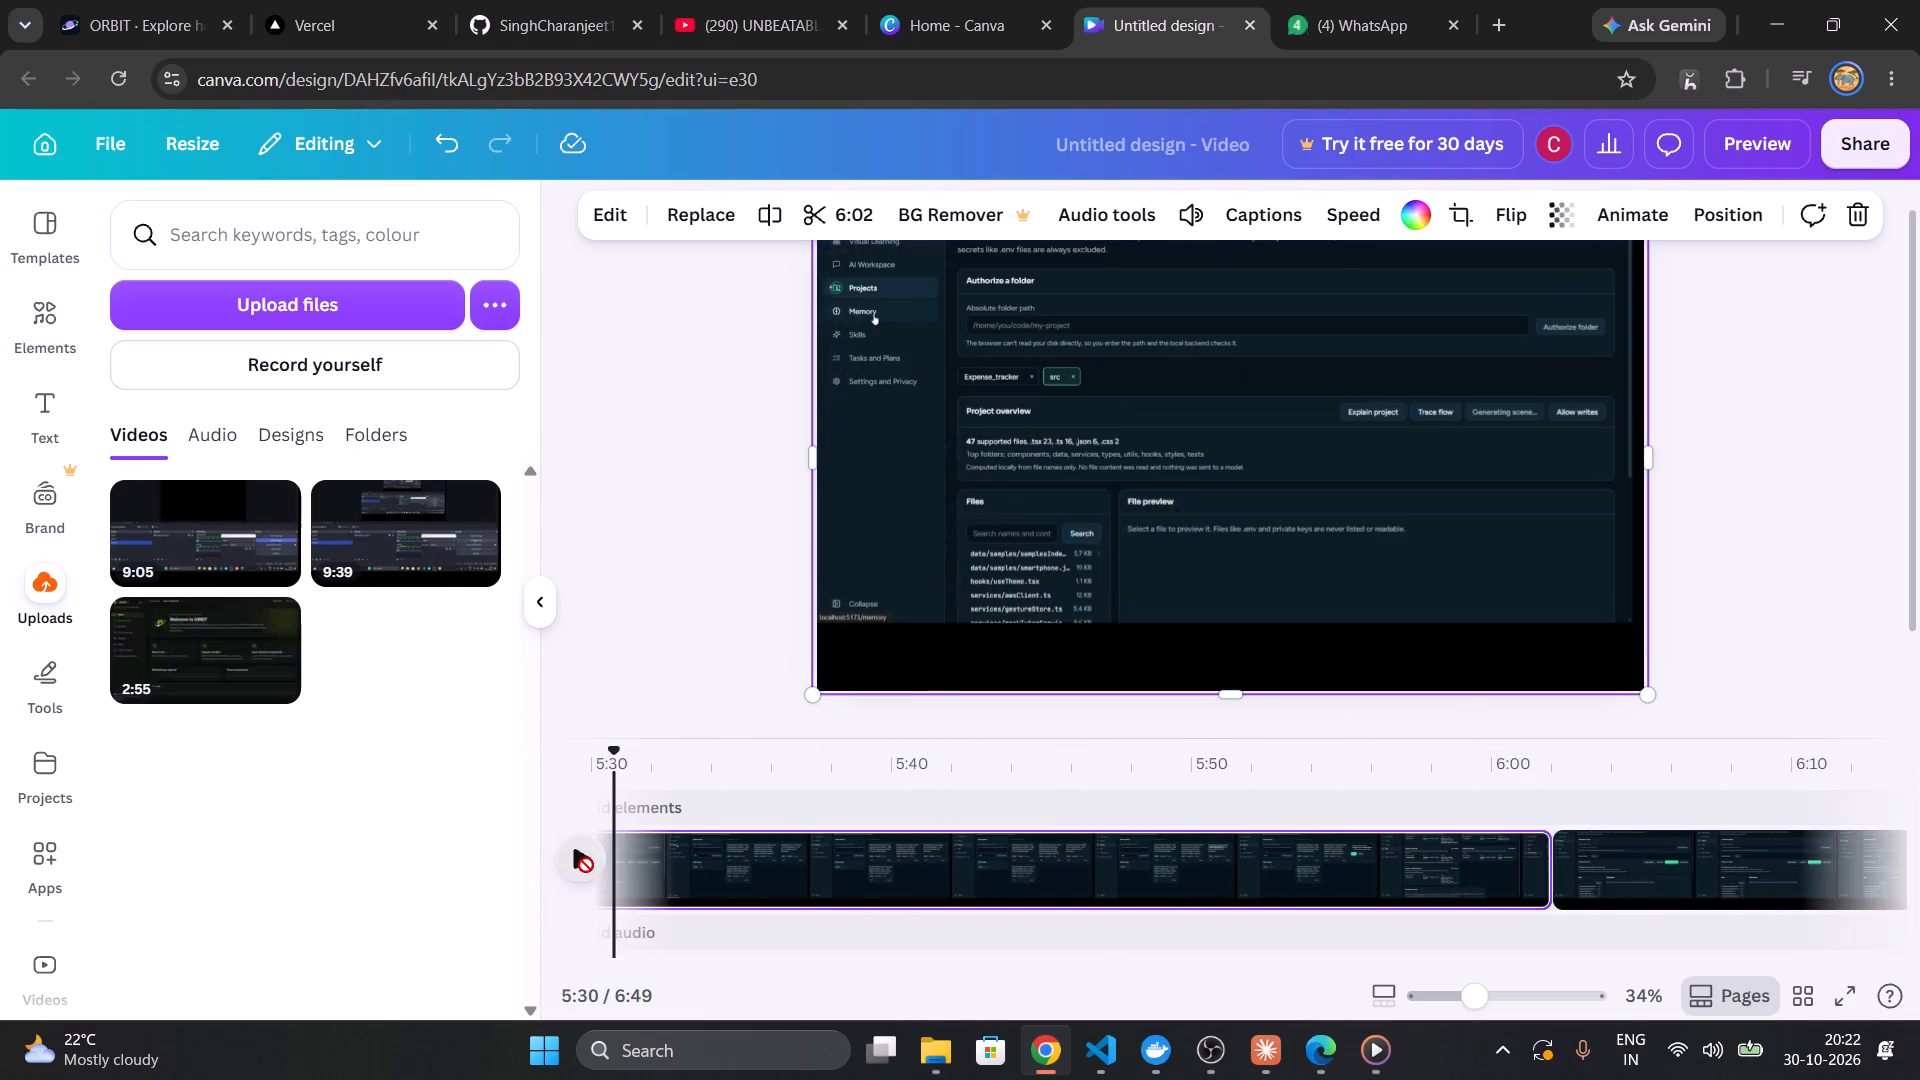
scroll(1570, 857, "left", 4)
scroll(1570, 857, "right", 1)
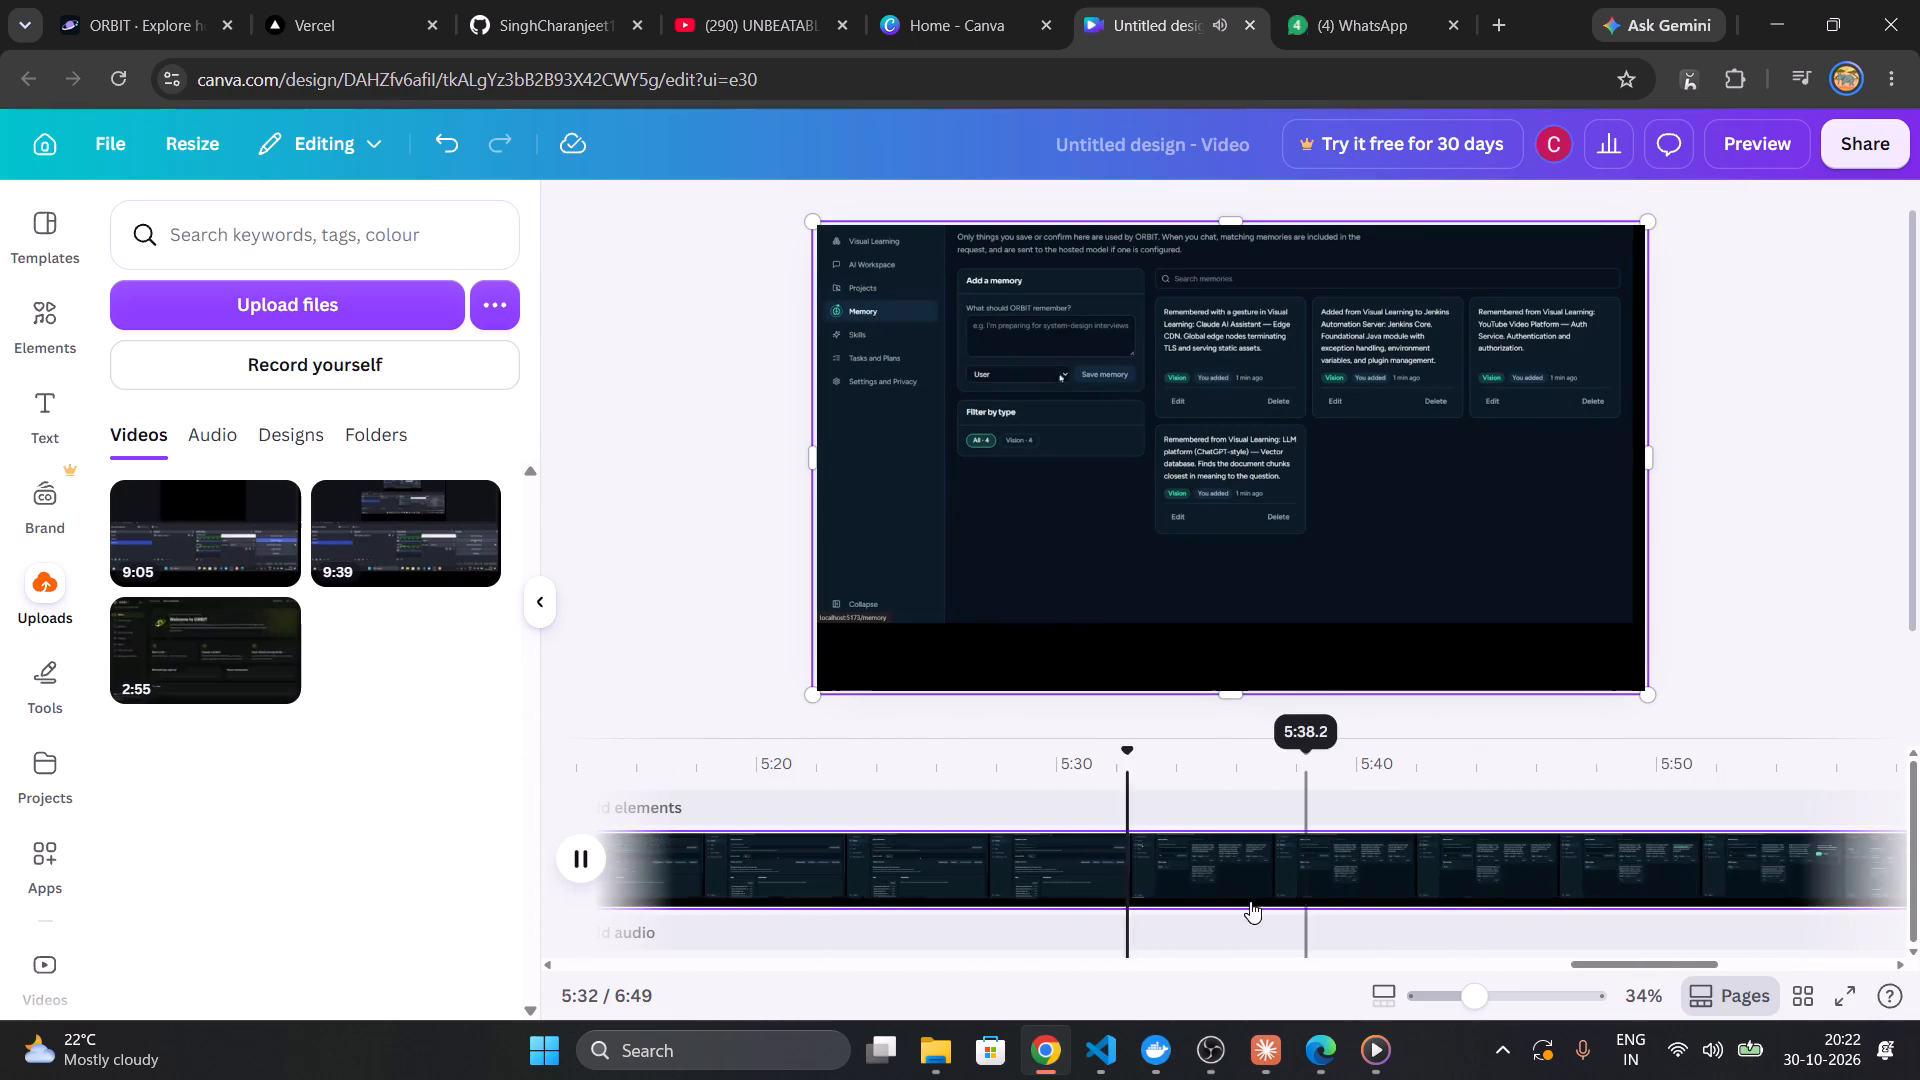
scroll(1611, 861, "left", 2)
left_click(1513, 870)
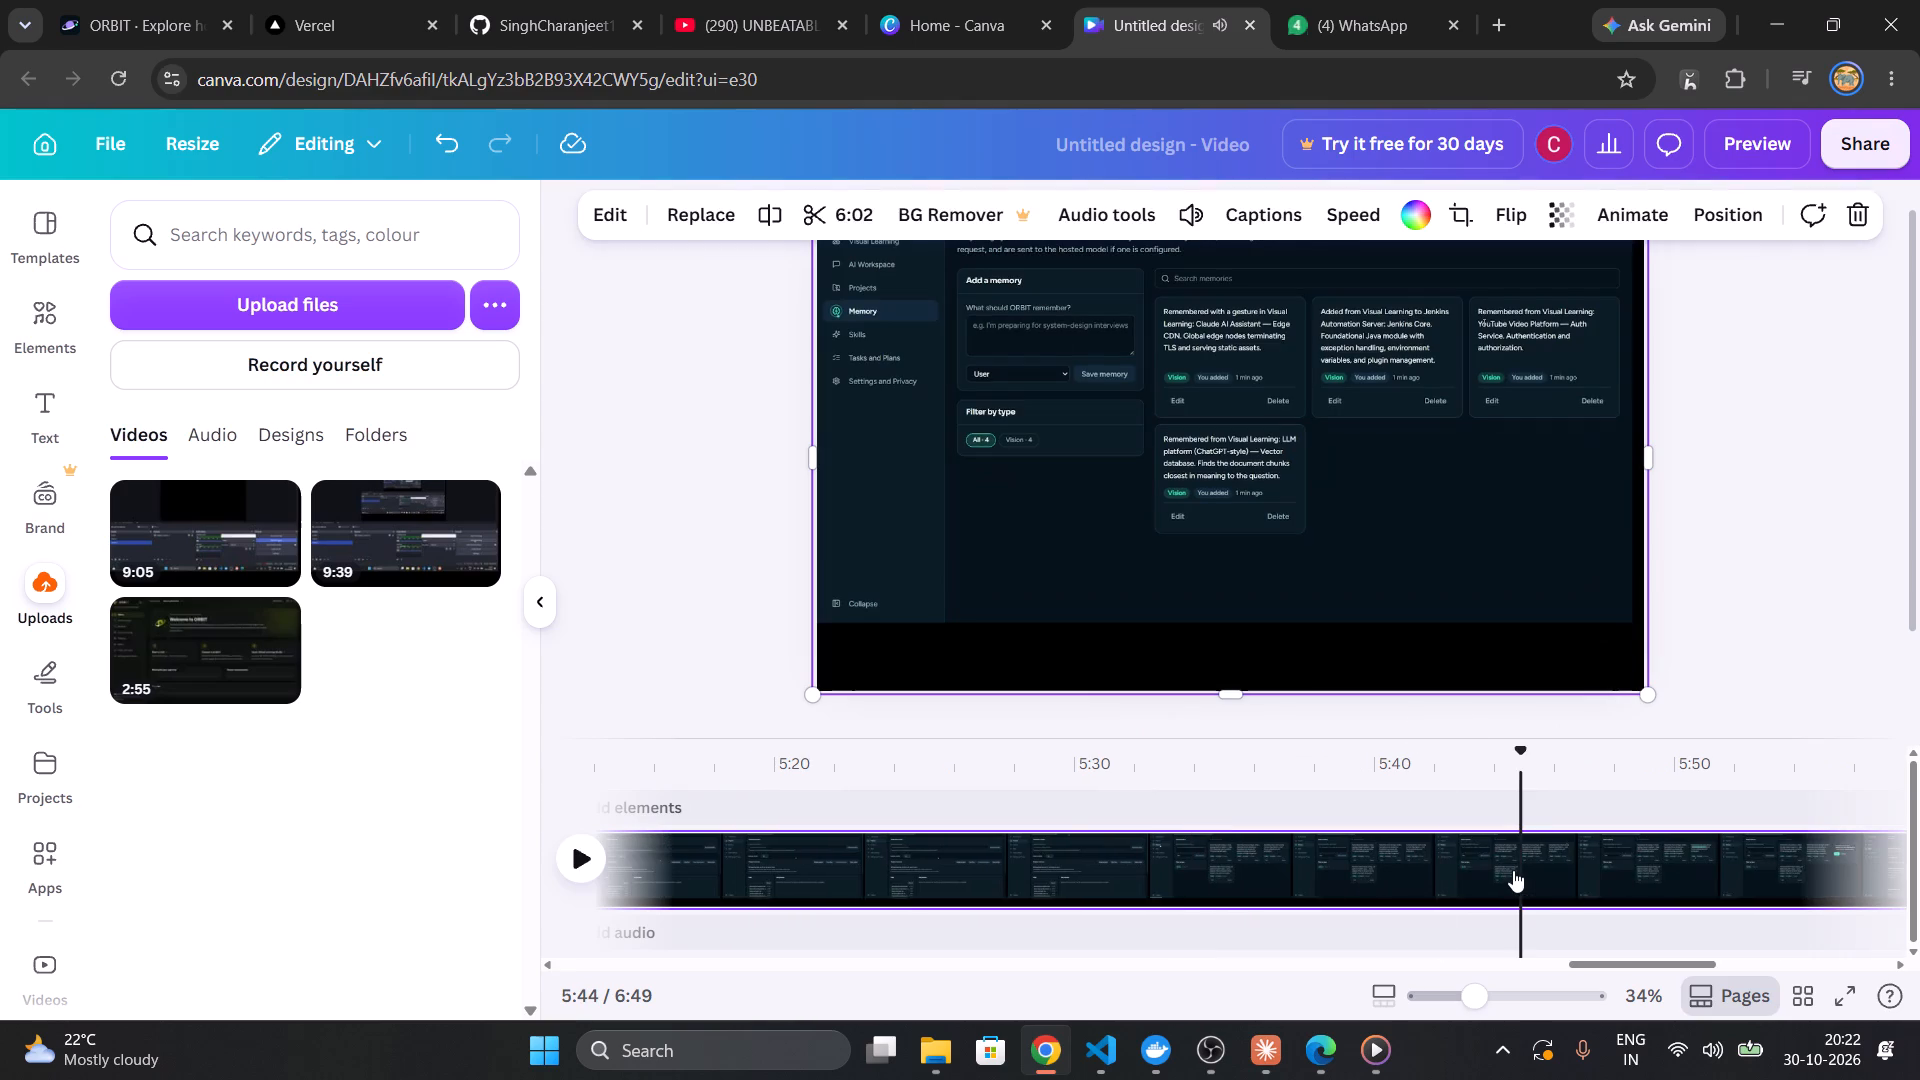
left_click(588, 844)
key("Right")
key("Right")
key("Right")
key("Right")
key("Right")
key("Right")
key("Right")
key("Right")
key("Right")
key("Right")
key("Right")
key("Right")
key("Right")
key("Right")
key("Right")
key("Right")
key("Right")
key("Right")
key("Right")
key("Right")
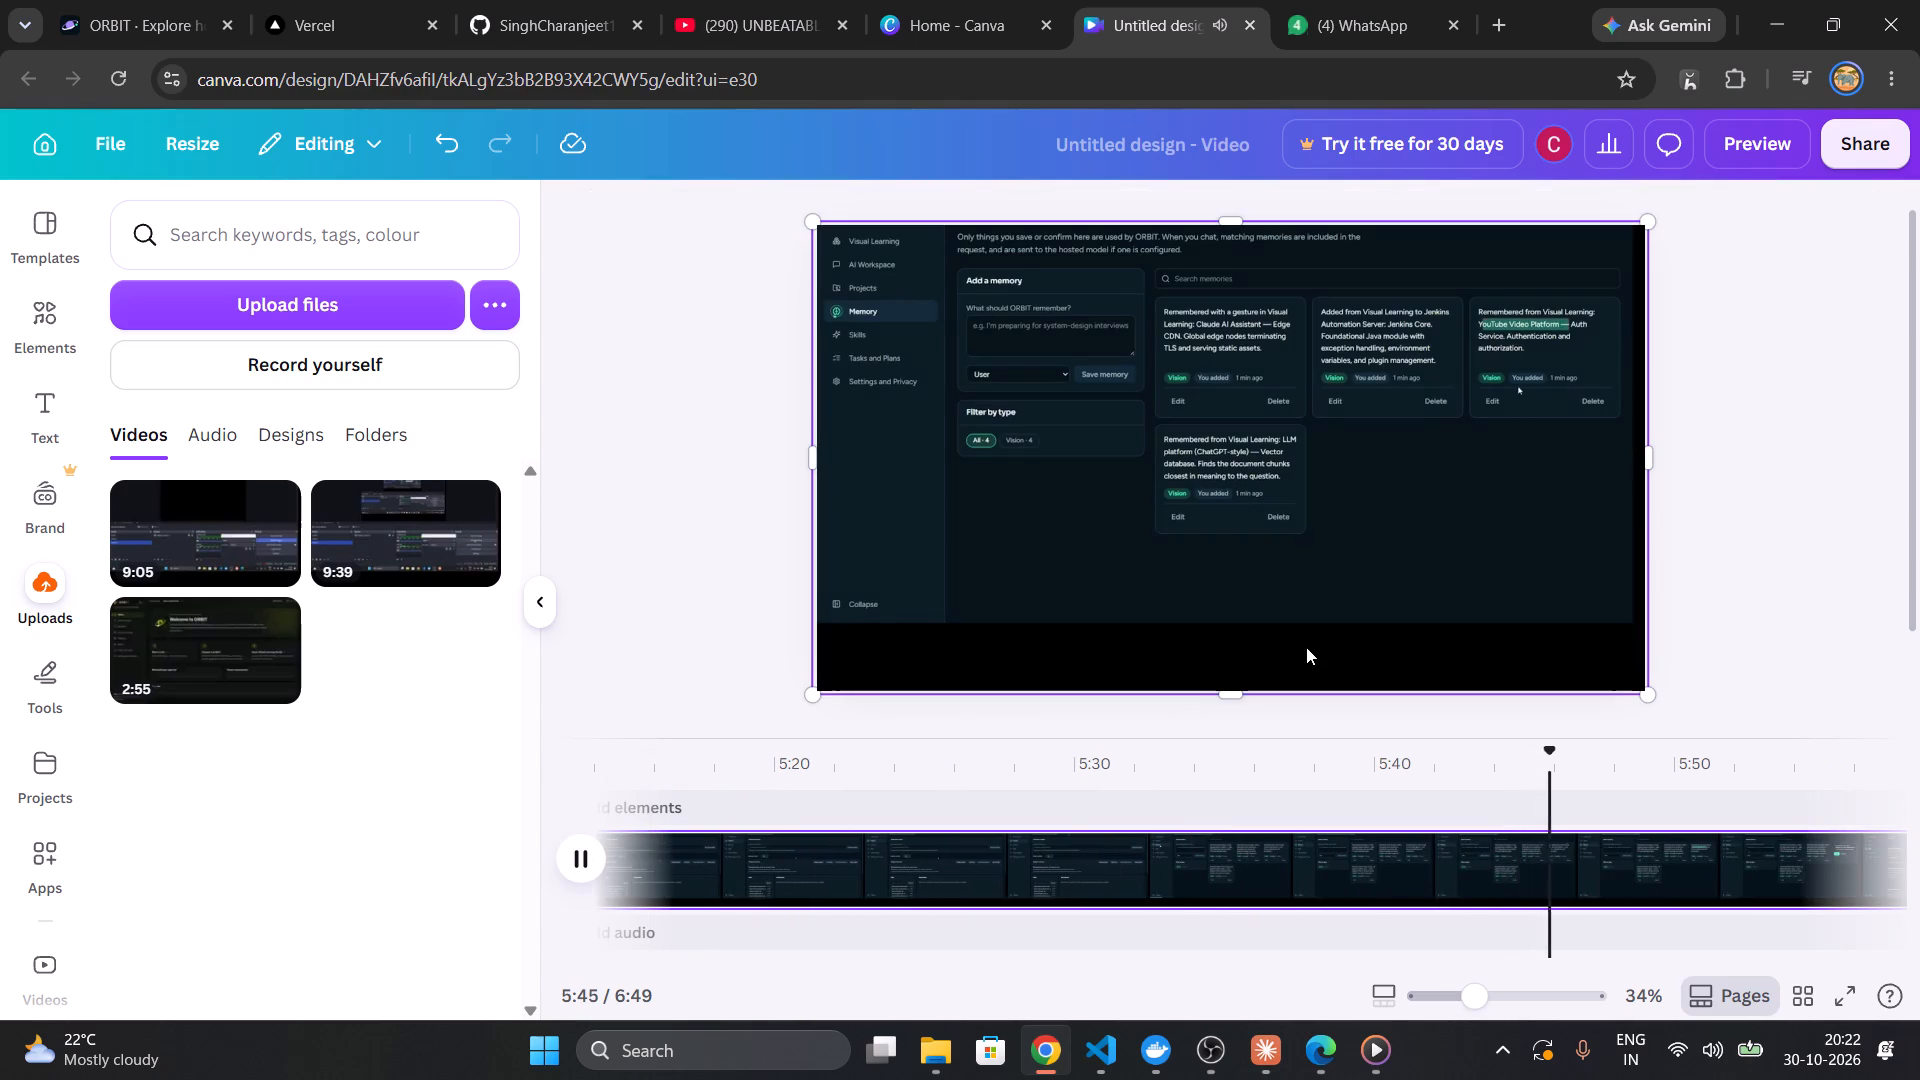
Play the footage across the cut between the 6:02 clip and the 47.1-second clip, starting from about 5:58 and 6:00.
scroll(1306, 647, "left", 7)
scroll(1472, 821, "left", 2)
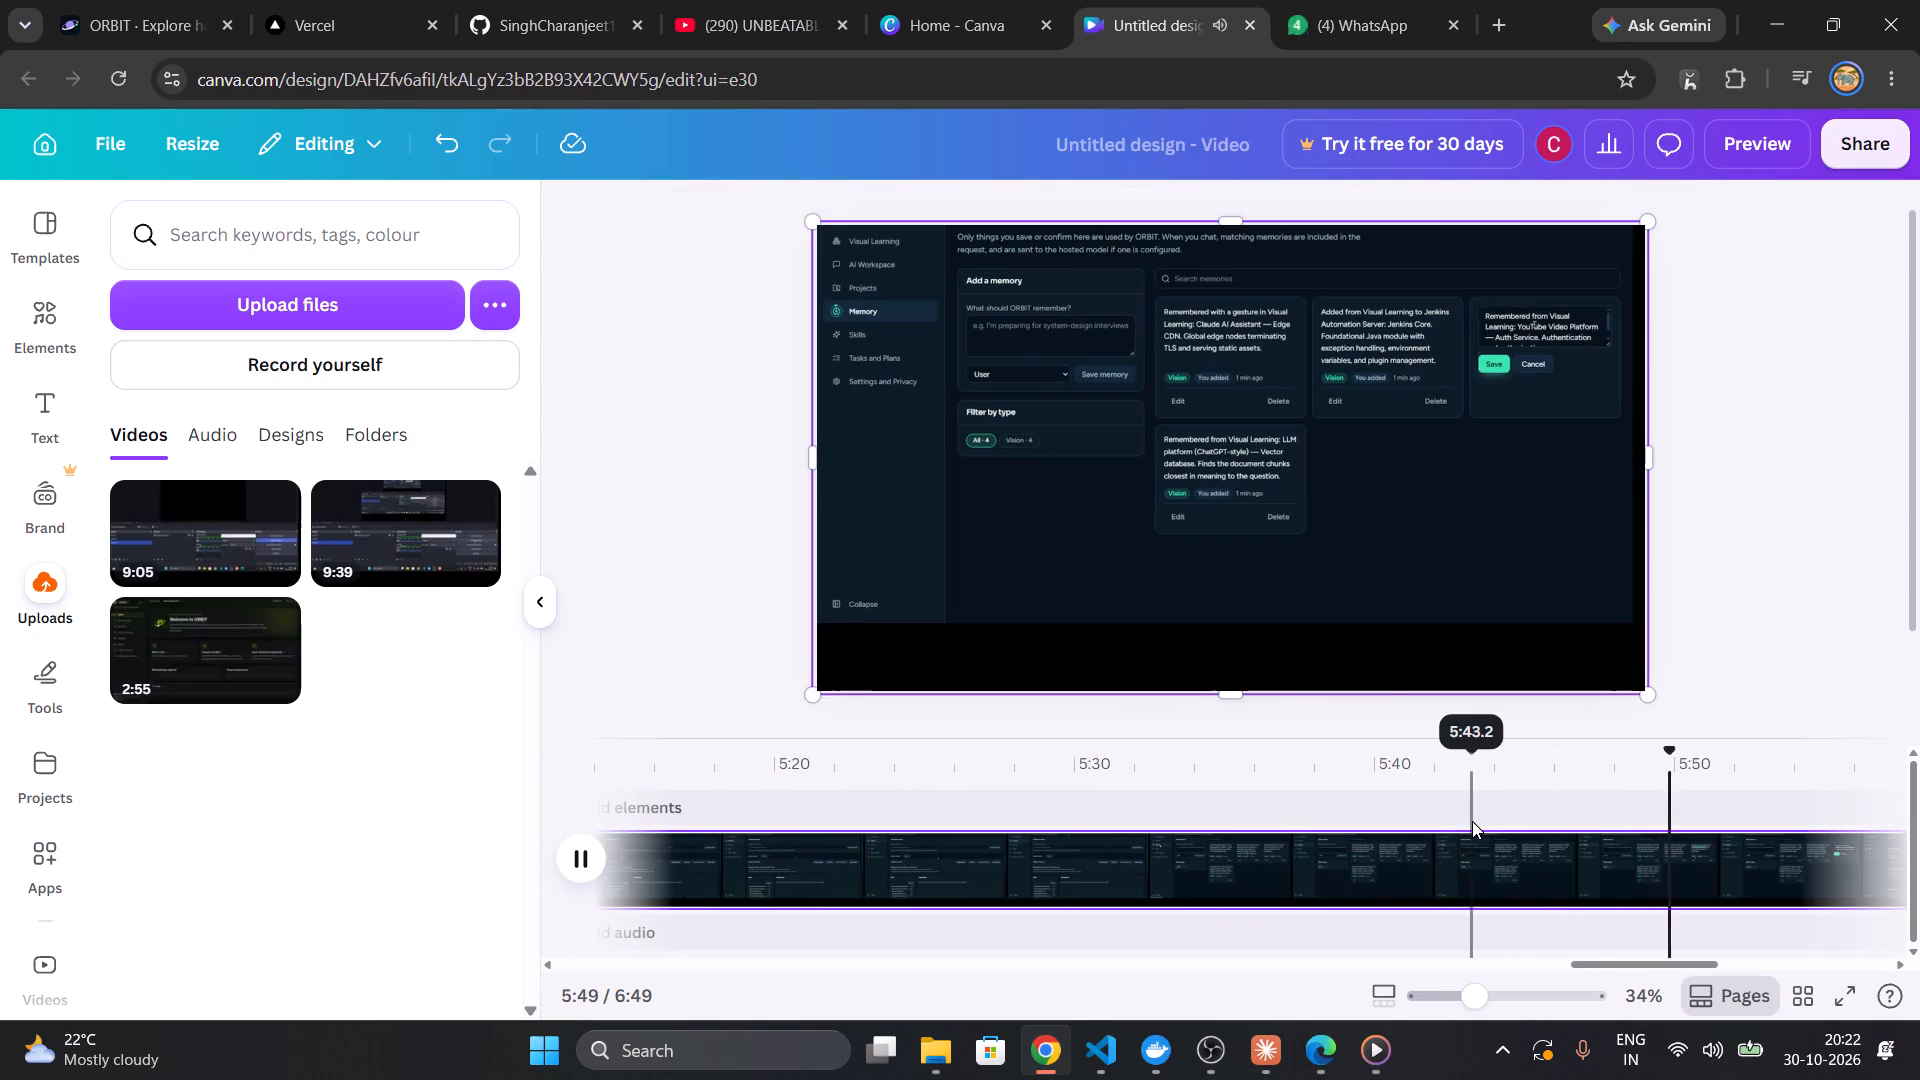
scroll(1472, 821, "left", 2)
key("space")
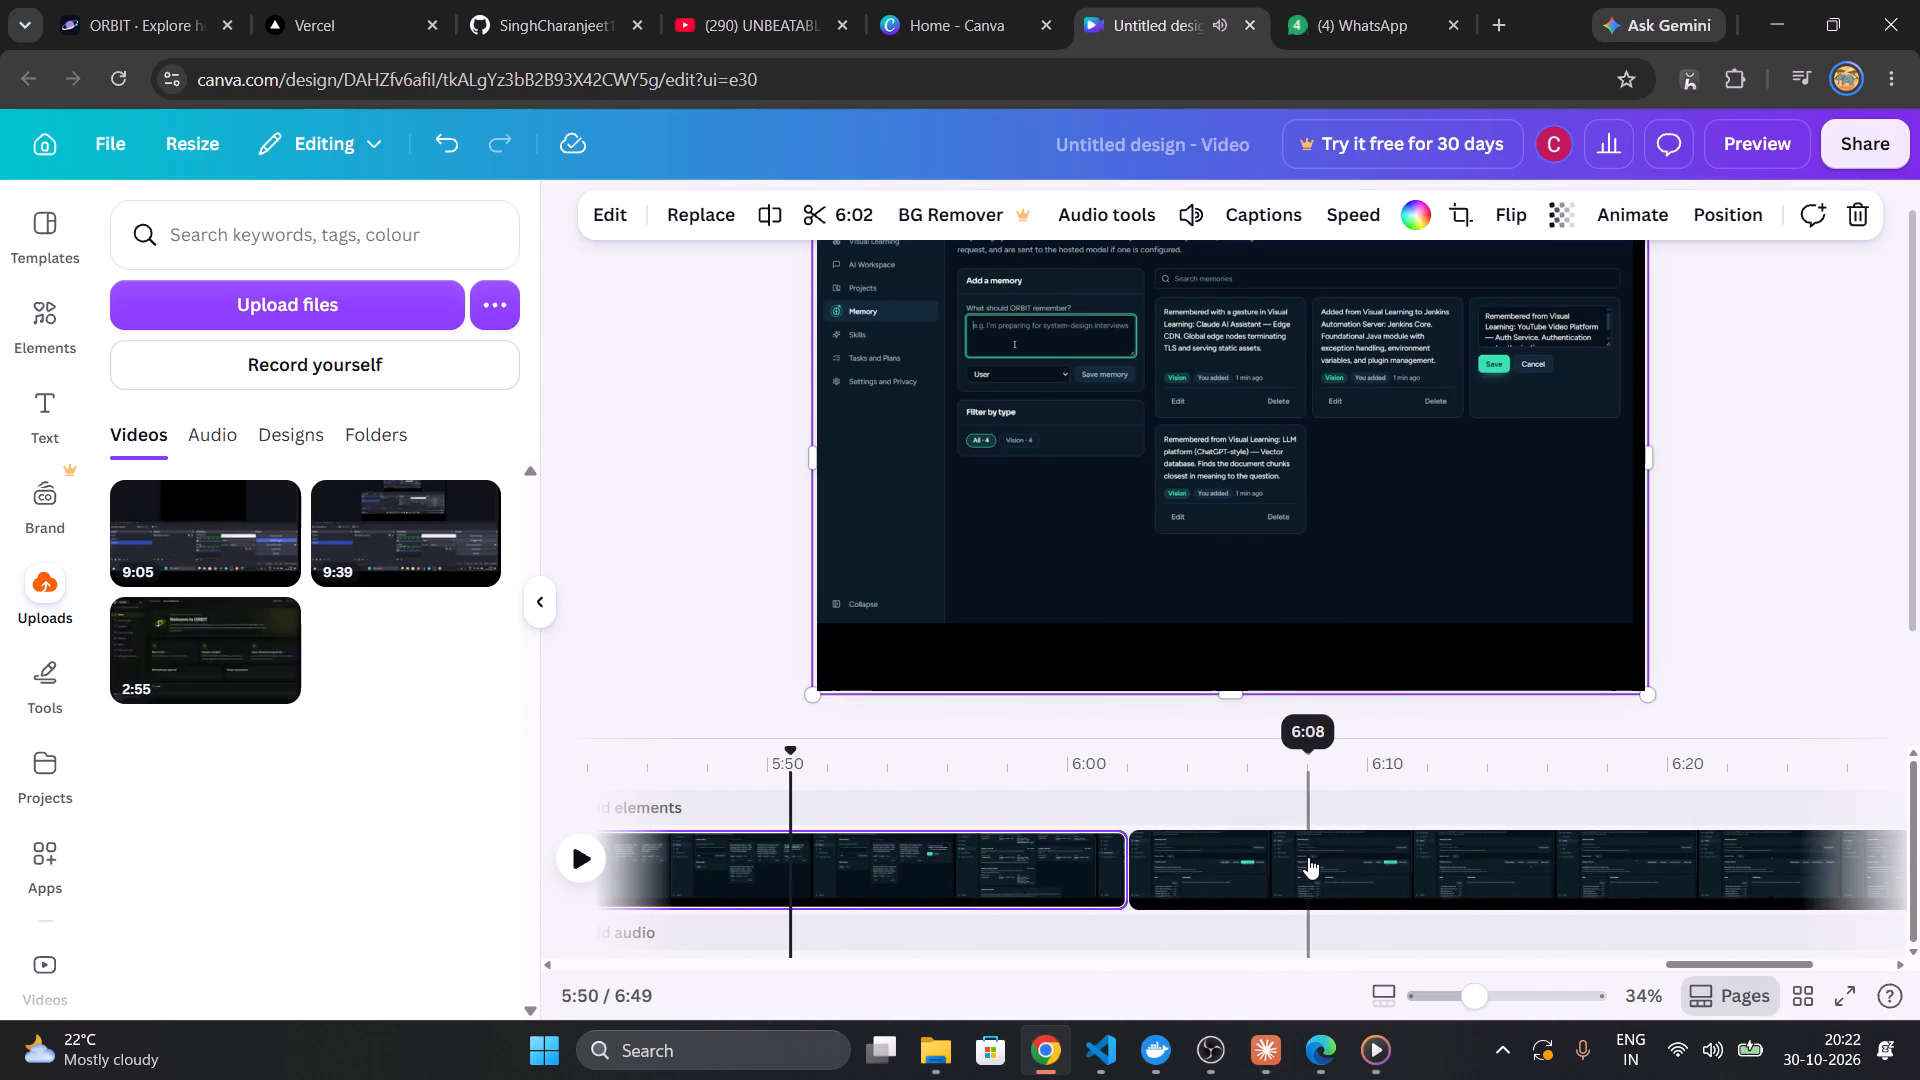
left_click(1094, 871)
key("space")
key("space")
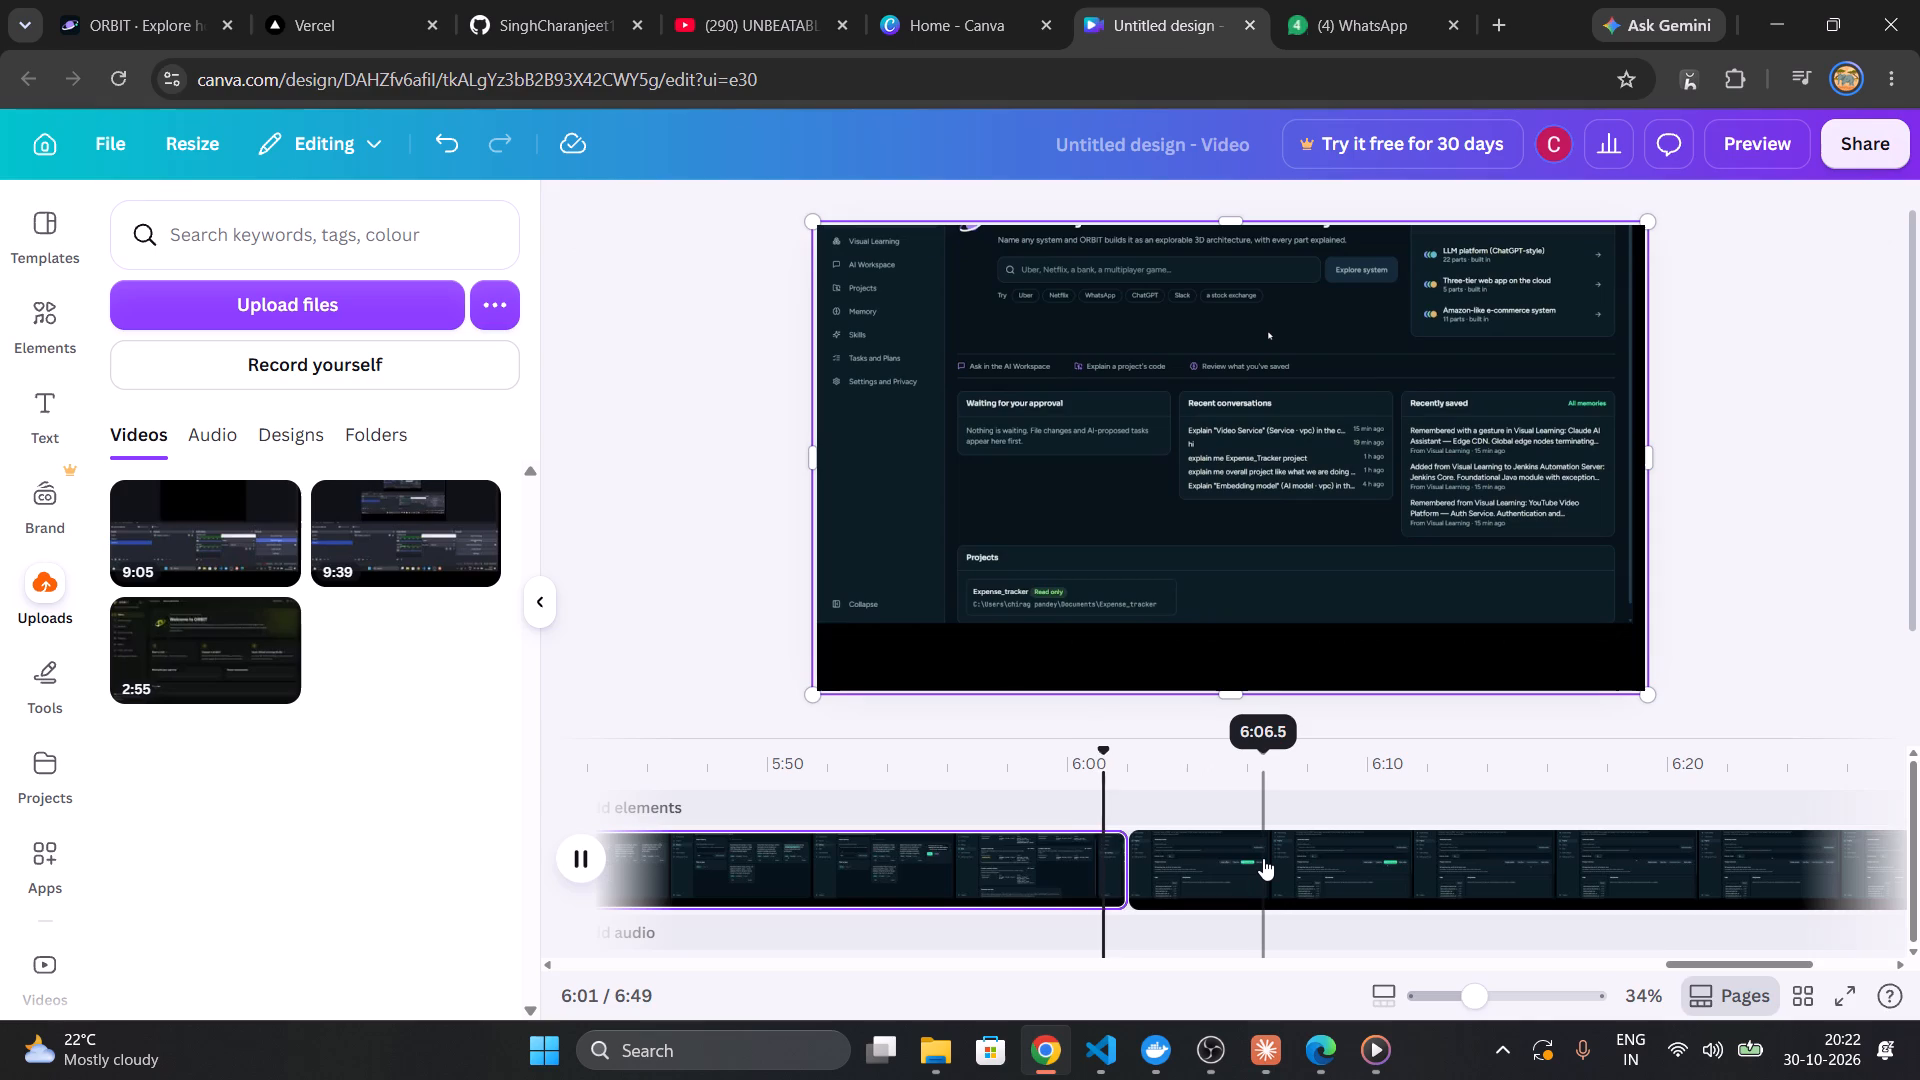
left_click(1015, 876)
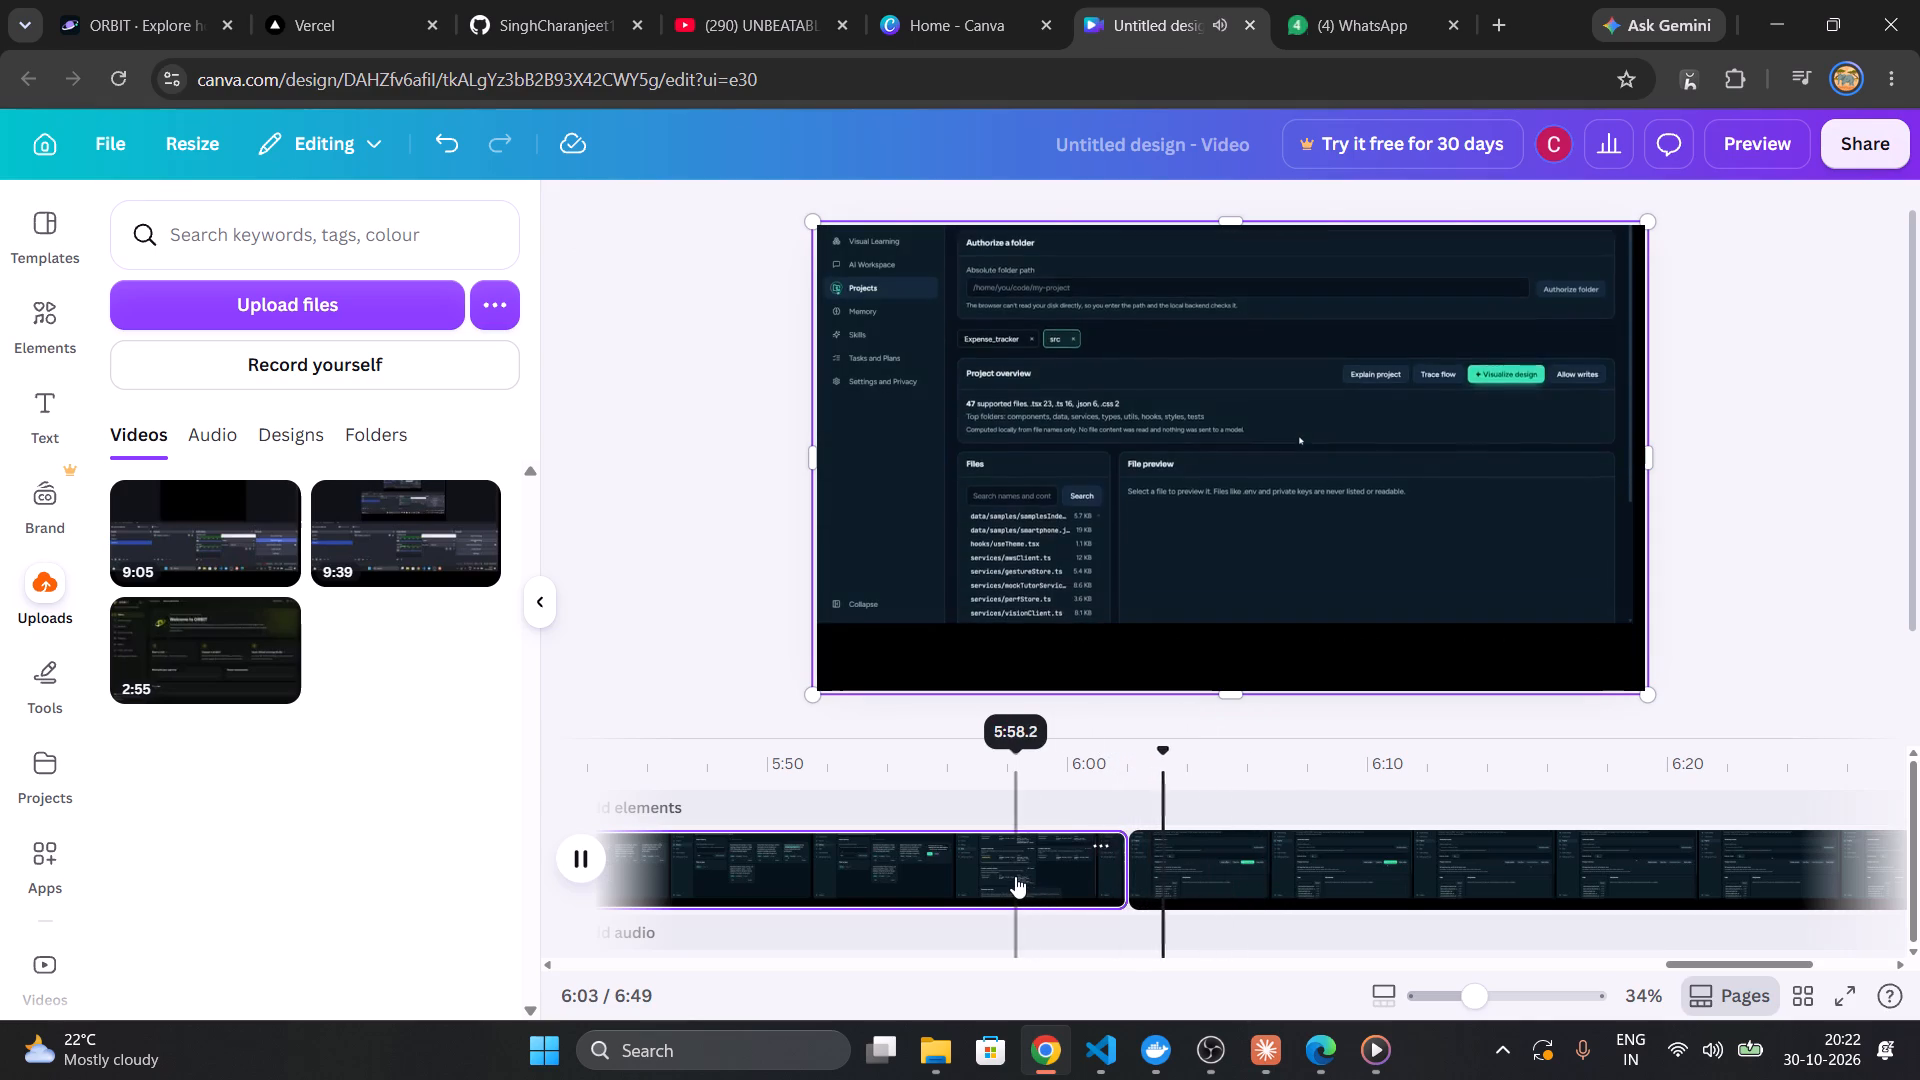
key("space")
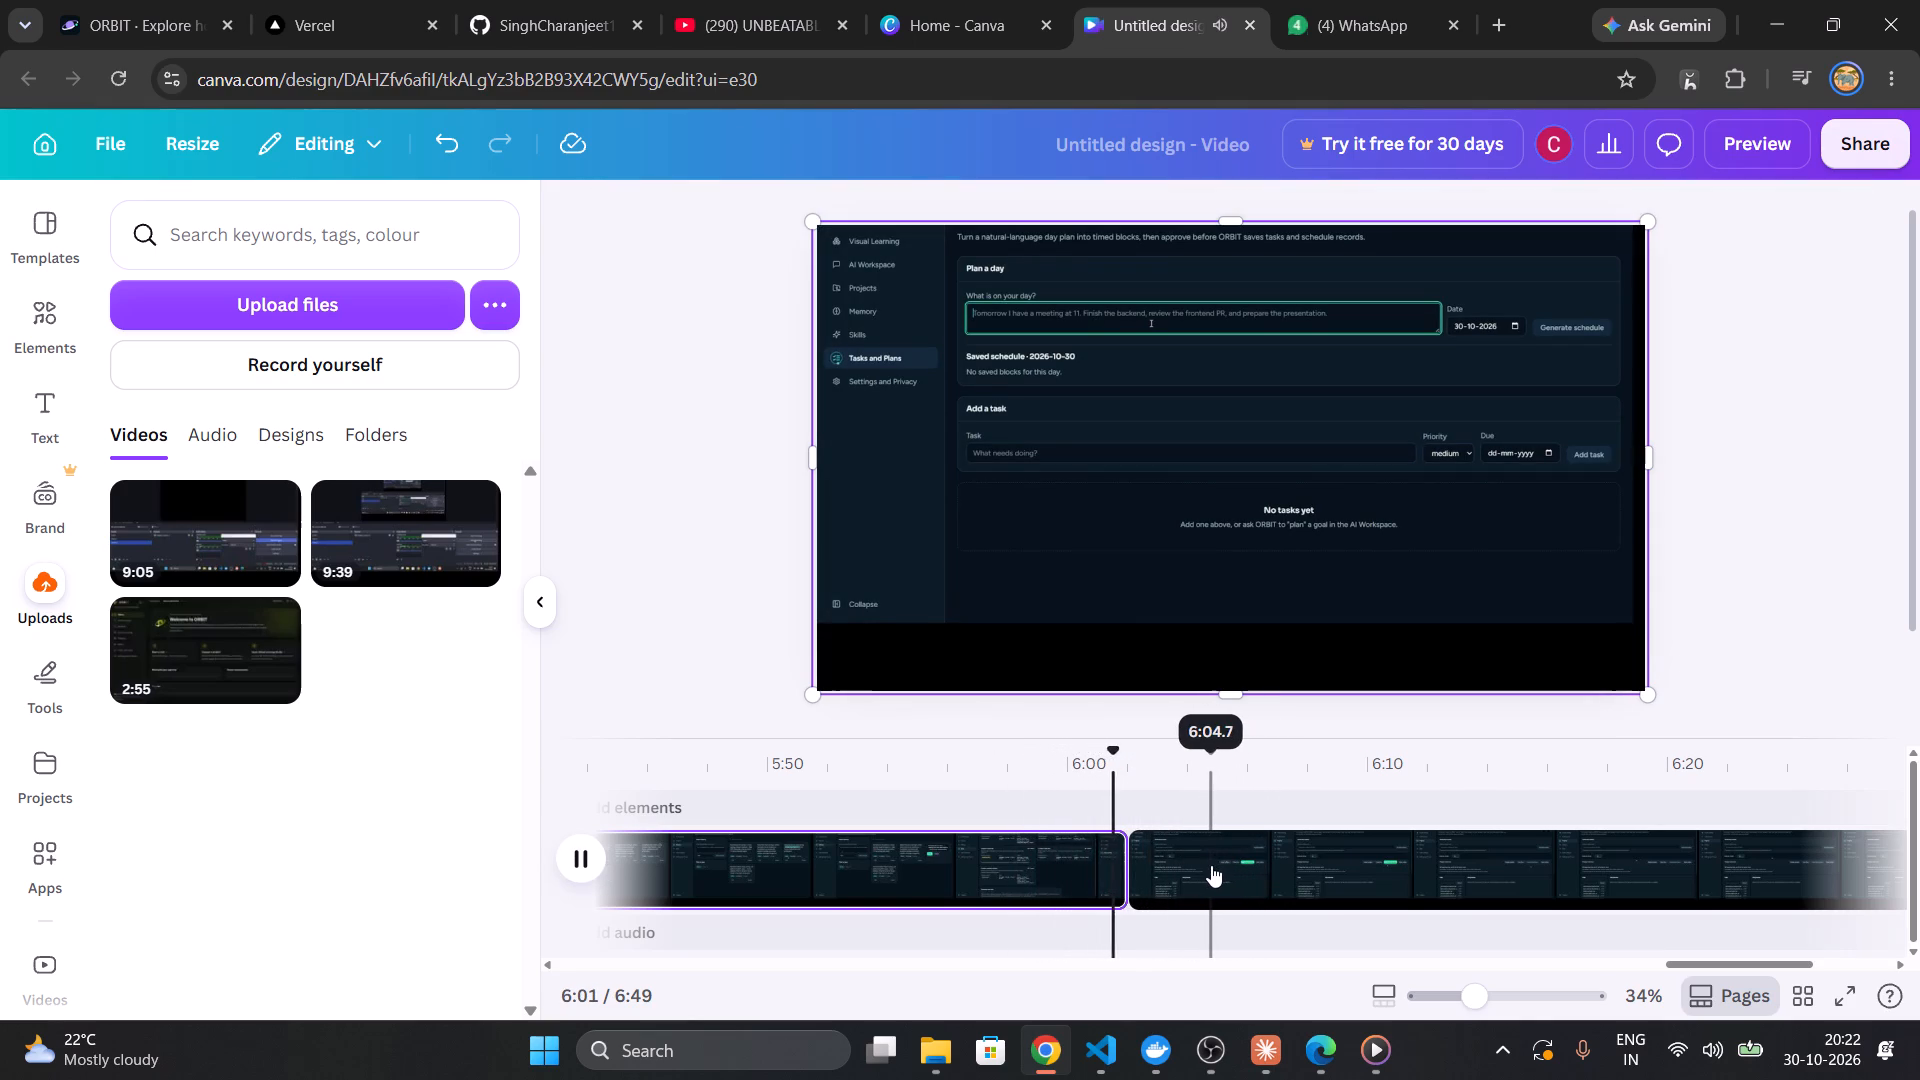
key("space")
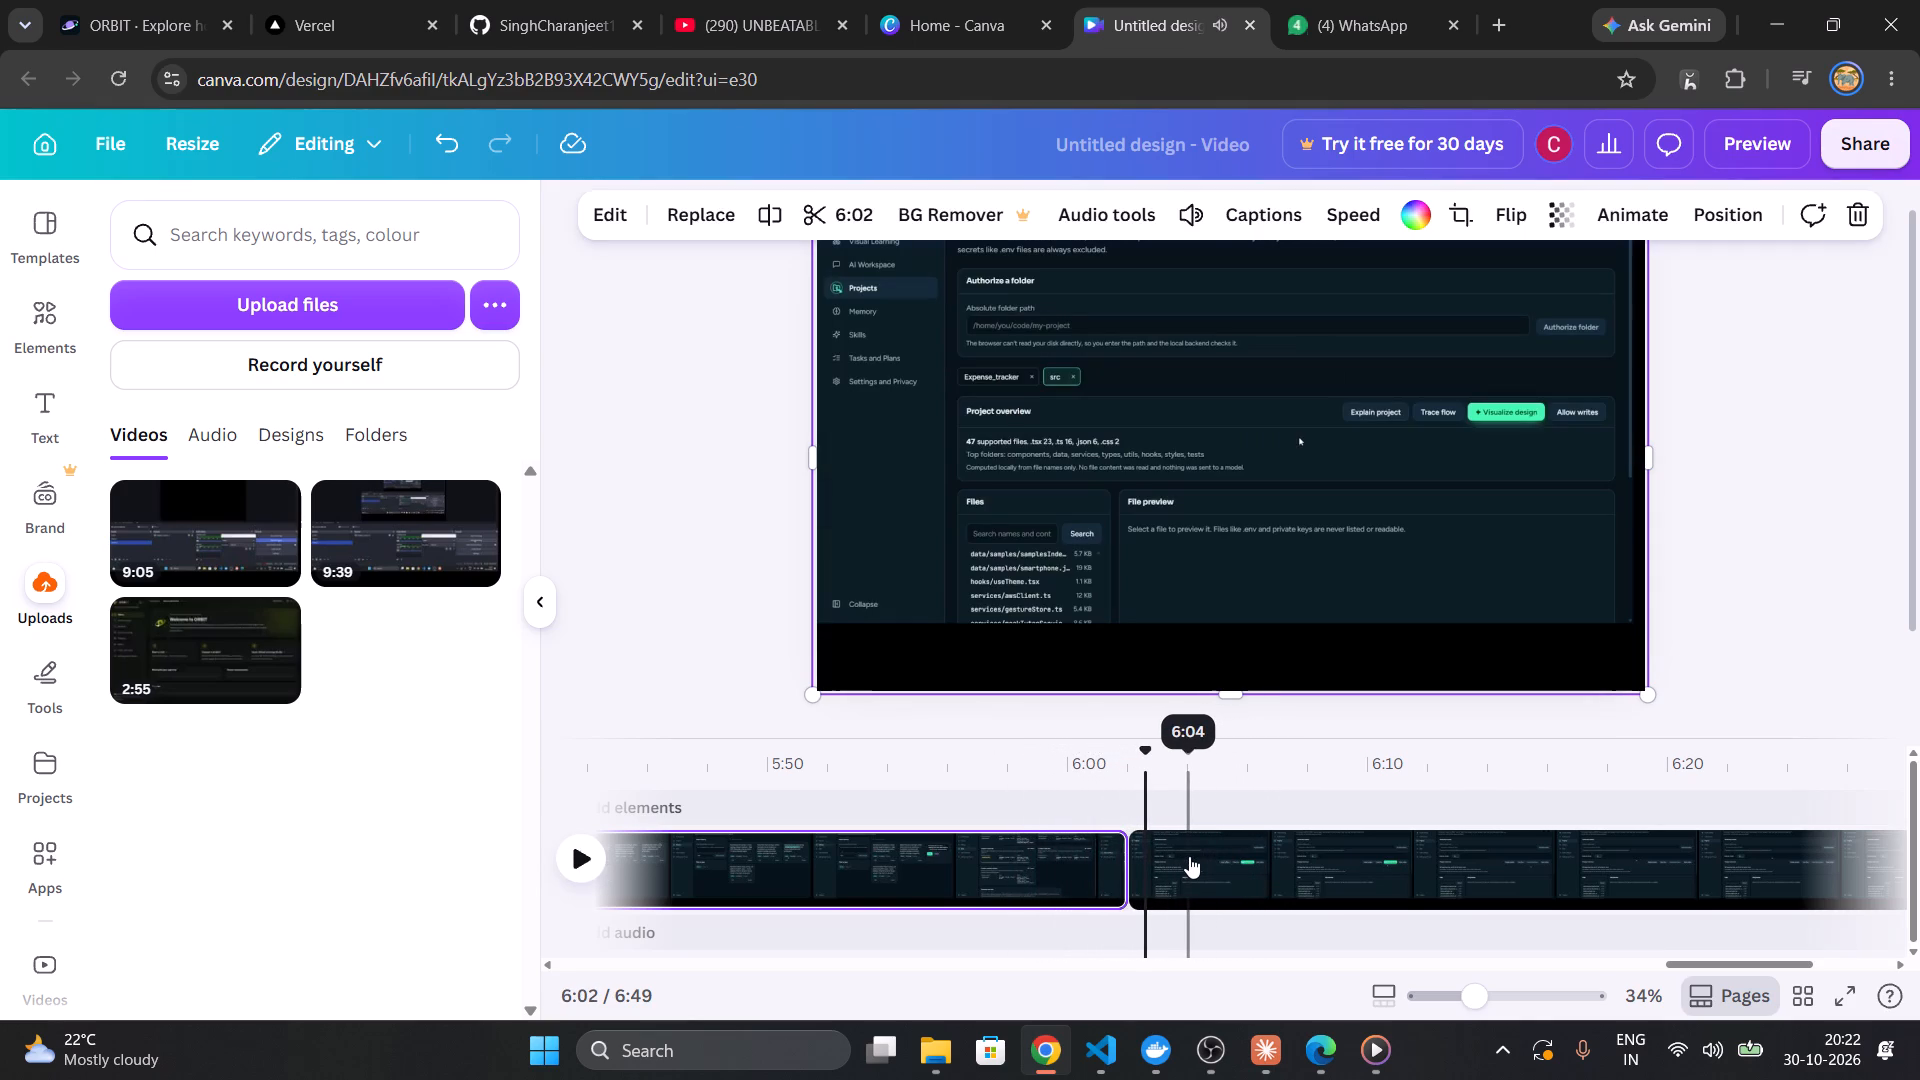
Play the 47.1-second clip's Projects footage from about 6:02, and check its ending at about 6:41, 6:44 and 6:46.
scroll(1189, 856, "left", 1)
key("space")
scroll(1189, 856, "left", 1)
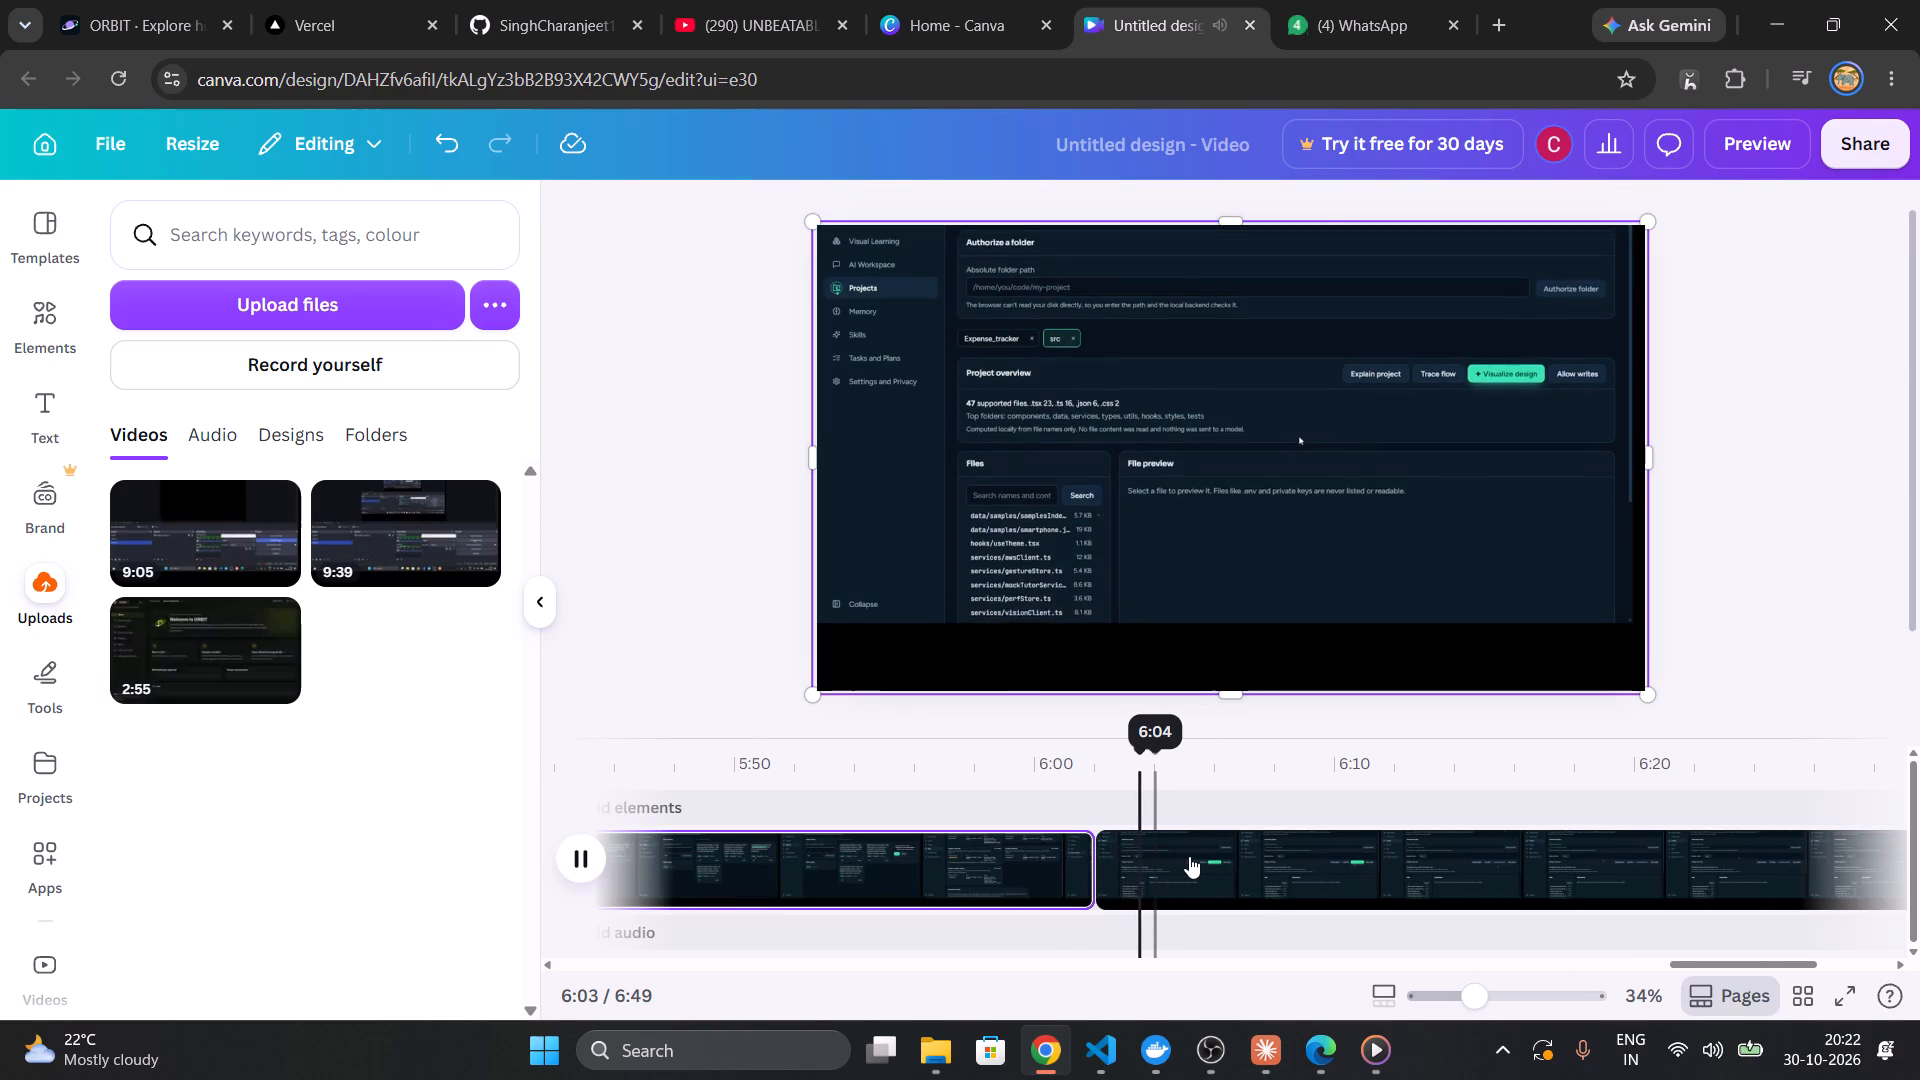
scroll(1189, 856, "left", 1)
key("space")
key("space")
scroll(1189, 856, "left", 2)
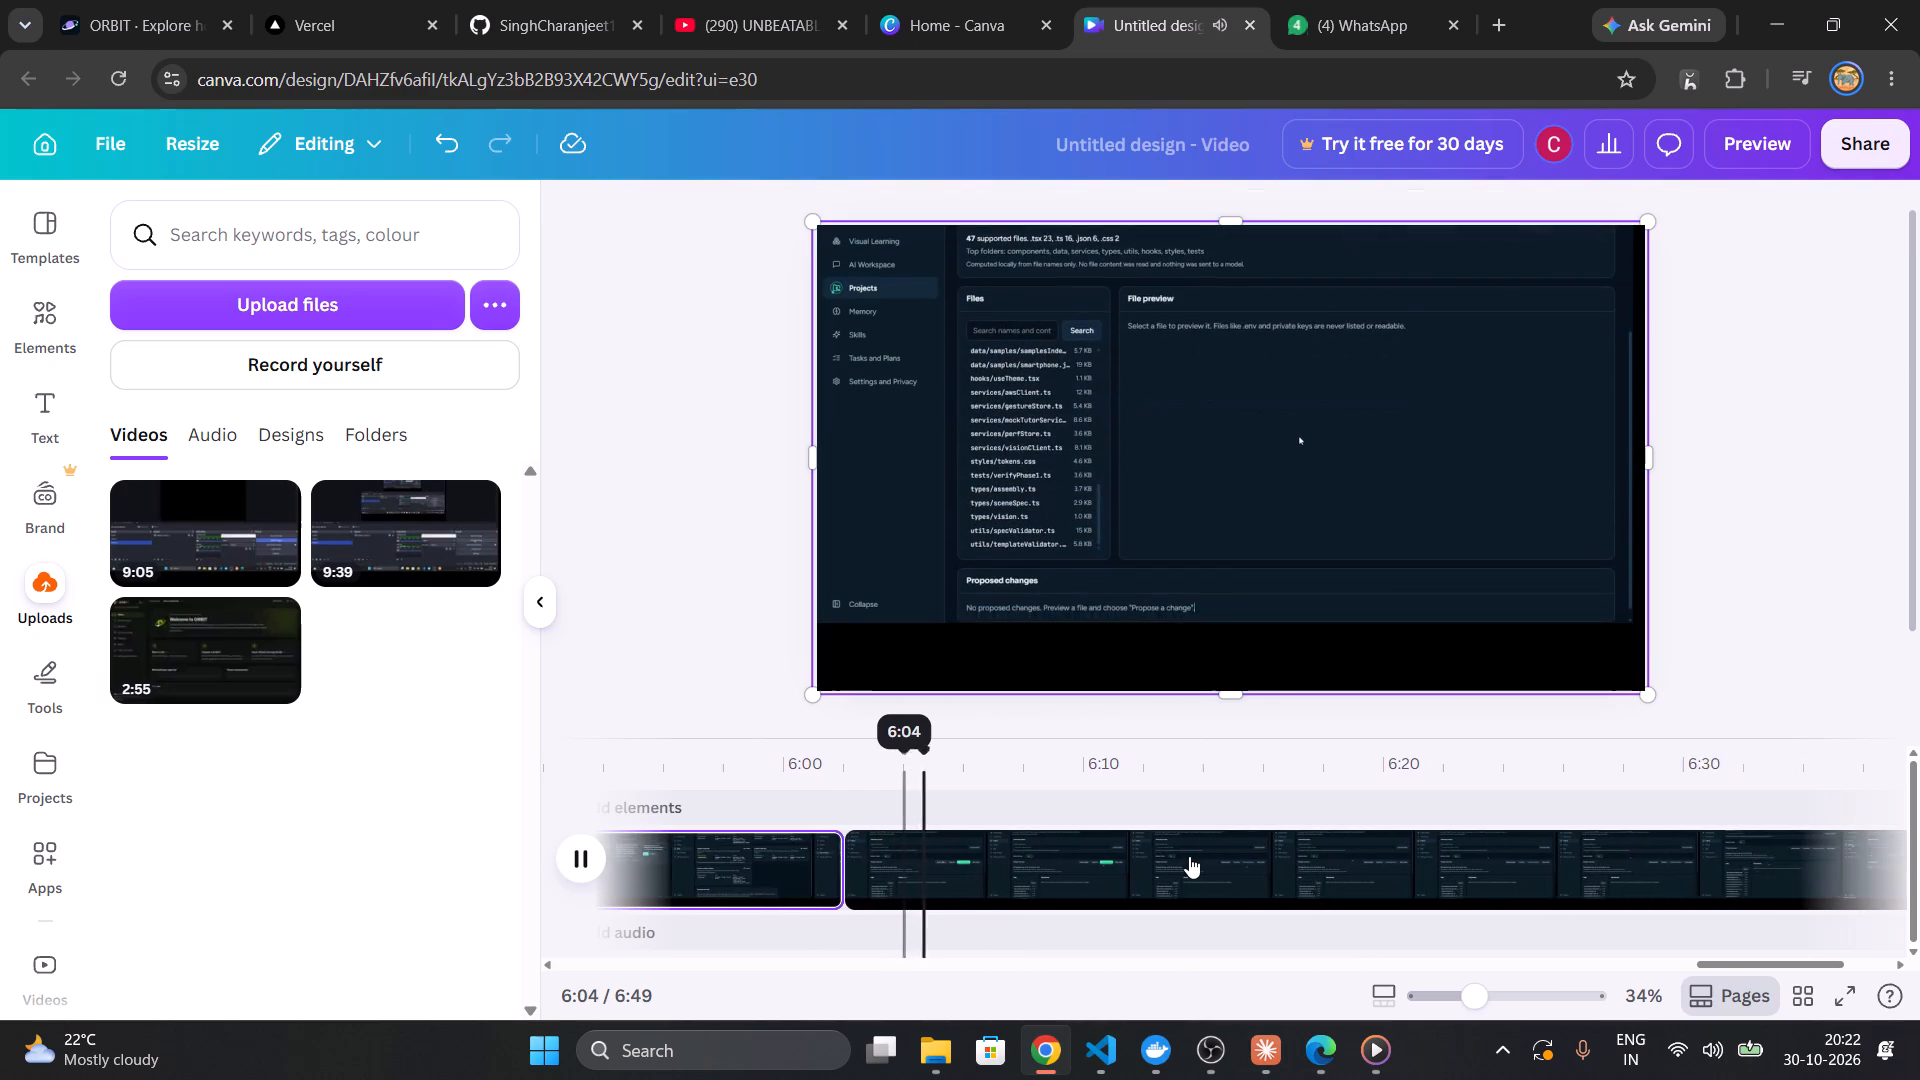
scroll(1189, 856, "left", 4)
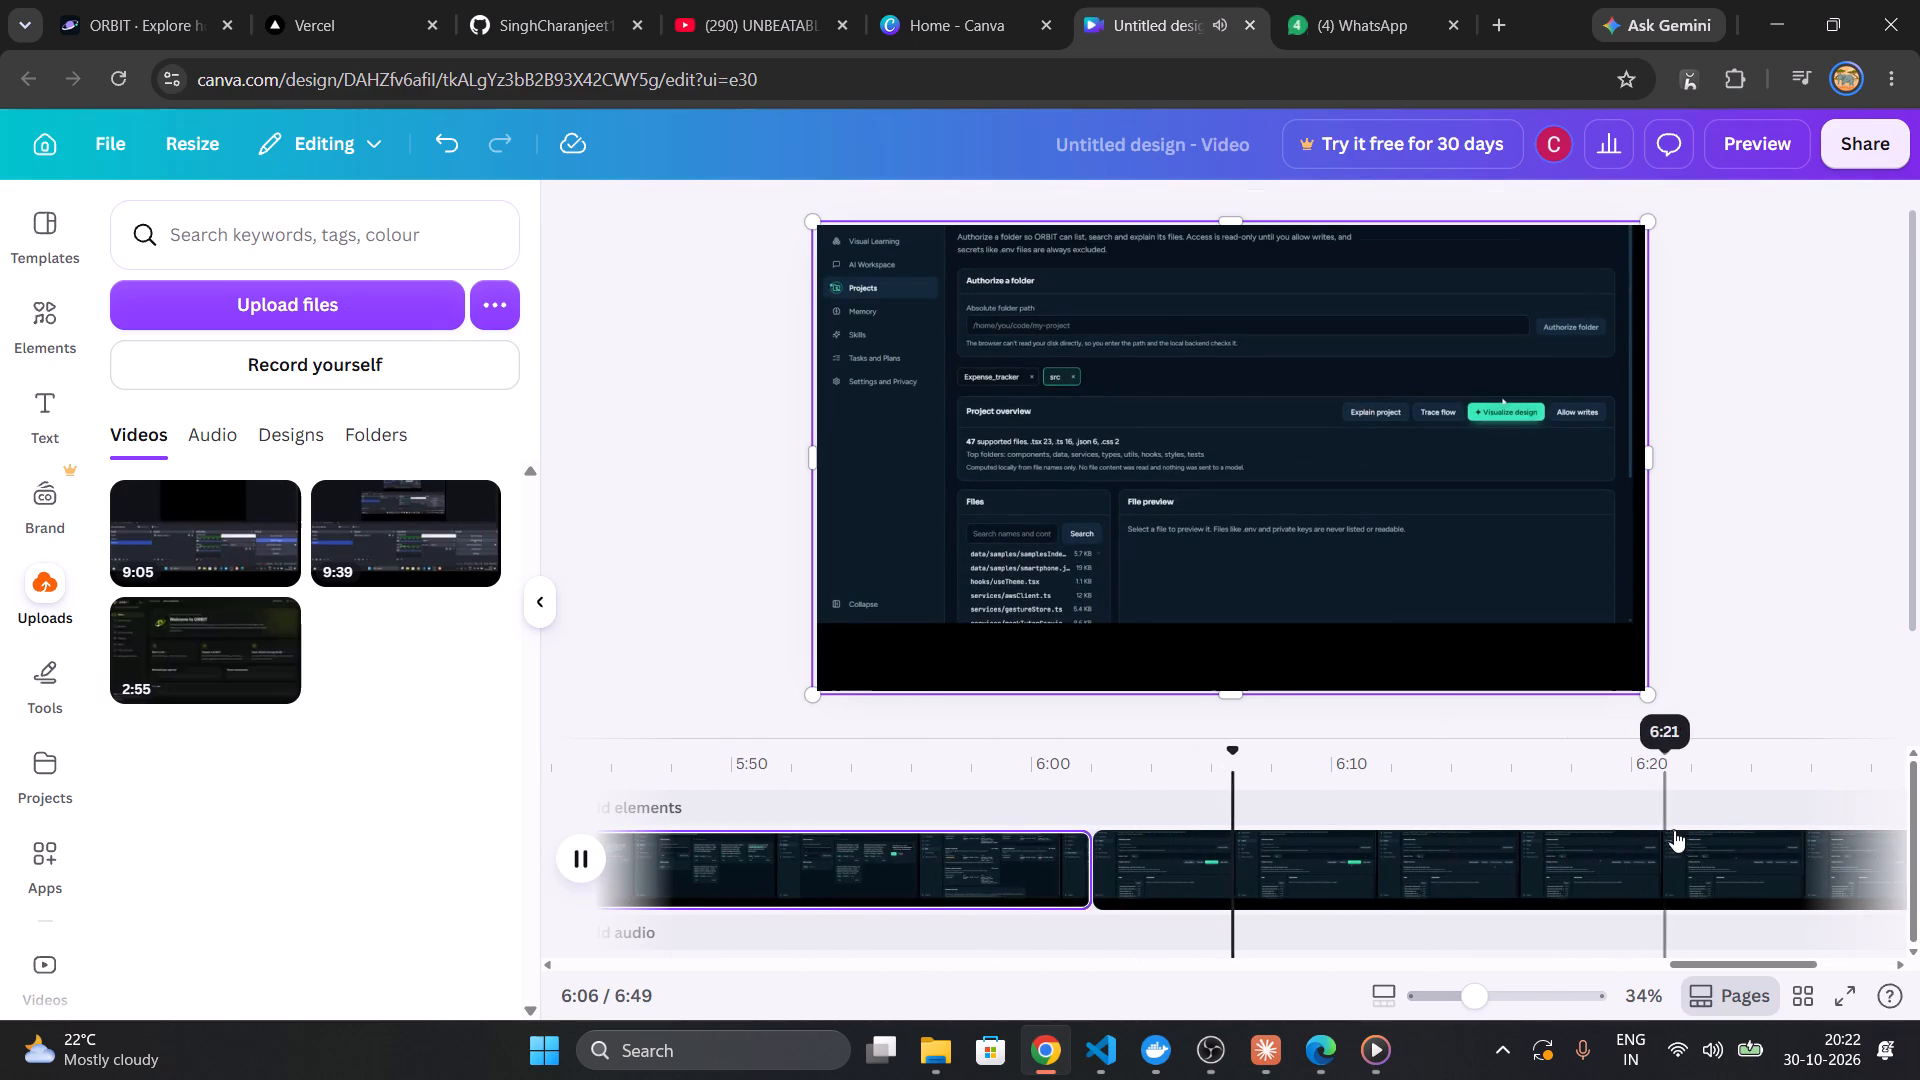
scroll(1553, 864, "left", 2)
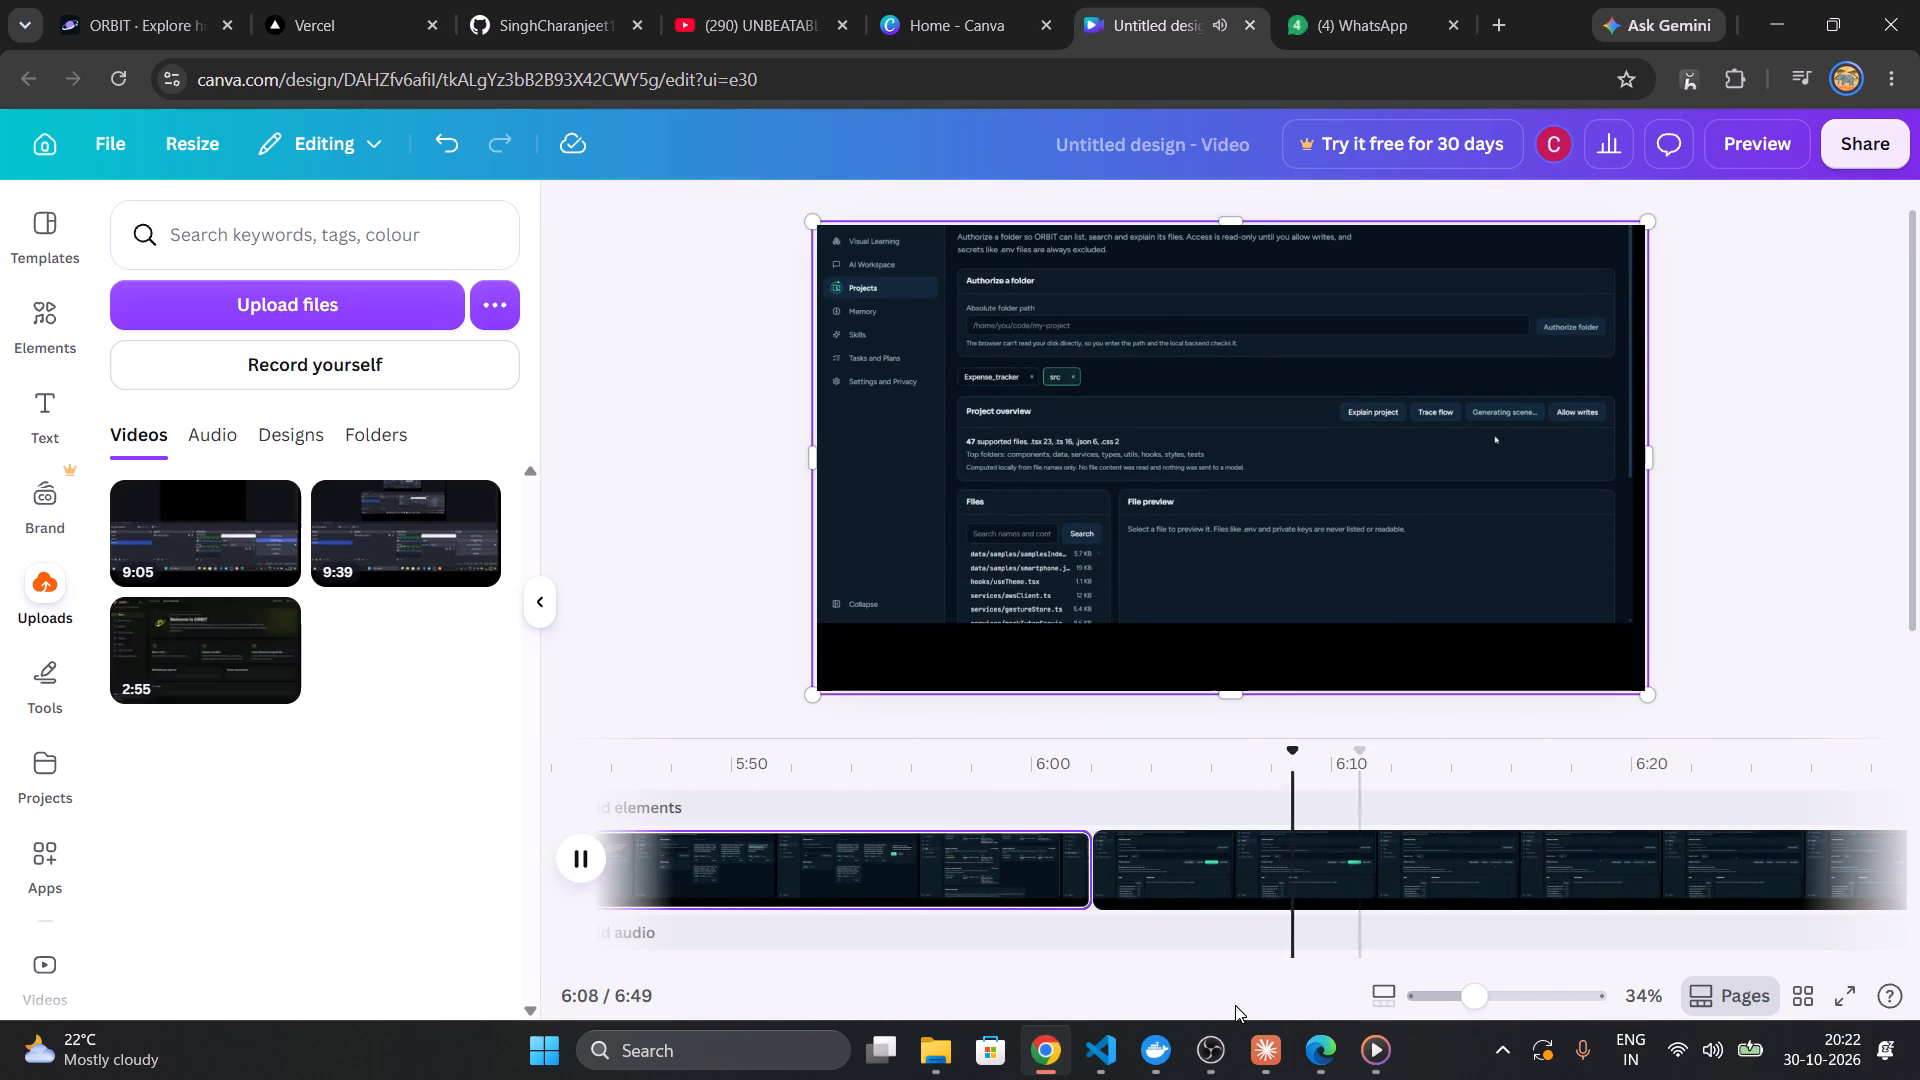
scroll(1401, 947, "left", 5)
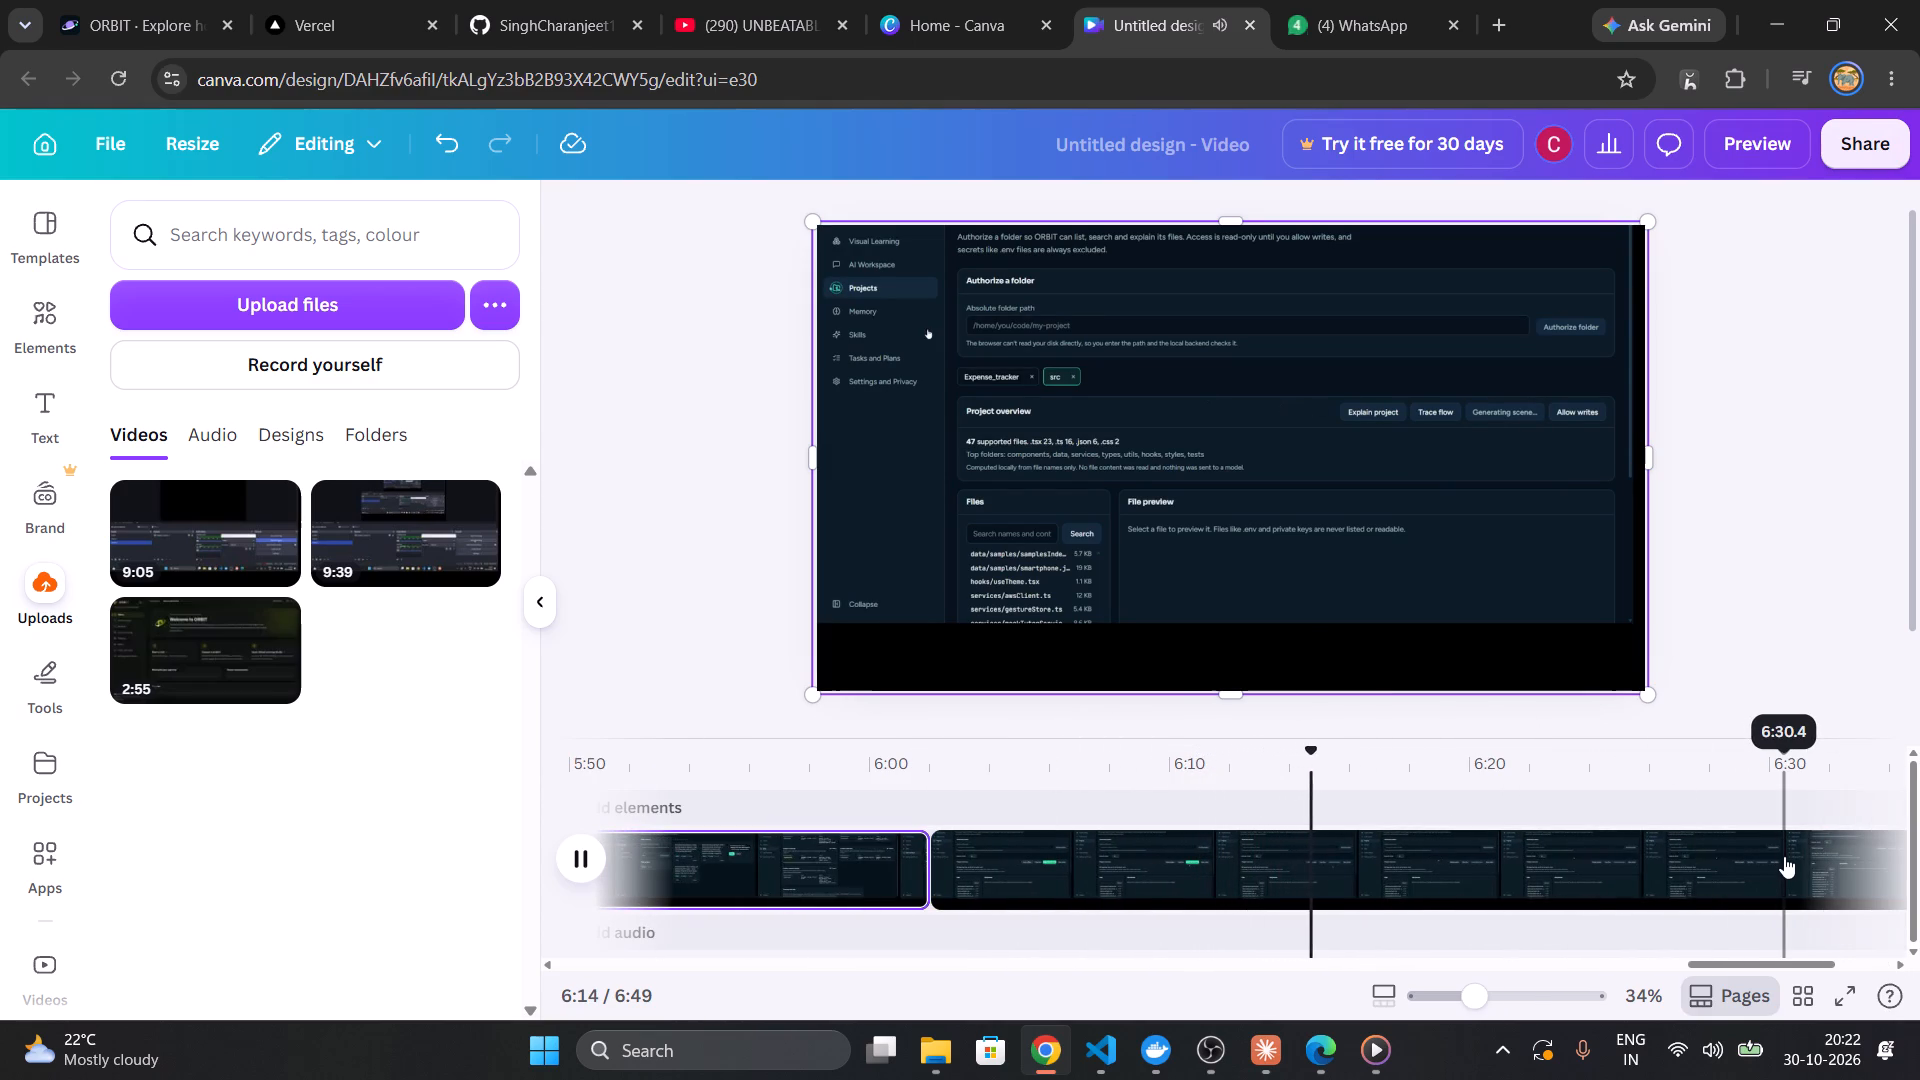
scroll(1784, 856, "left", 7)
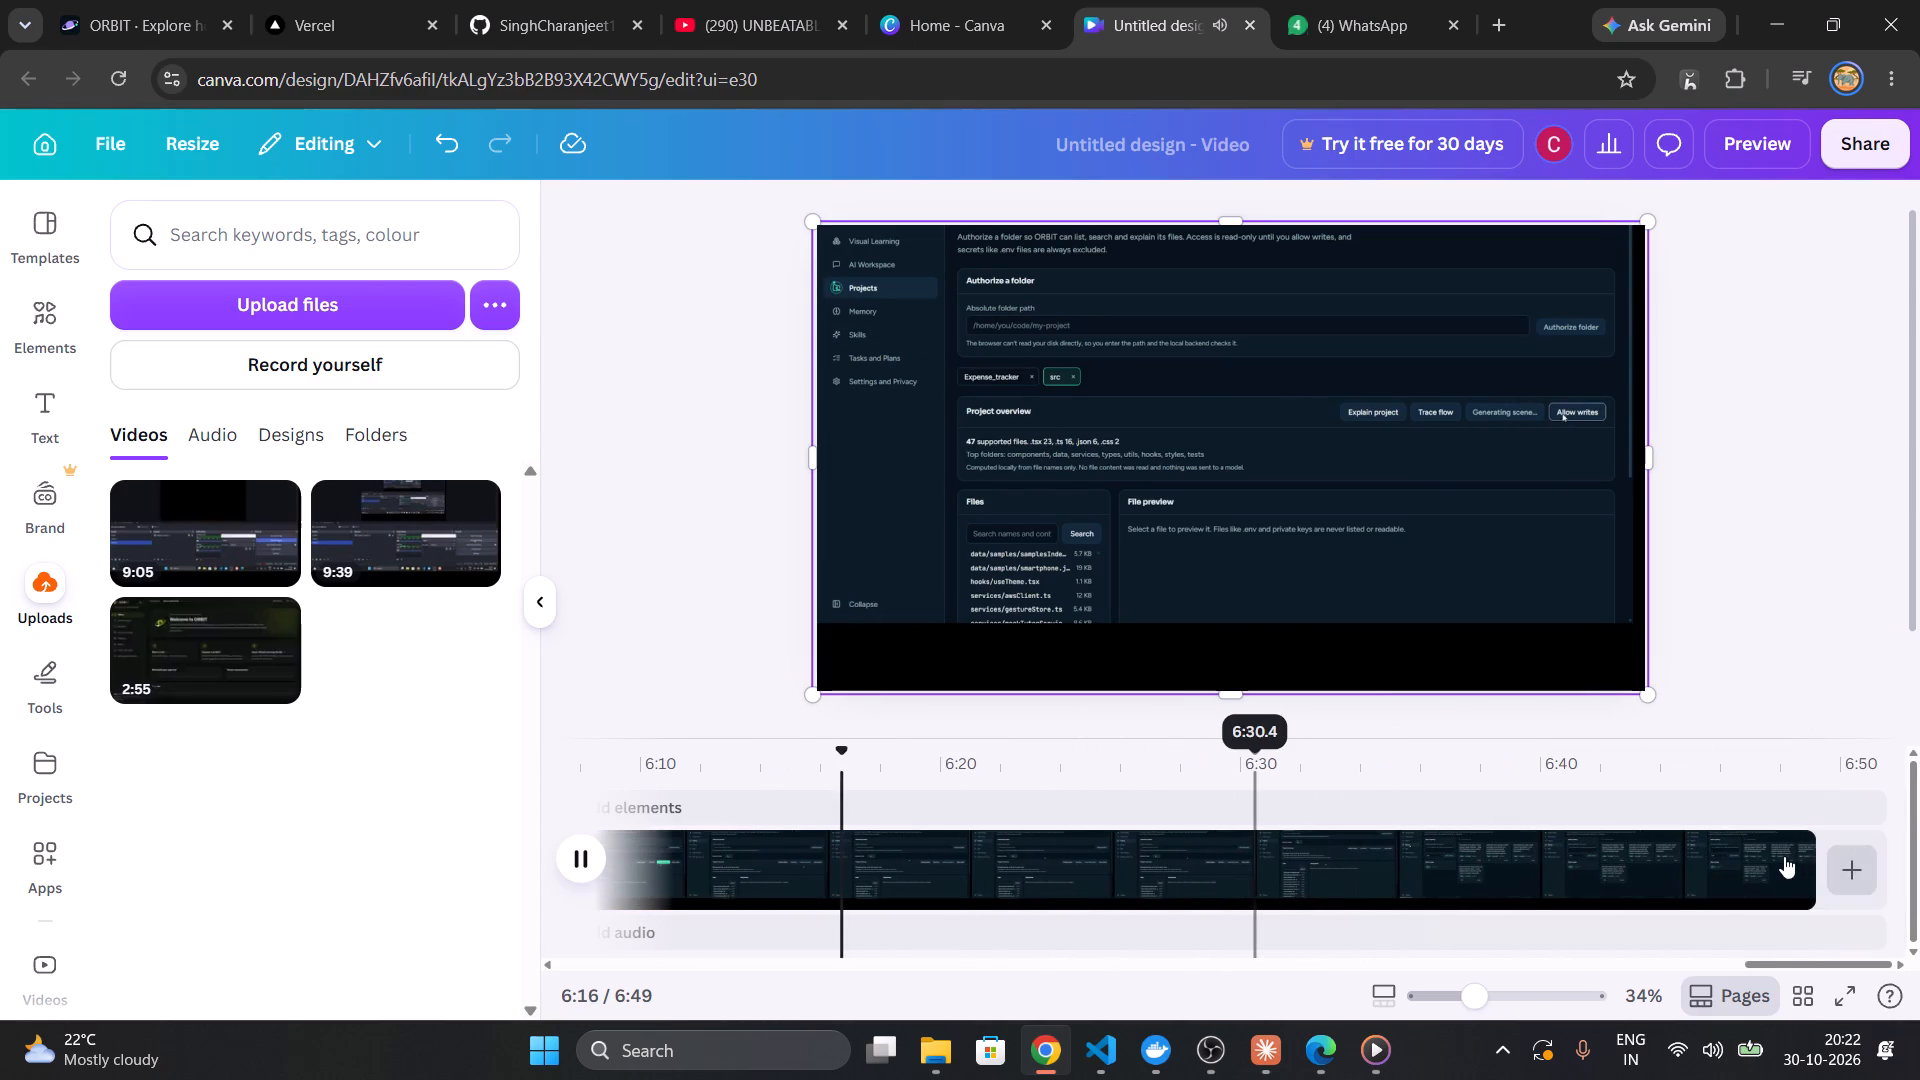
left_click(1742, 874)
key("space")
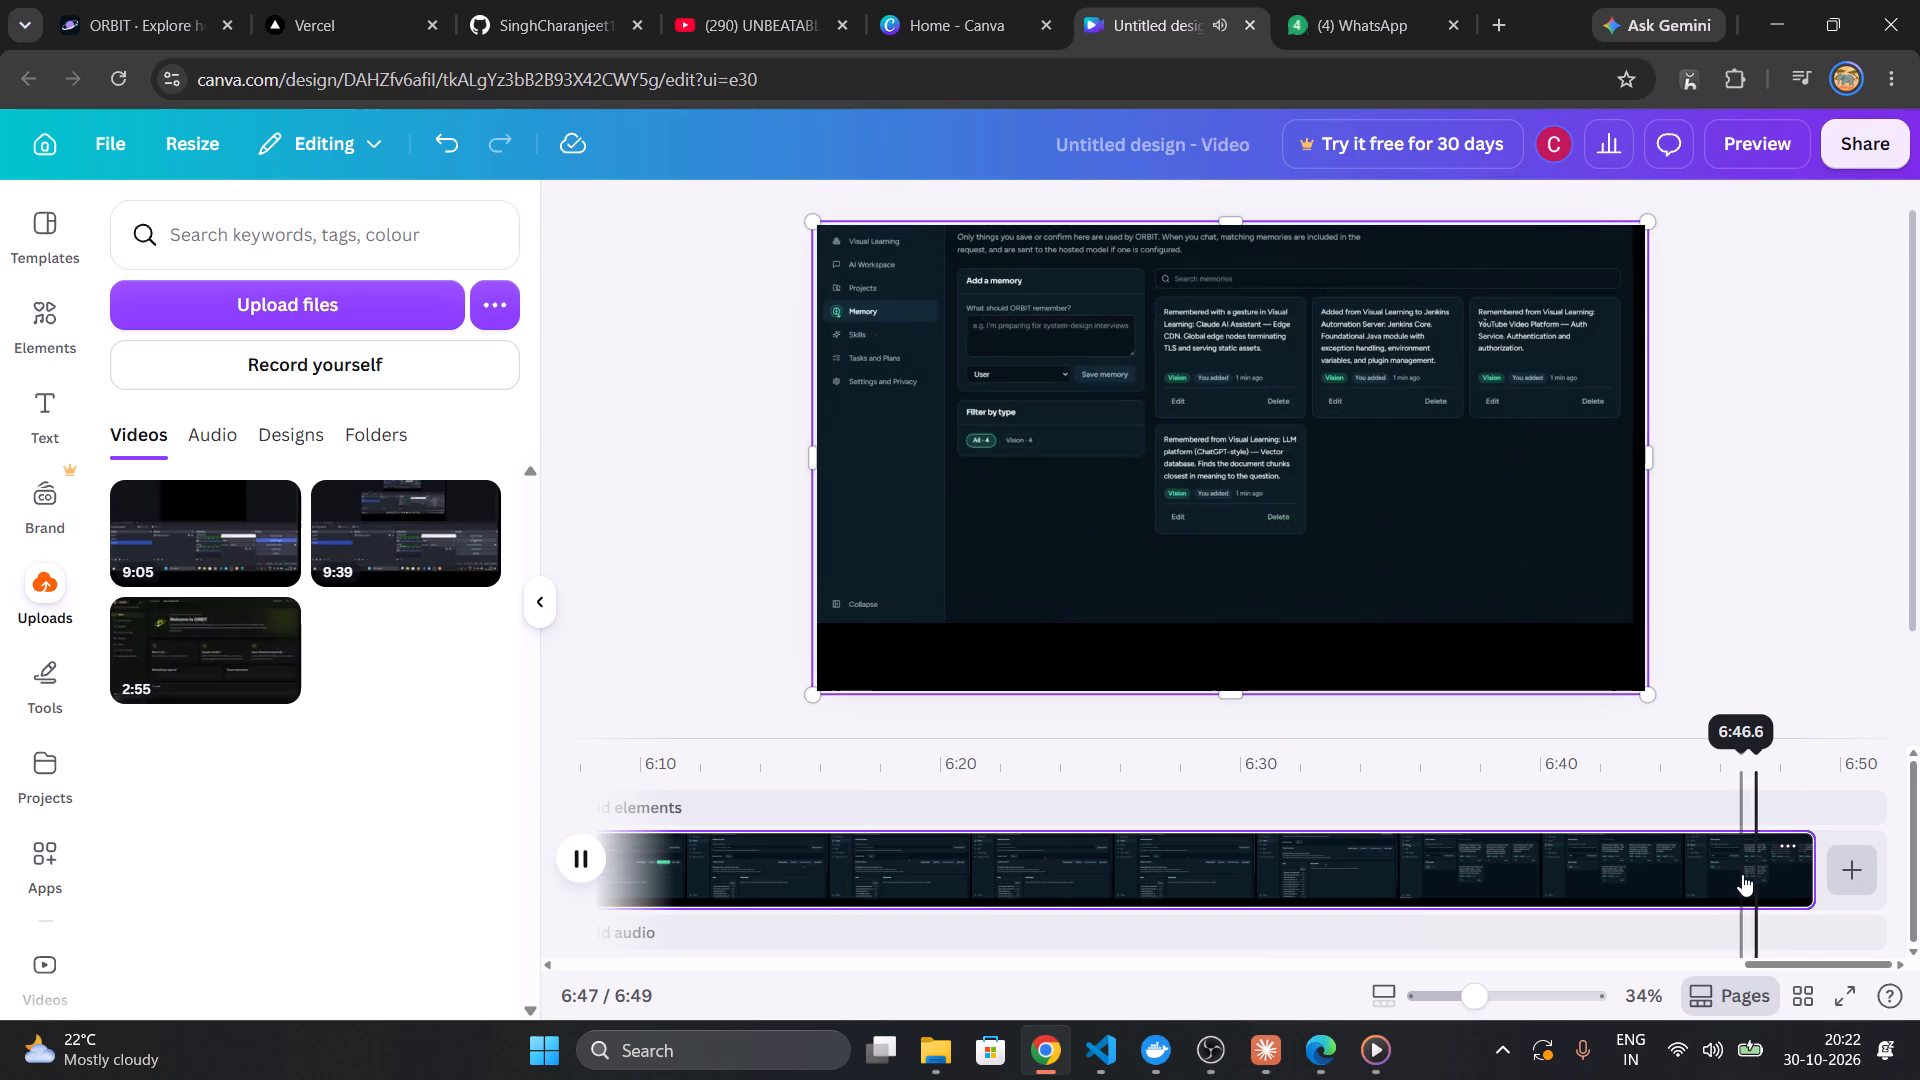
left_click(1679, 871)
key("space")
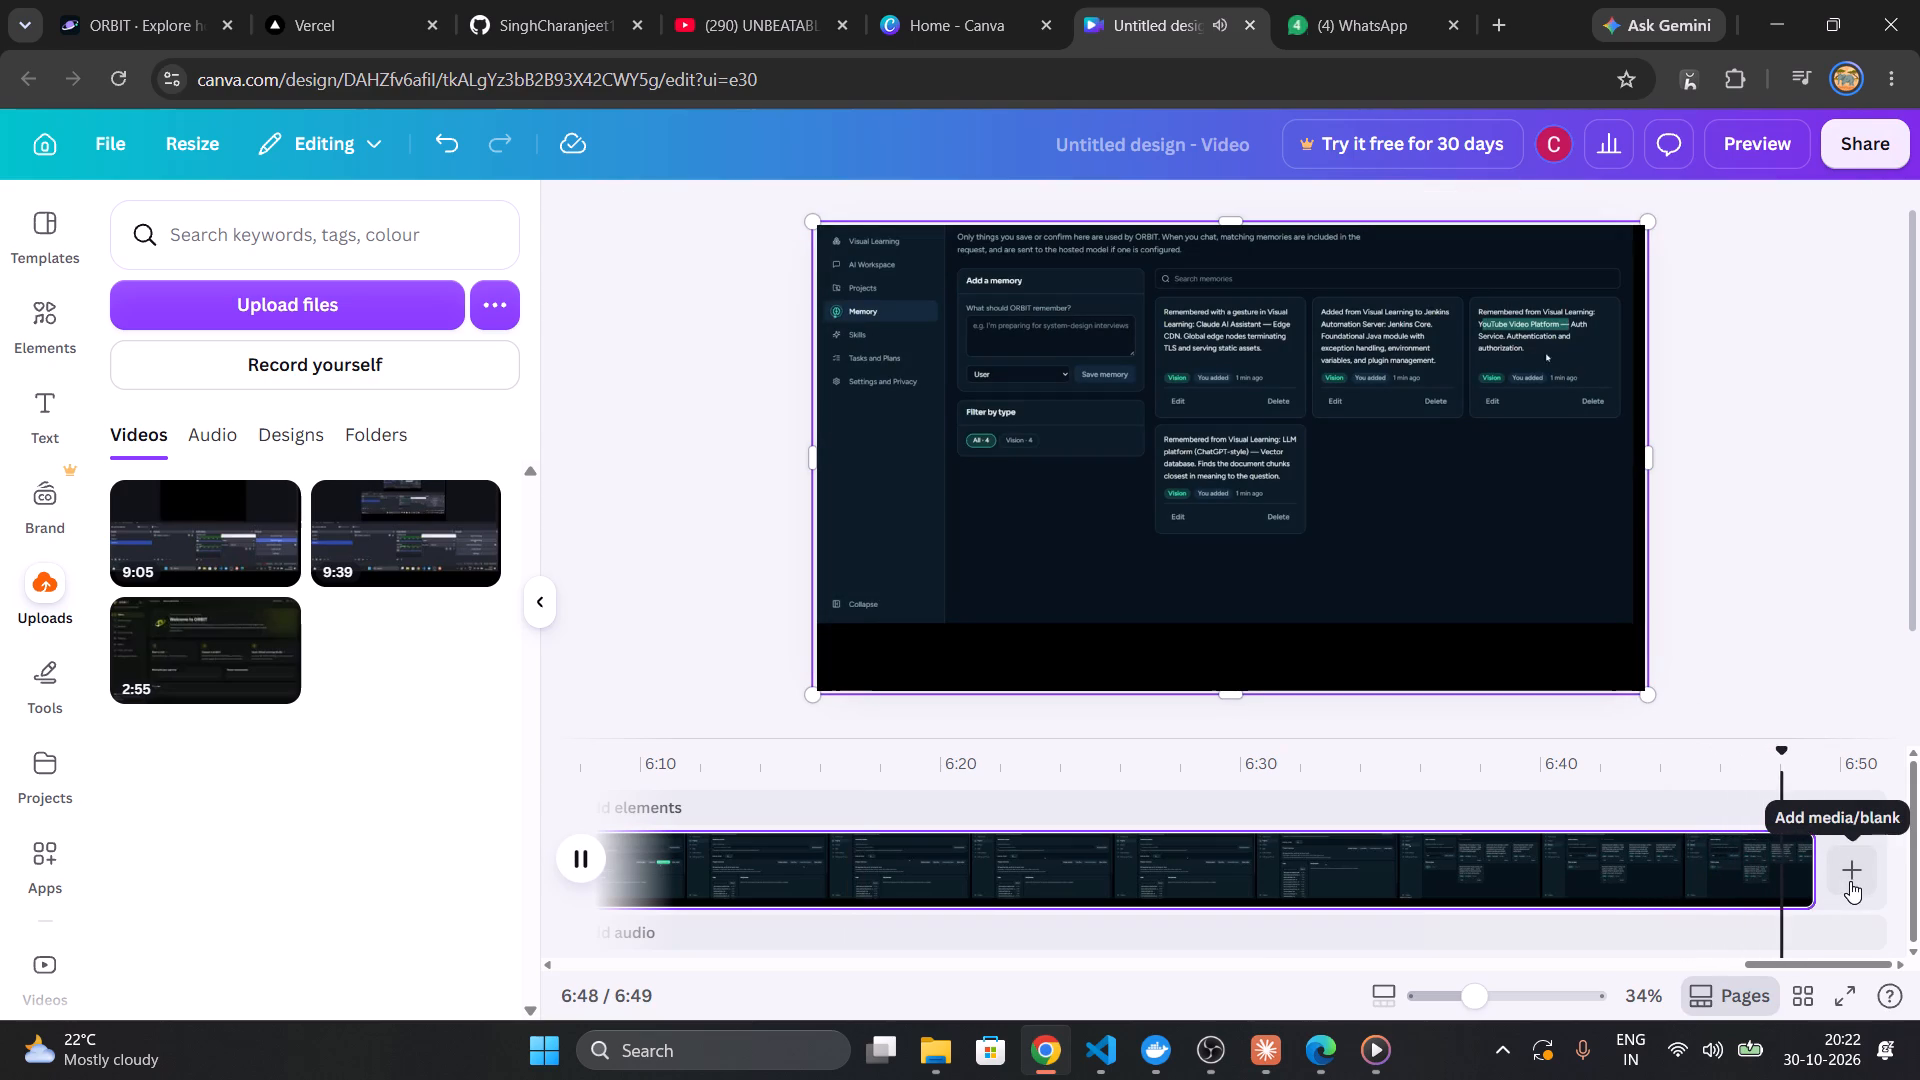
left_click(1585, 859)
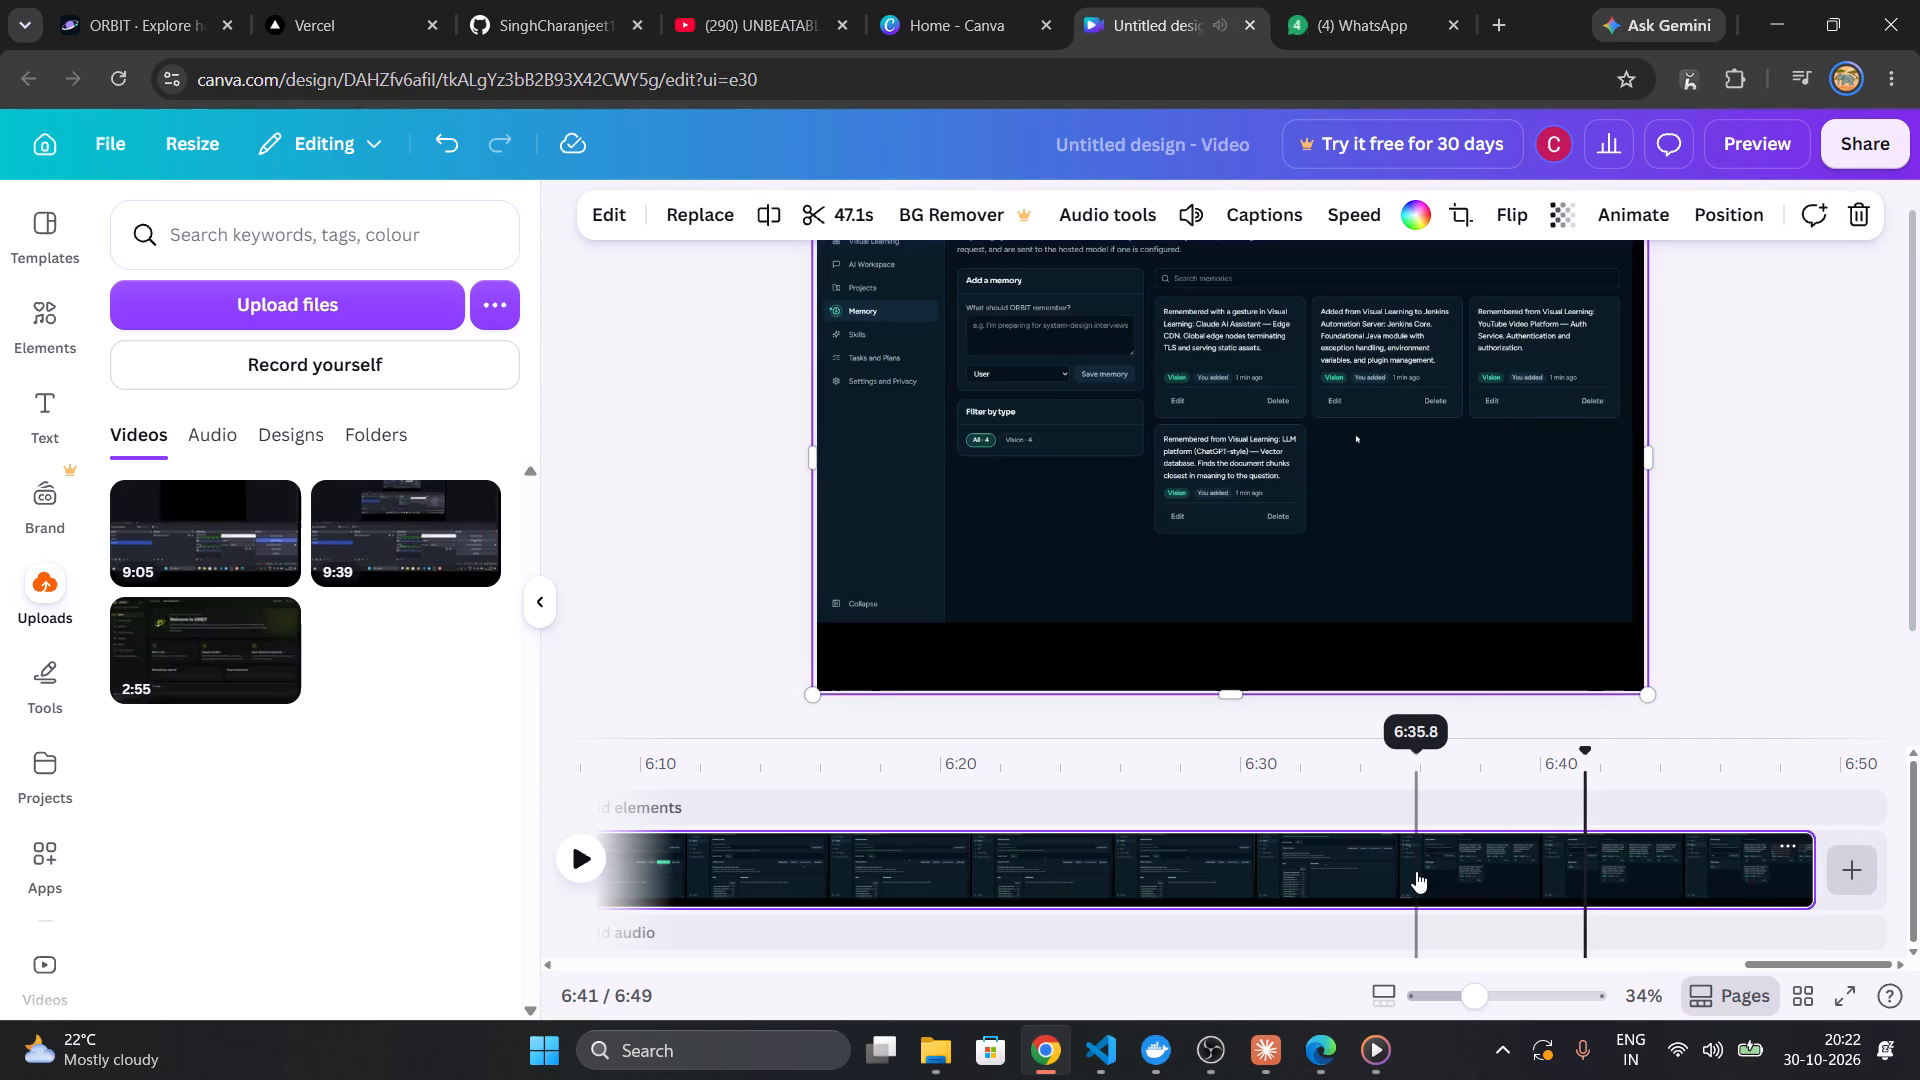
Undo the recent timeline edits, including the third clip's deletion, back to the uncut 2:51 second clip.
key("ctrl+z")
key("ctrl+z")
key("ctrl+z")
key("ctrl+z")
key("ctrl+z")
key("ctrl+z")
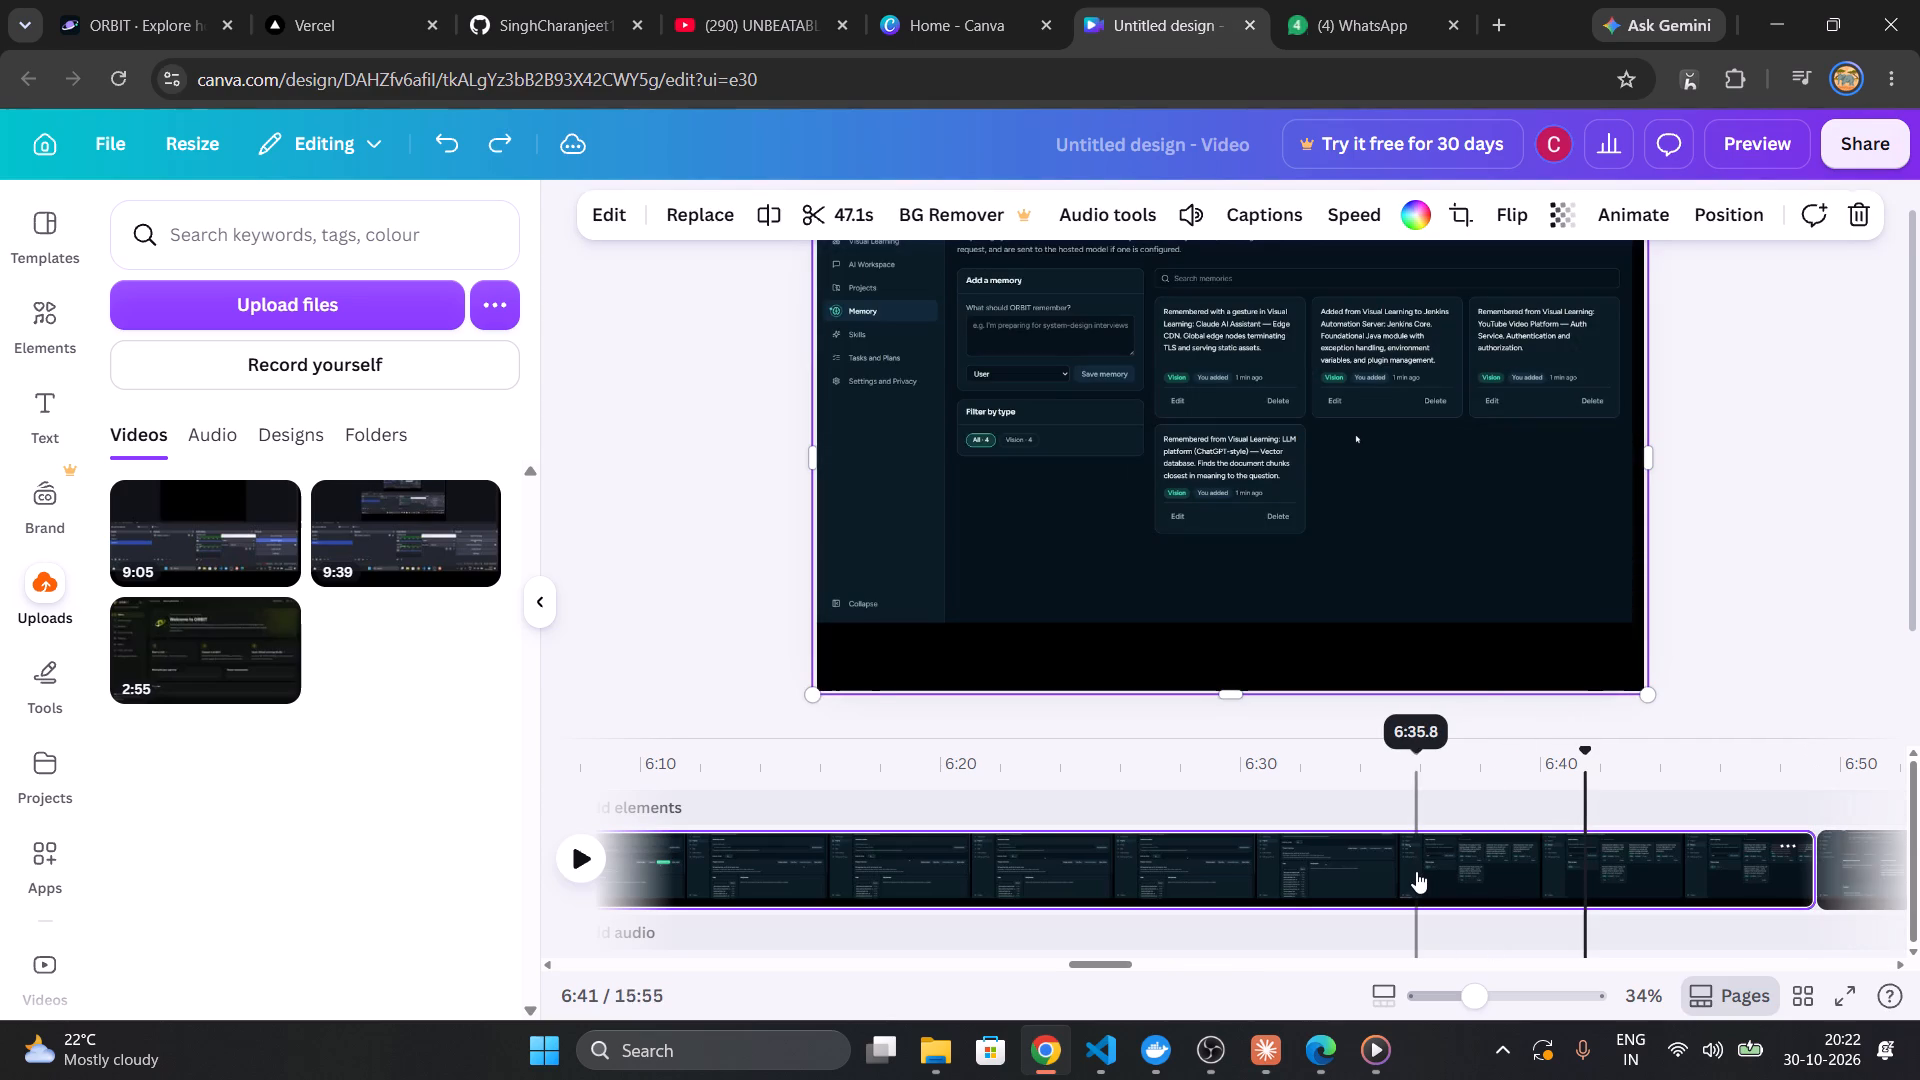
key("ctrl+z")
key("ctrl+z")
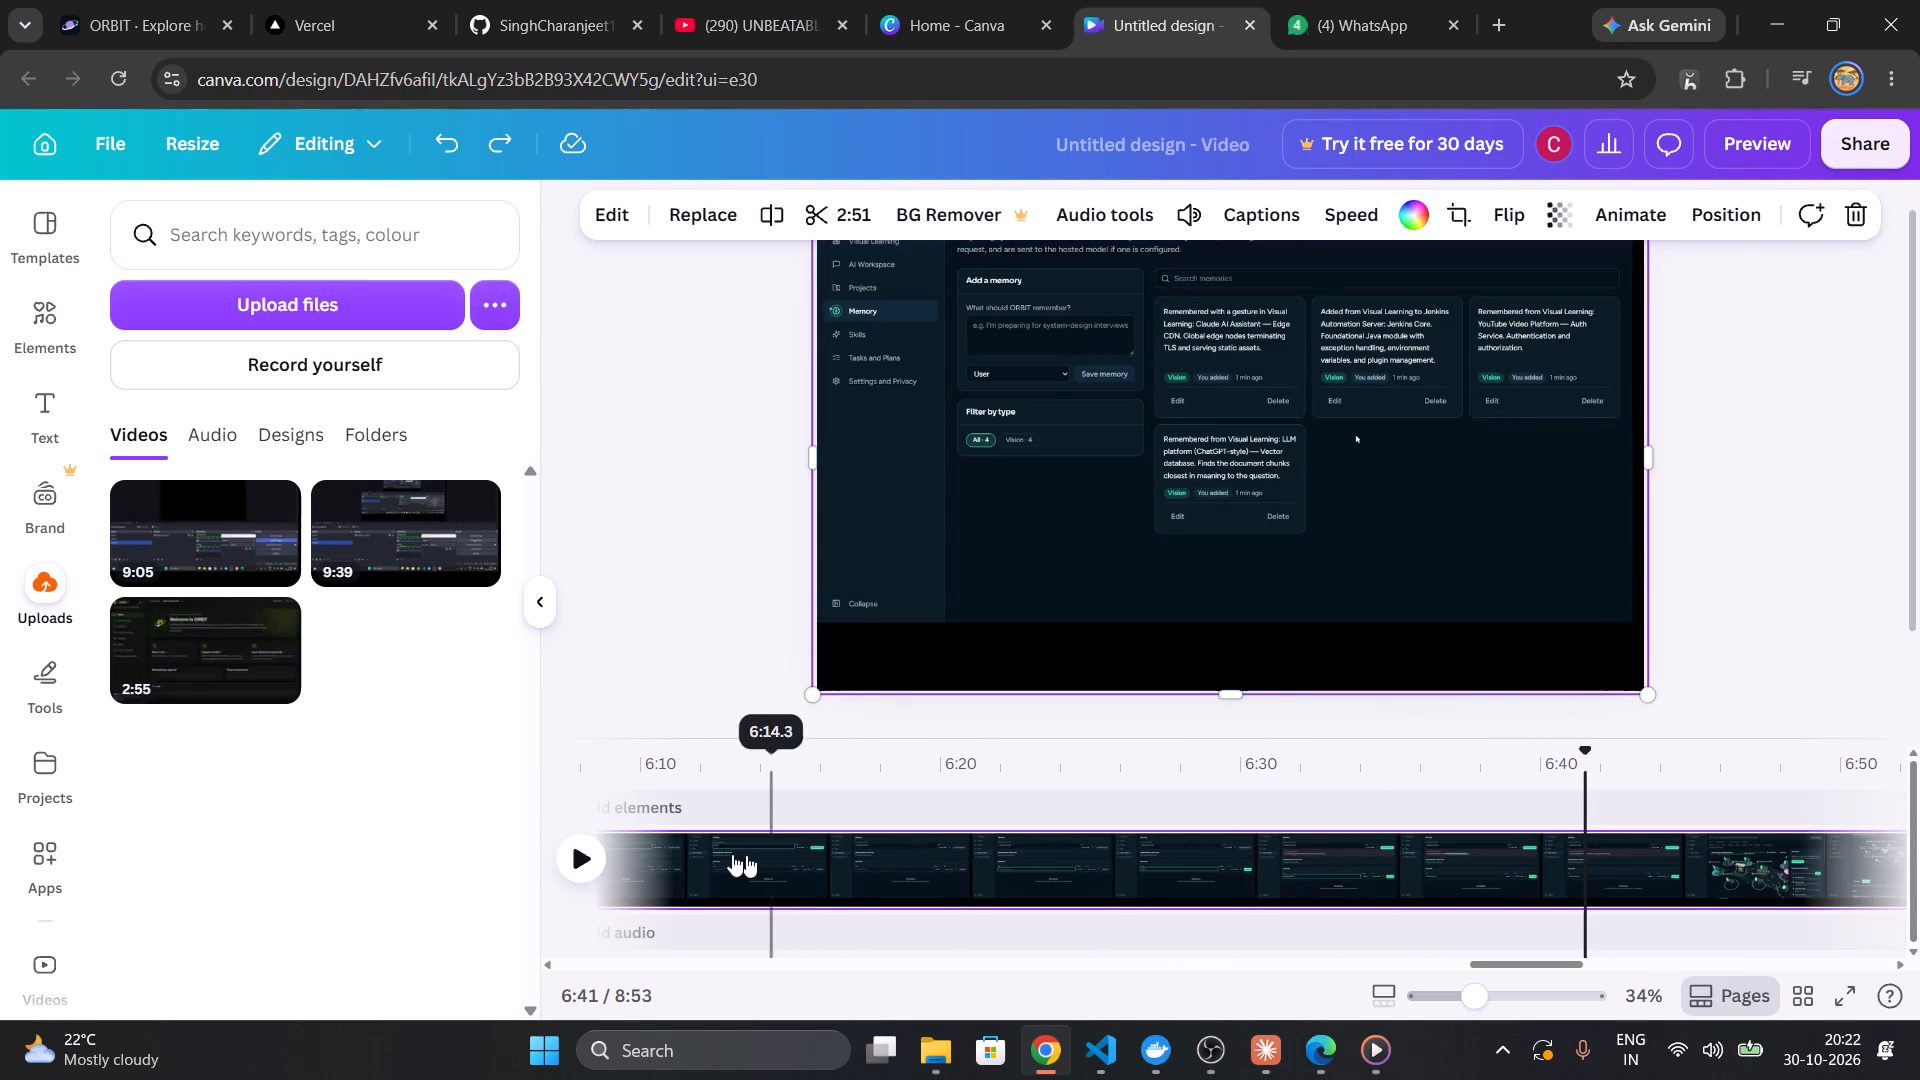
Find the end of the Tasks and Plans footage in the 2:51 clip and split the clip at about 6:35.
key("space")
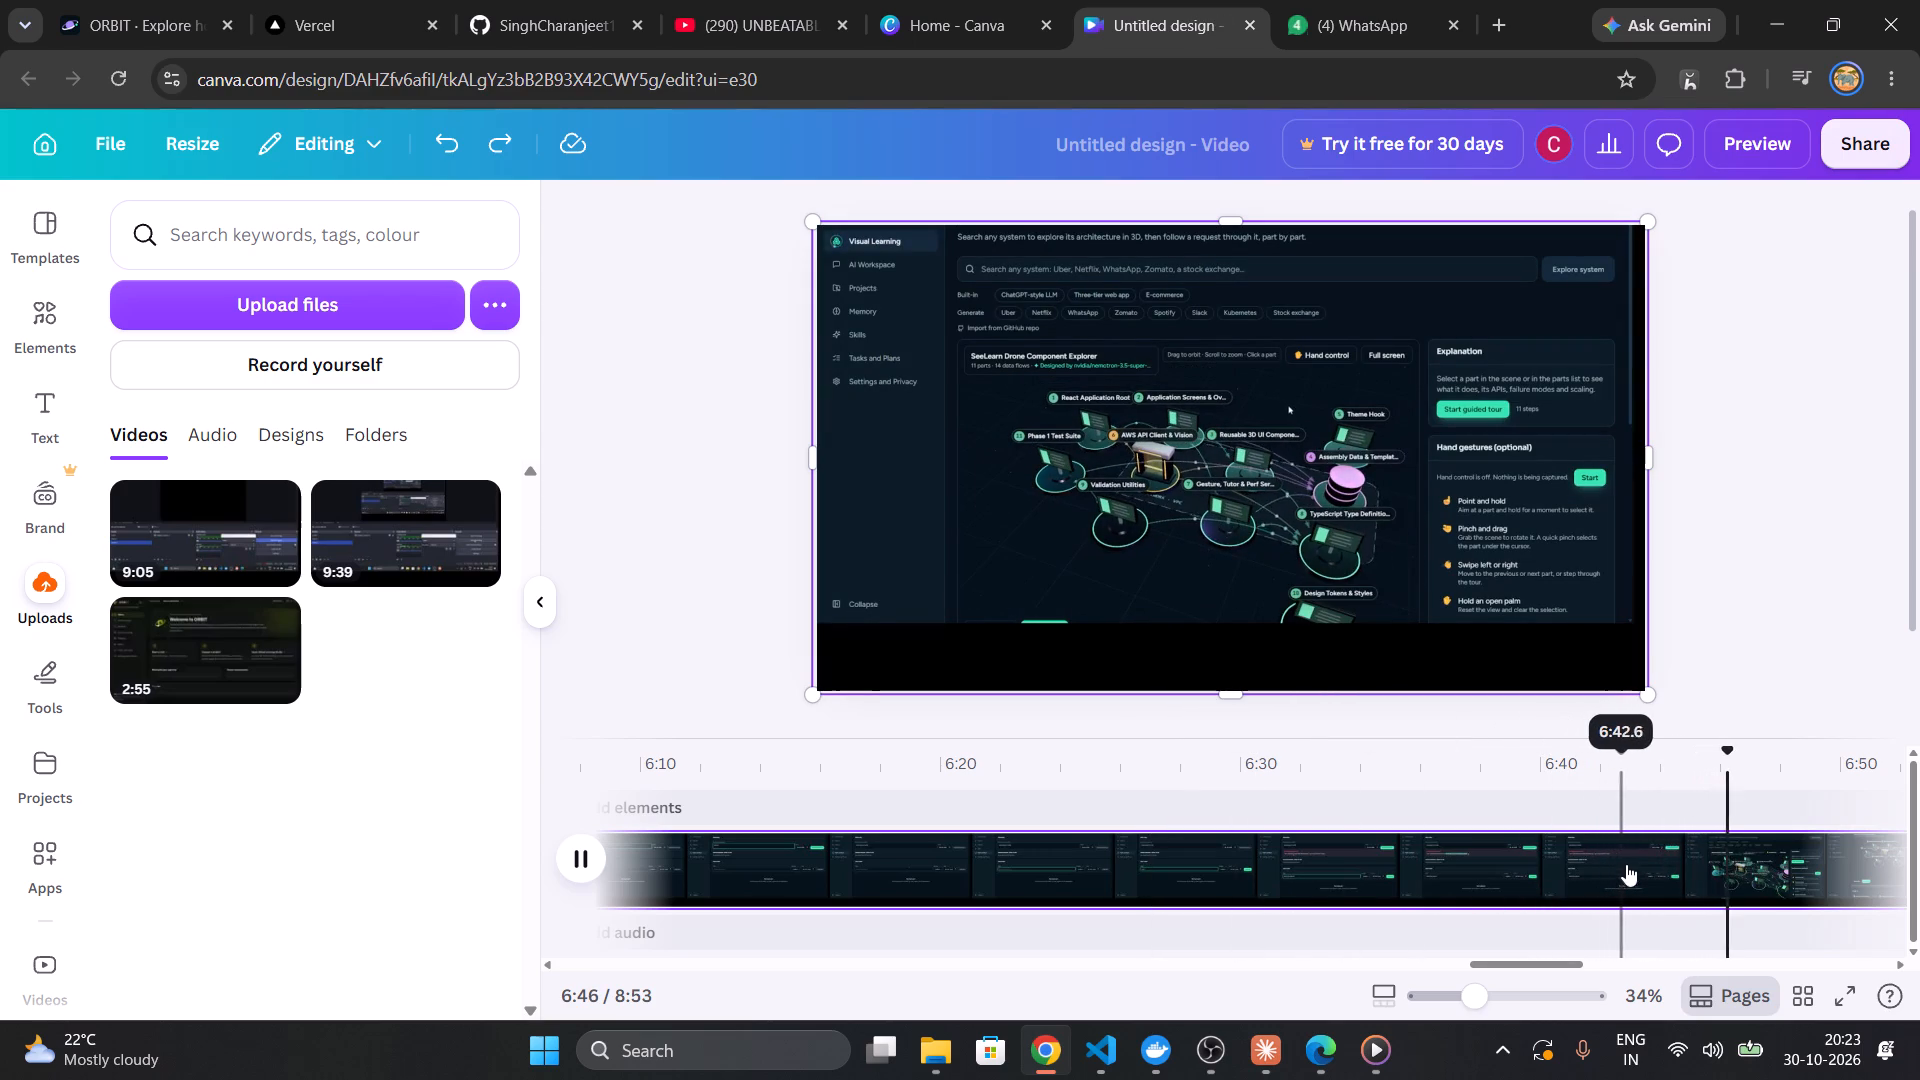
left_click(1565, 862)
key("space")
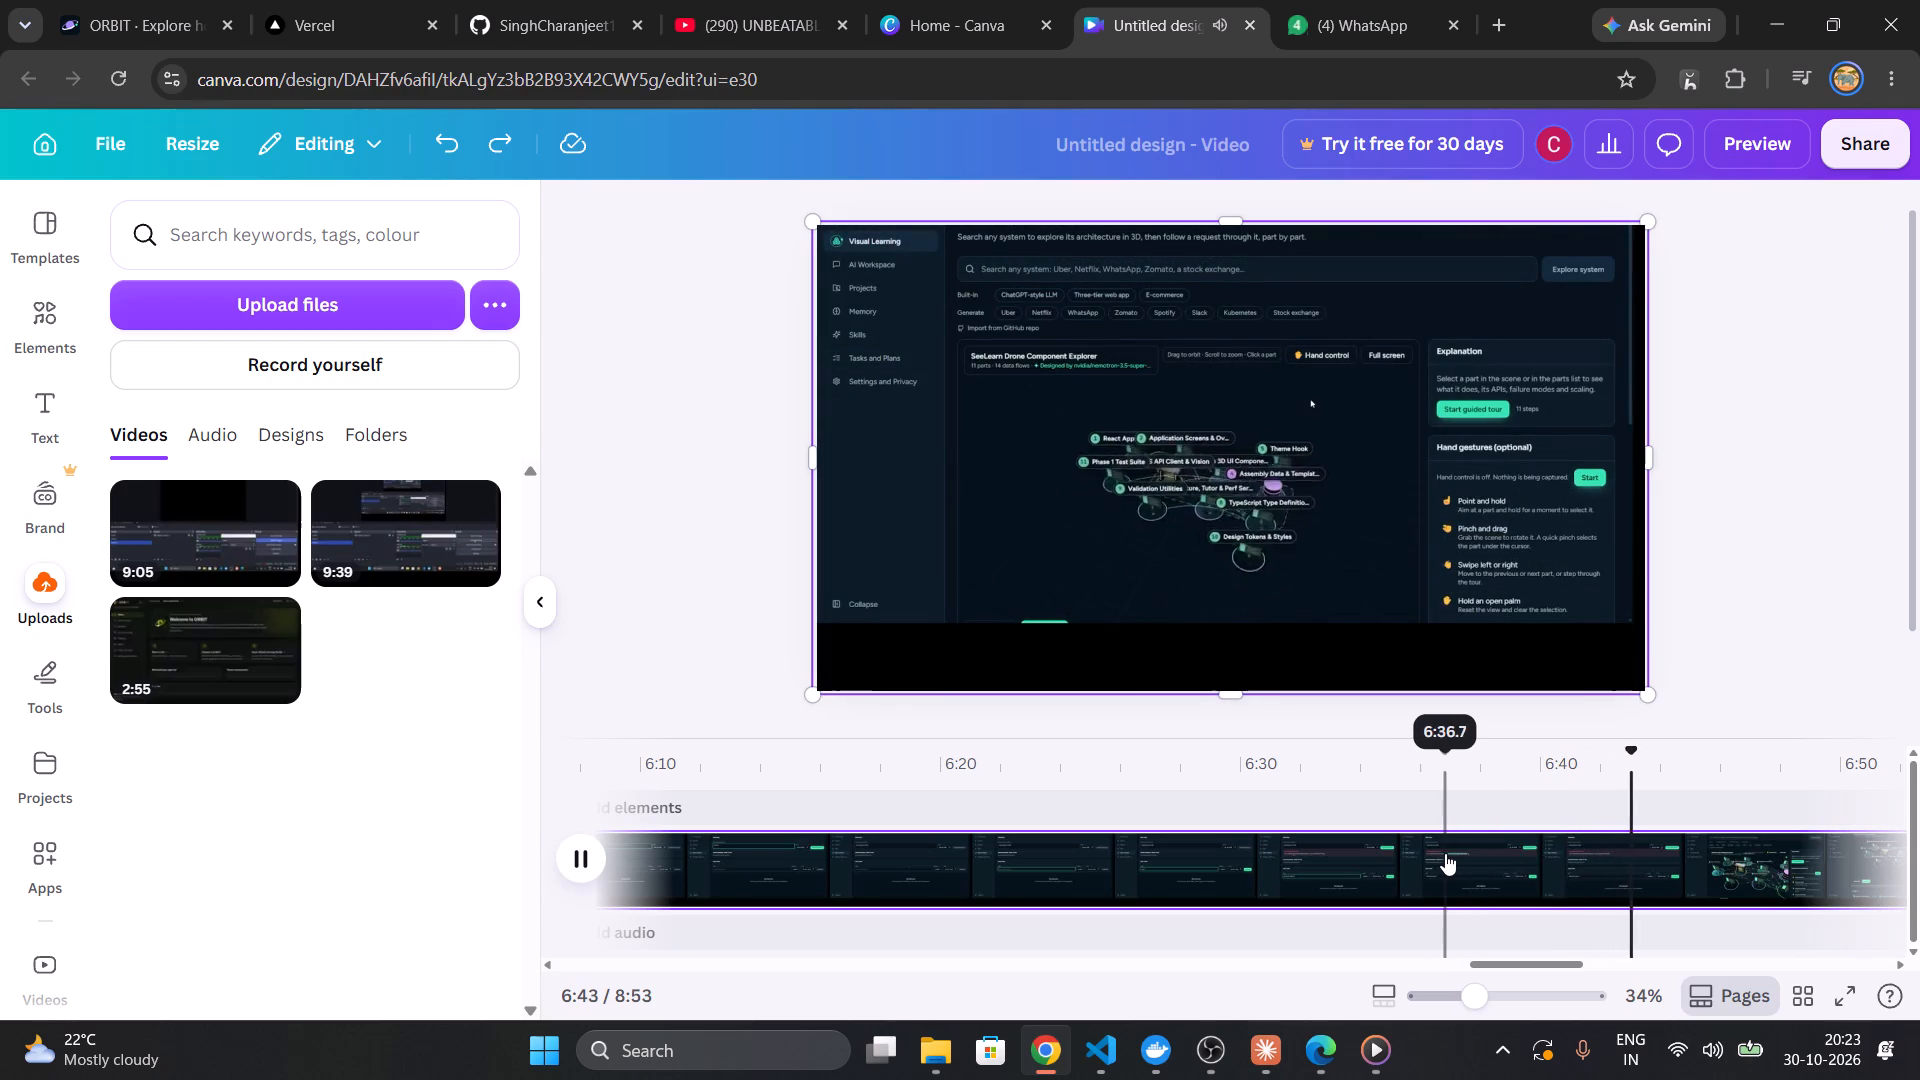
left_click(1297, 855)
key("space")
key("space")
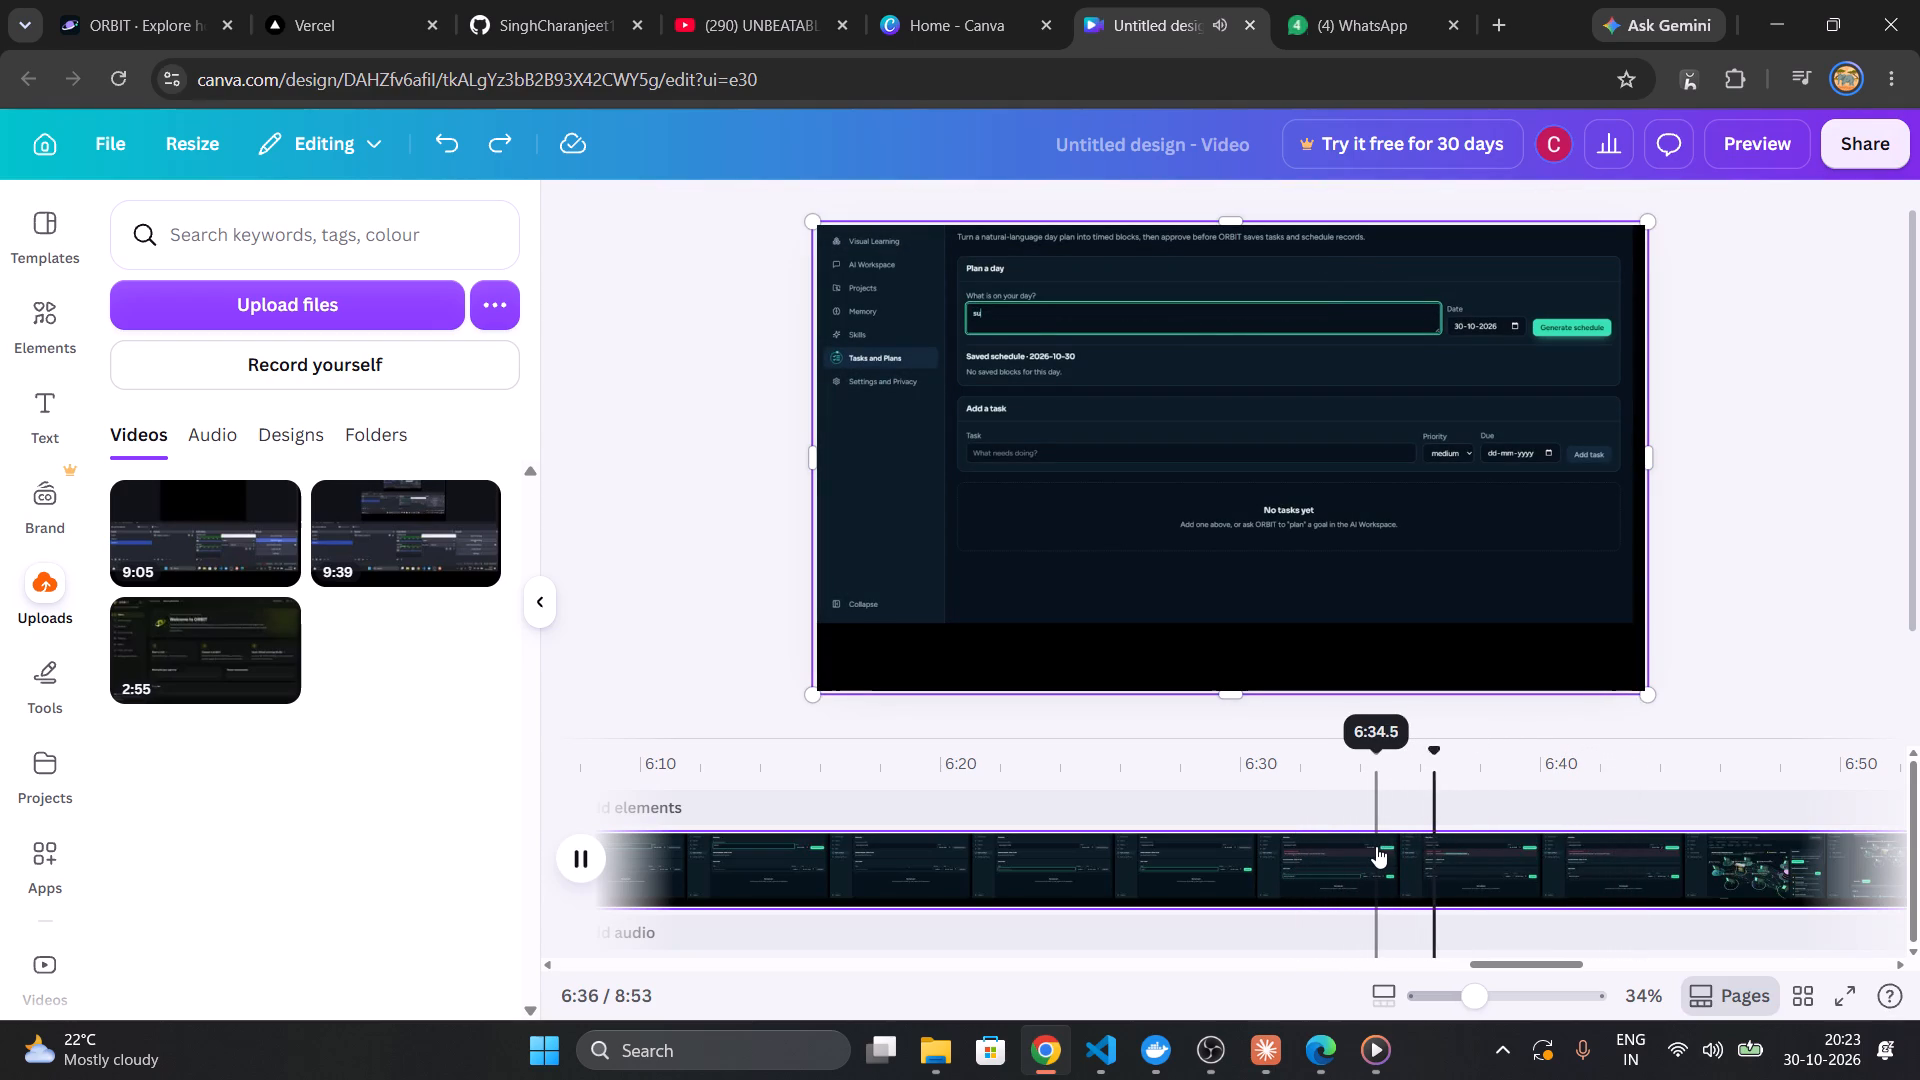
key("space")
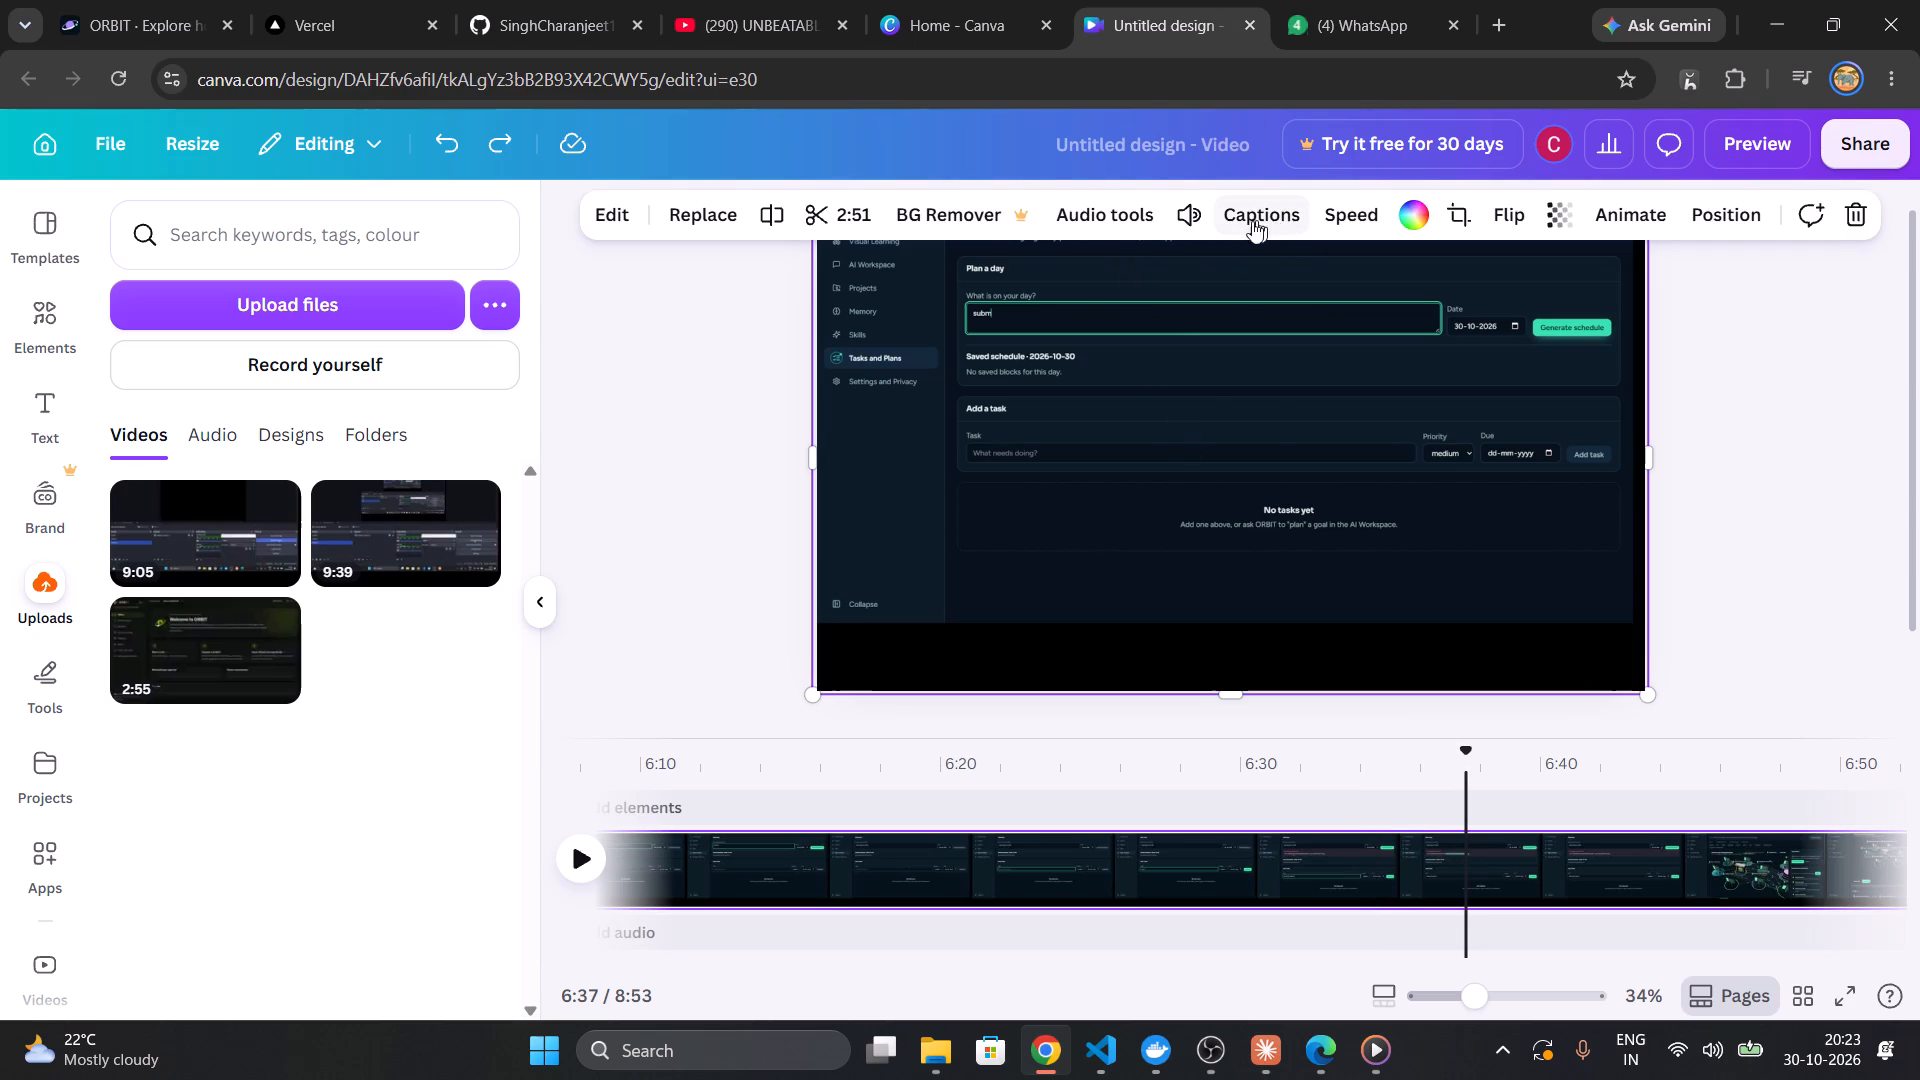
left_click(1420, 858)
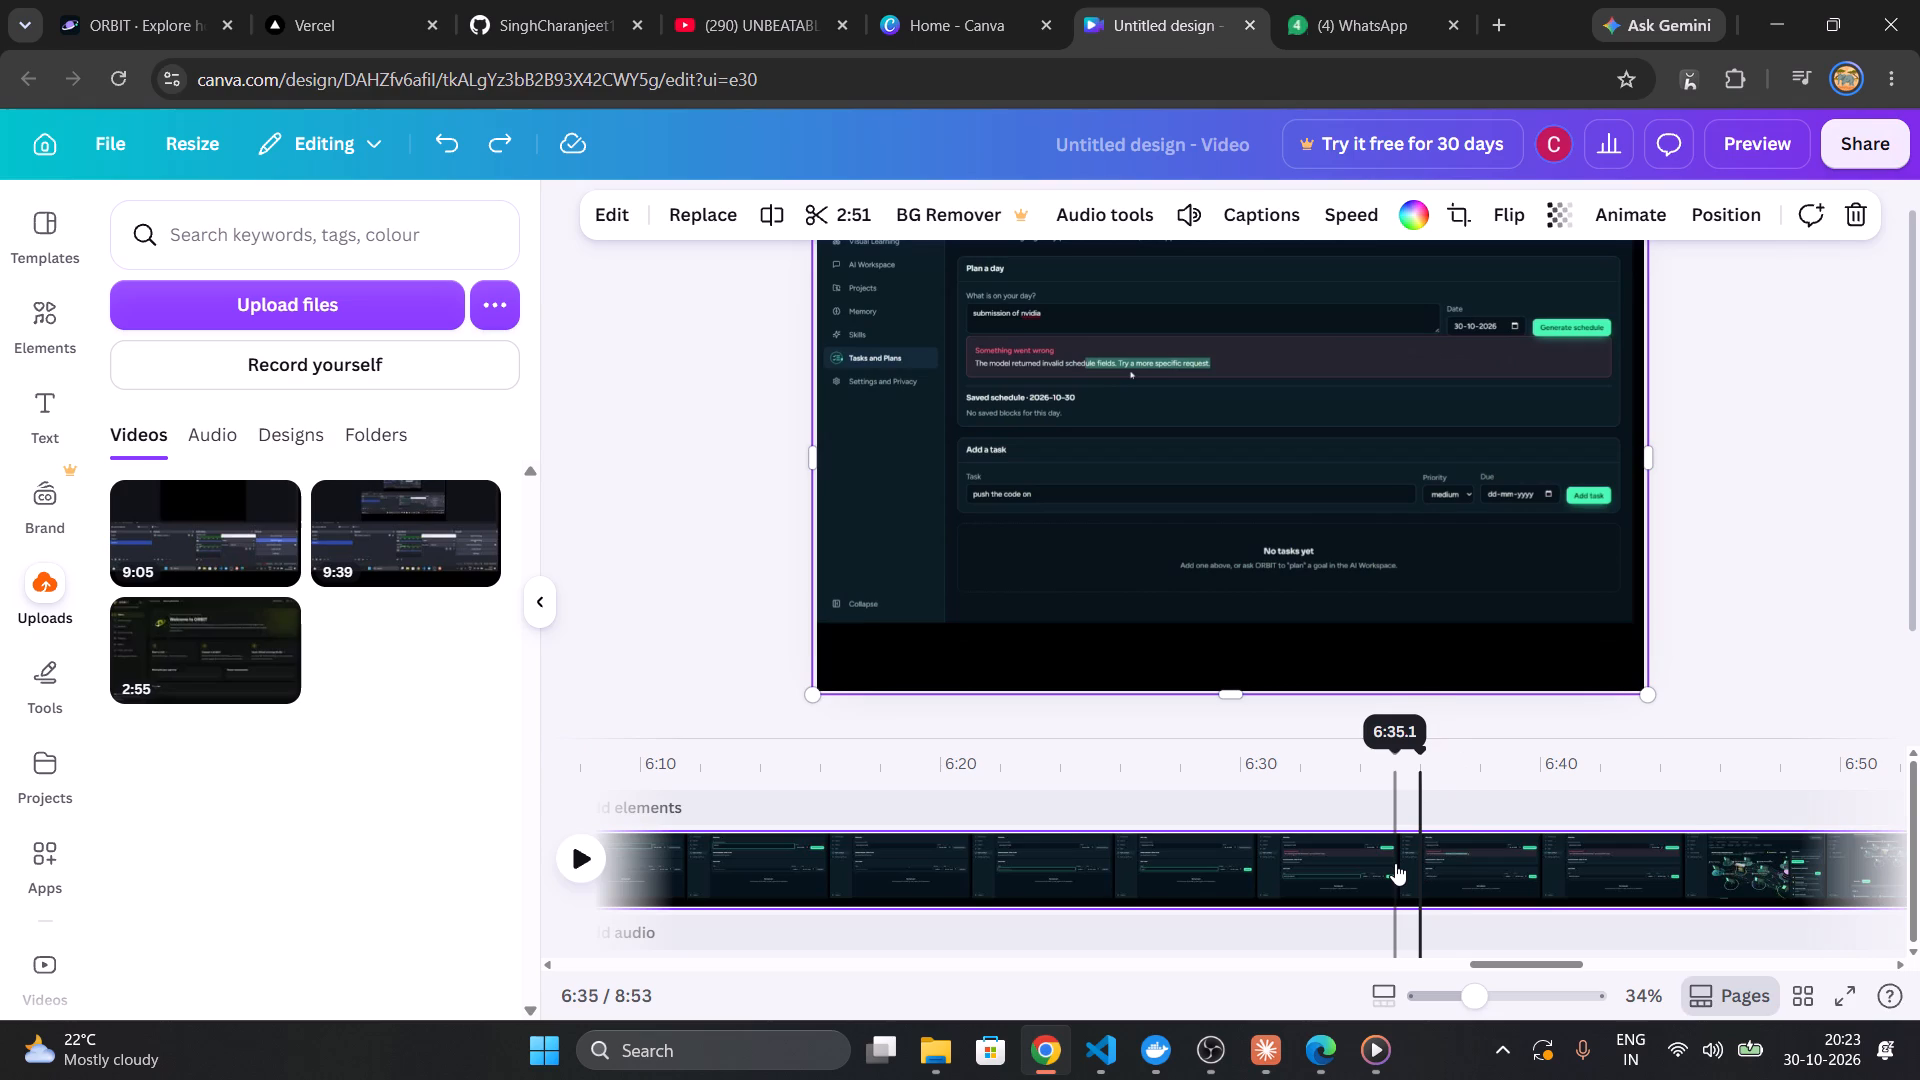
right_click(1395, 863)
left_click(1483, 568)
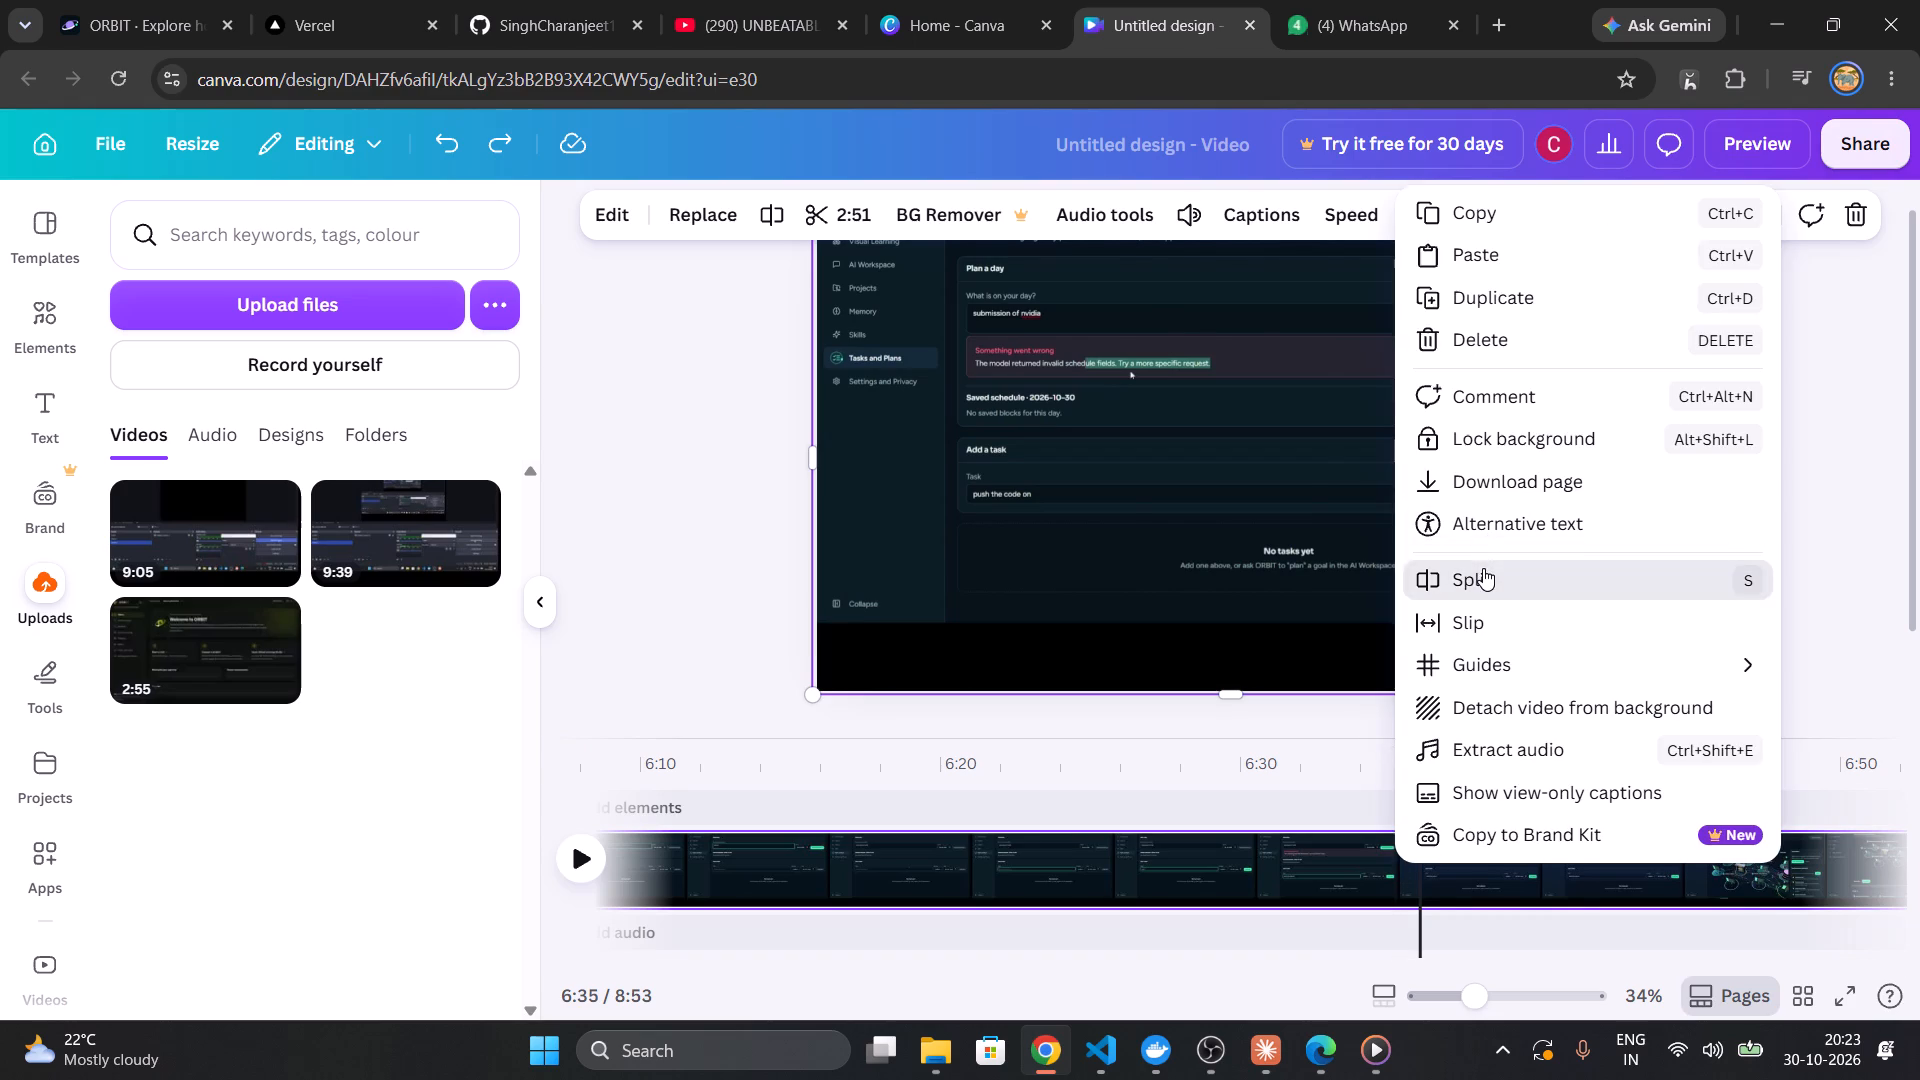
Scrub back through the 33.9-second Tasks and Plans clip, checking its footage from about 6:34 to 6:03.
left_click(1360, 851)
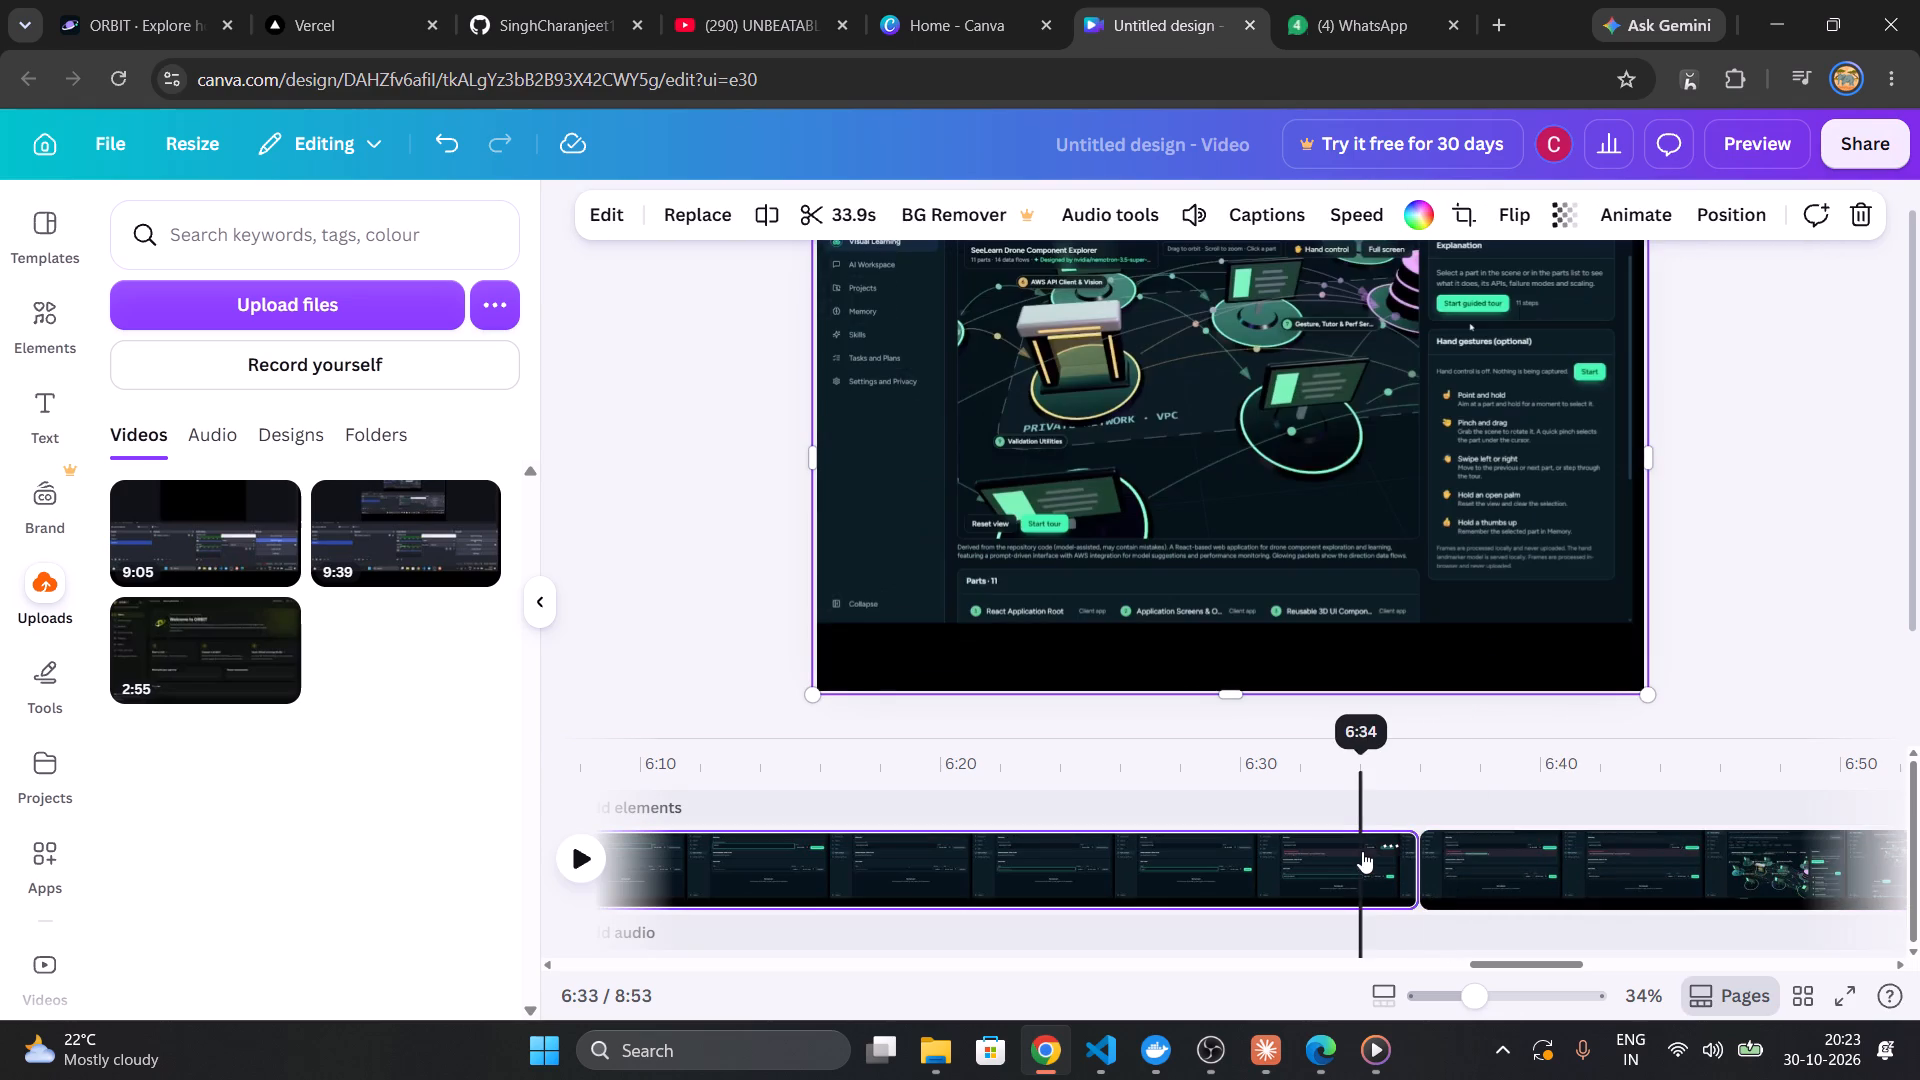
left_click(1287, 869)
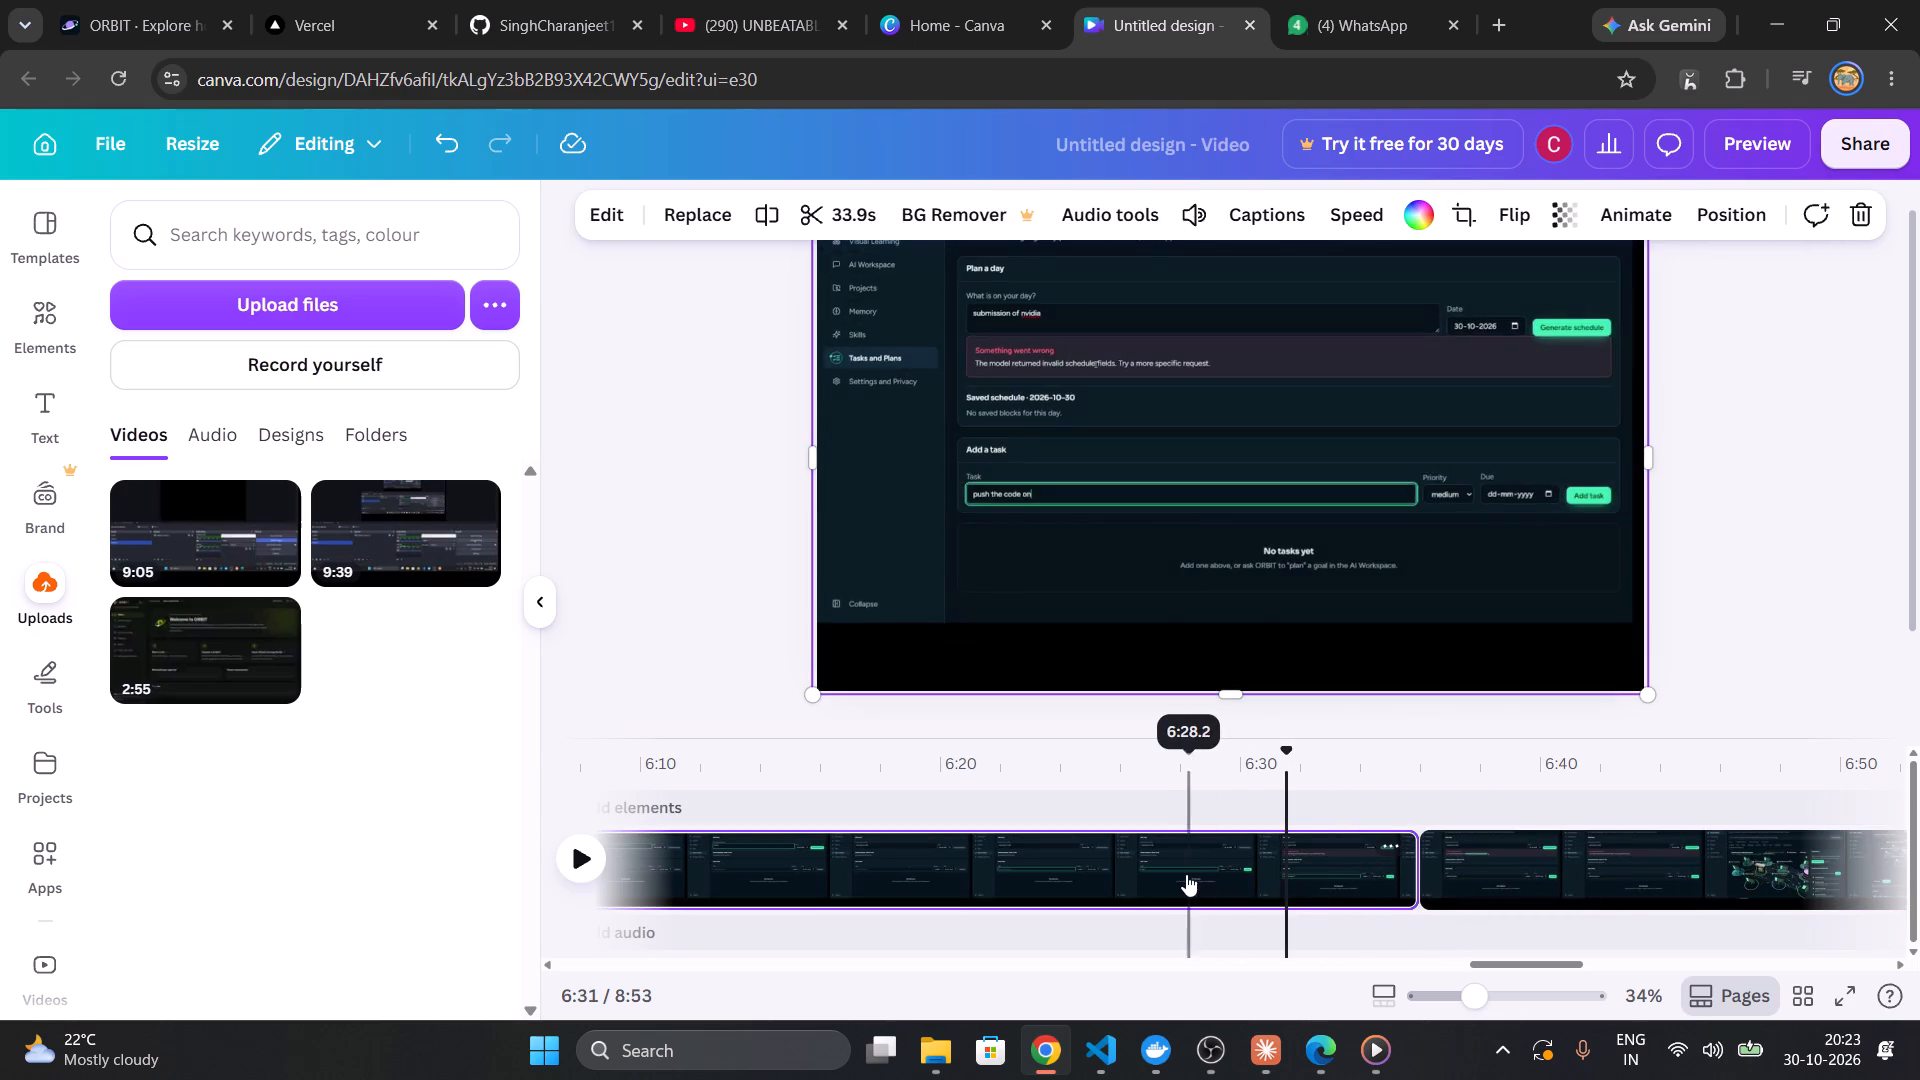
left_click(1186, 874)
left_click(1034, 888)
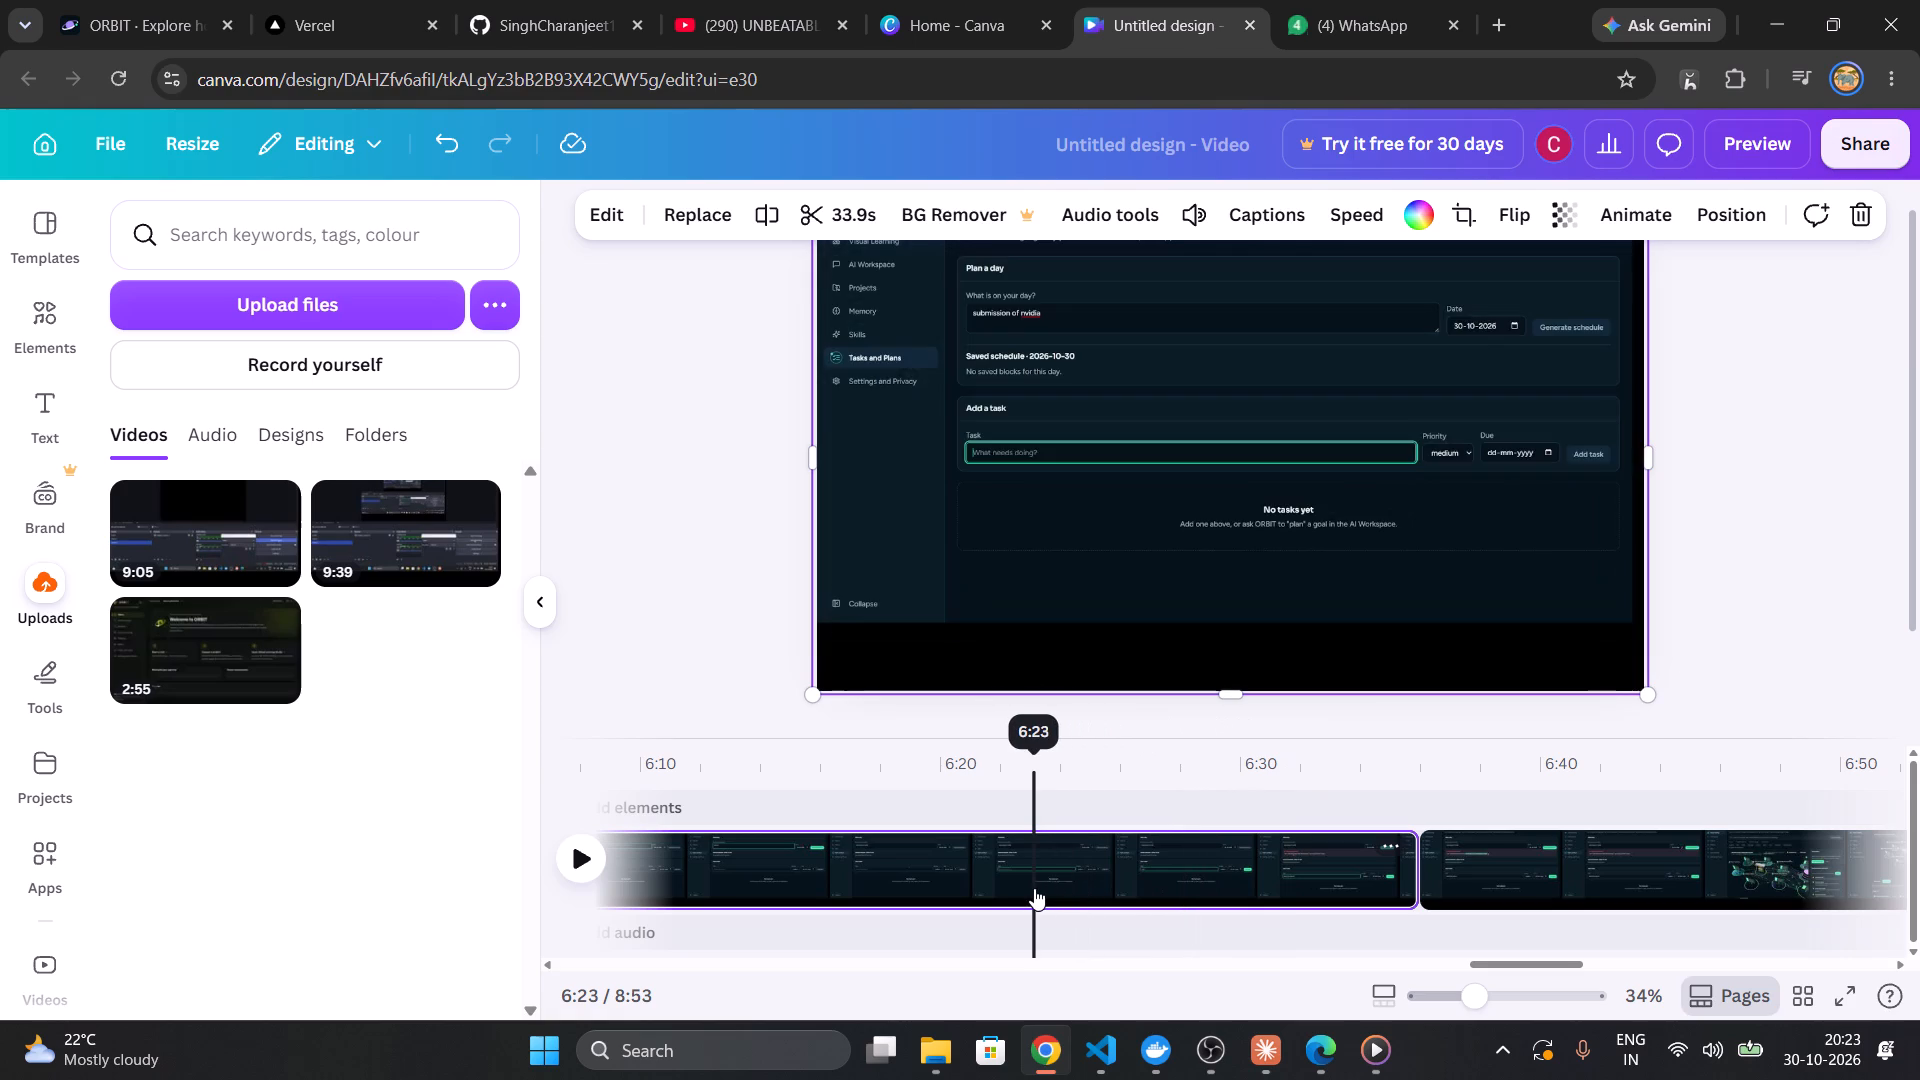
left_click(973, 894)
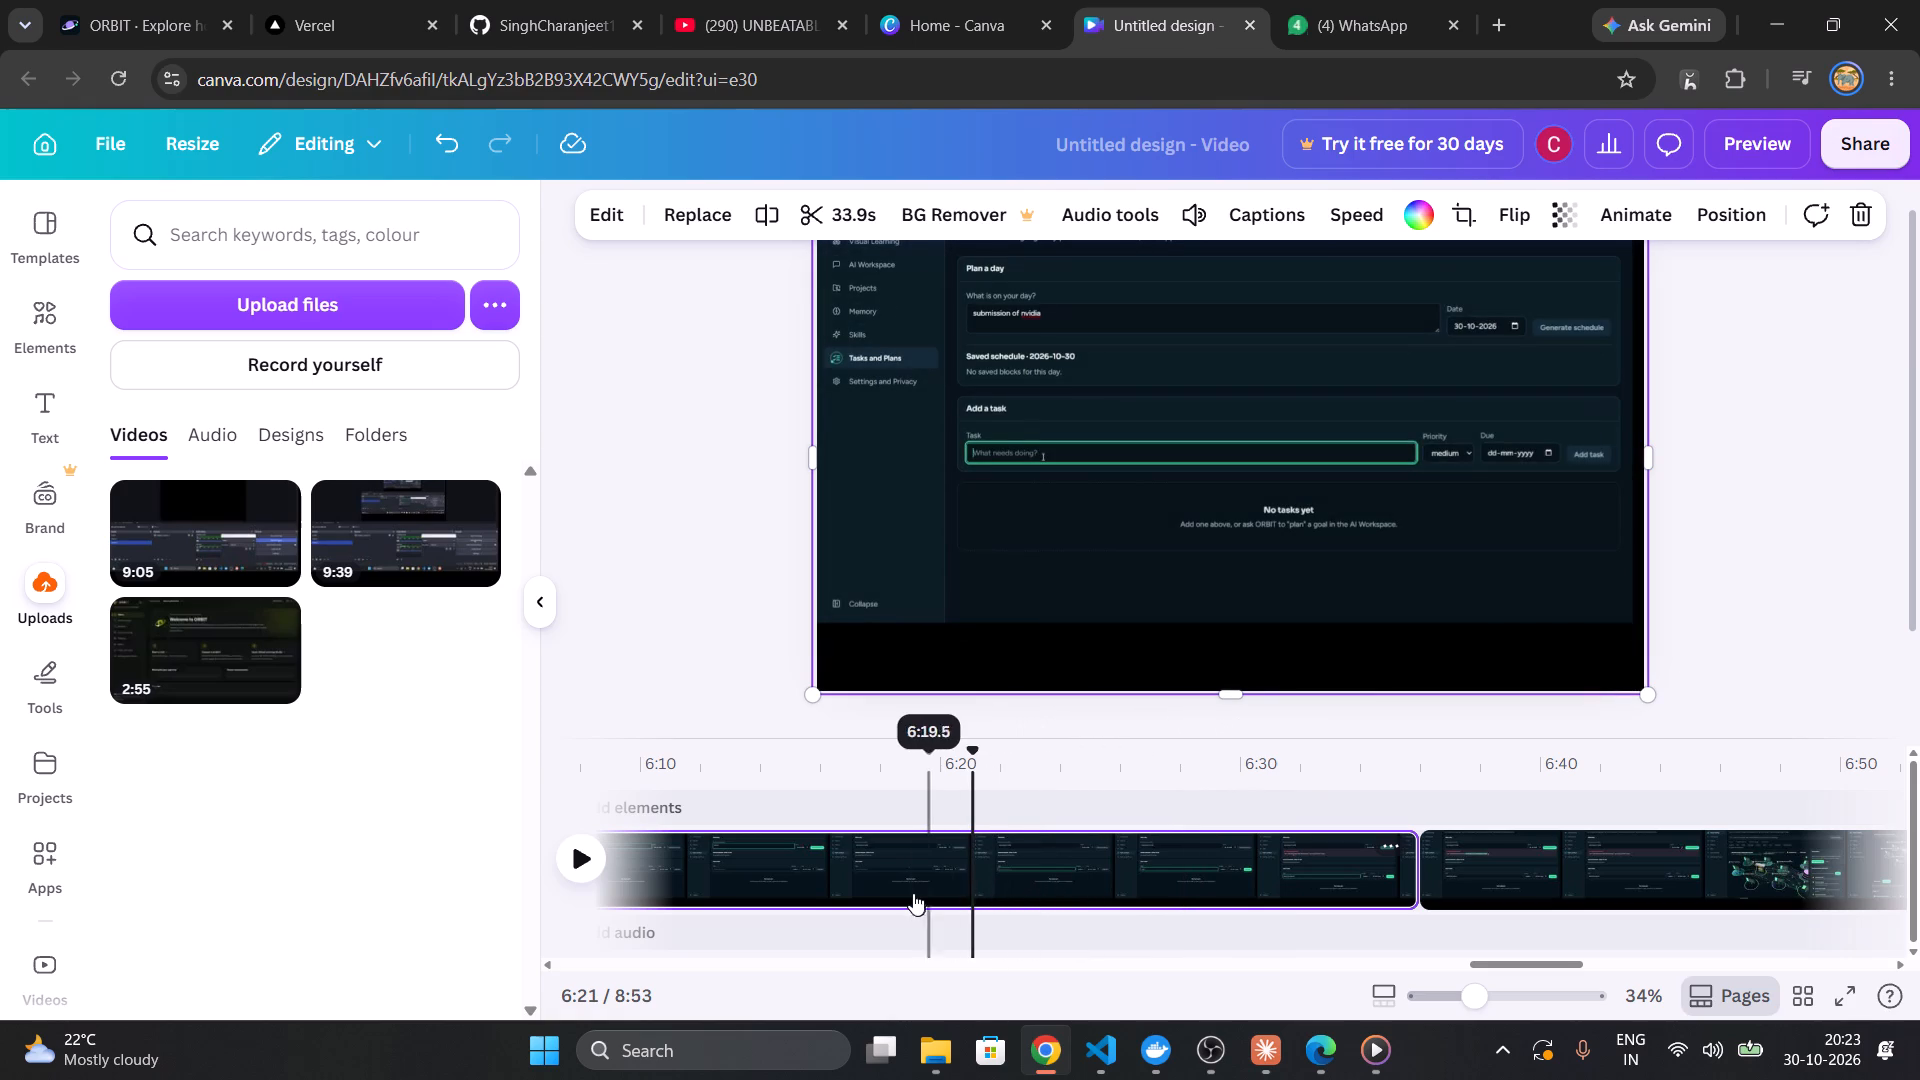
left_click(912, 893)
left_click(835, 893)
left_click(785, 889)
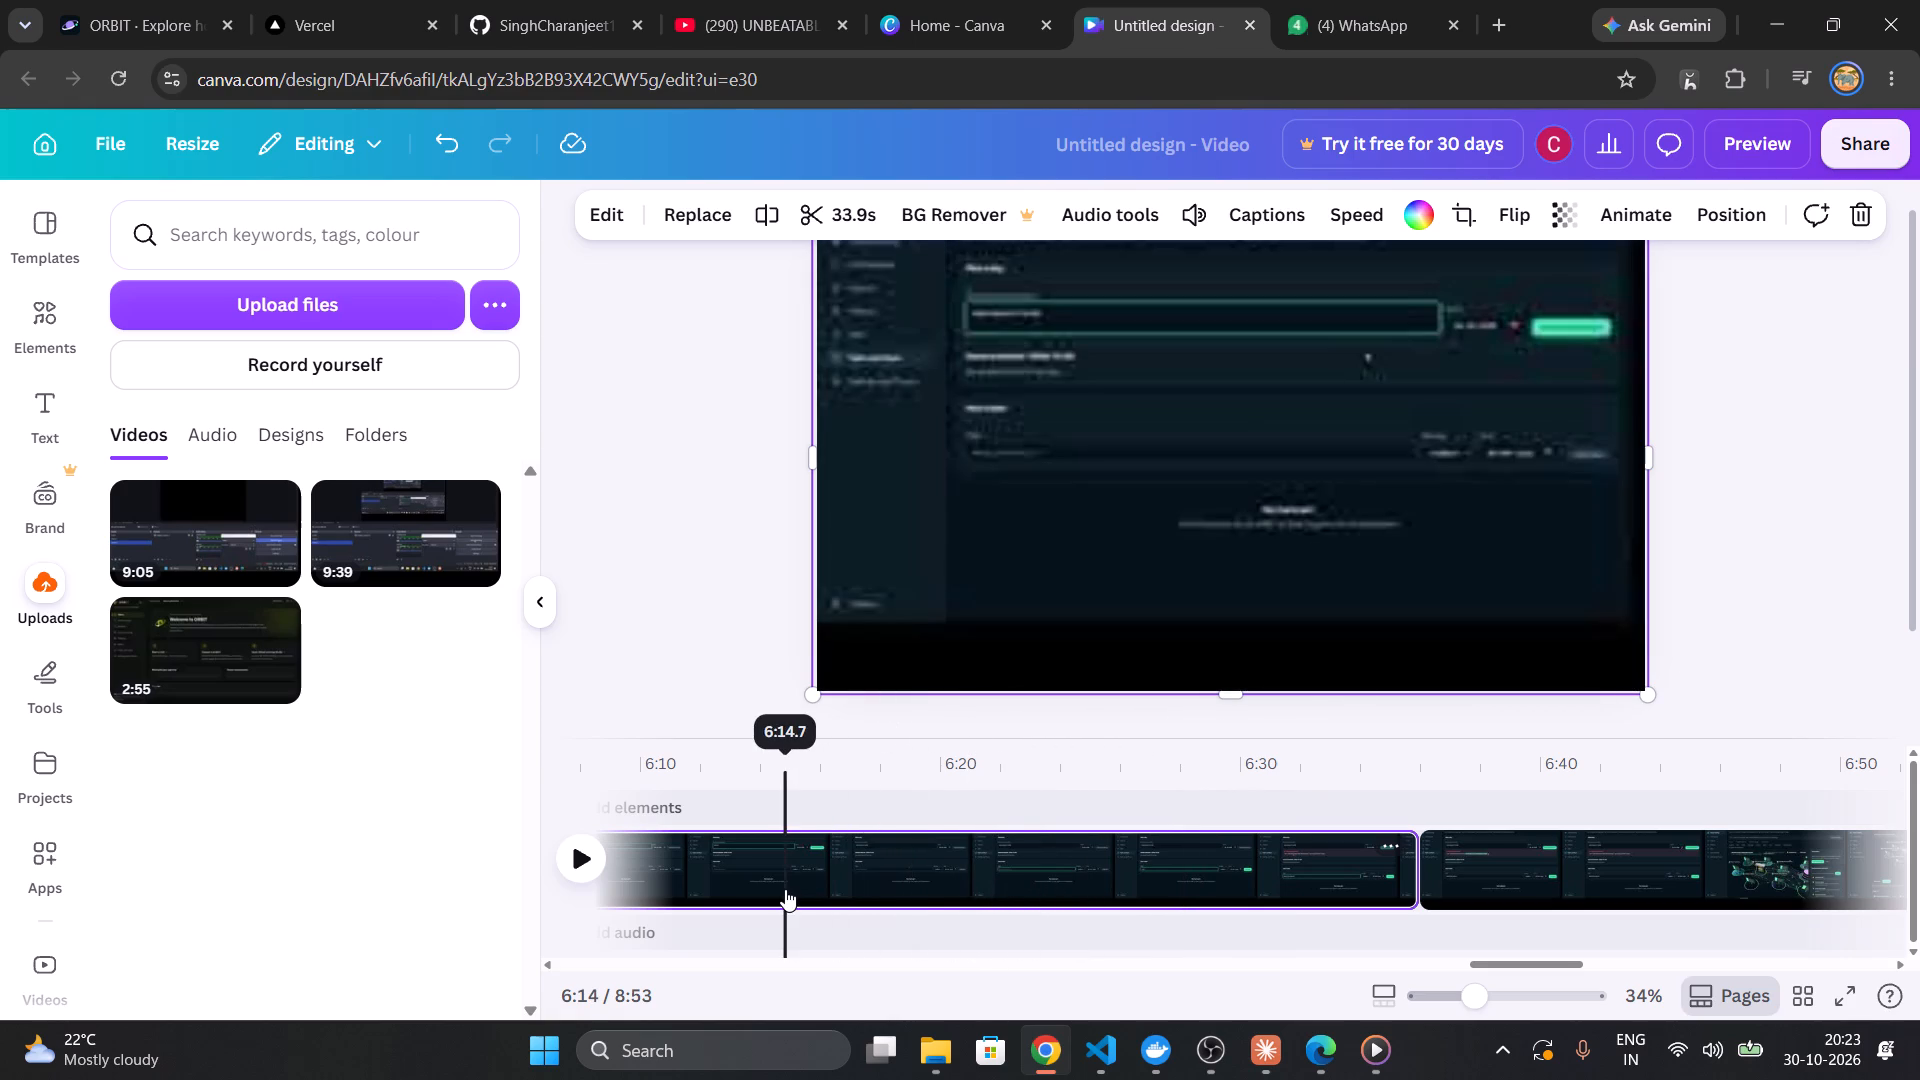
scroll(785, 889, "right", 4)
left_click(947, 856)
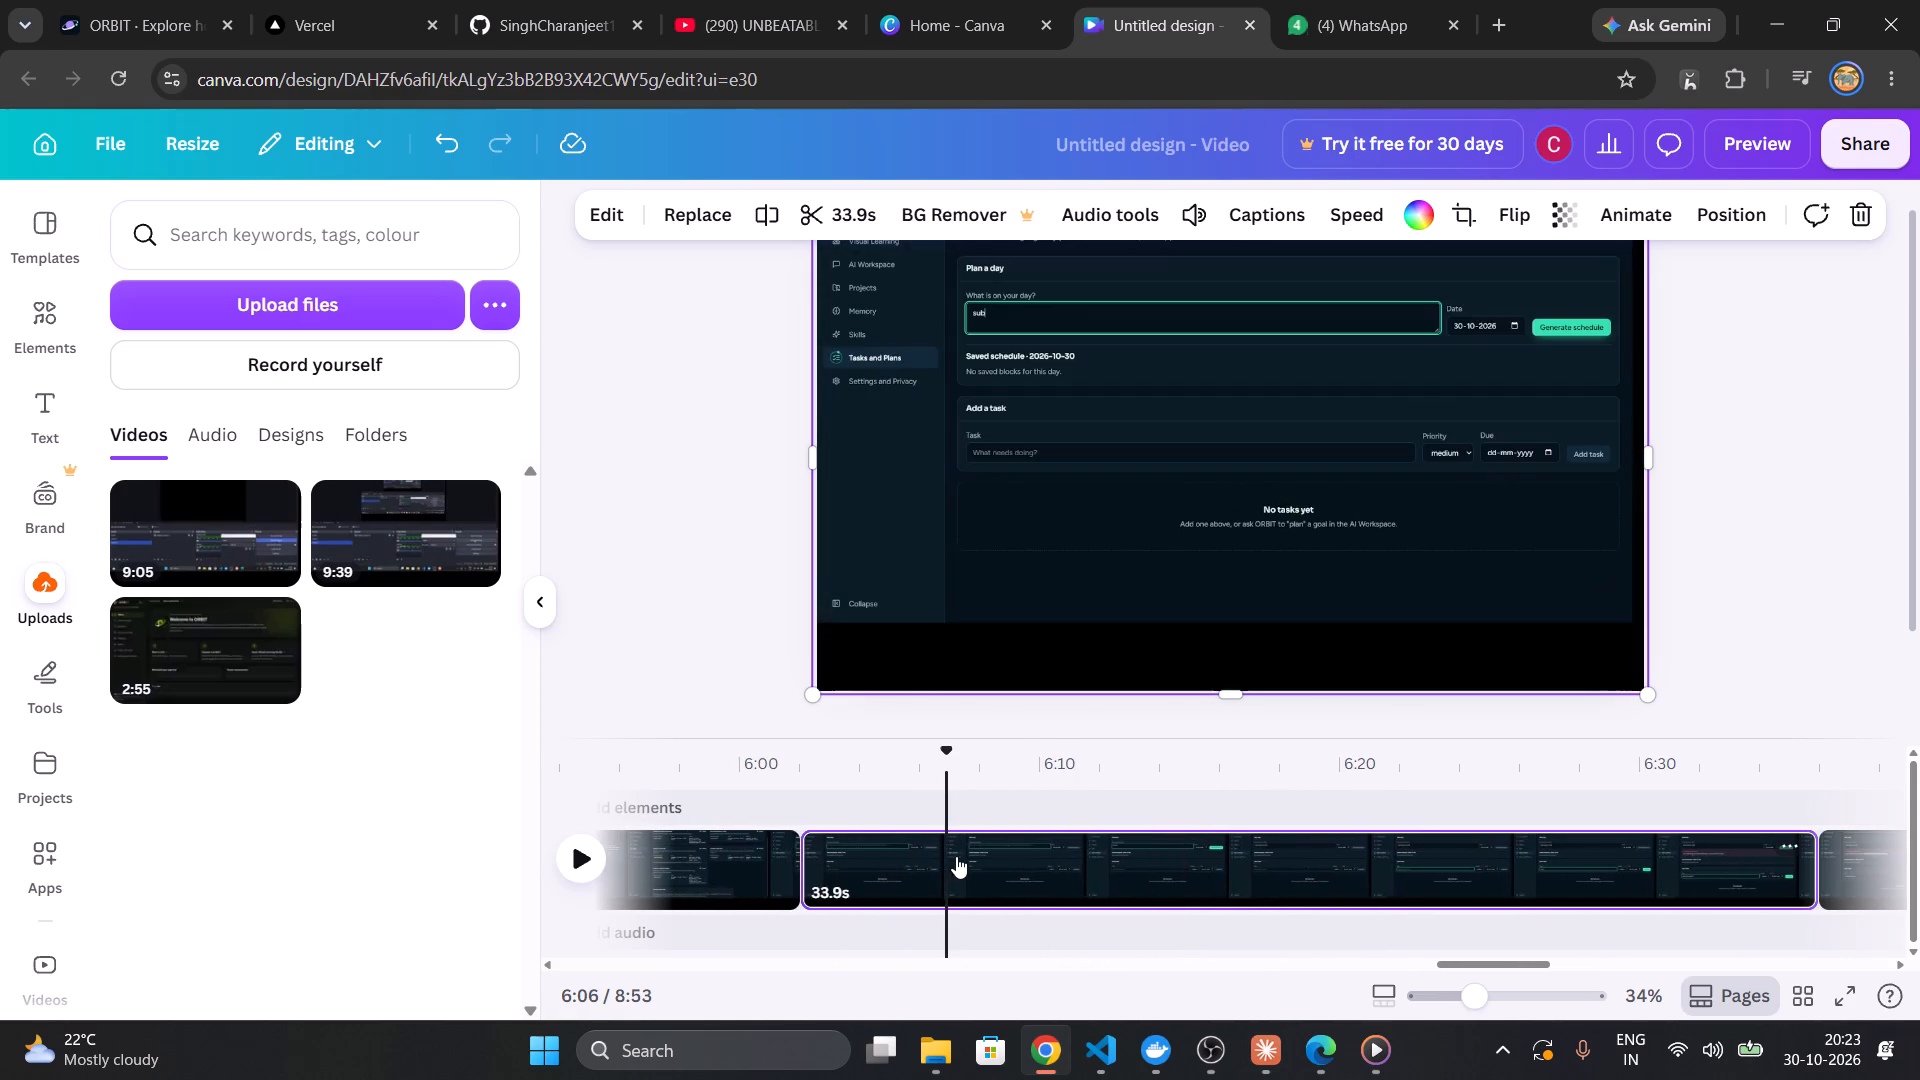
left_click(840, 859)
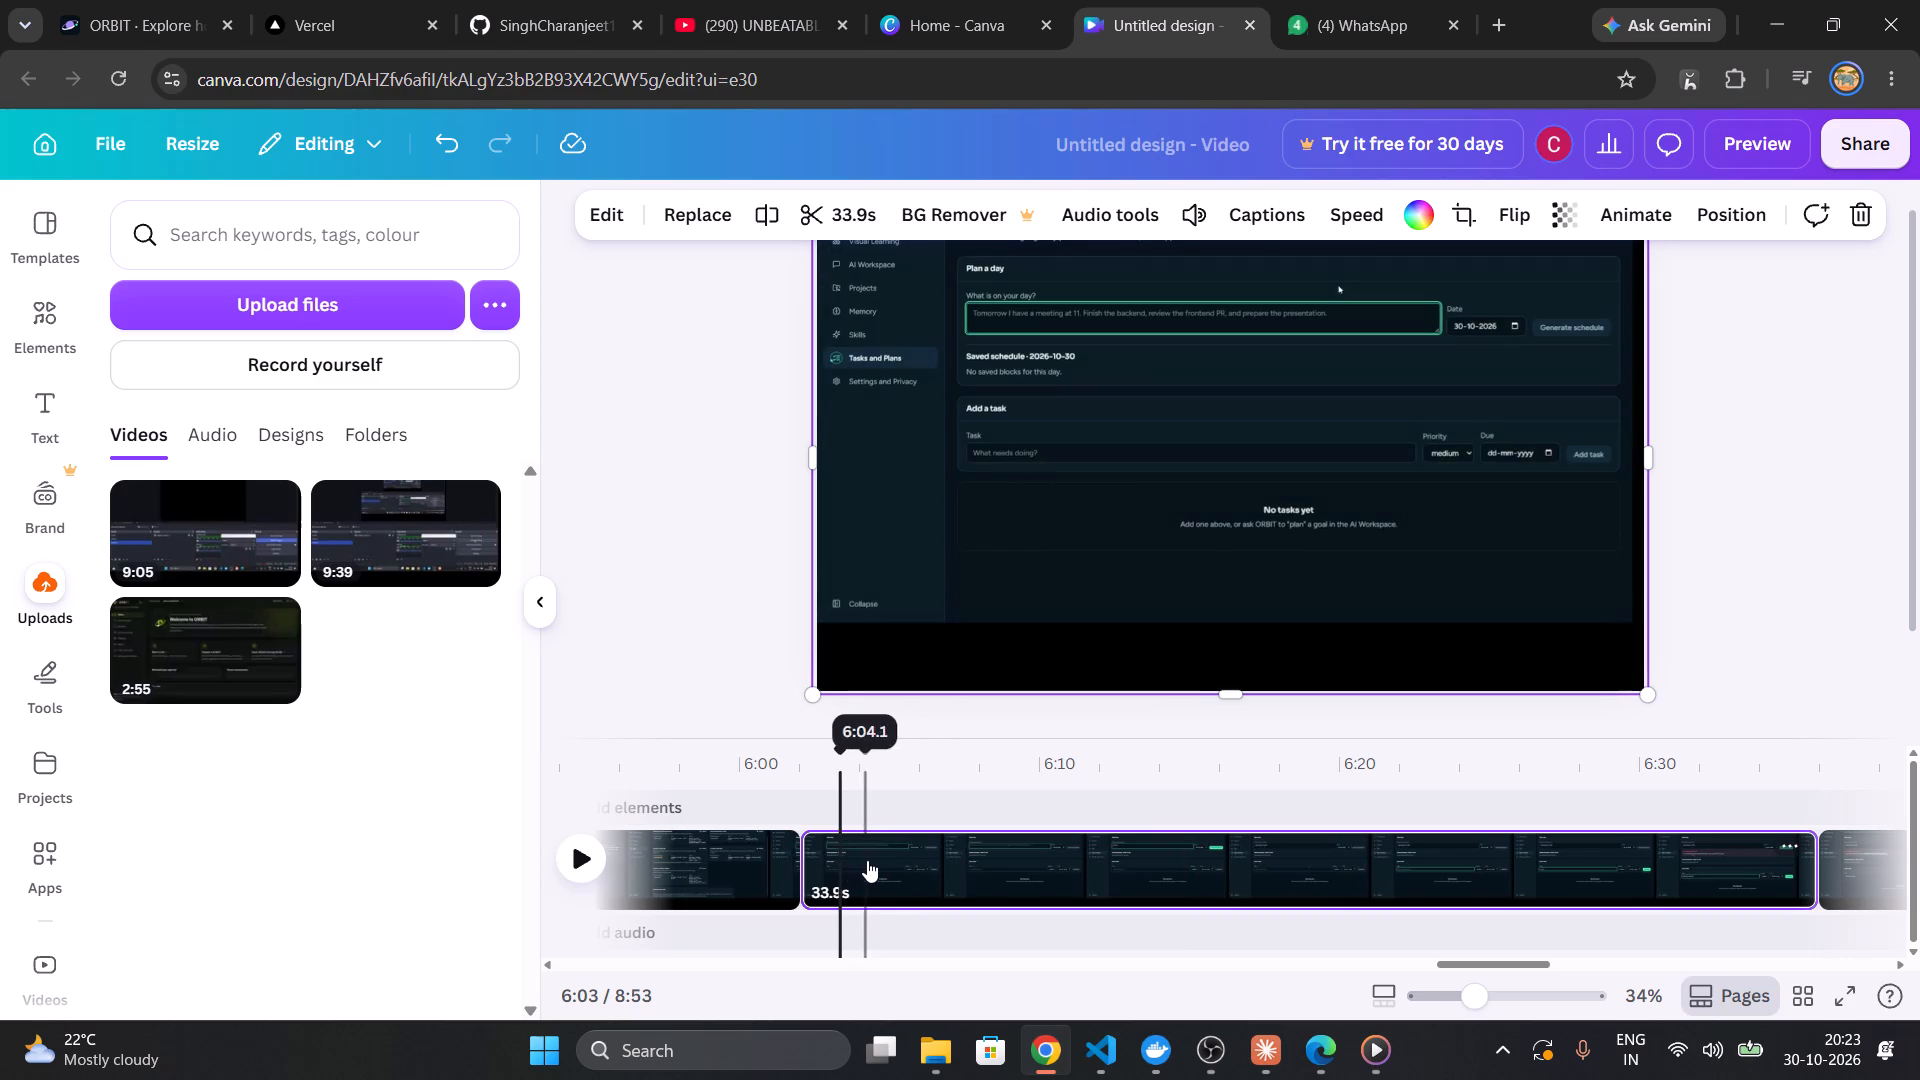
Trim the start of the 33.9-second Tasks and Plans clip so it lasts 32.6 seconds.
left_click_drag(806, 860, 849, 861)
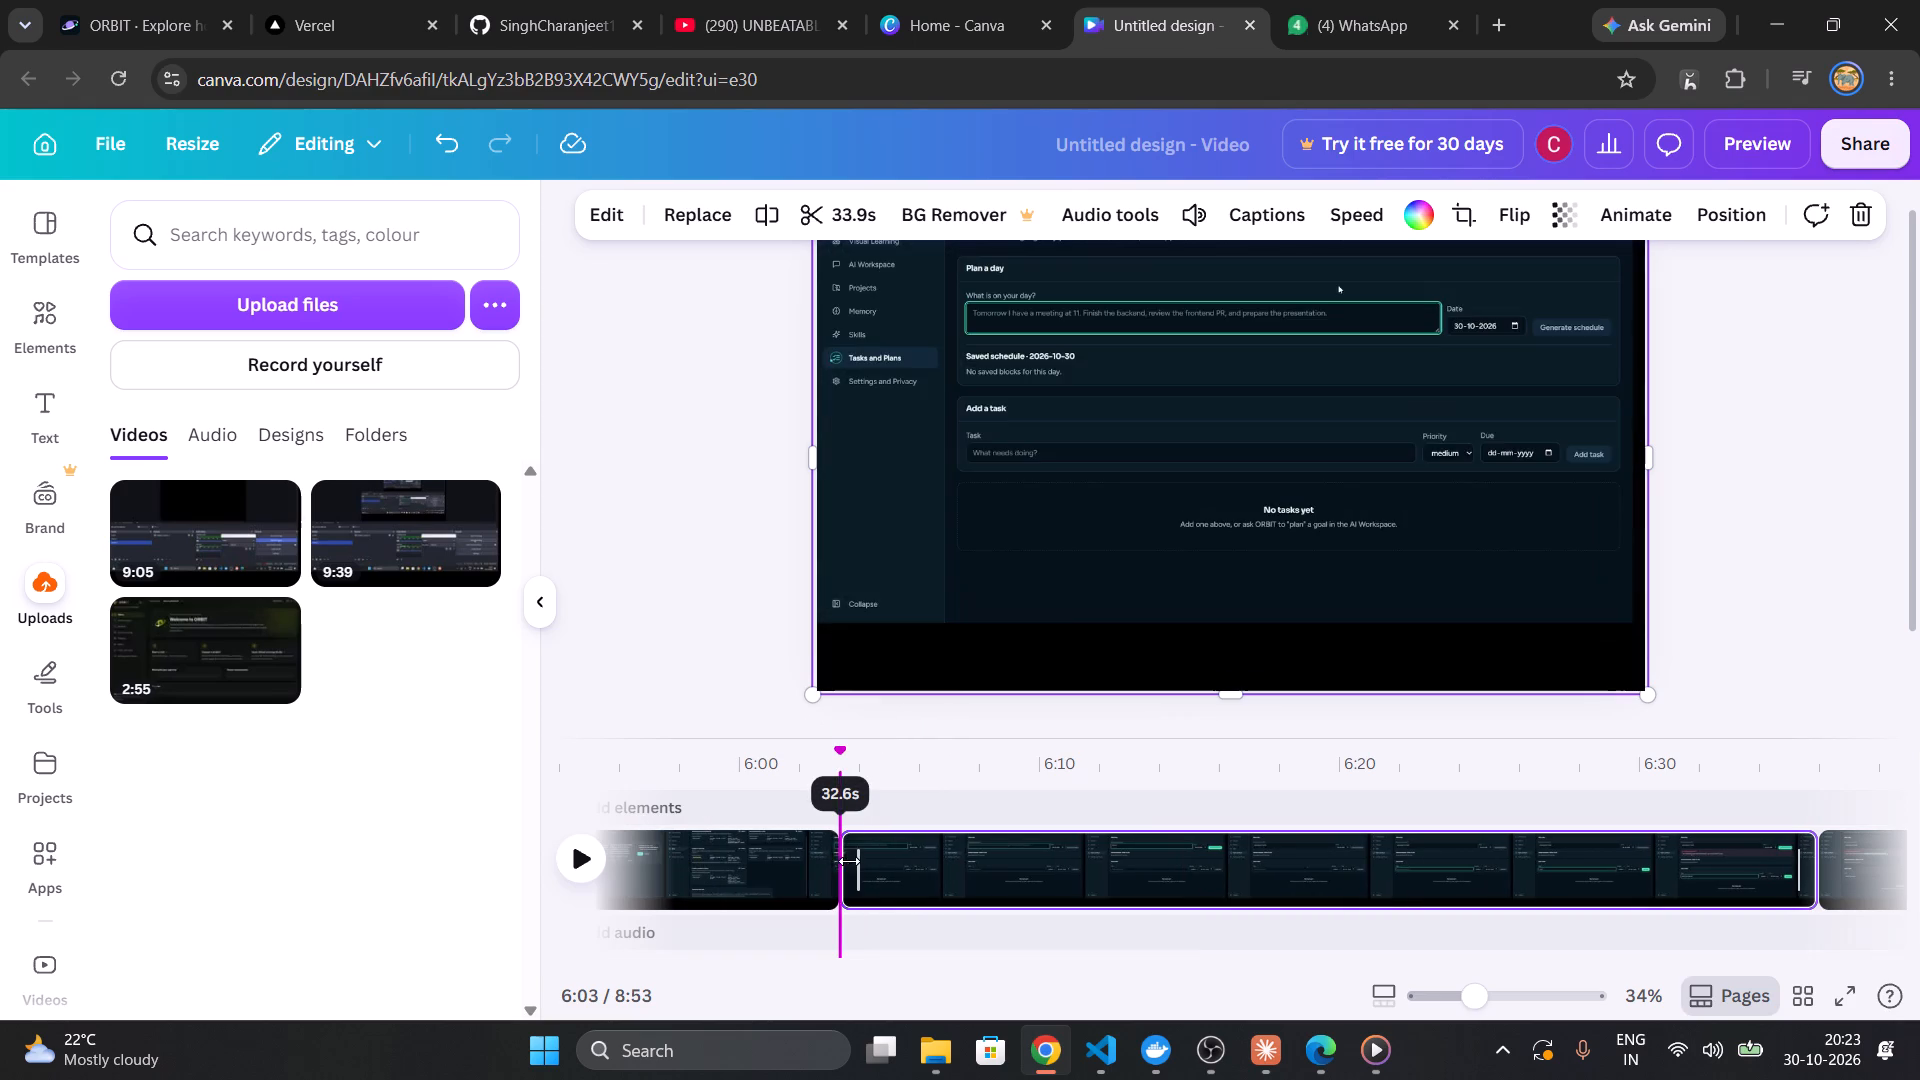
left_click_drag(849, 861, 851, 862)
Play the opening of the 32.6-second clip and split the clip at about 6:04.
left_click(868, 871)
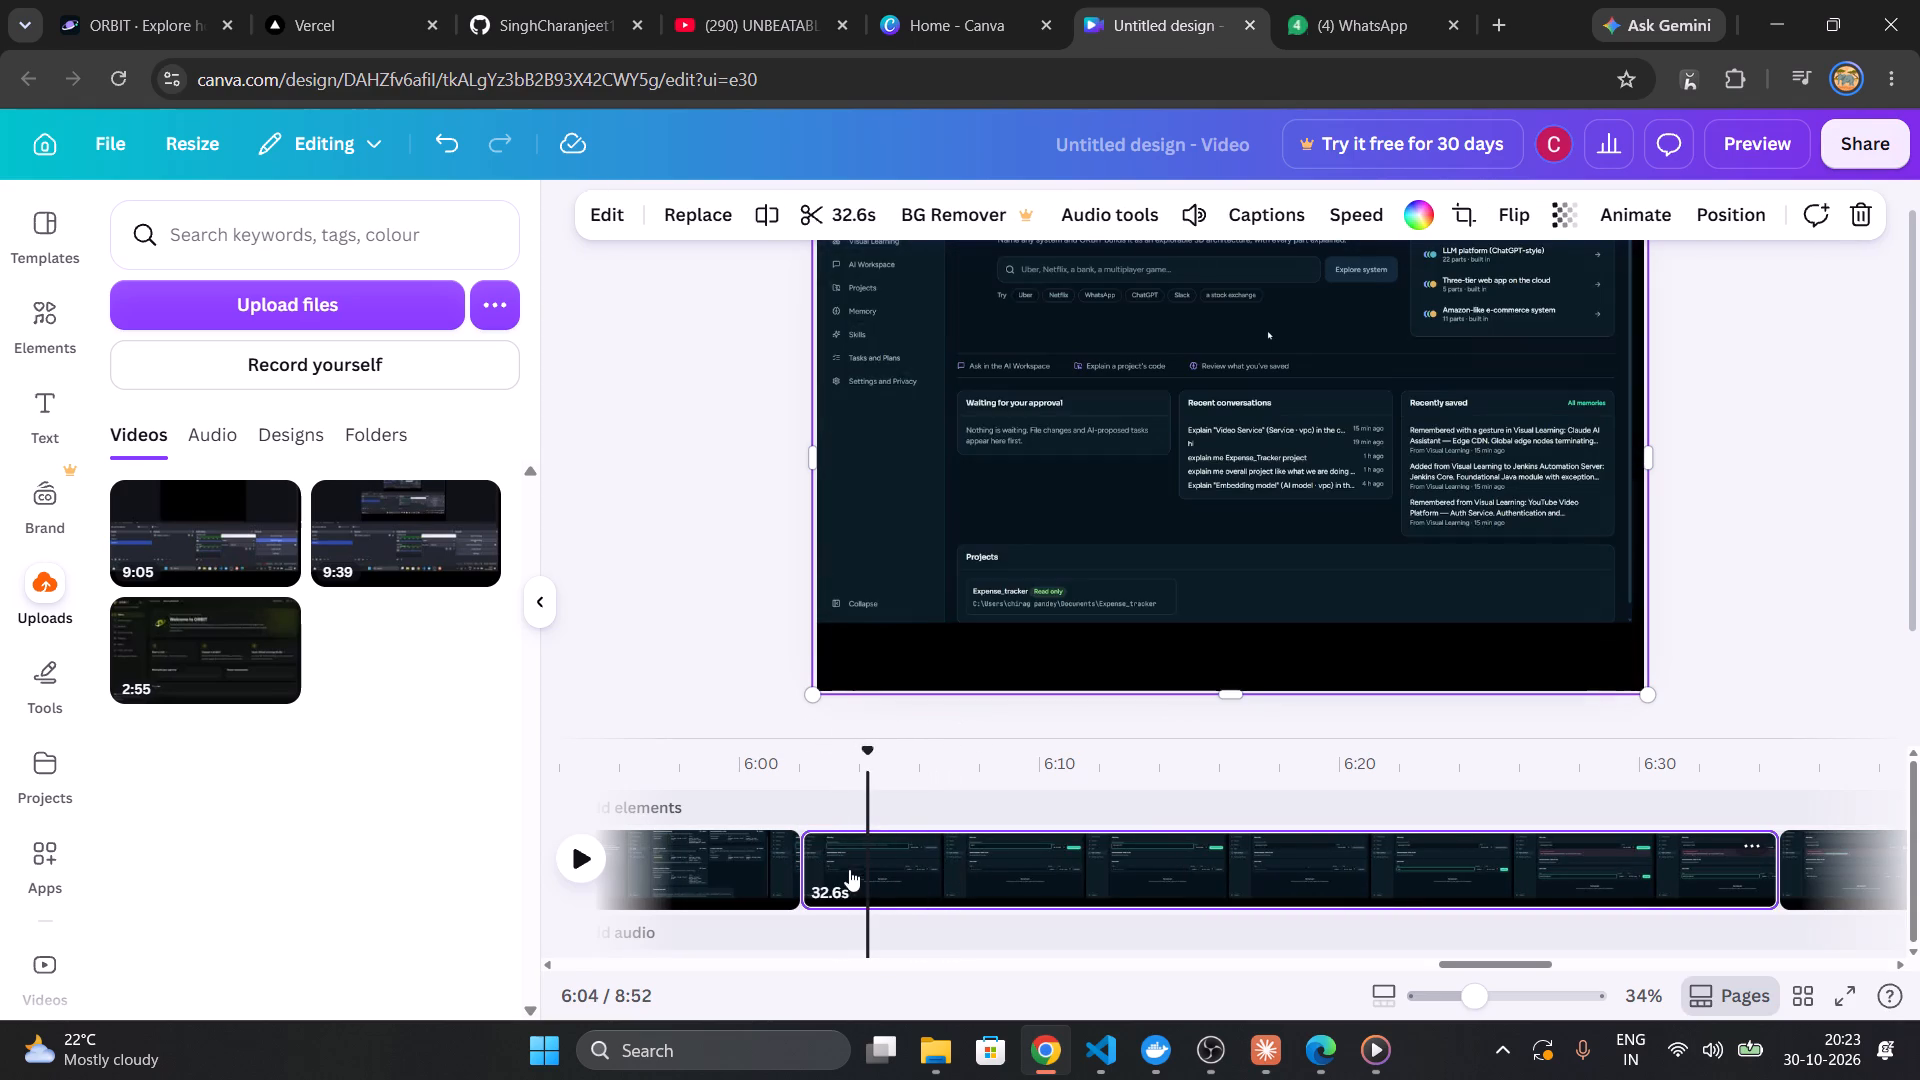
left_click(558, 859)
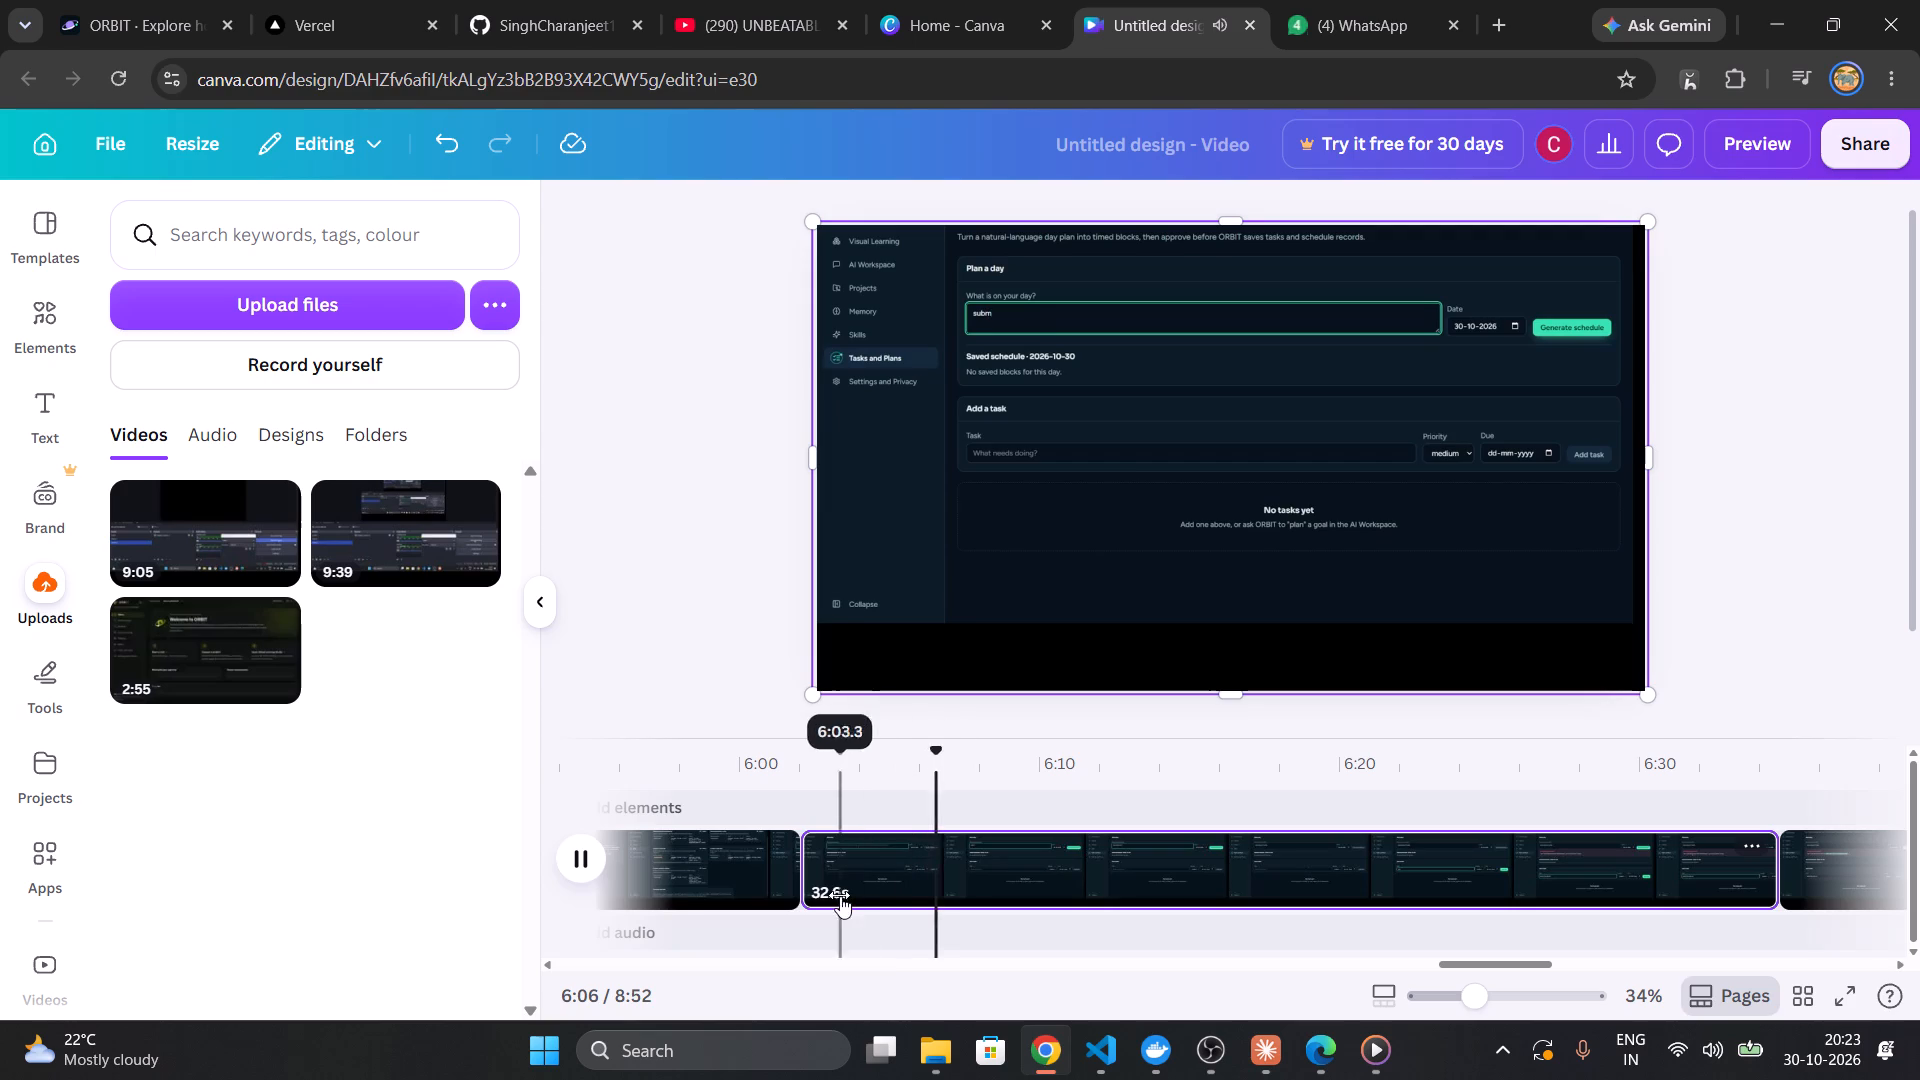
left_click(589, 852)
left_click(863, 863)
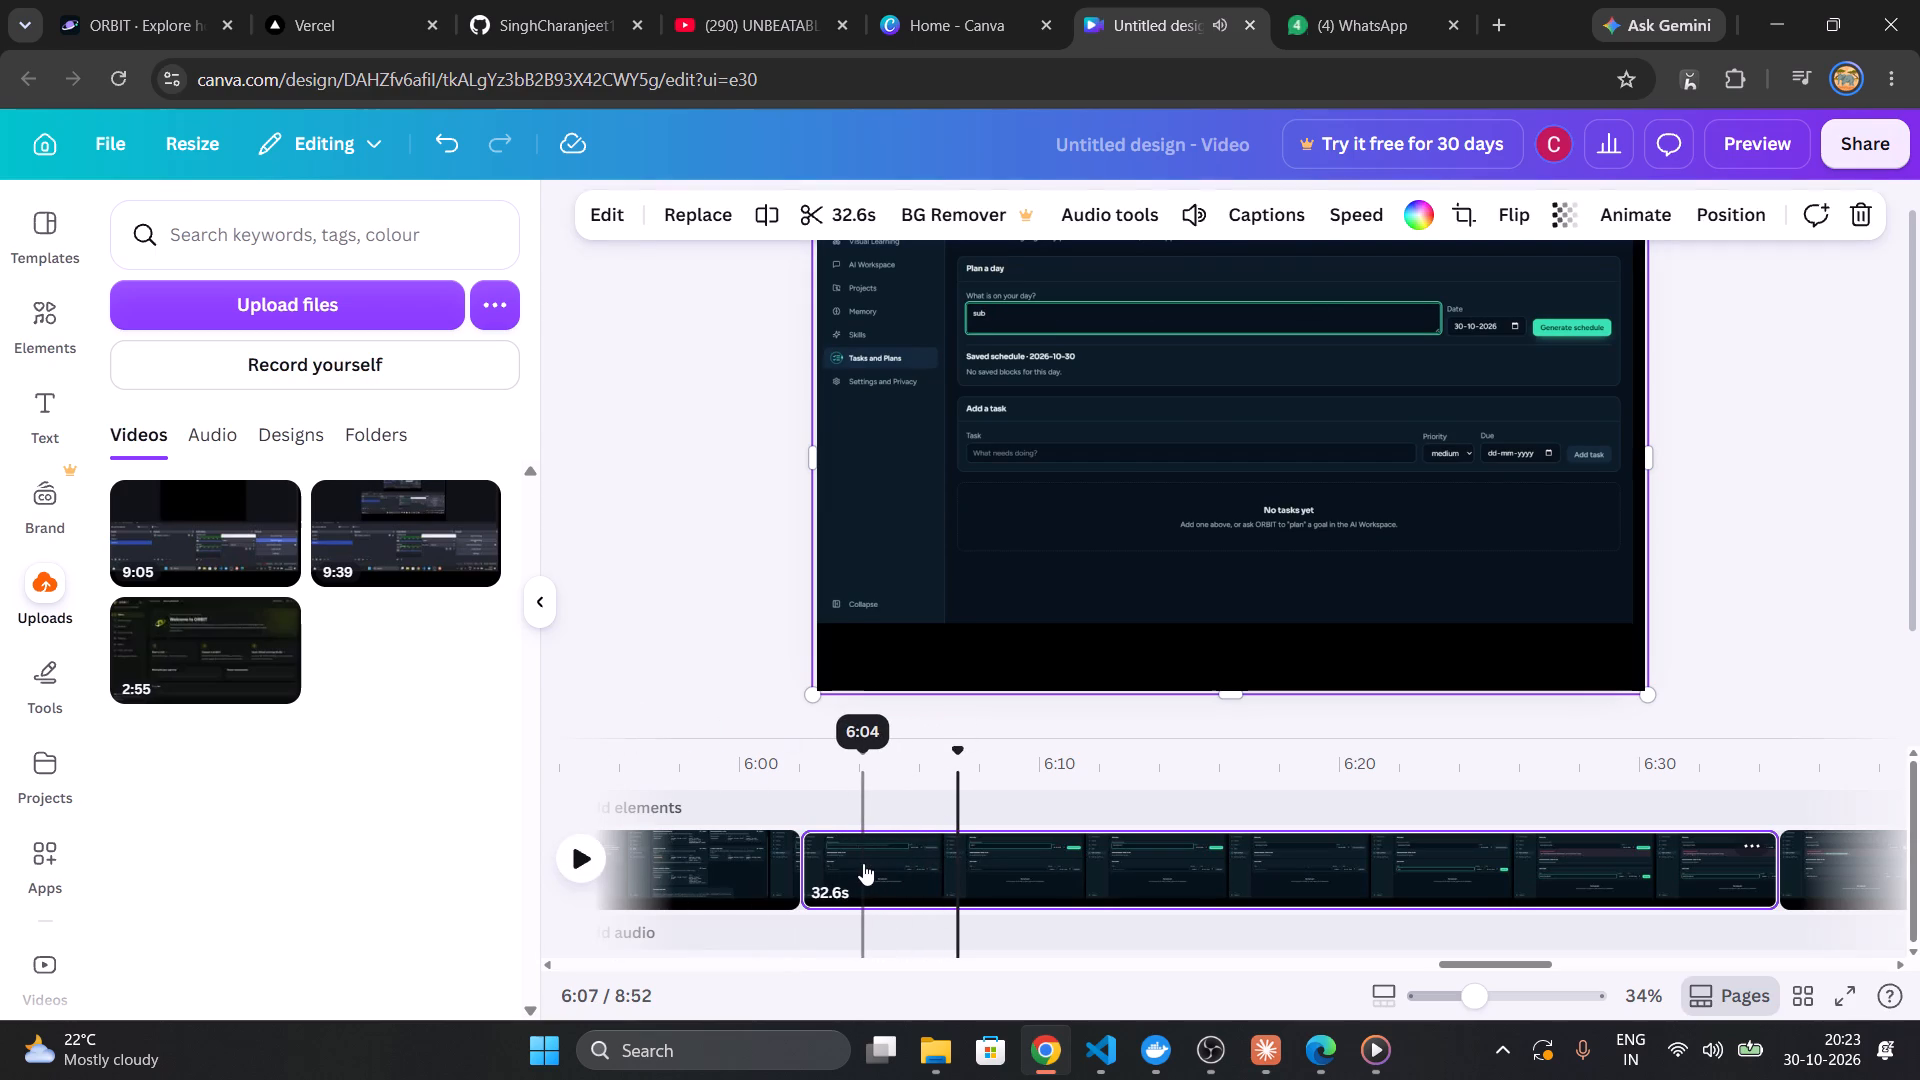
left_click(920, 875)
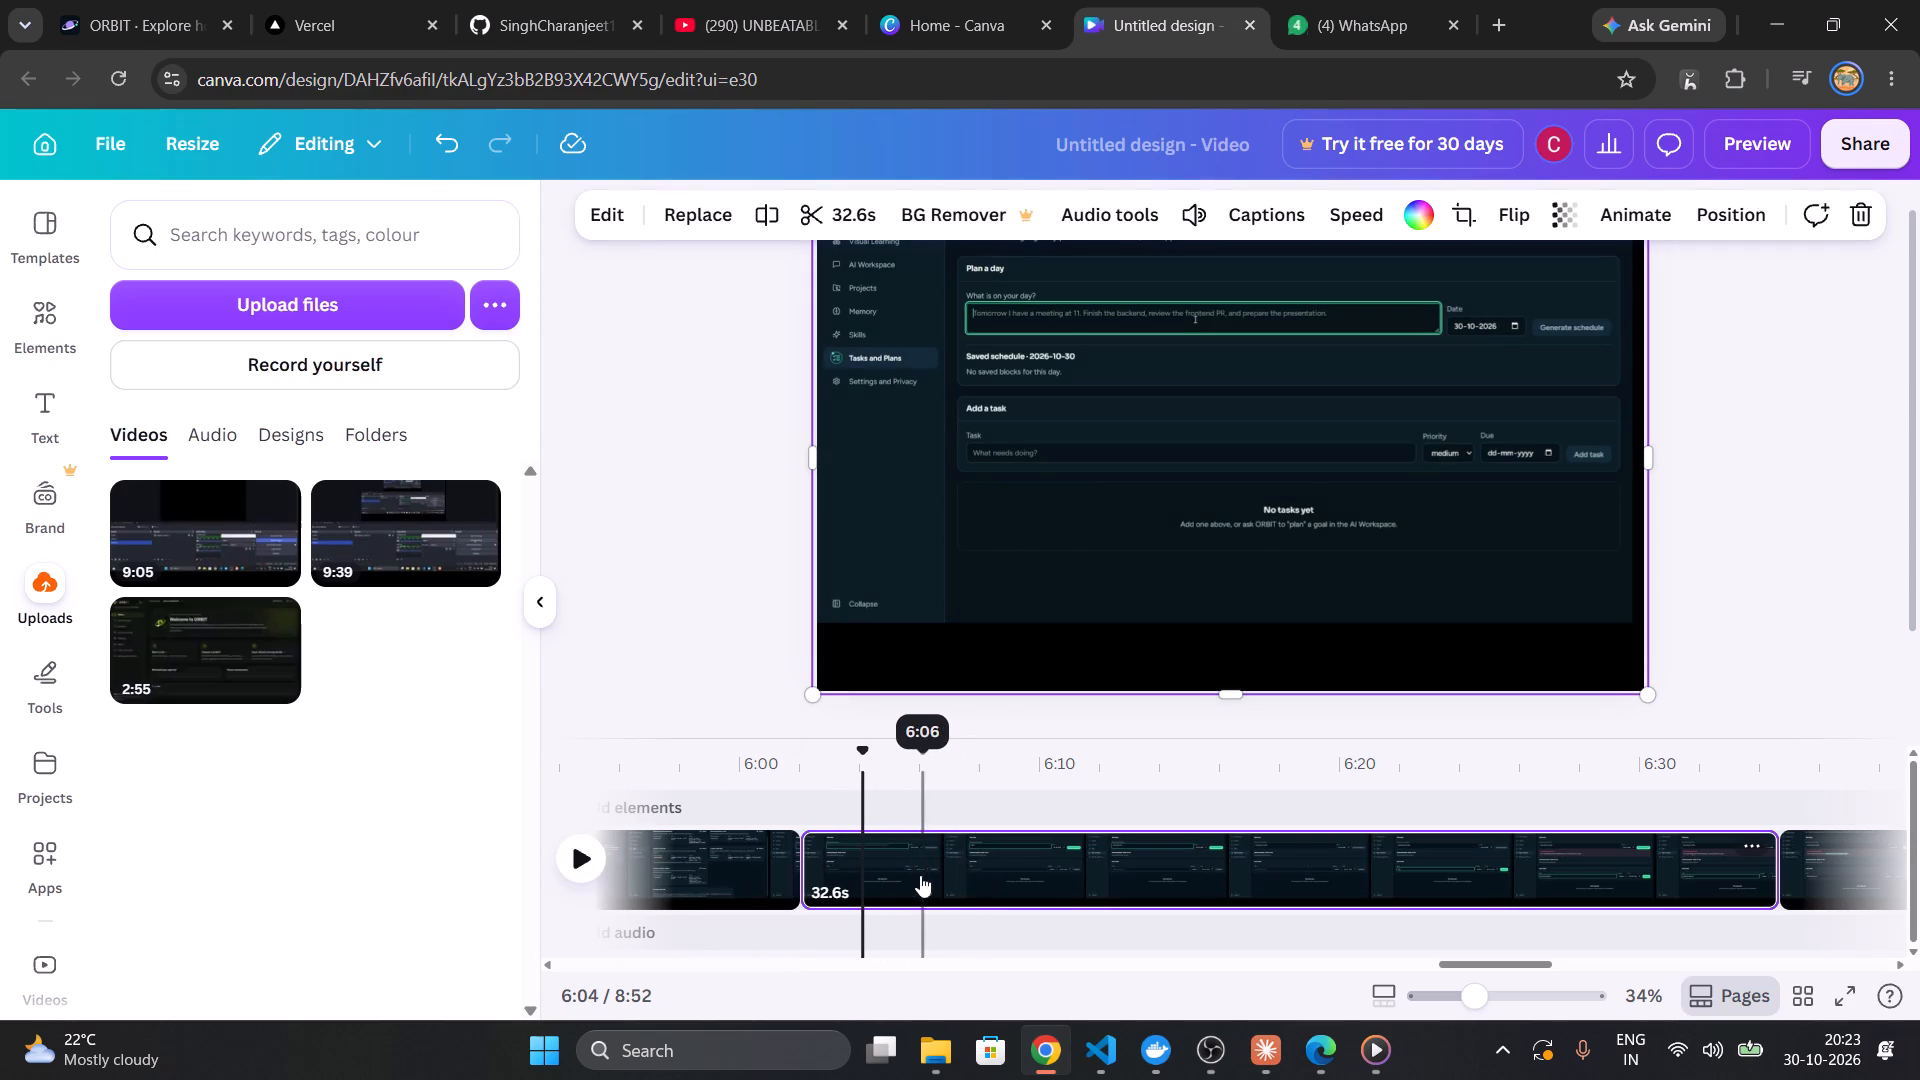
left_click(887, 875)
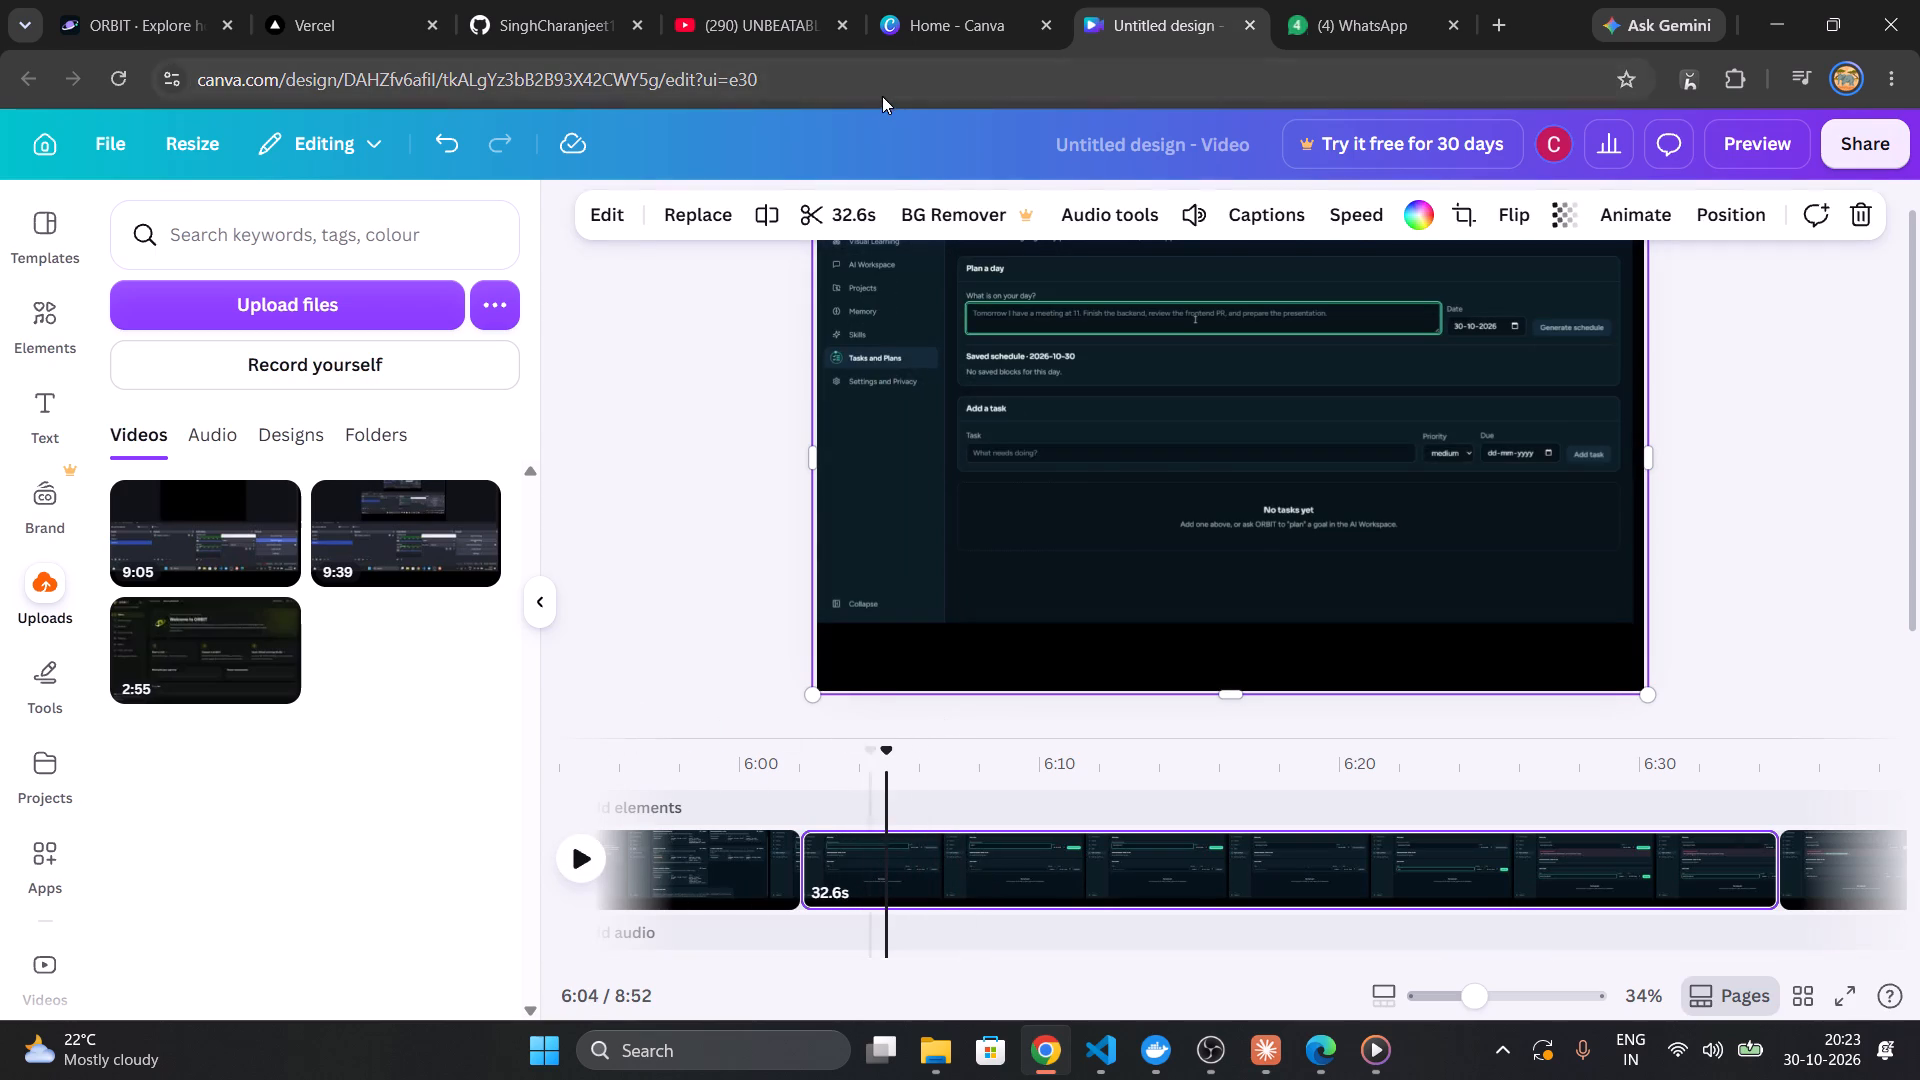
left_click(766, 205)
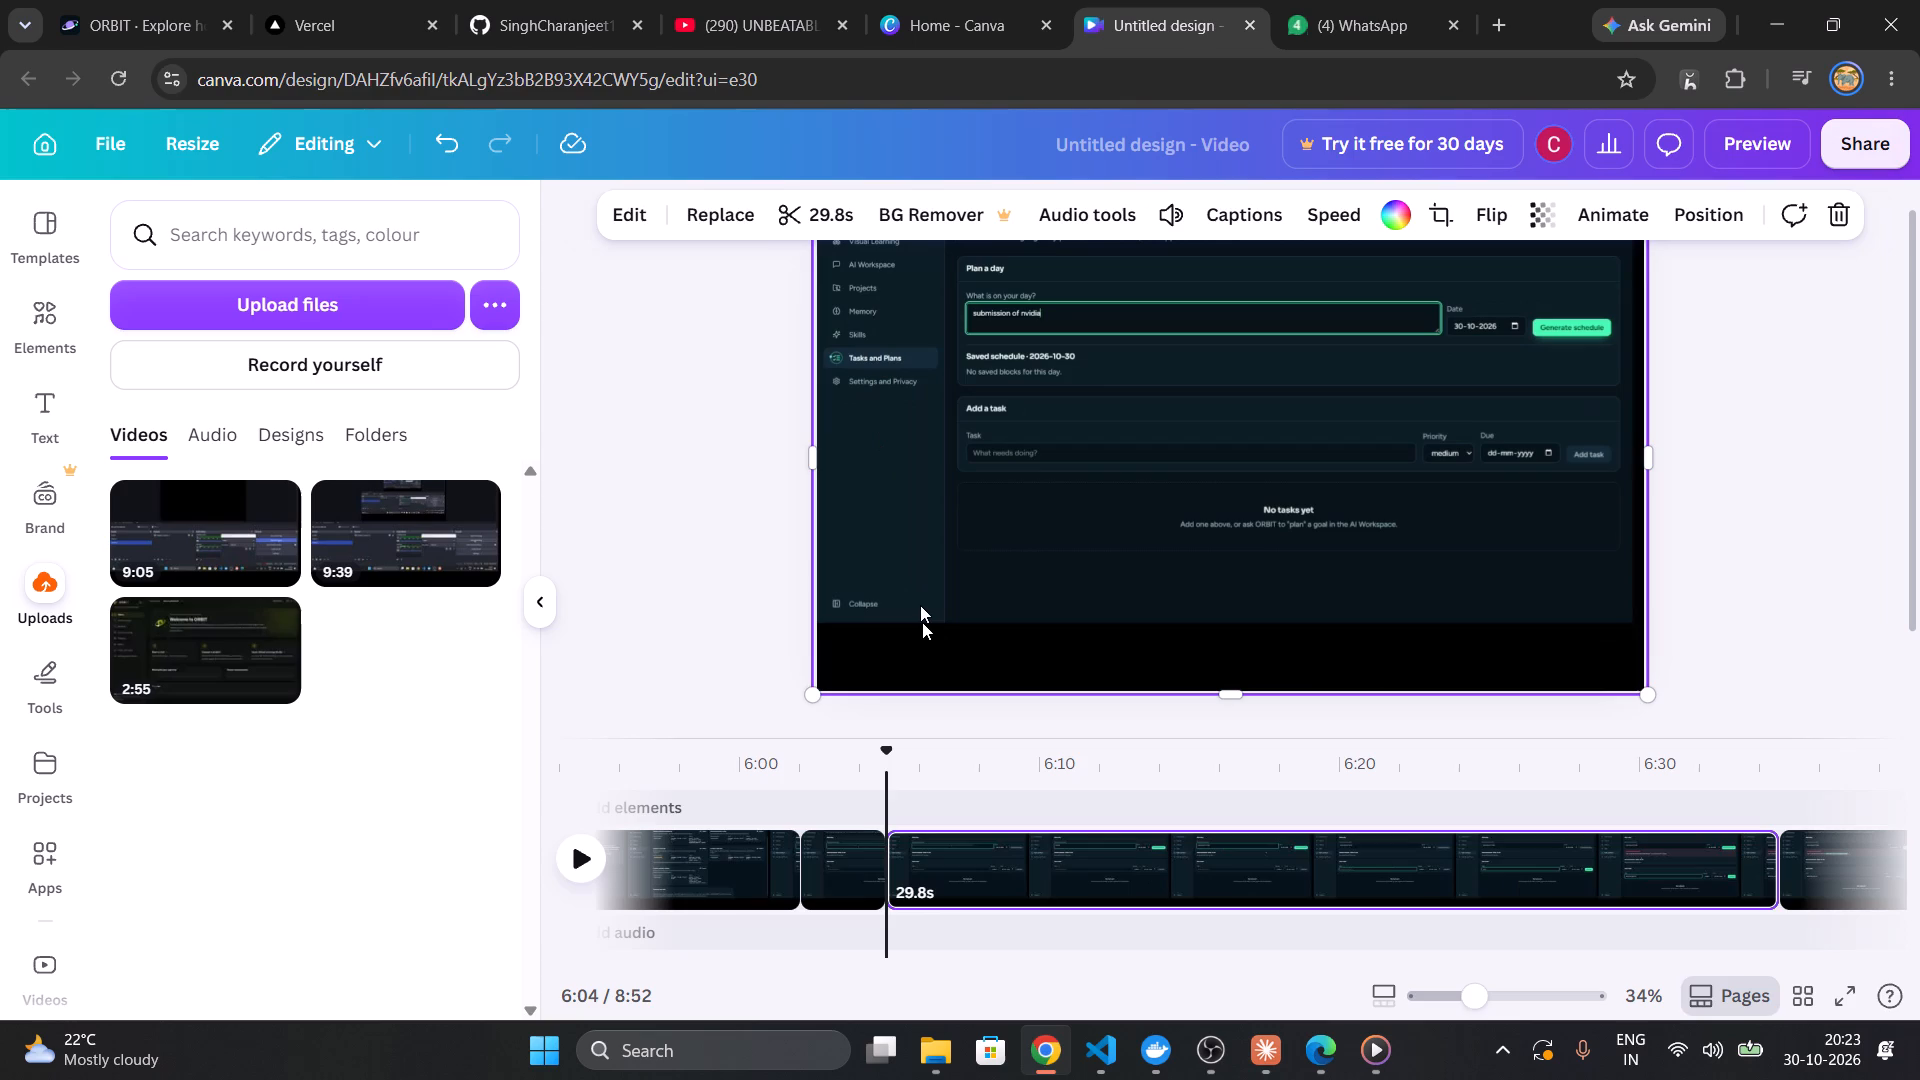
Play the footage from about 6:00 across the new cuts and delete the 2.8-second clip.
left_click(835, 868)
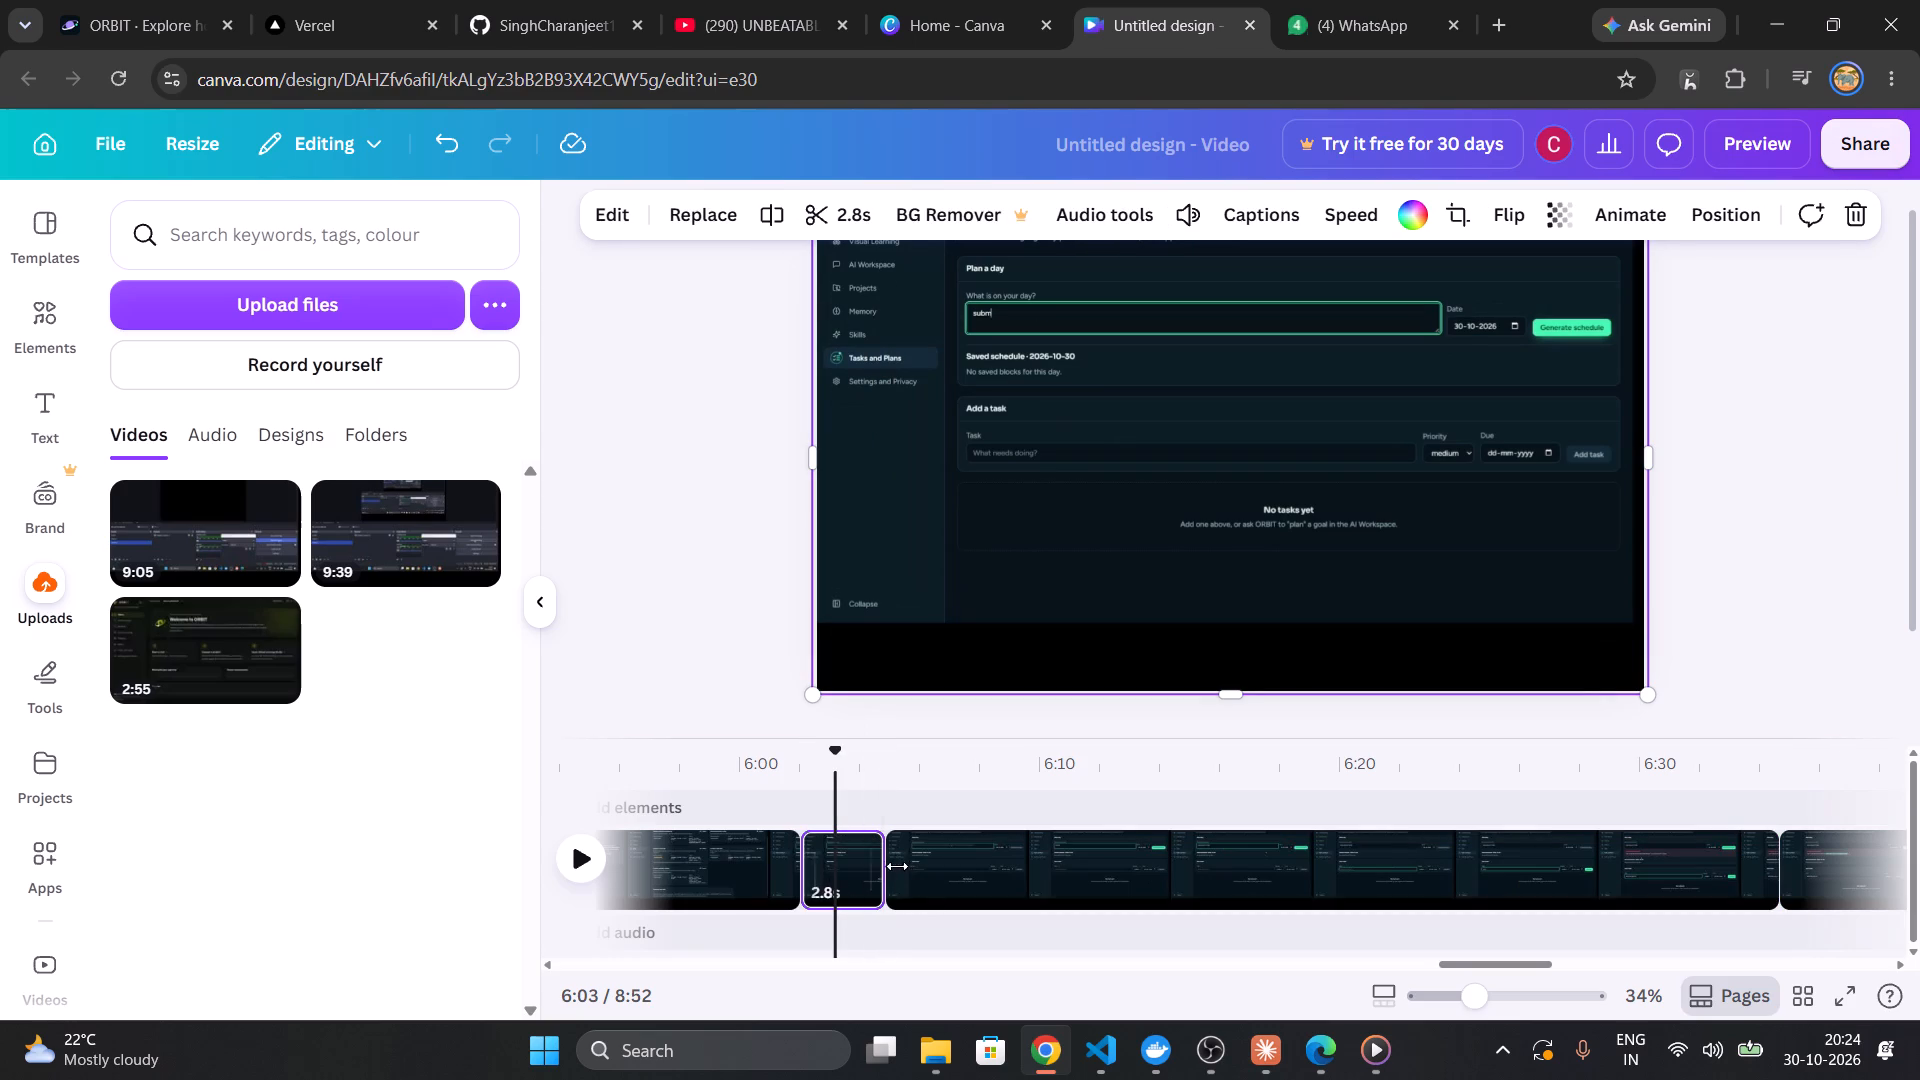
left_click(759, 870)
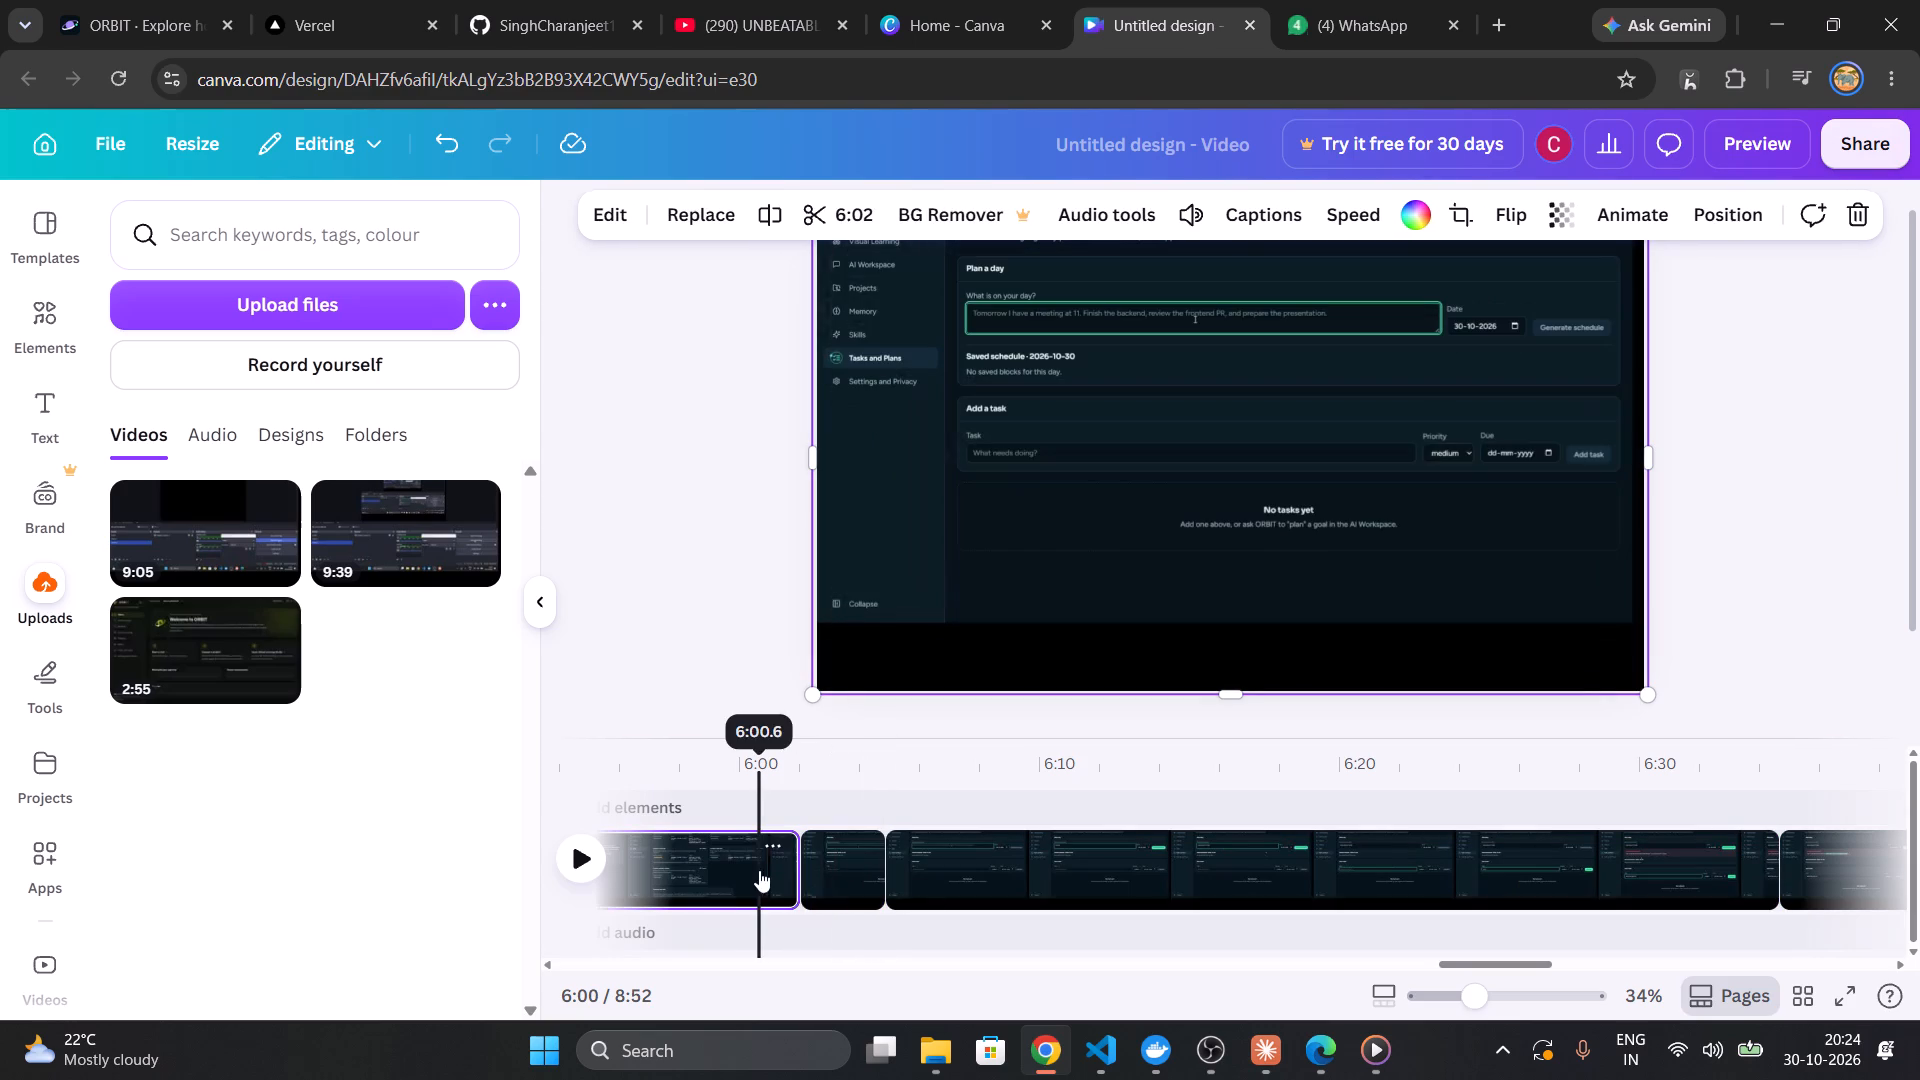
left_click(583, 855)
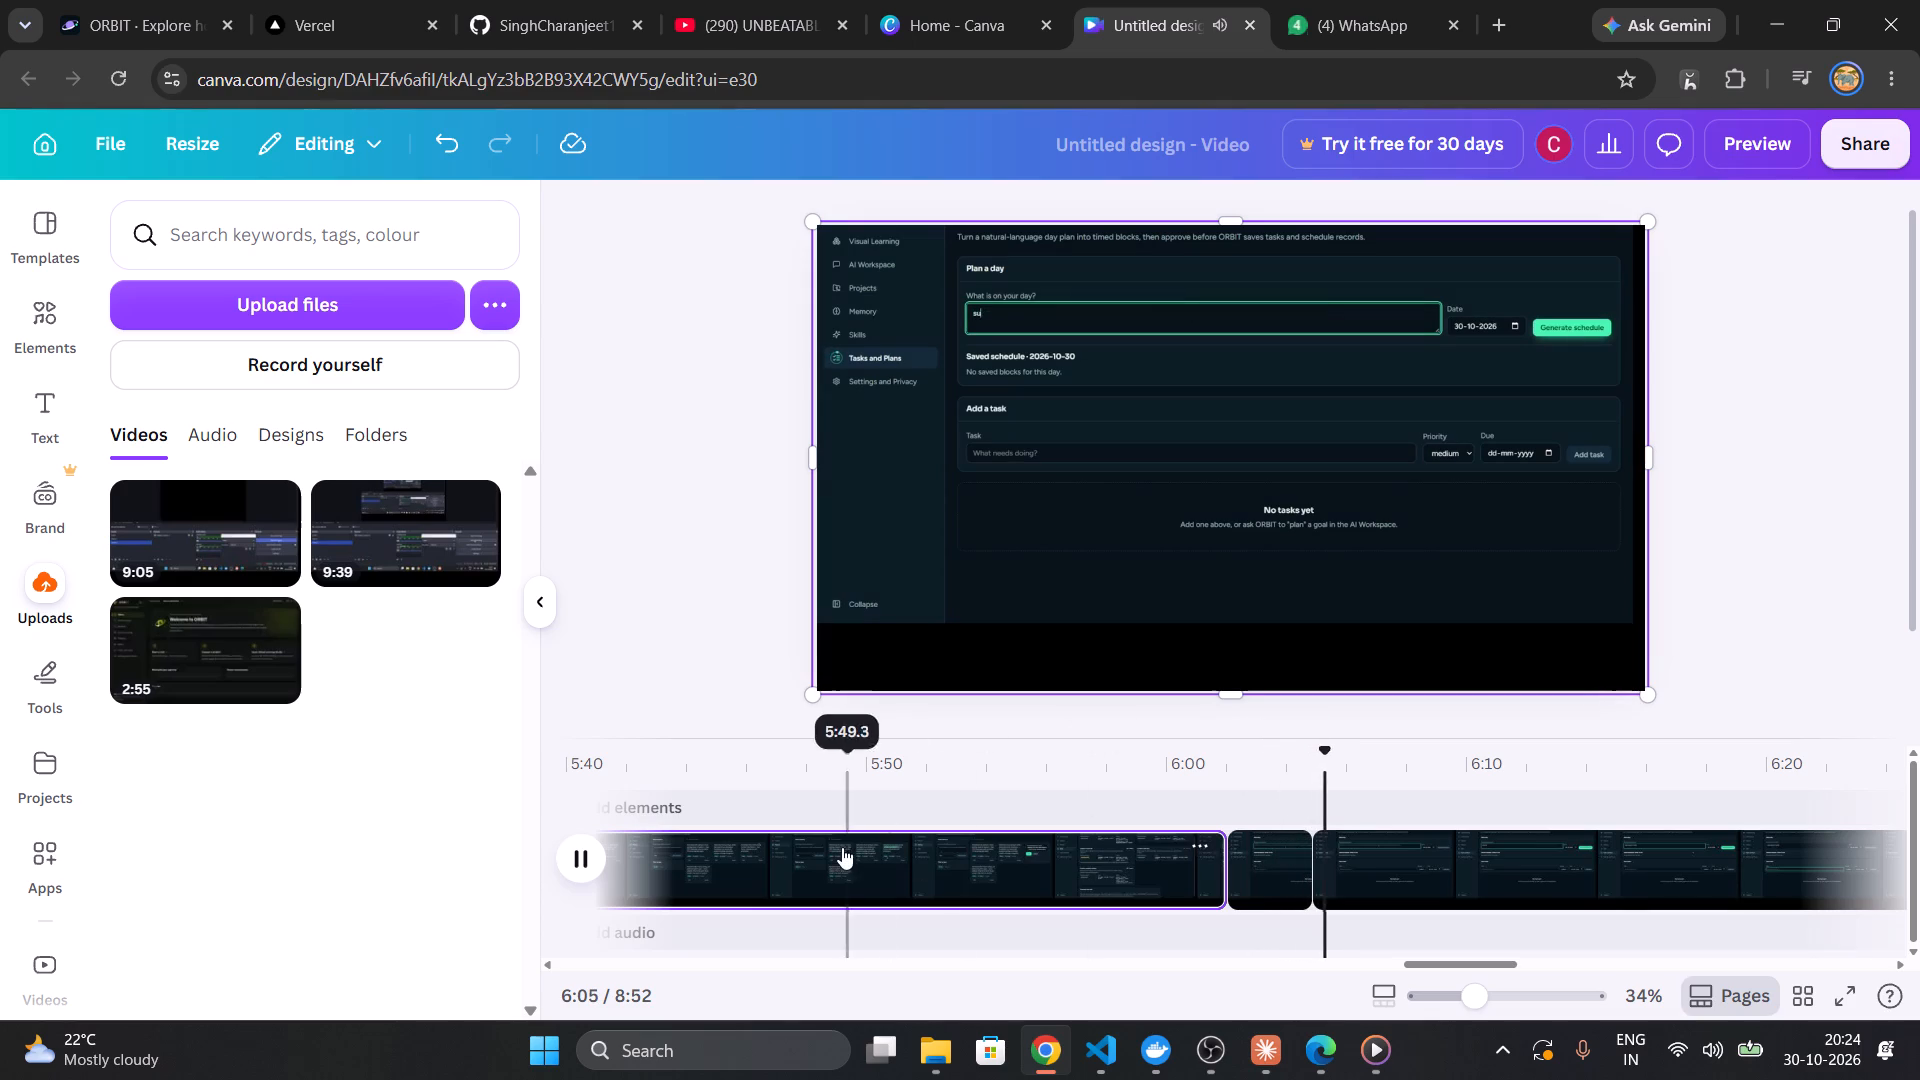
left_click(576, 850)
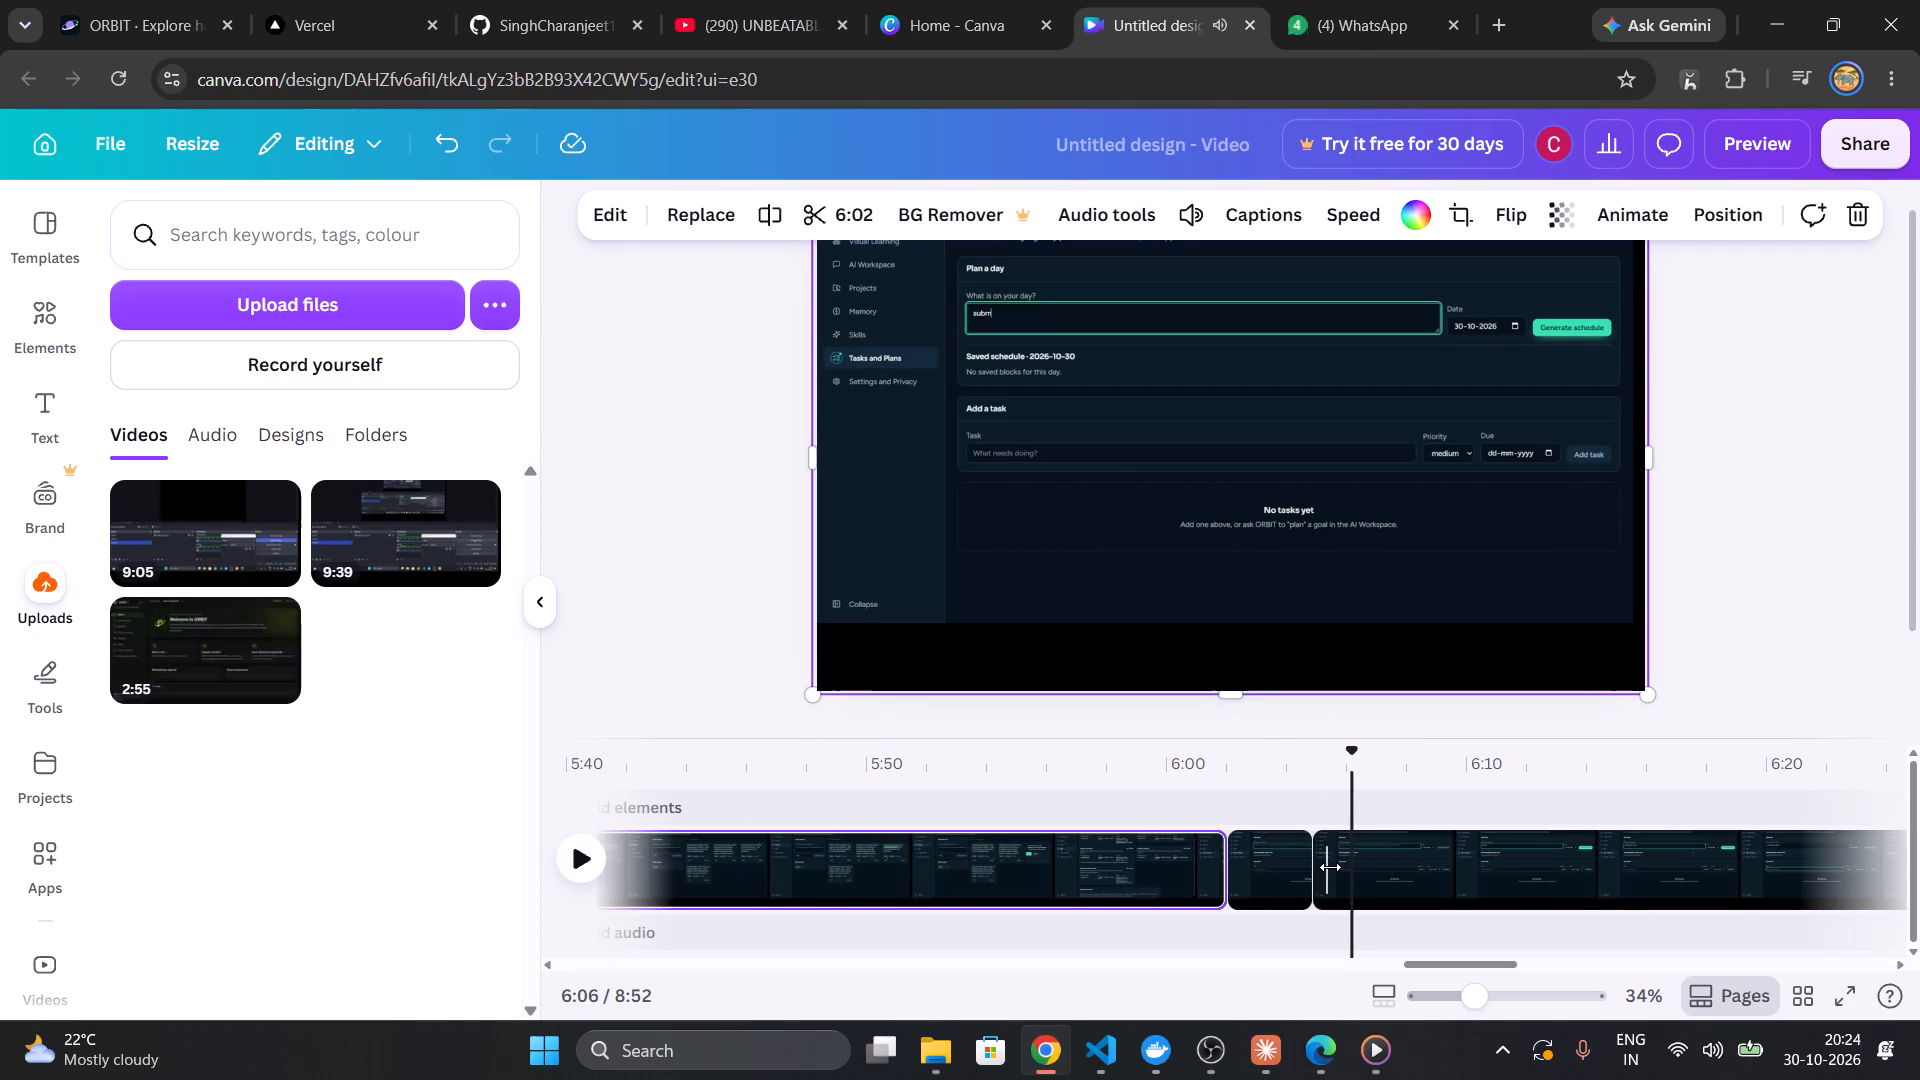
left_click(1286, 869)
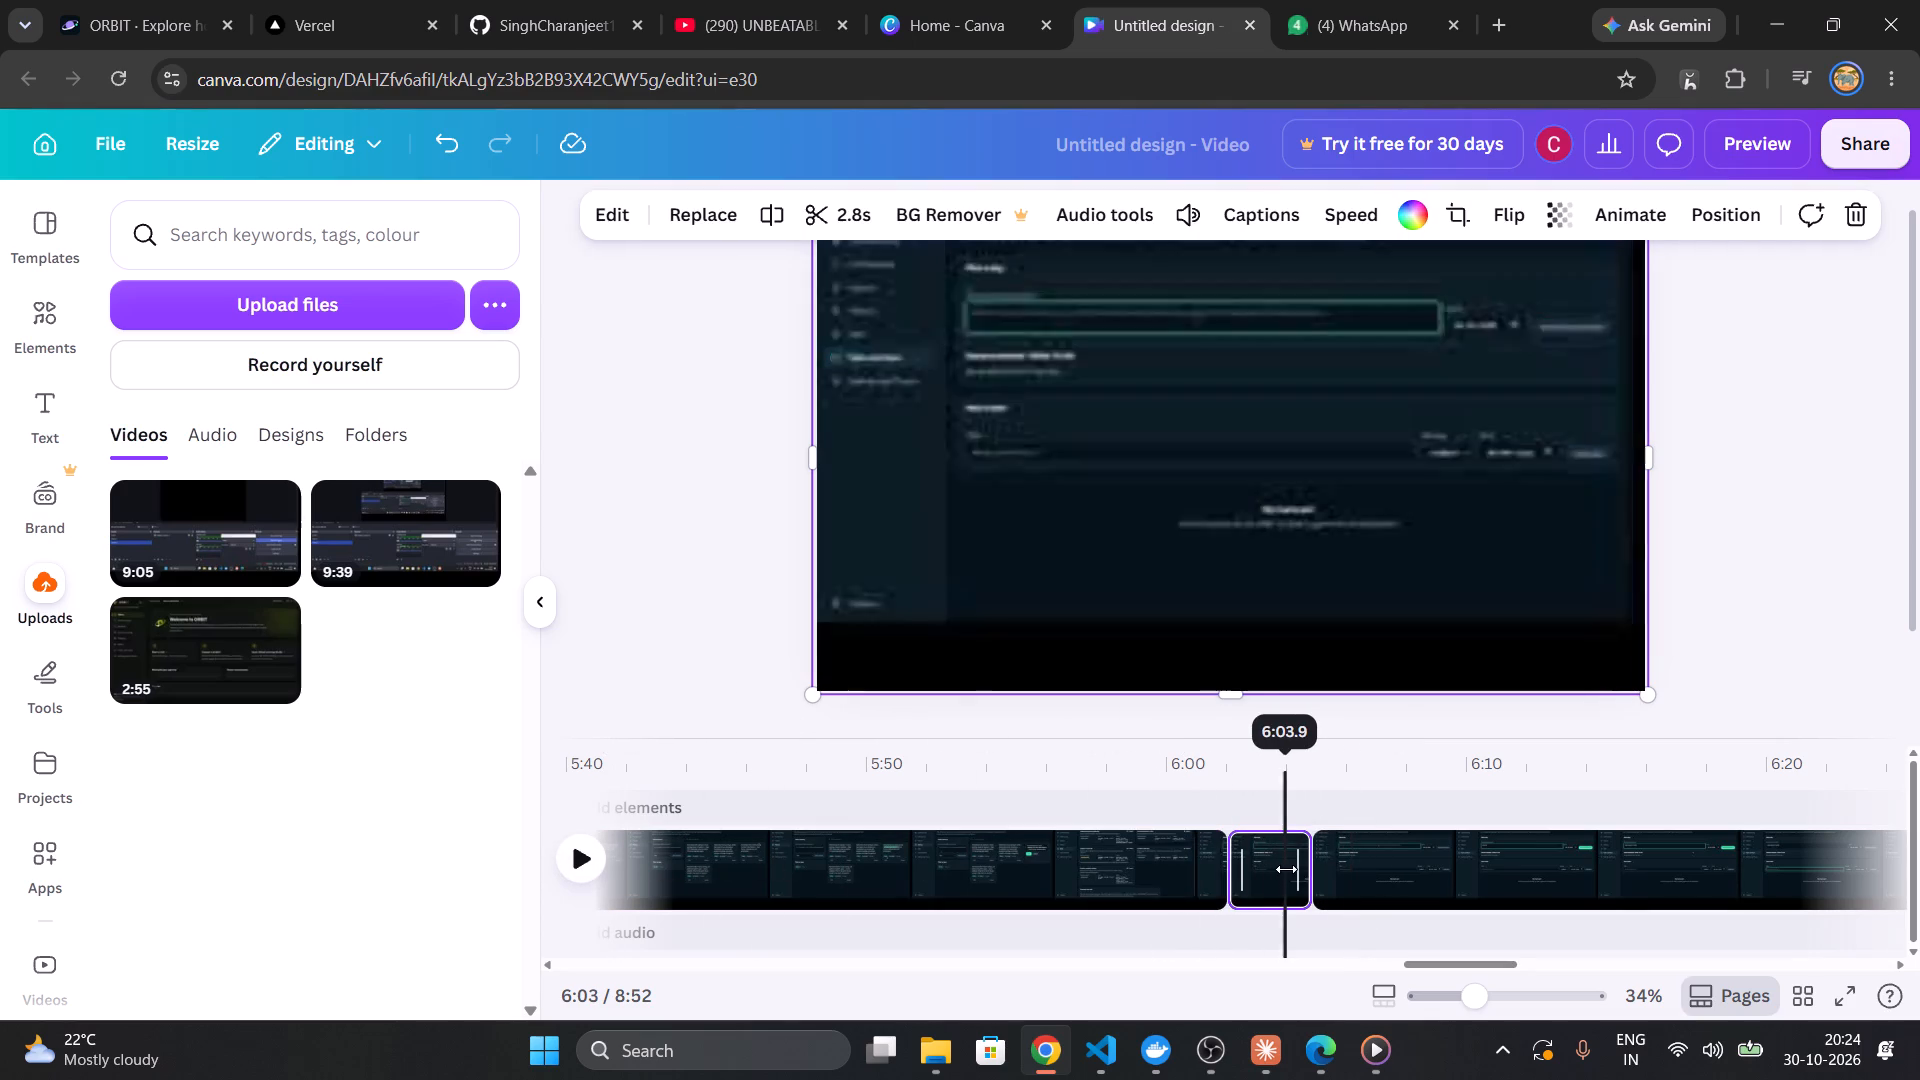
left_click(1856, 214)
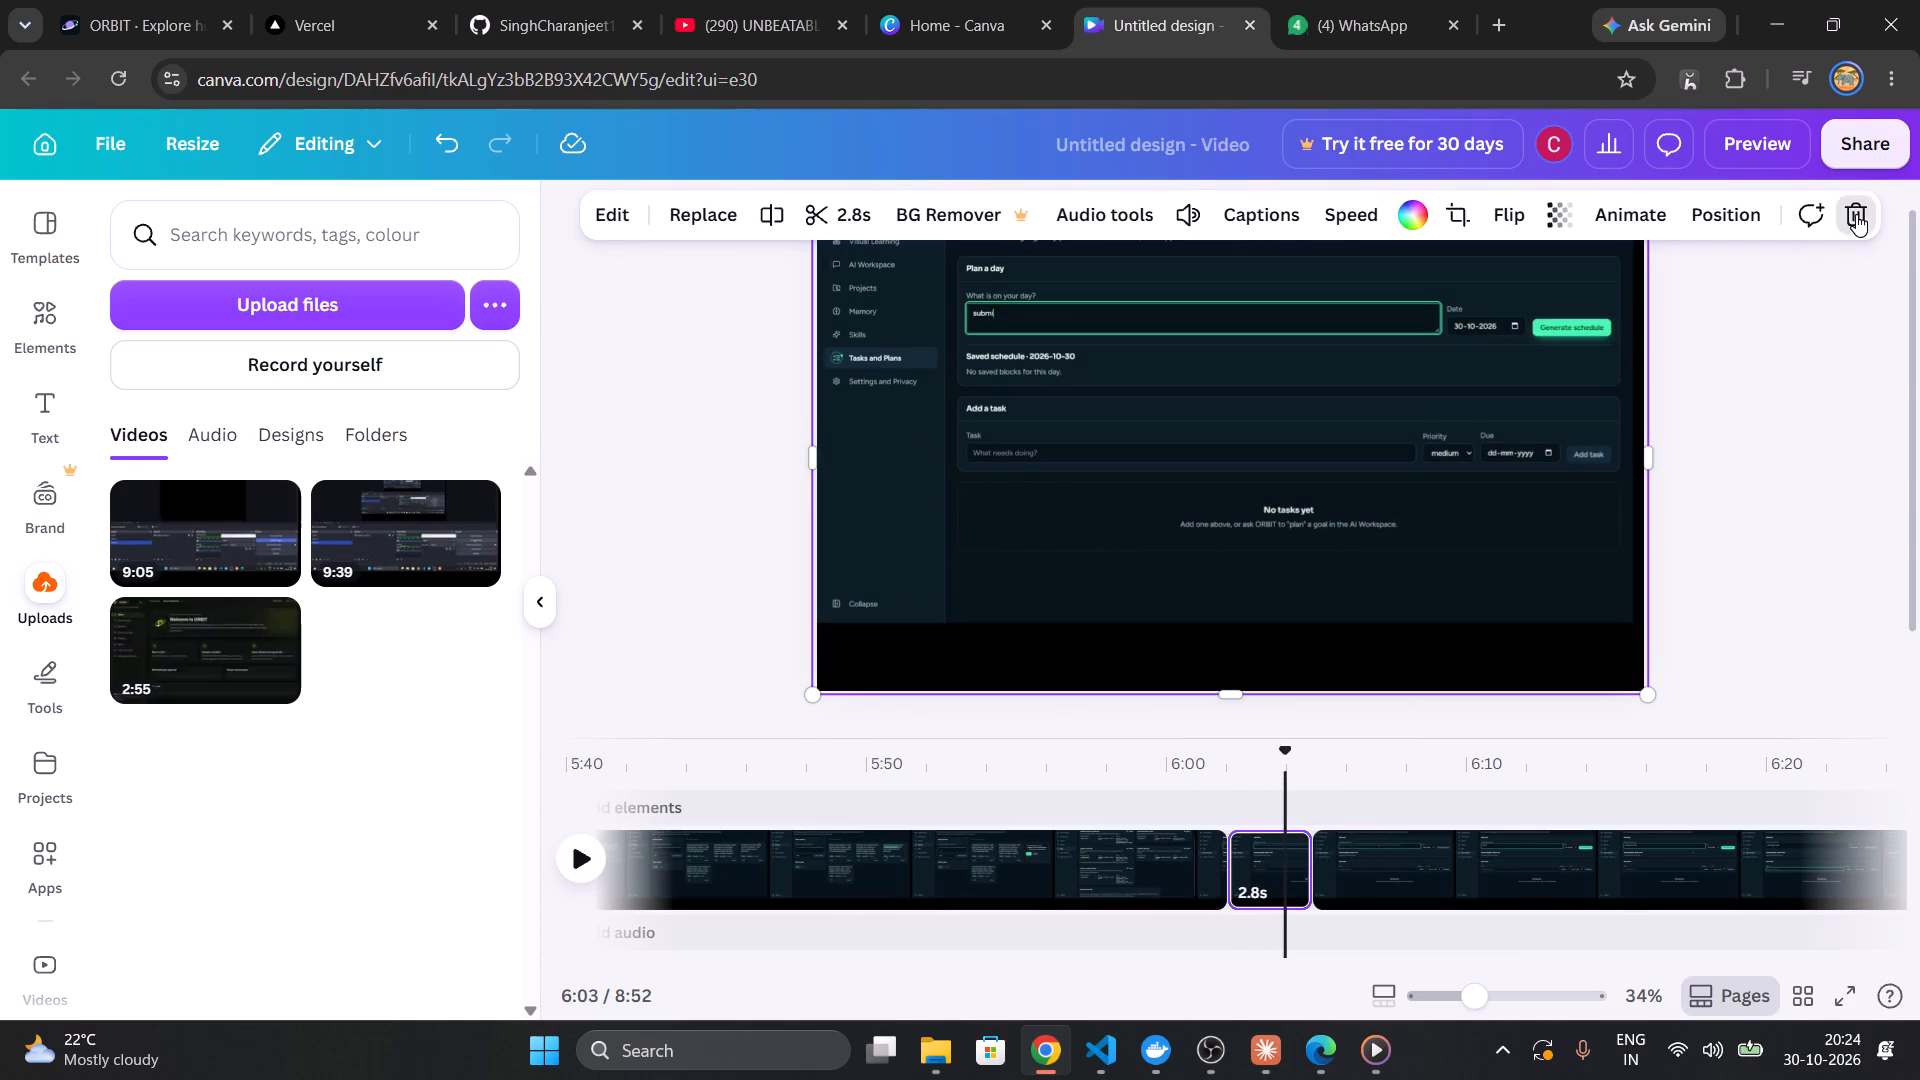
Play the start of the 29.8-second clip and check its Tasks and Plans footage at about 6:09, 6:15, 6:27 and 6:30.
left_click(587, 843)
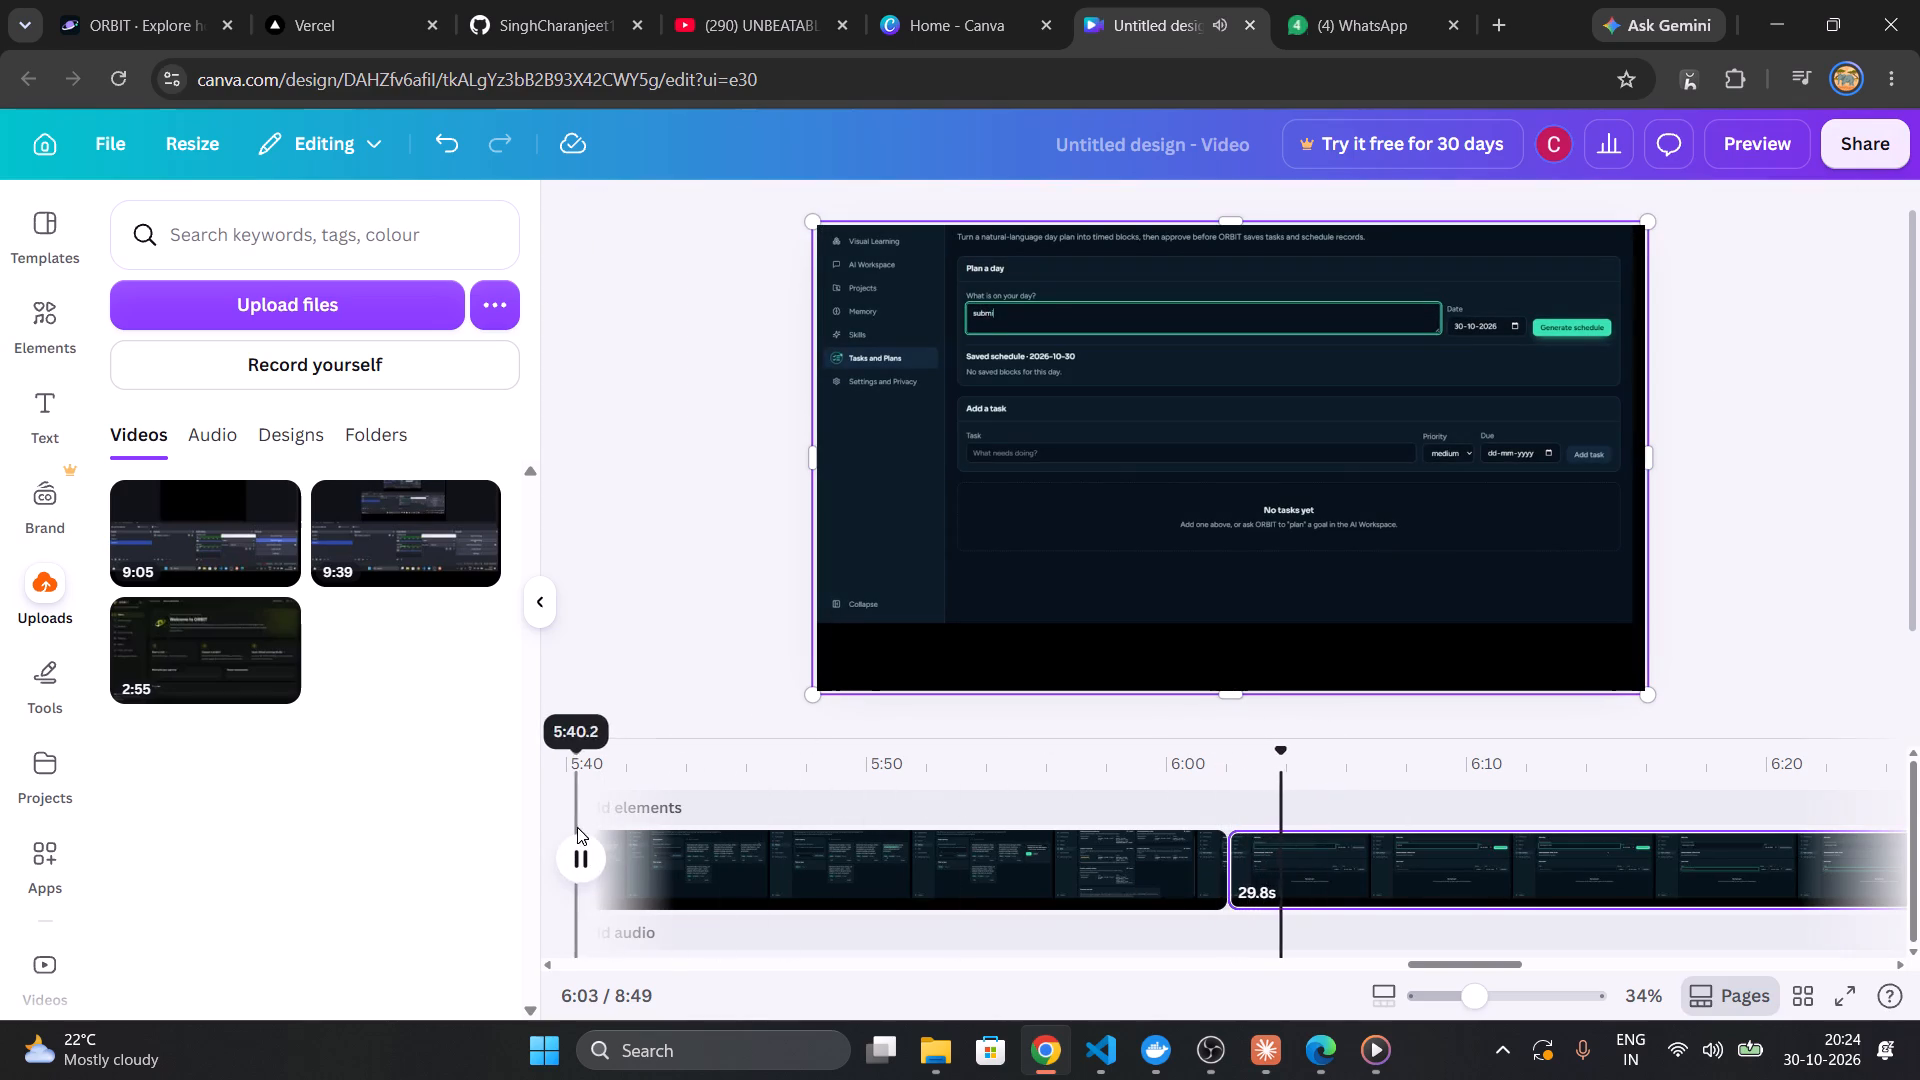
left_click(585, 835)
left_click(1452, 847)
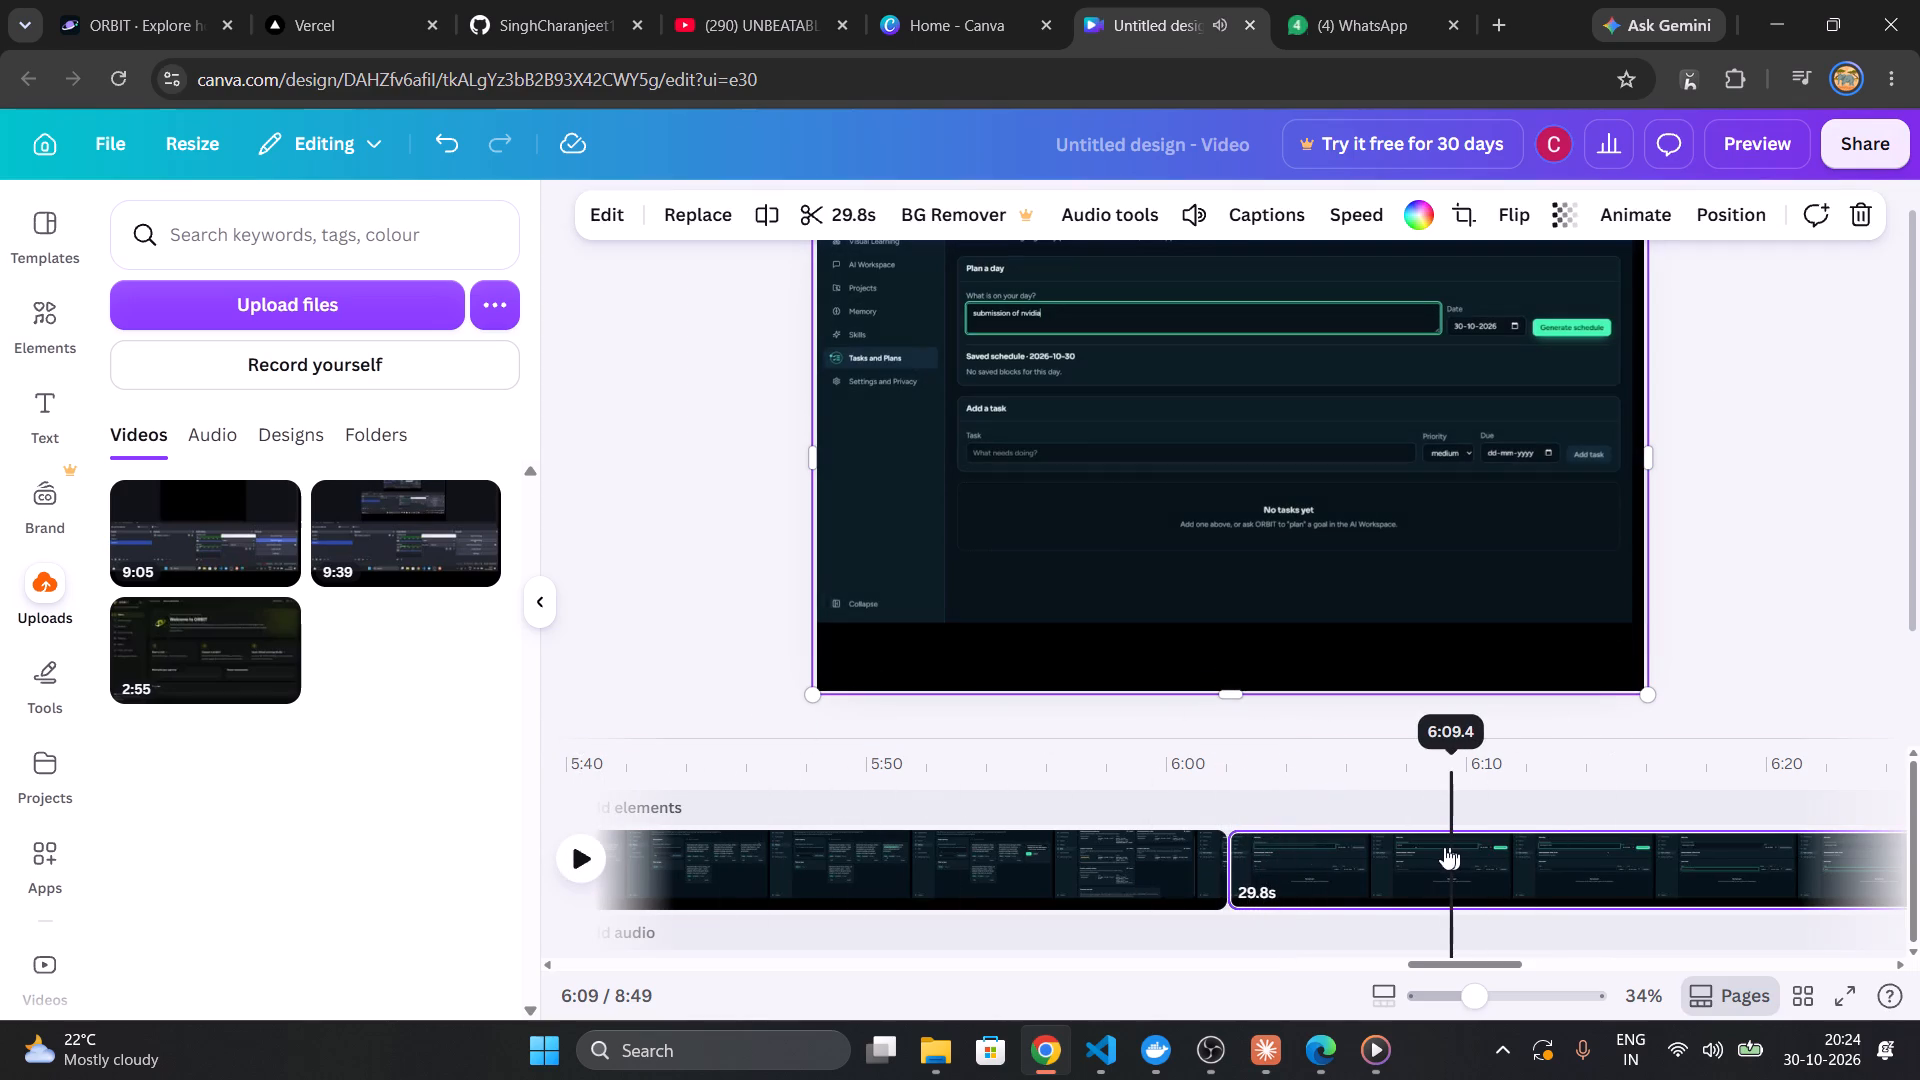
left_click(1643, 858)
scroll(1643, 858, "left", 4)
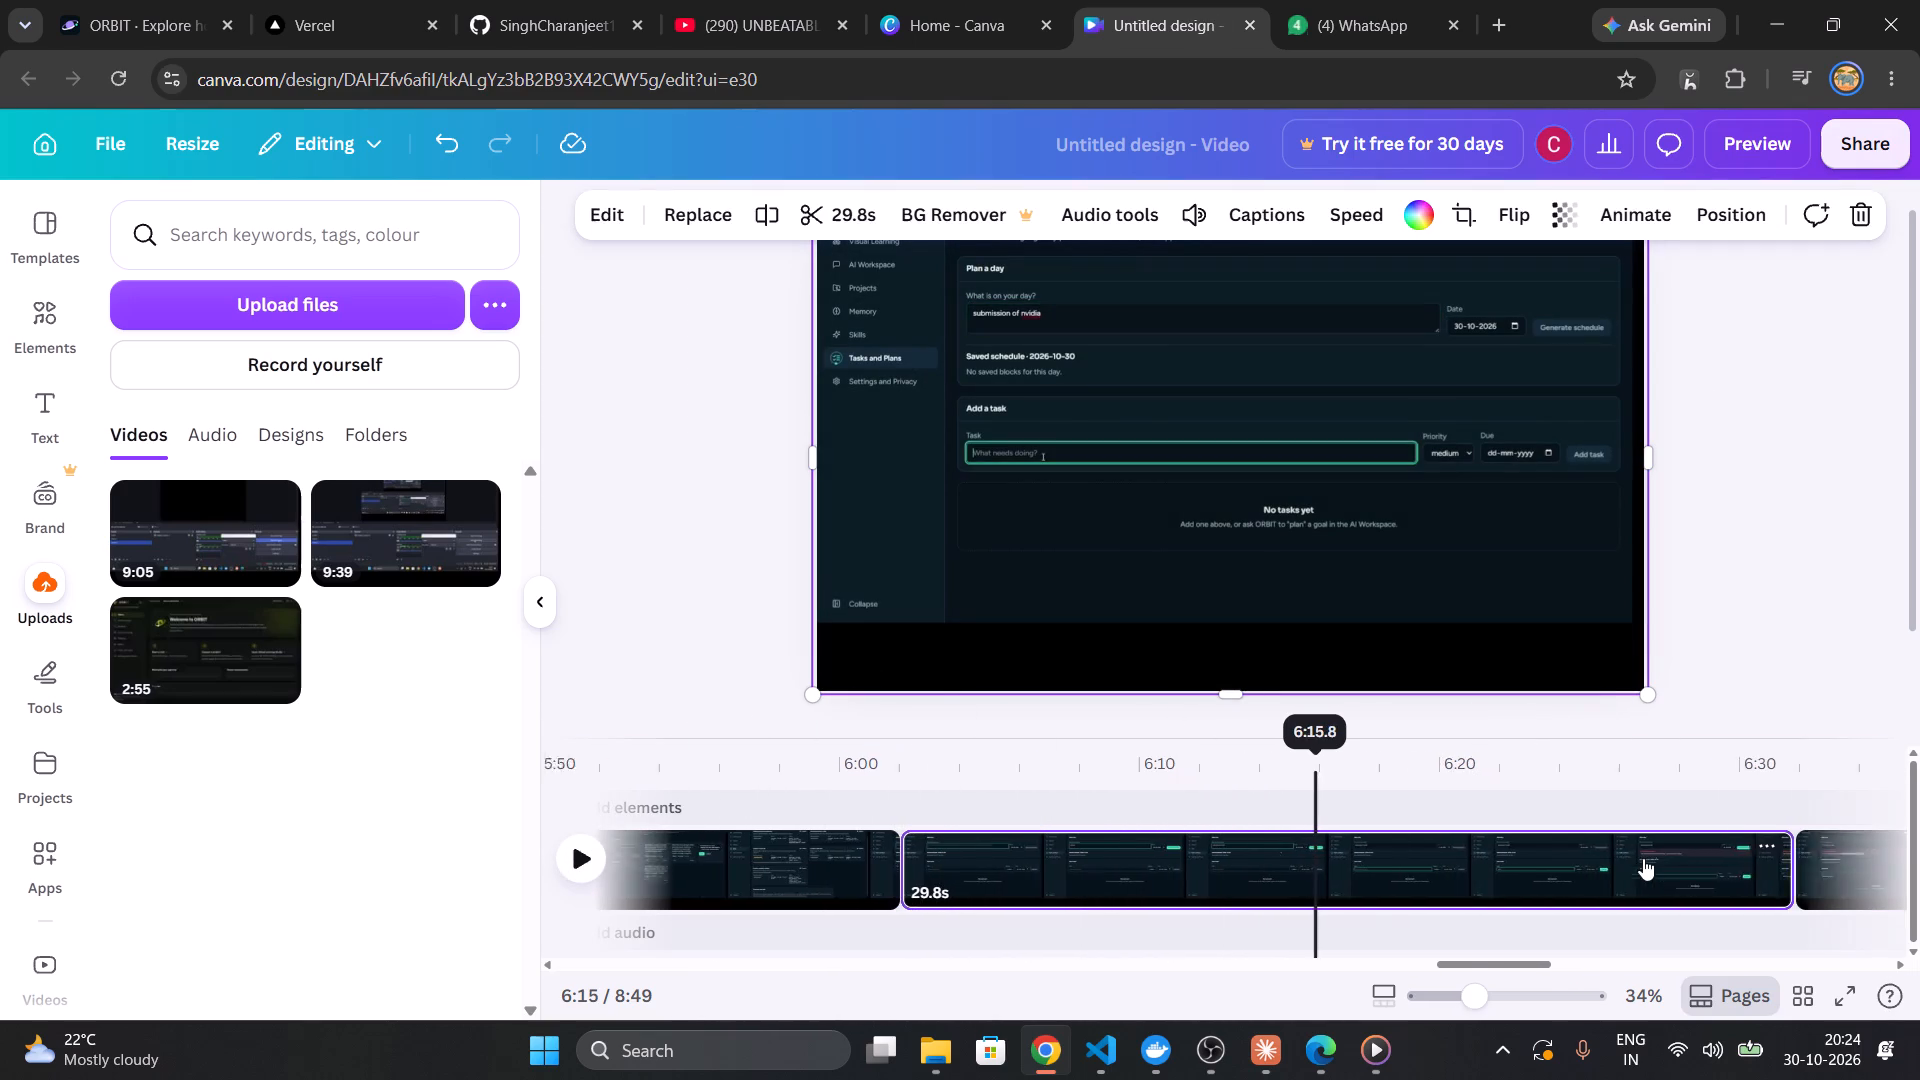
left_click(1578, 860)
left_click(1669, 860)
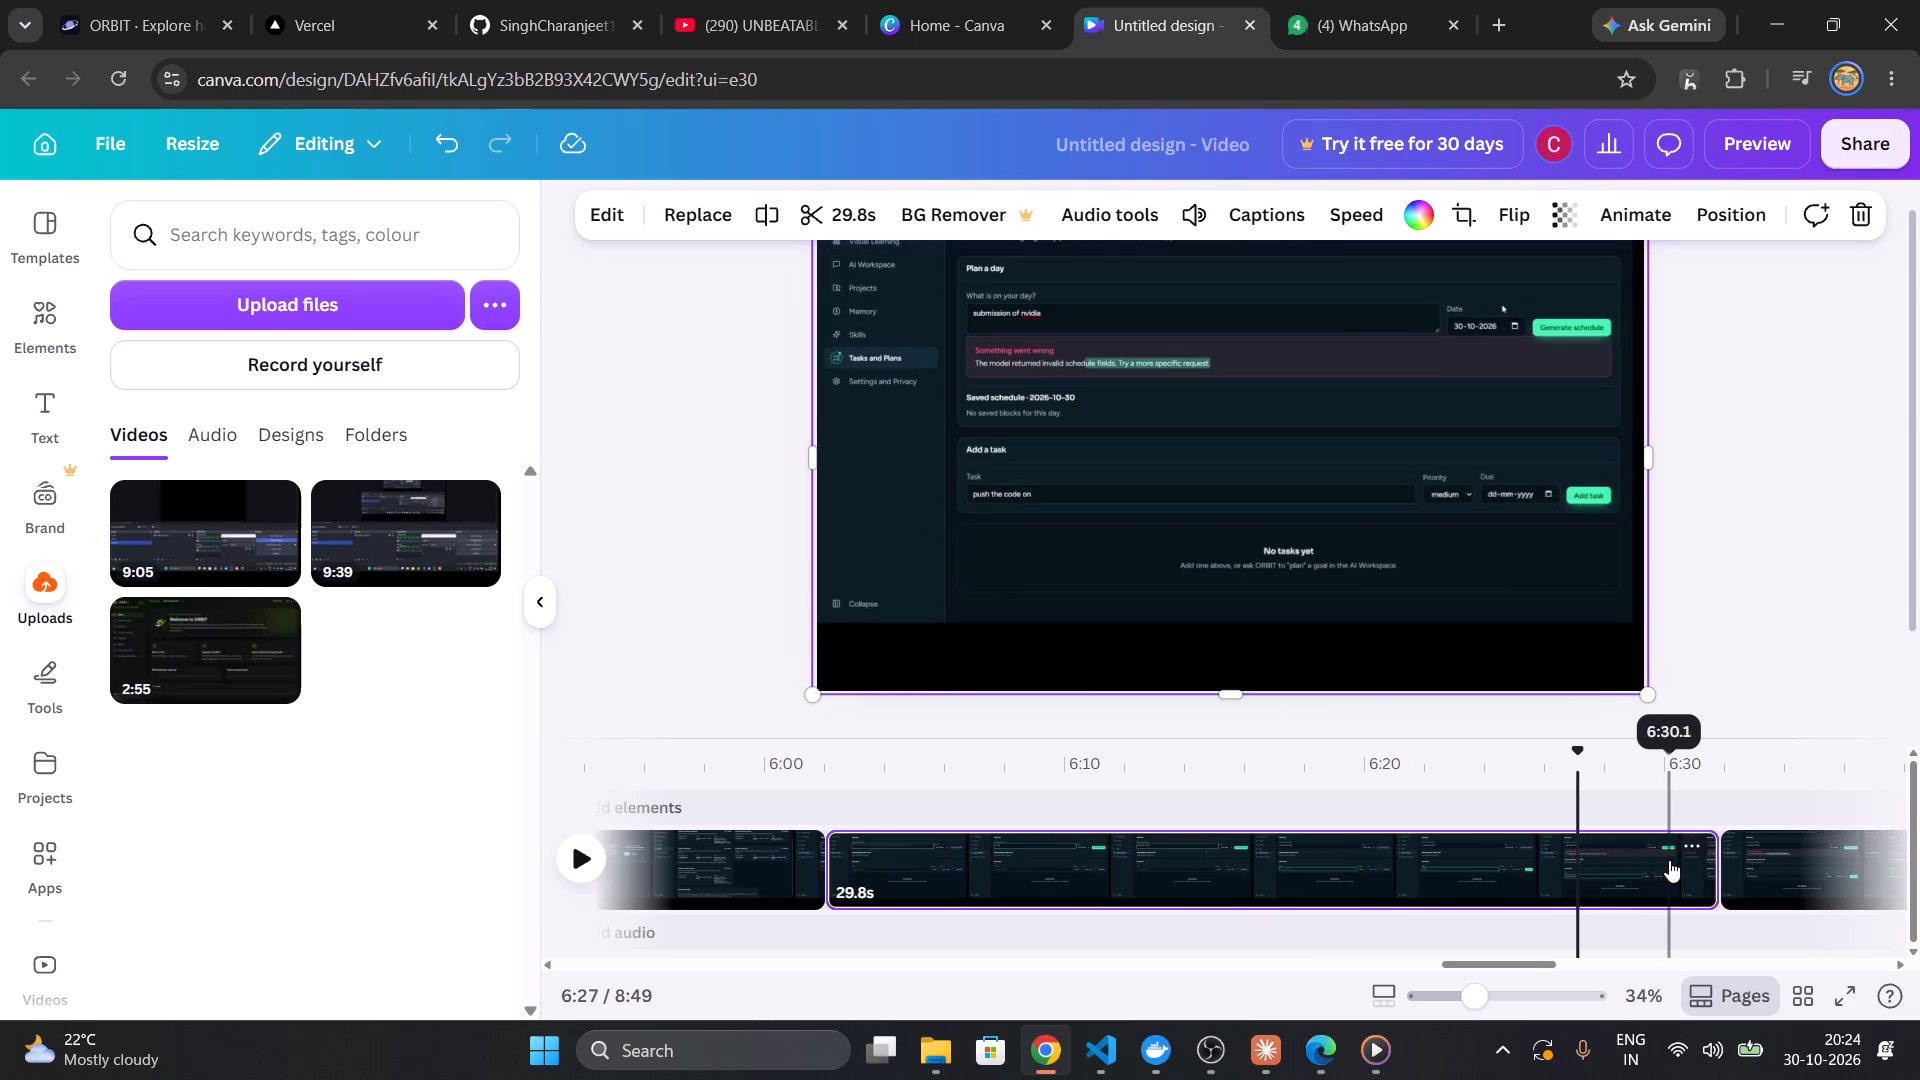
scroll(1669, 860, "left", 2)
left_click(1682, 863)
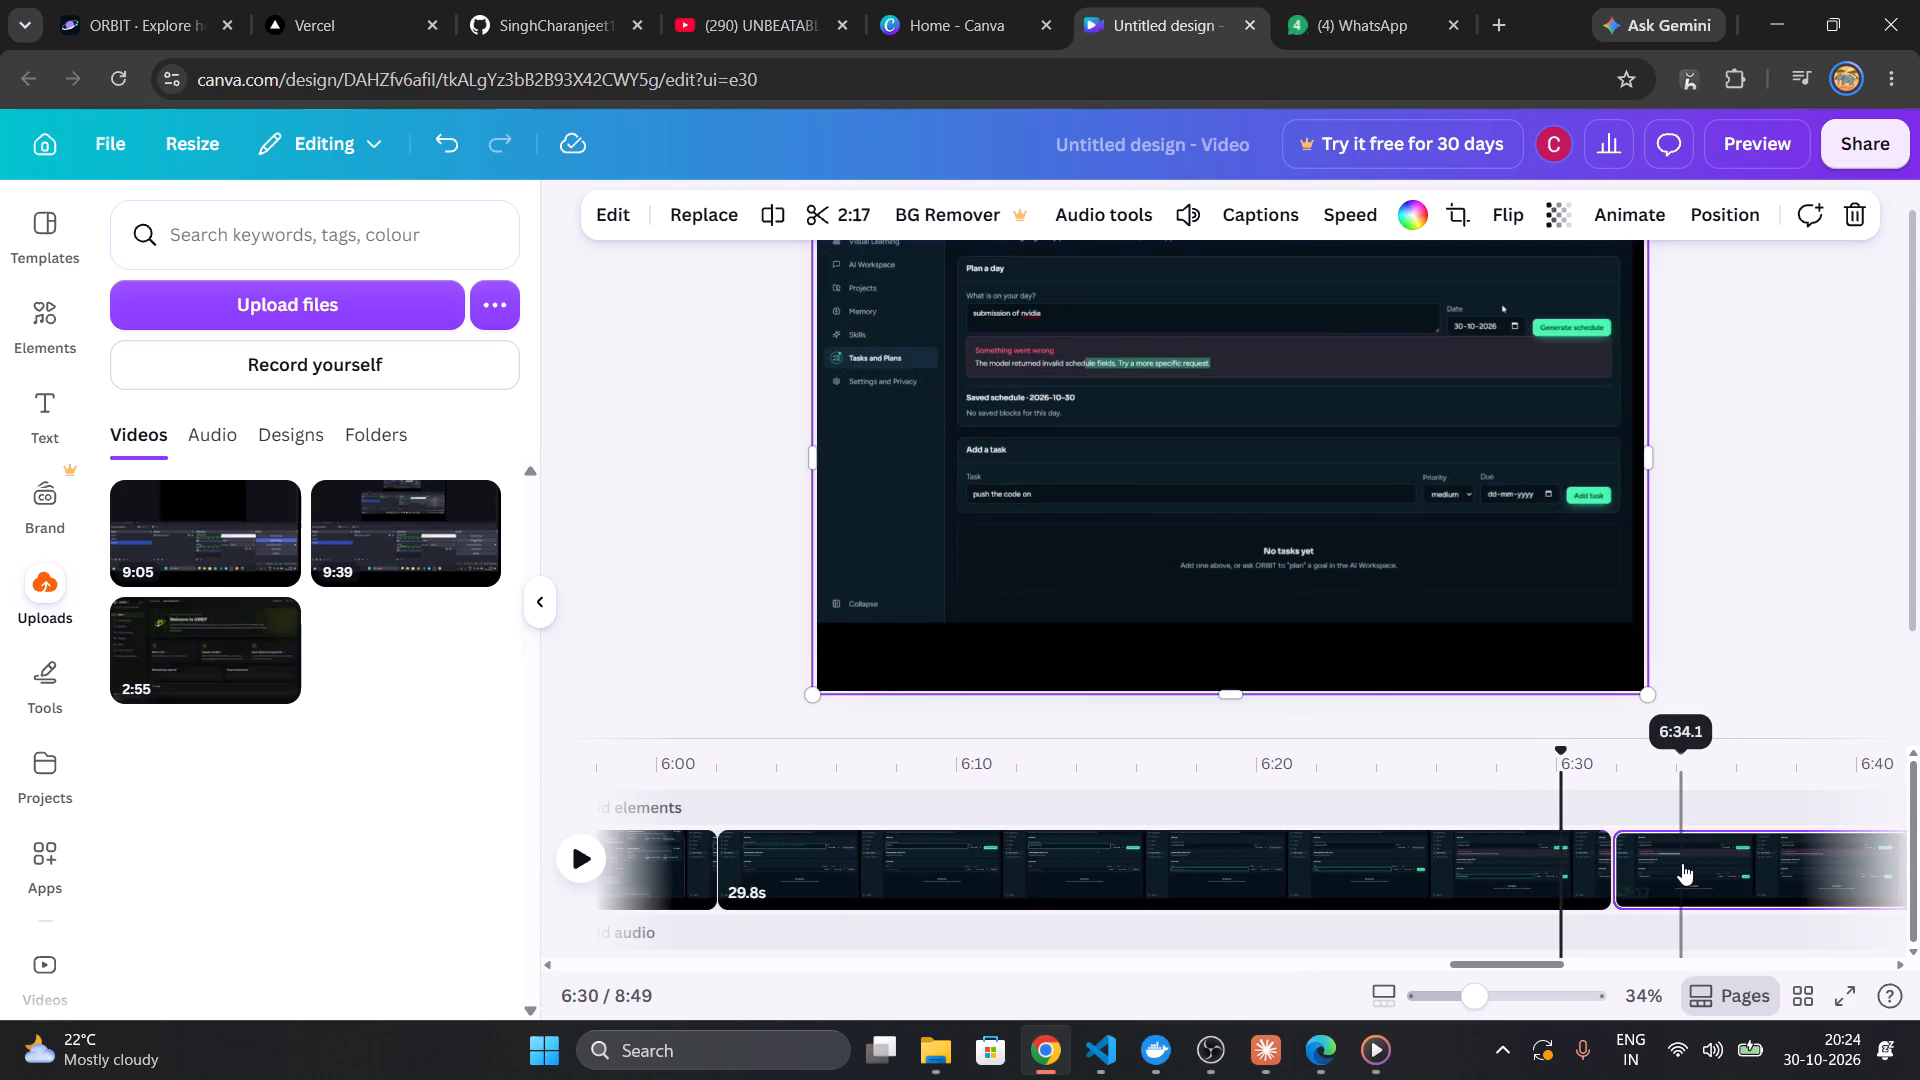
Recheck the 29.8-second Tasks and Plans clip between about 6:18 and 6:31 and delete the clip.
left_click(1331, 890)
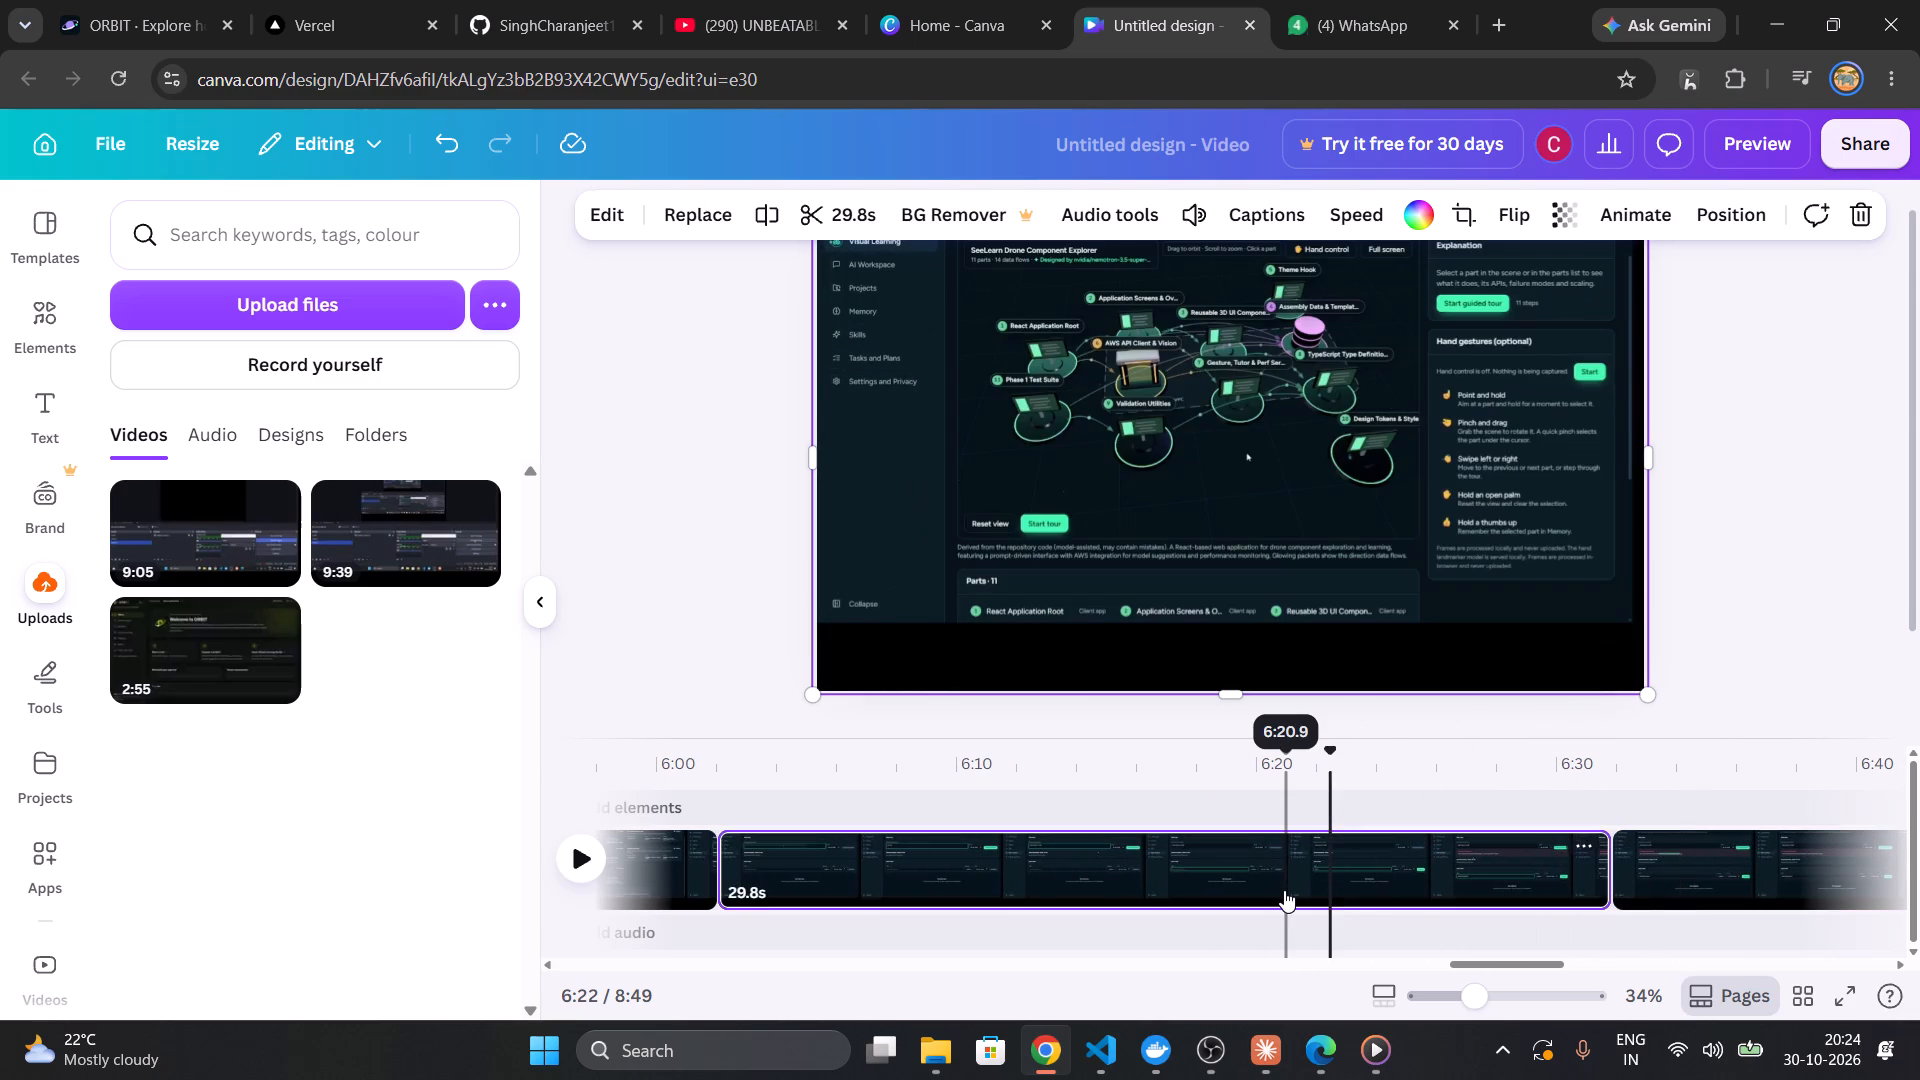
left_click(1216, 888)
left_click(1342, 866)
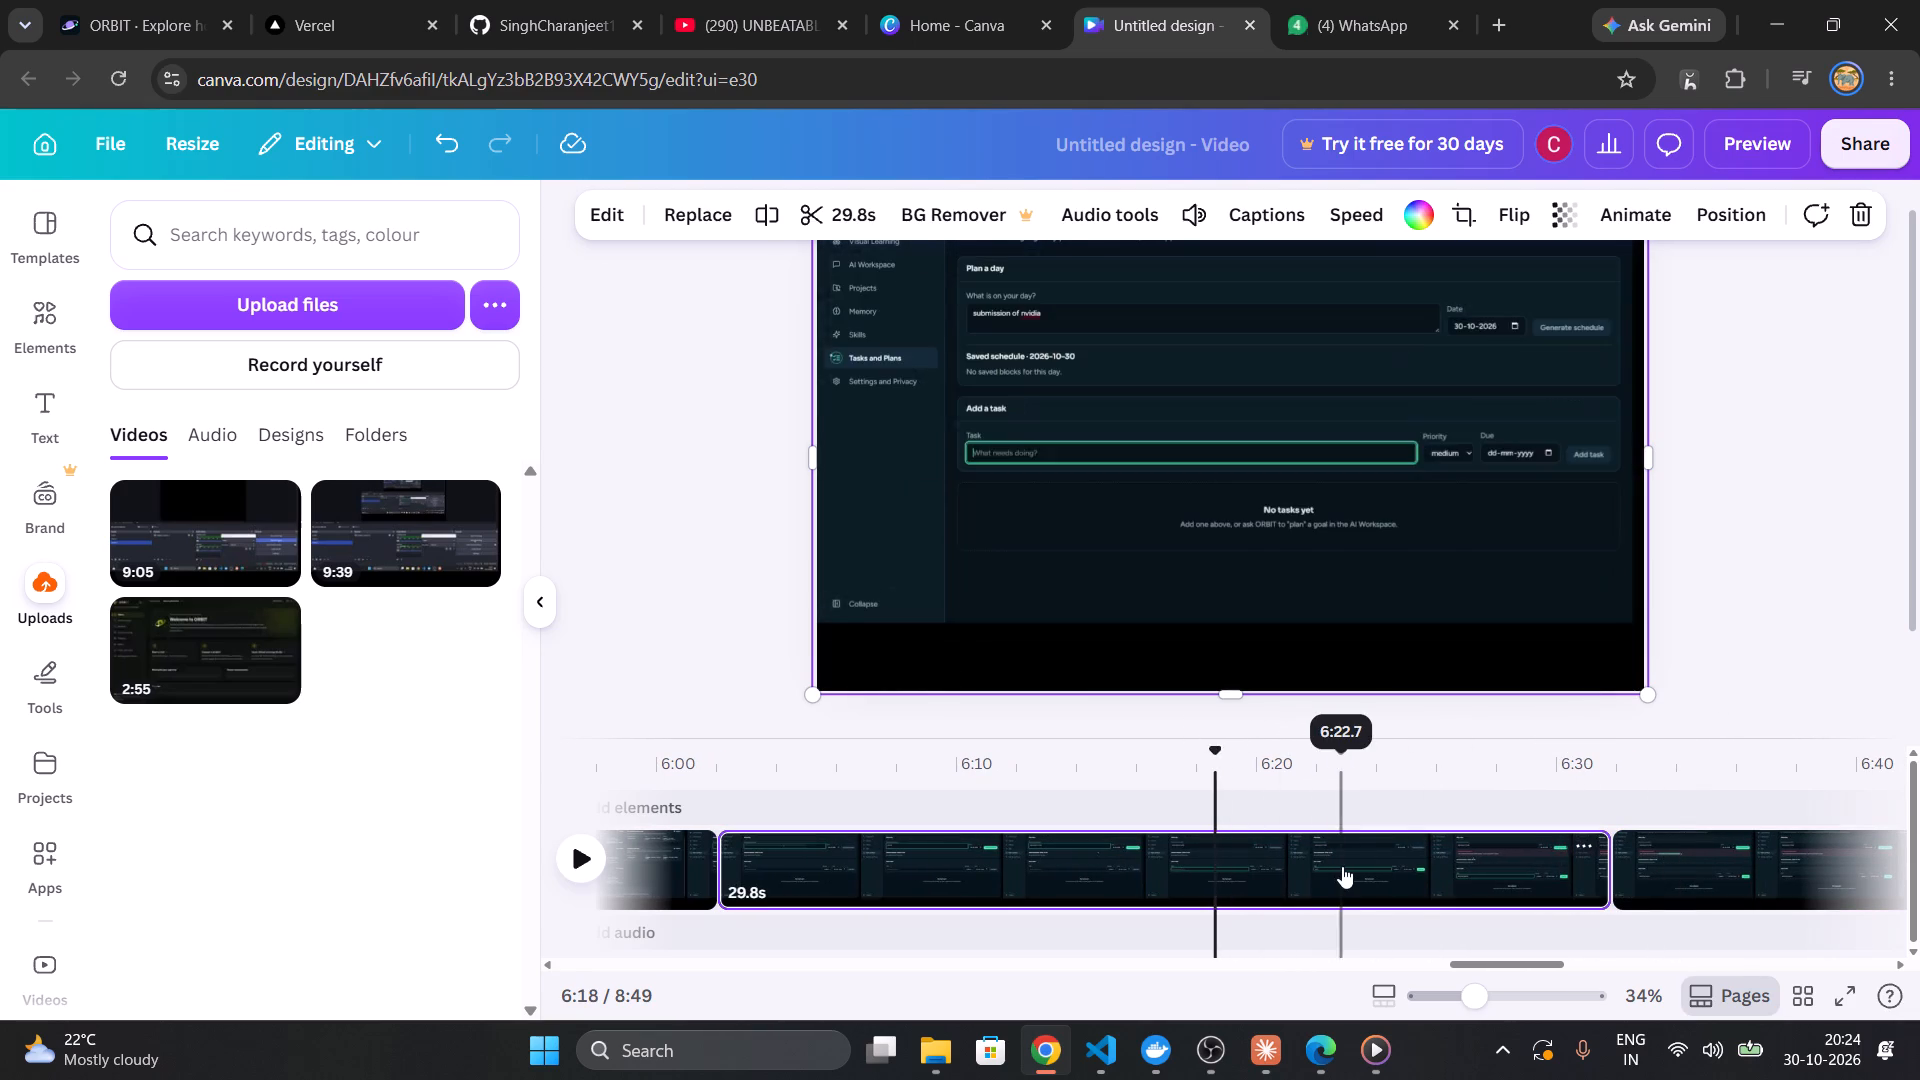
left_click(1411, 864)
left_click(1477, 861)
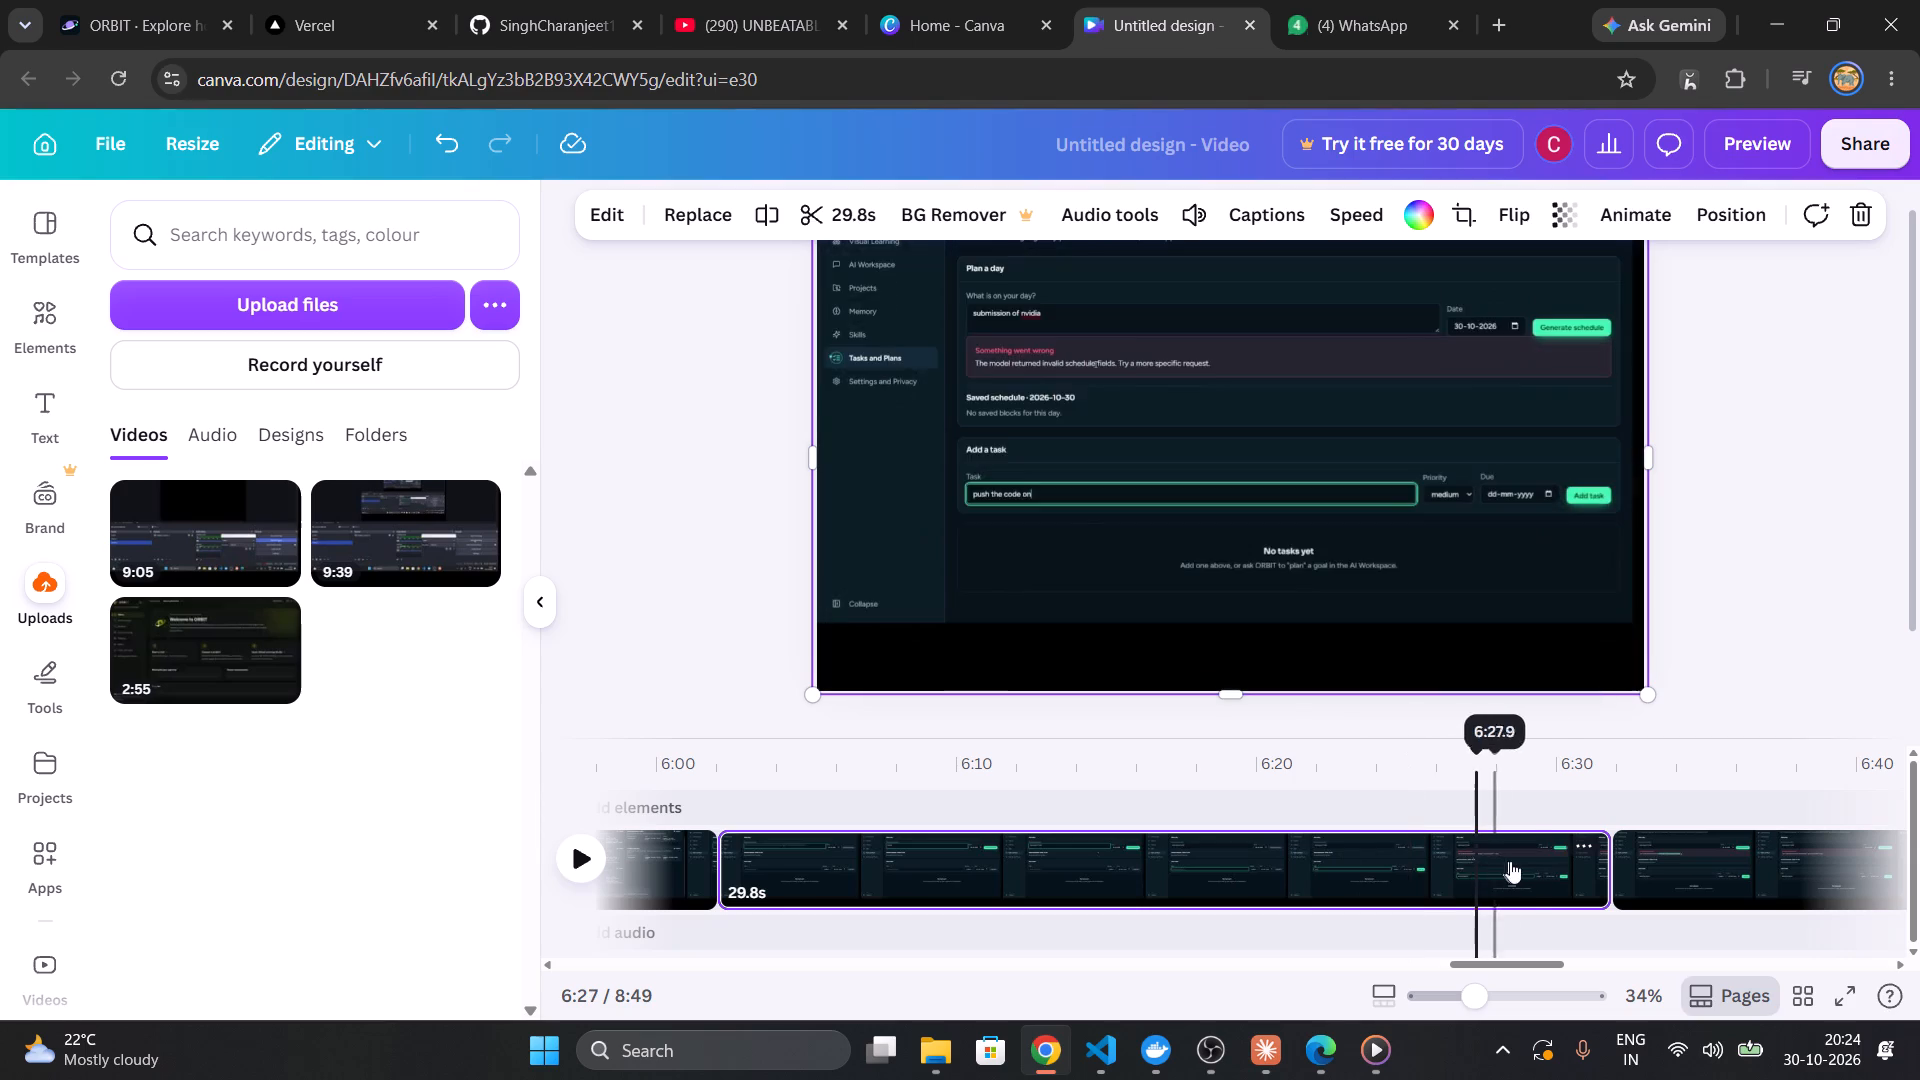
left_click(1537, 862)
left_click(1577, 865)
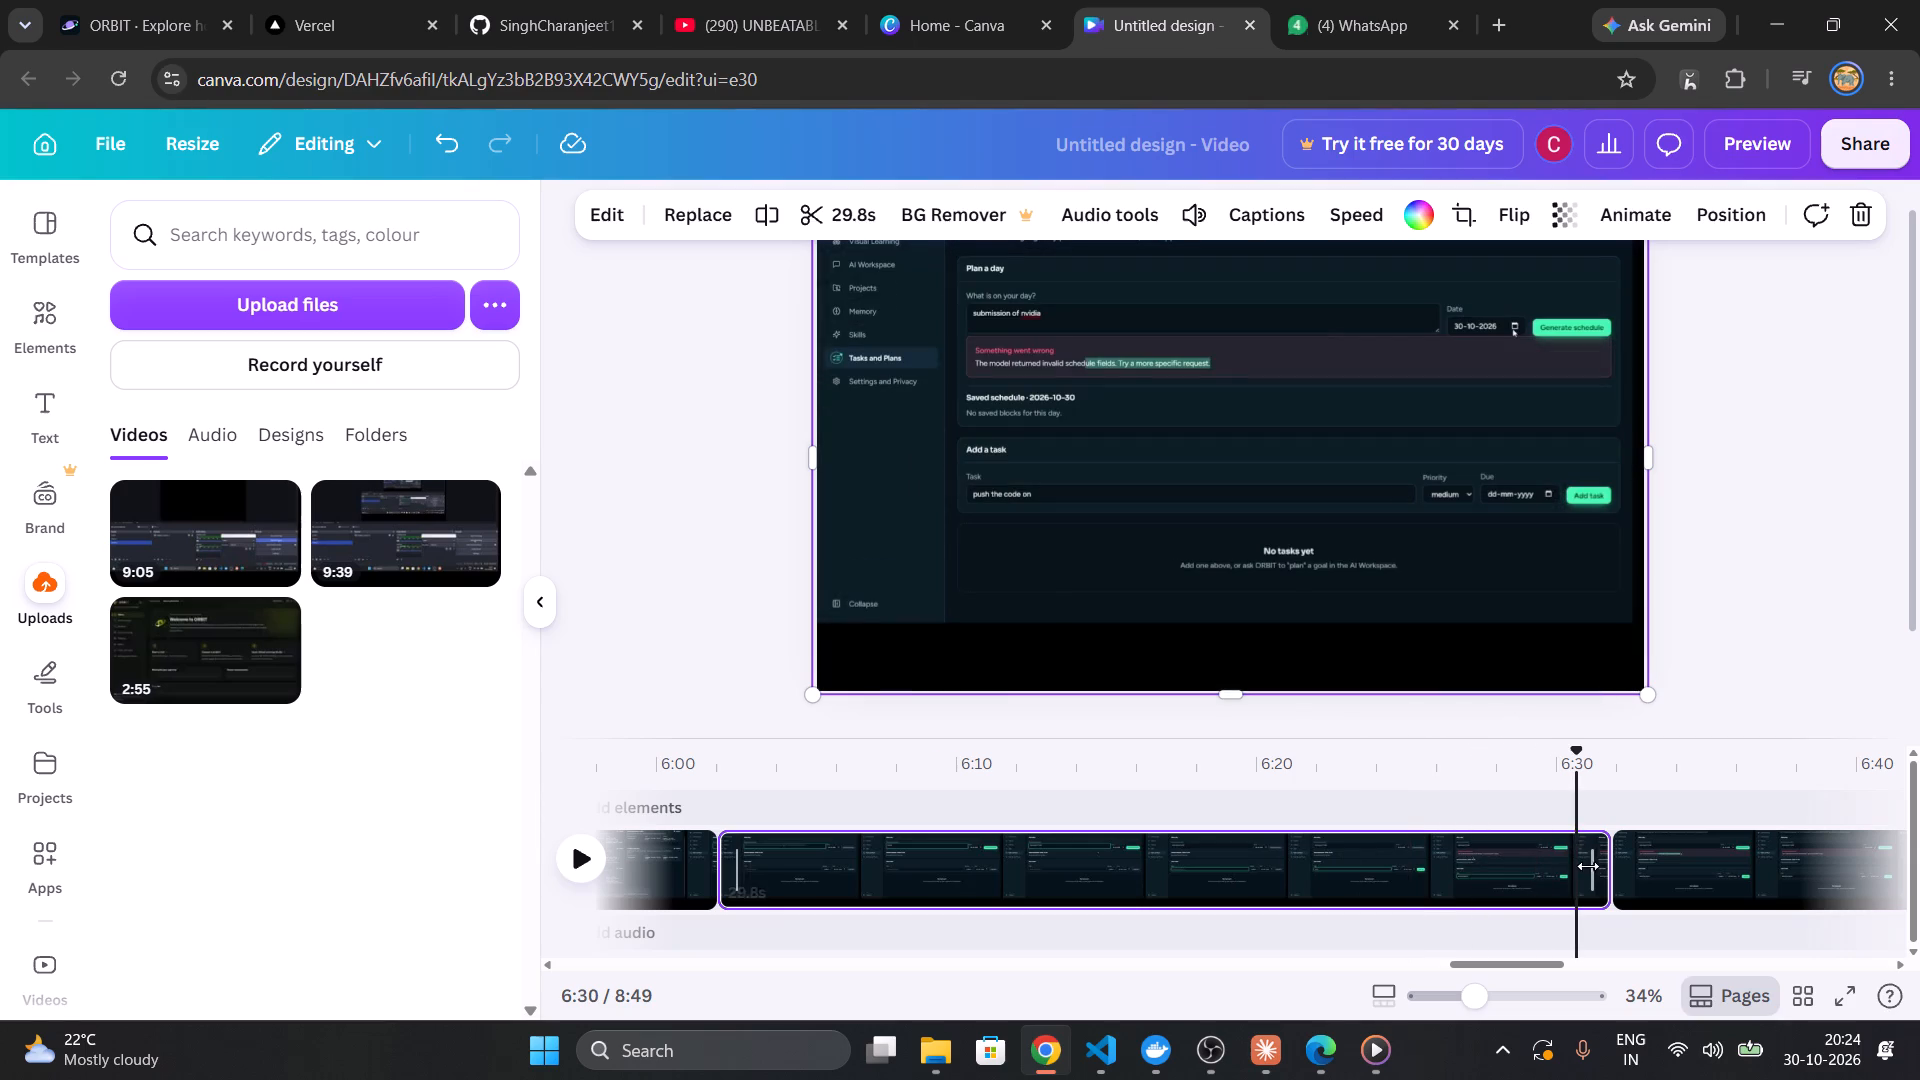
left_click(1588, 866)
left_click(1407, 889)
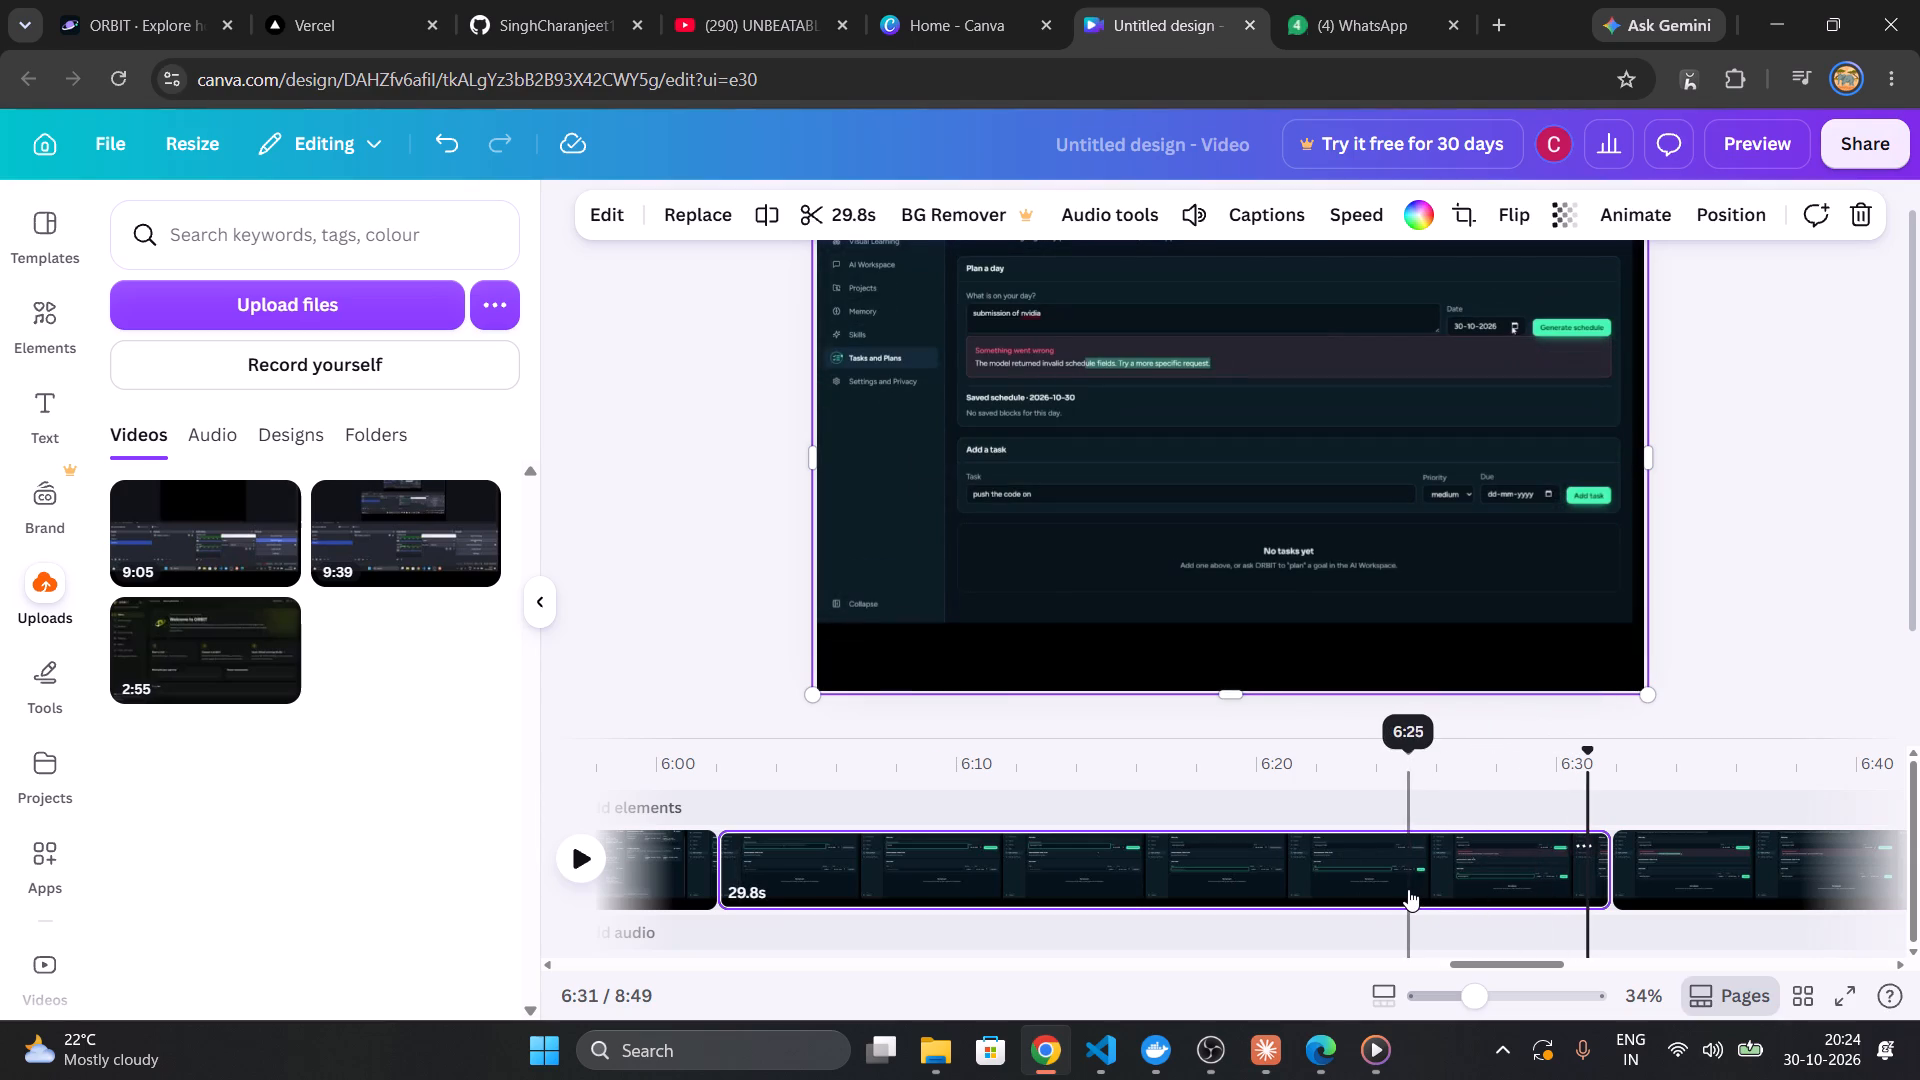
key("Delete")
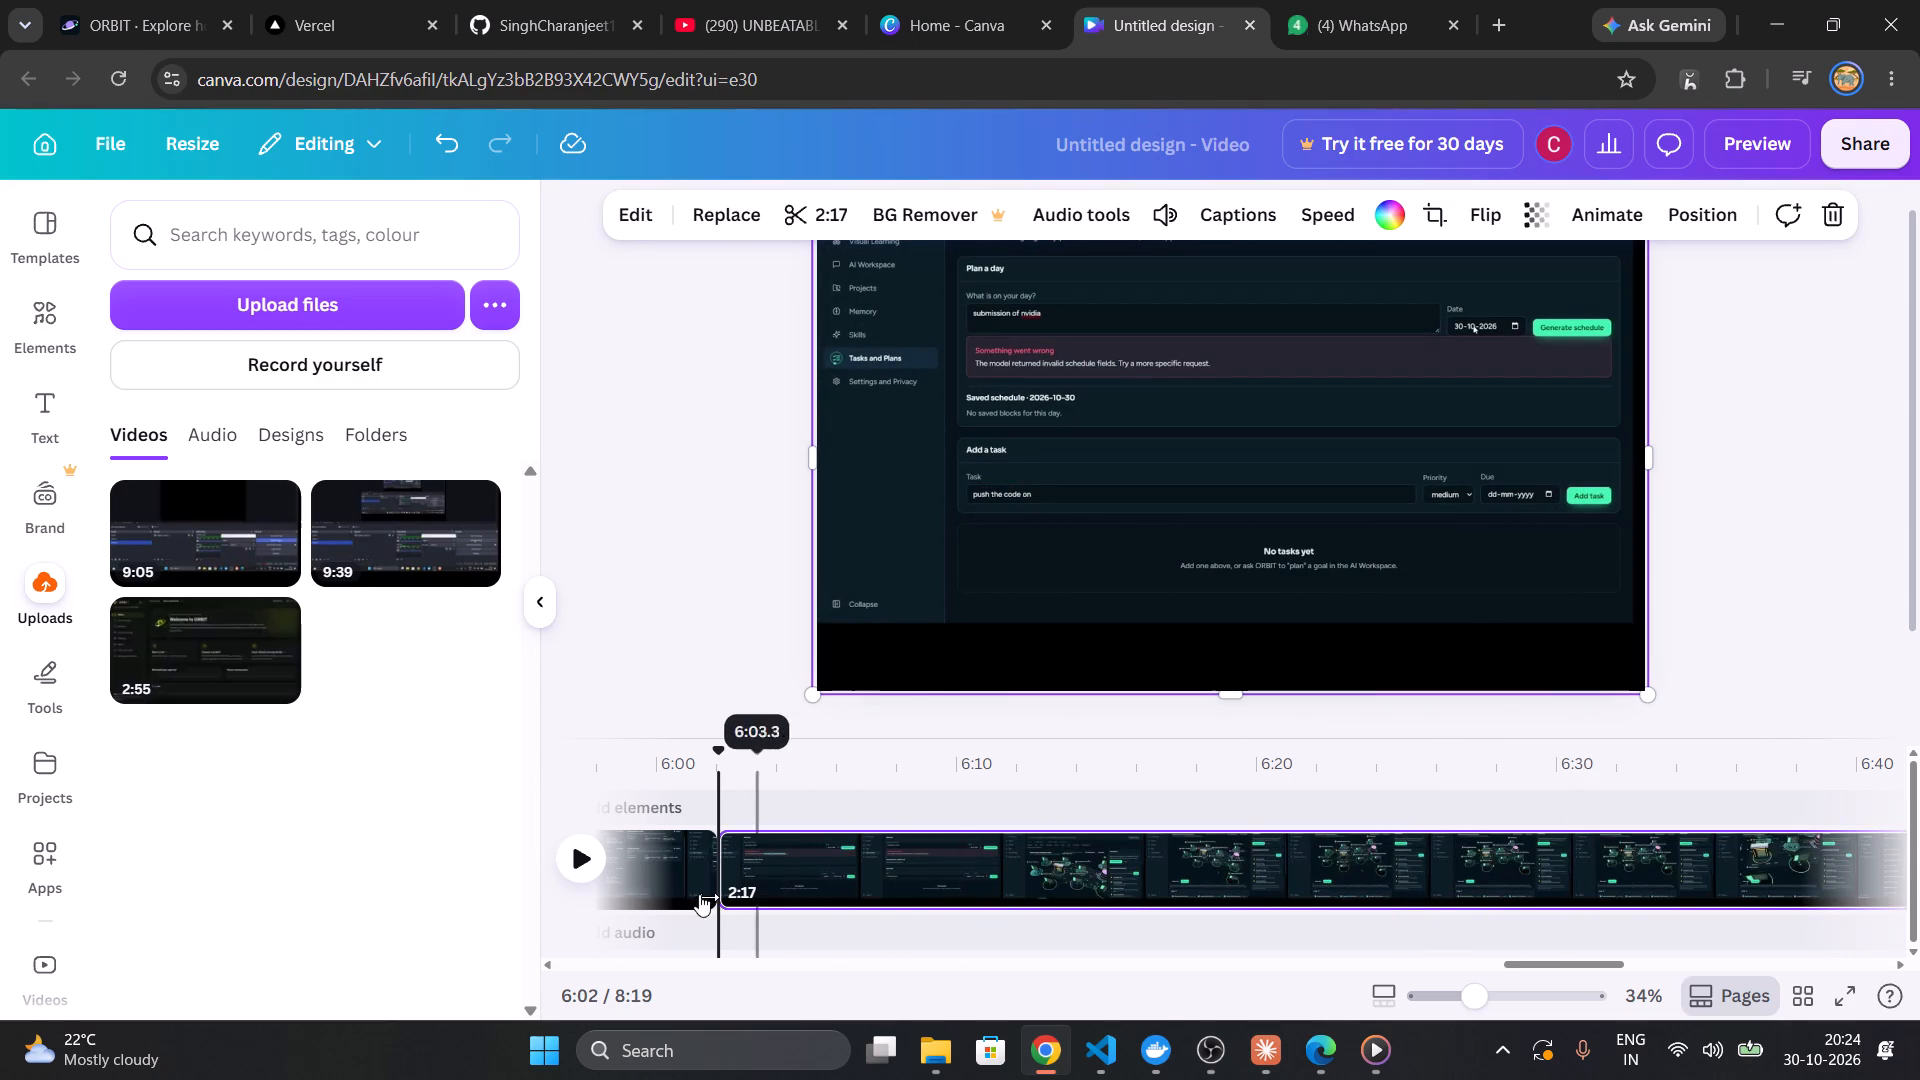
Play the start of the 2:17 clip, split it at about 6:05 and delete the short Tasks and Plans piece before the split.
left_click(568, 855)
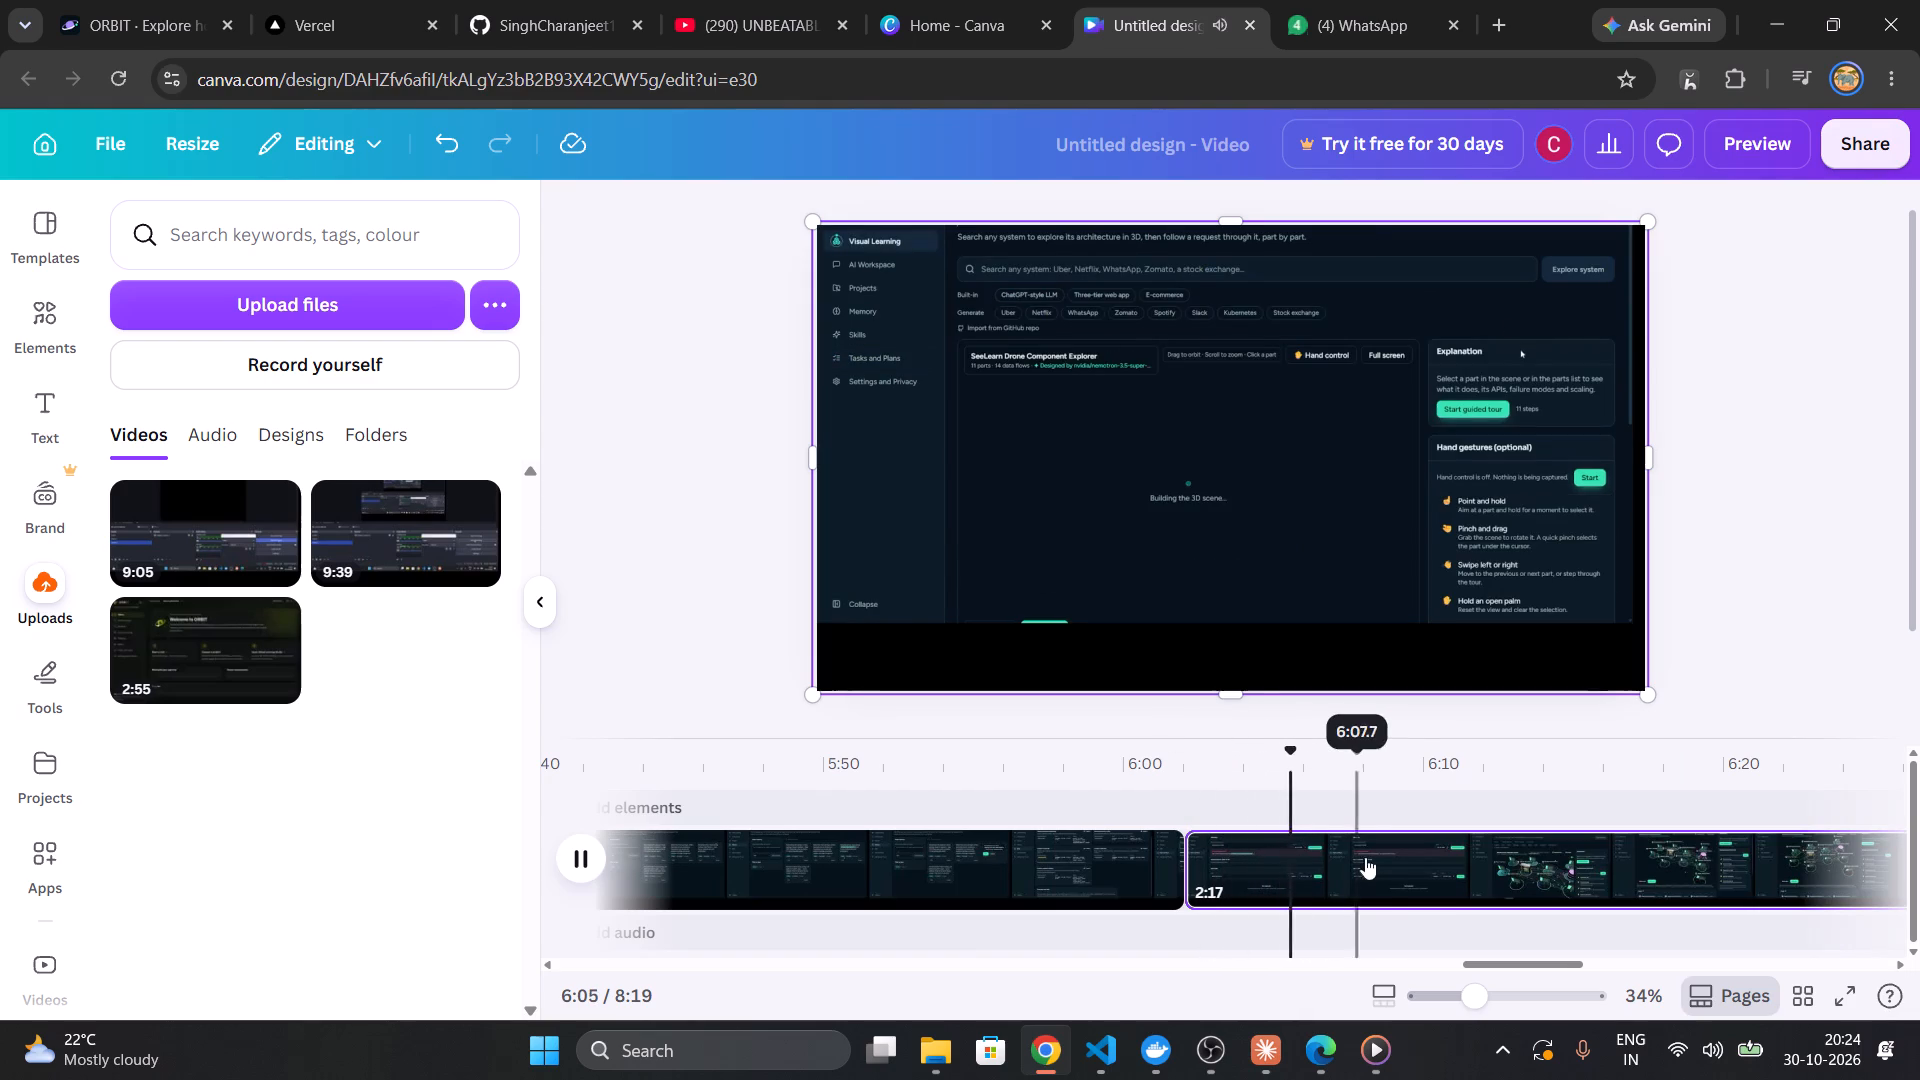
left_click(1314, 865)
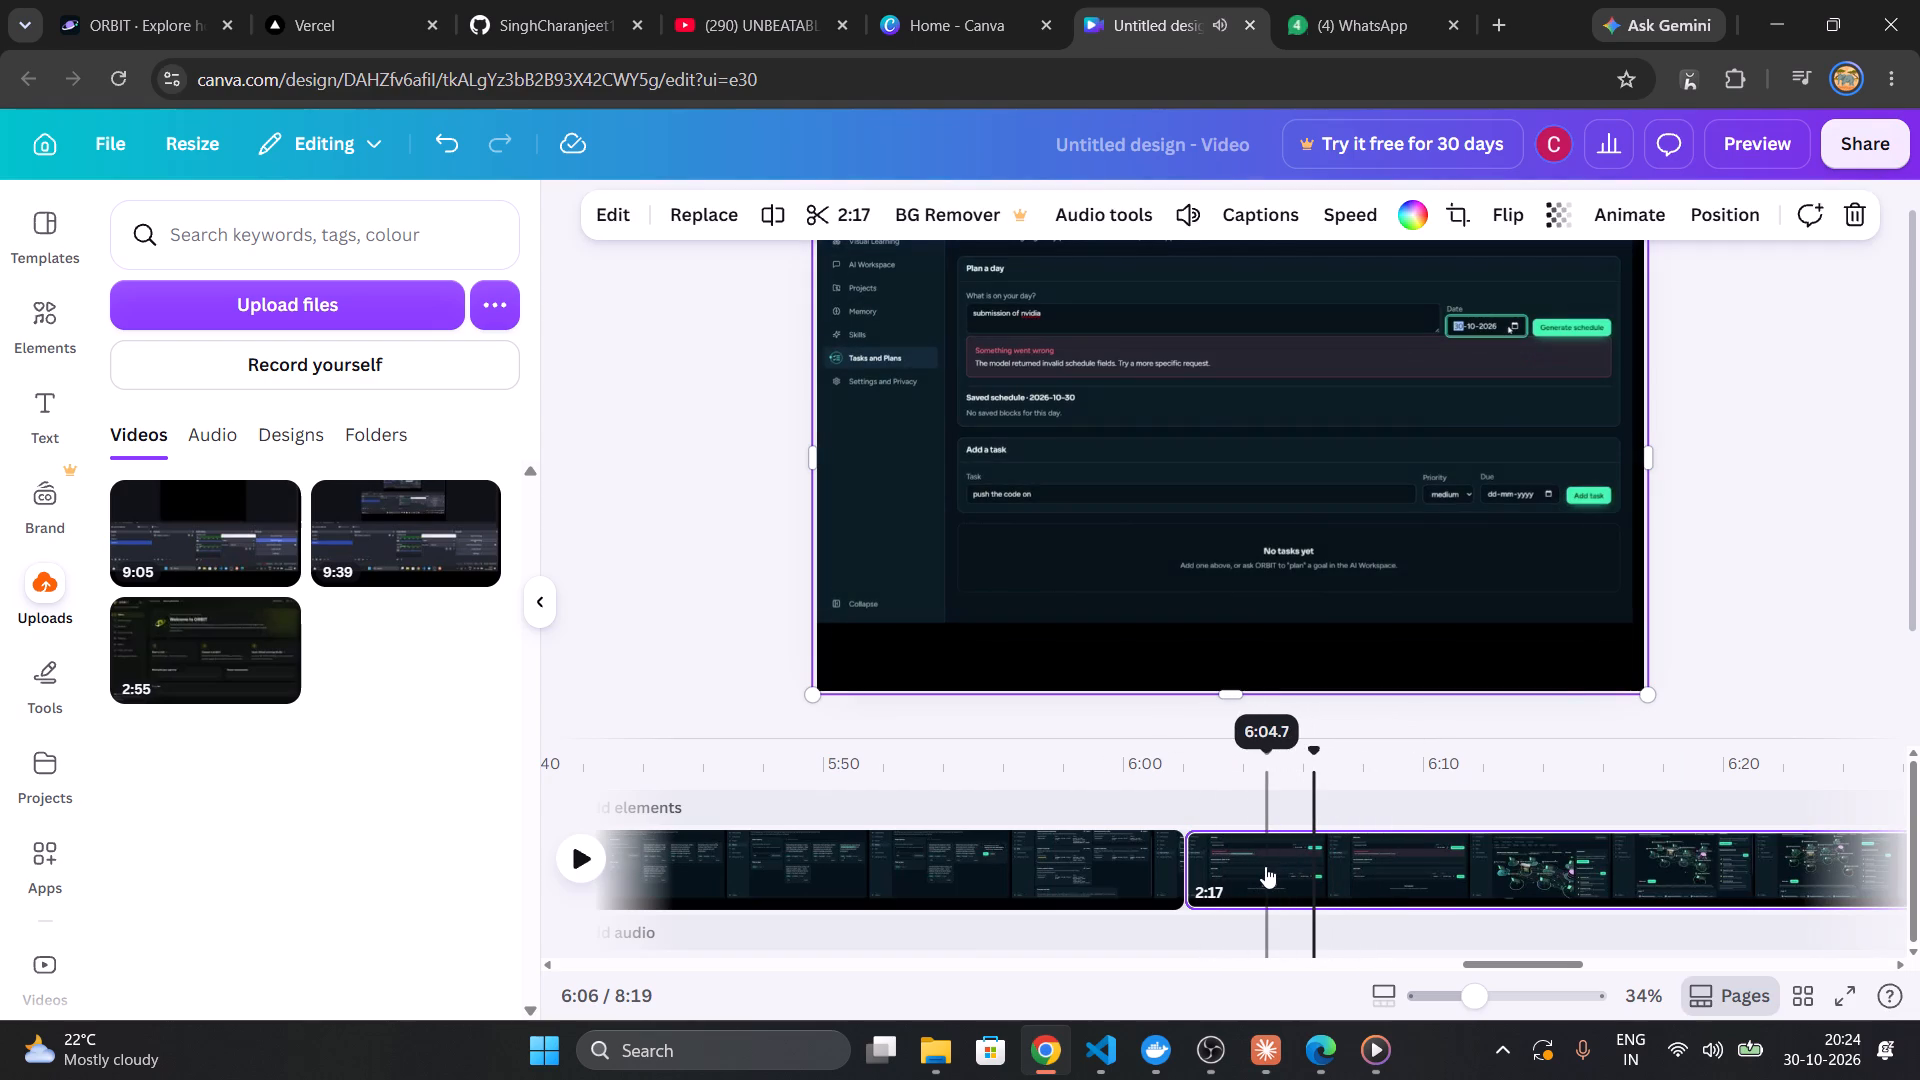
left_click(1265, 866)
left_click(1277, 868)
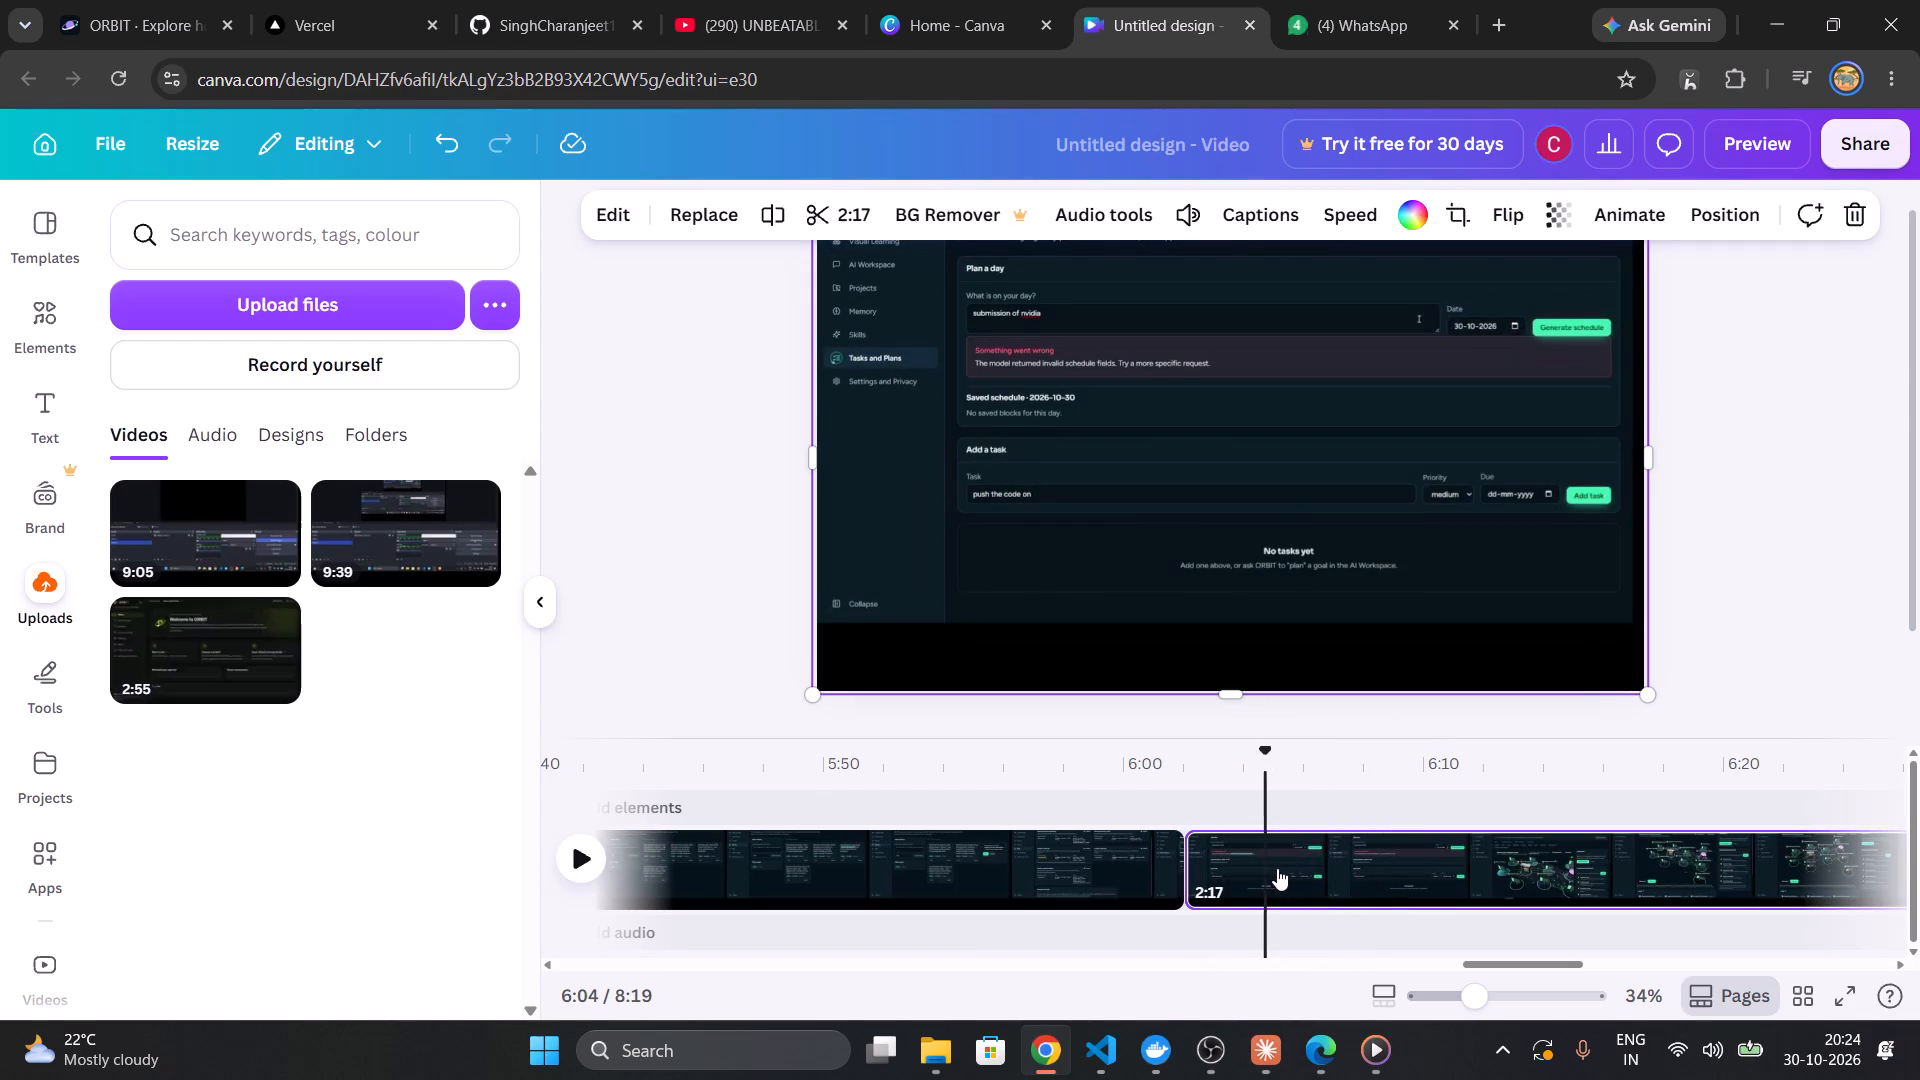
left_click(1298, 868)
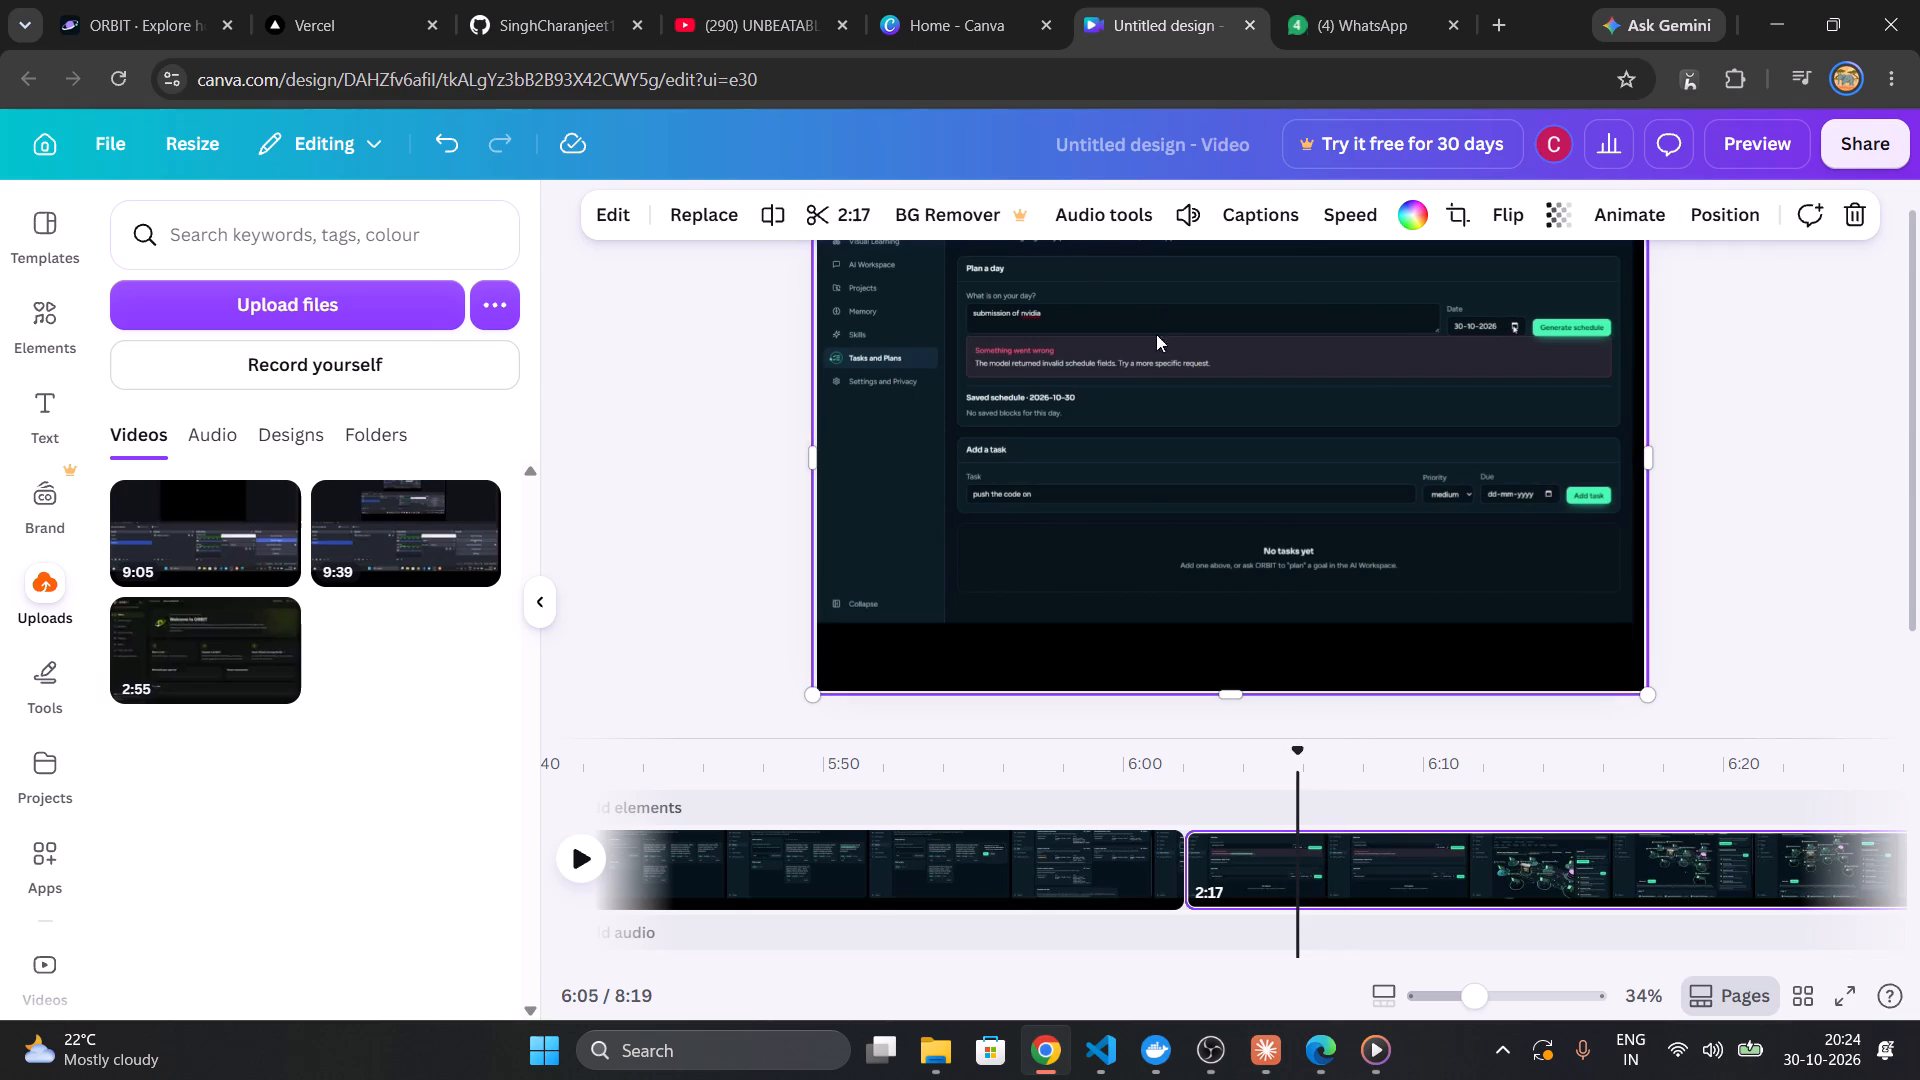
right_click(1291, 868)
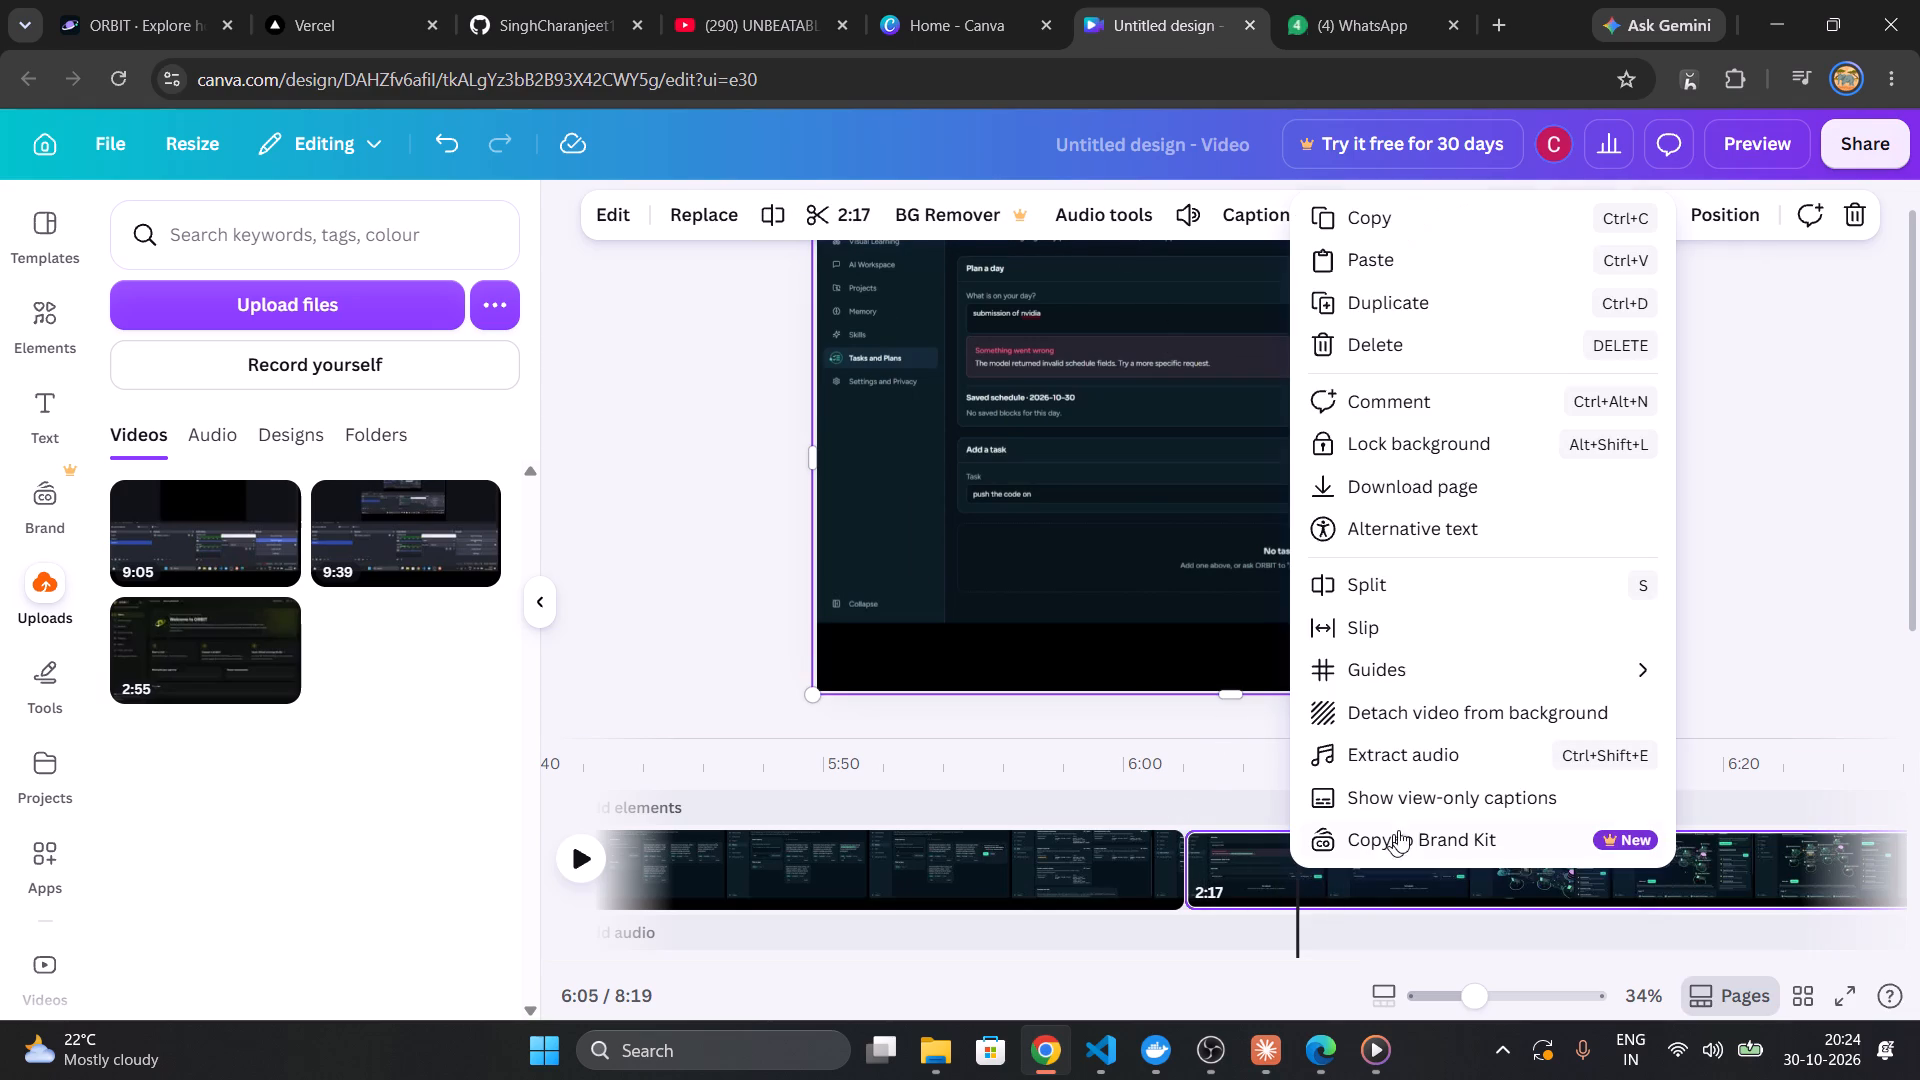
left_click(1357, 591)
left_click(1252, 901)
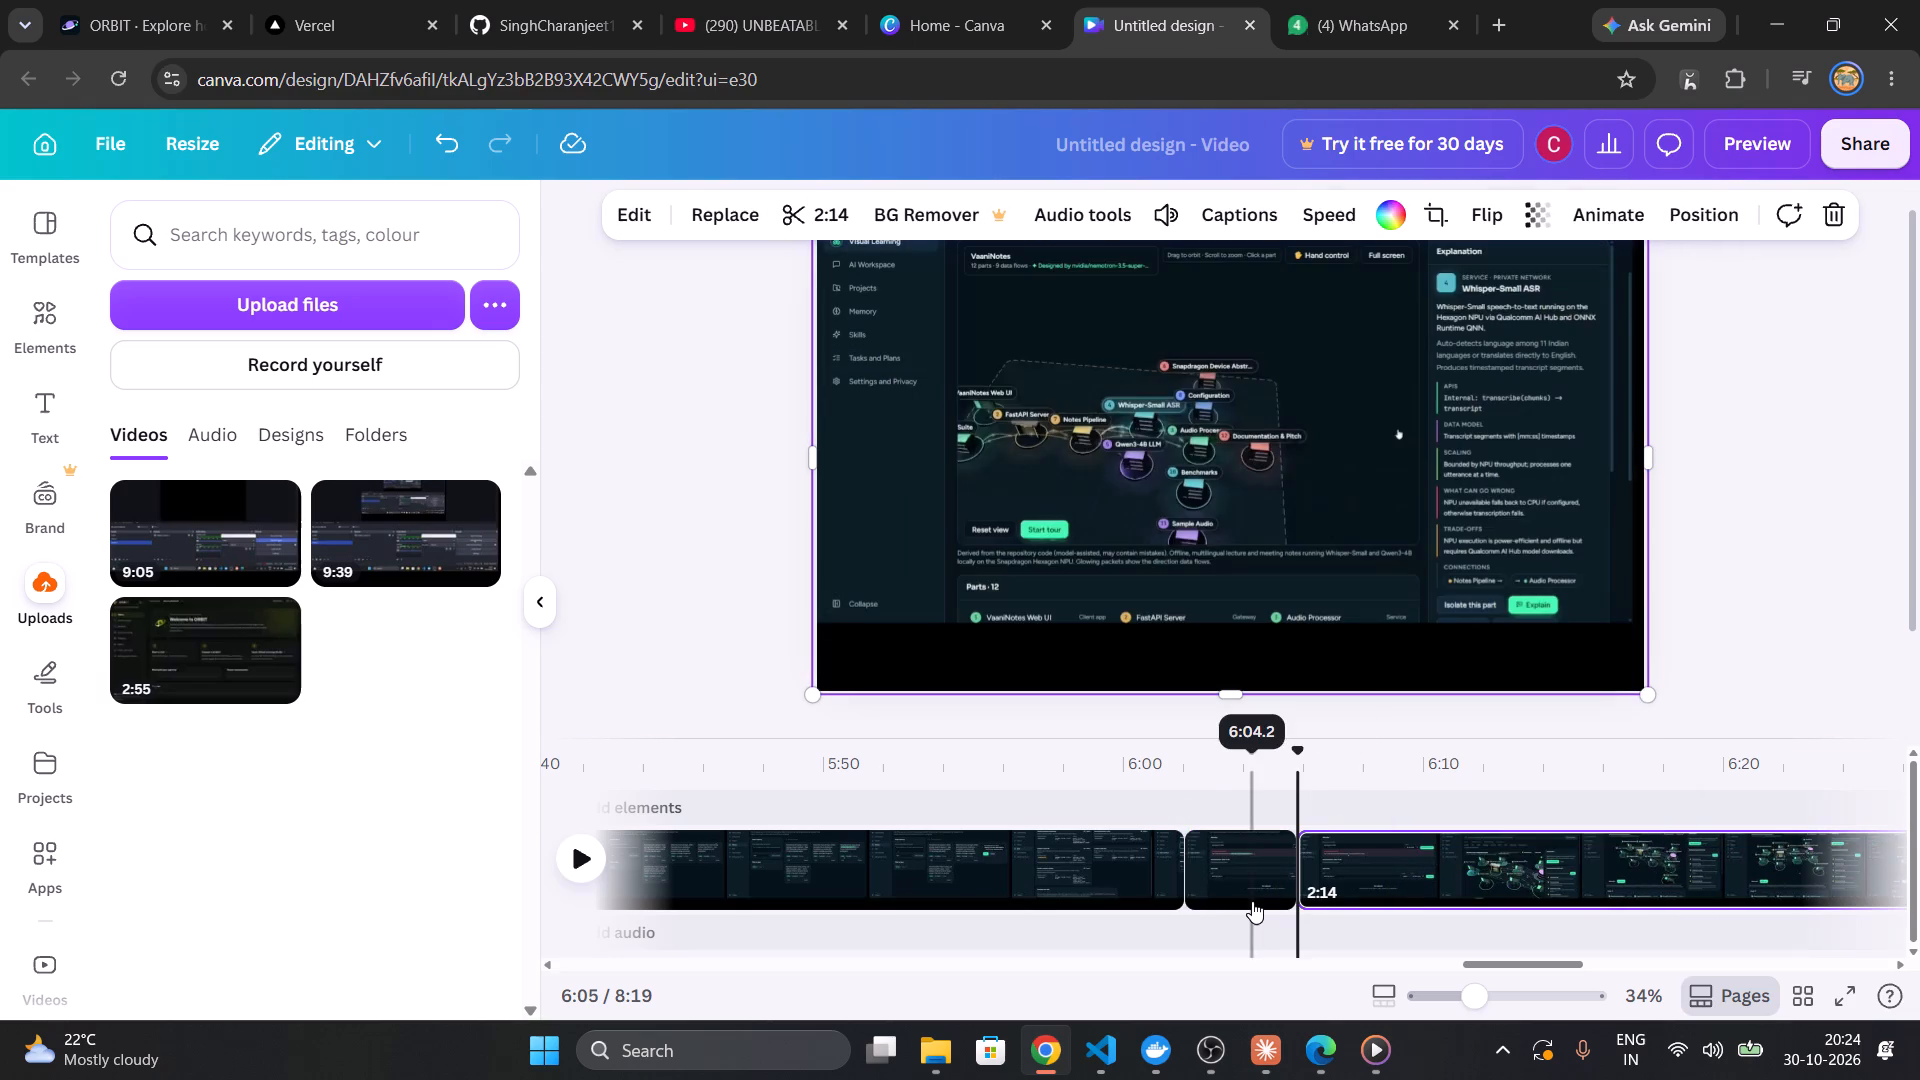
key("Delete")
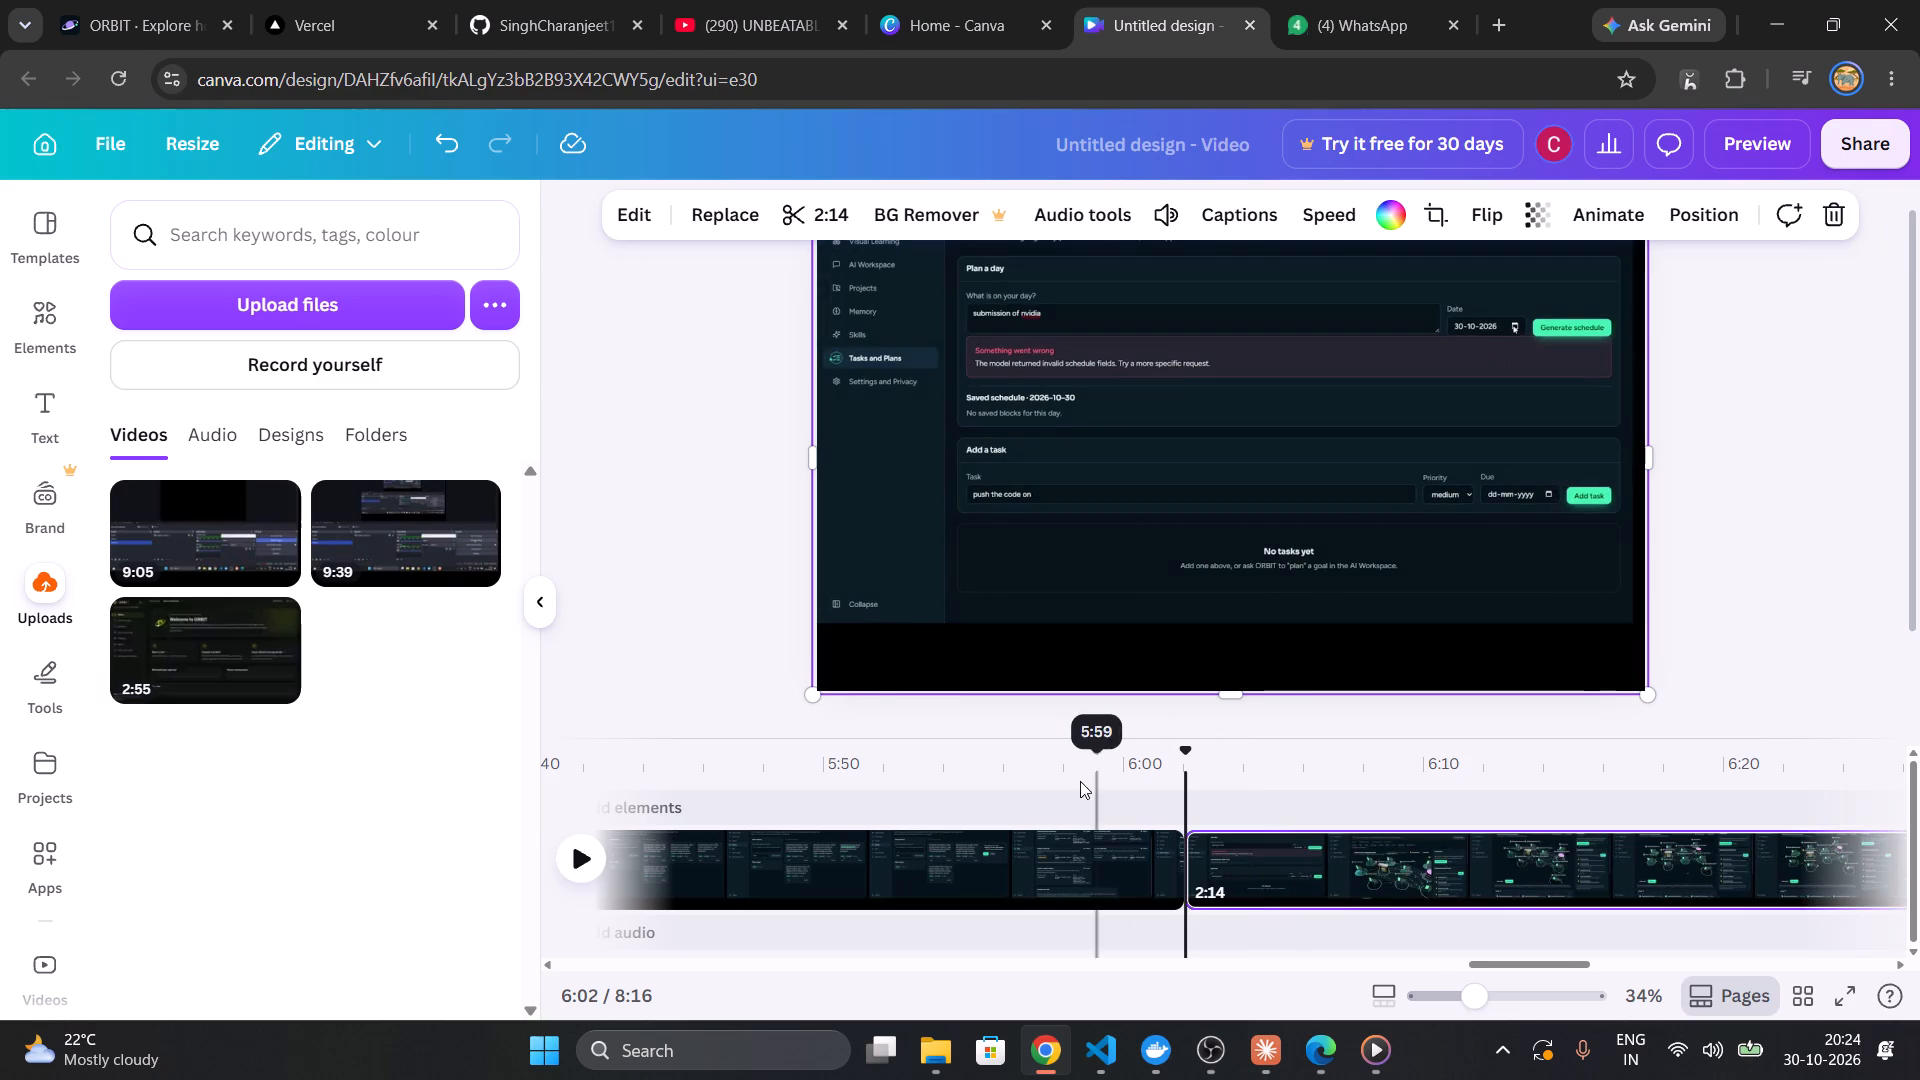
Check the footage on both sides of the cut between about 5:49 and 6:04 for where Tasks and Plans appears.
left_click(1256, 855)
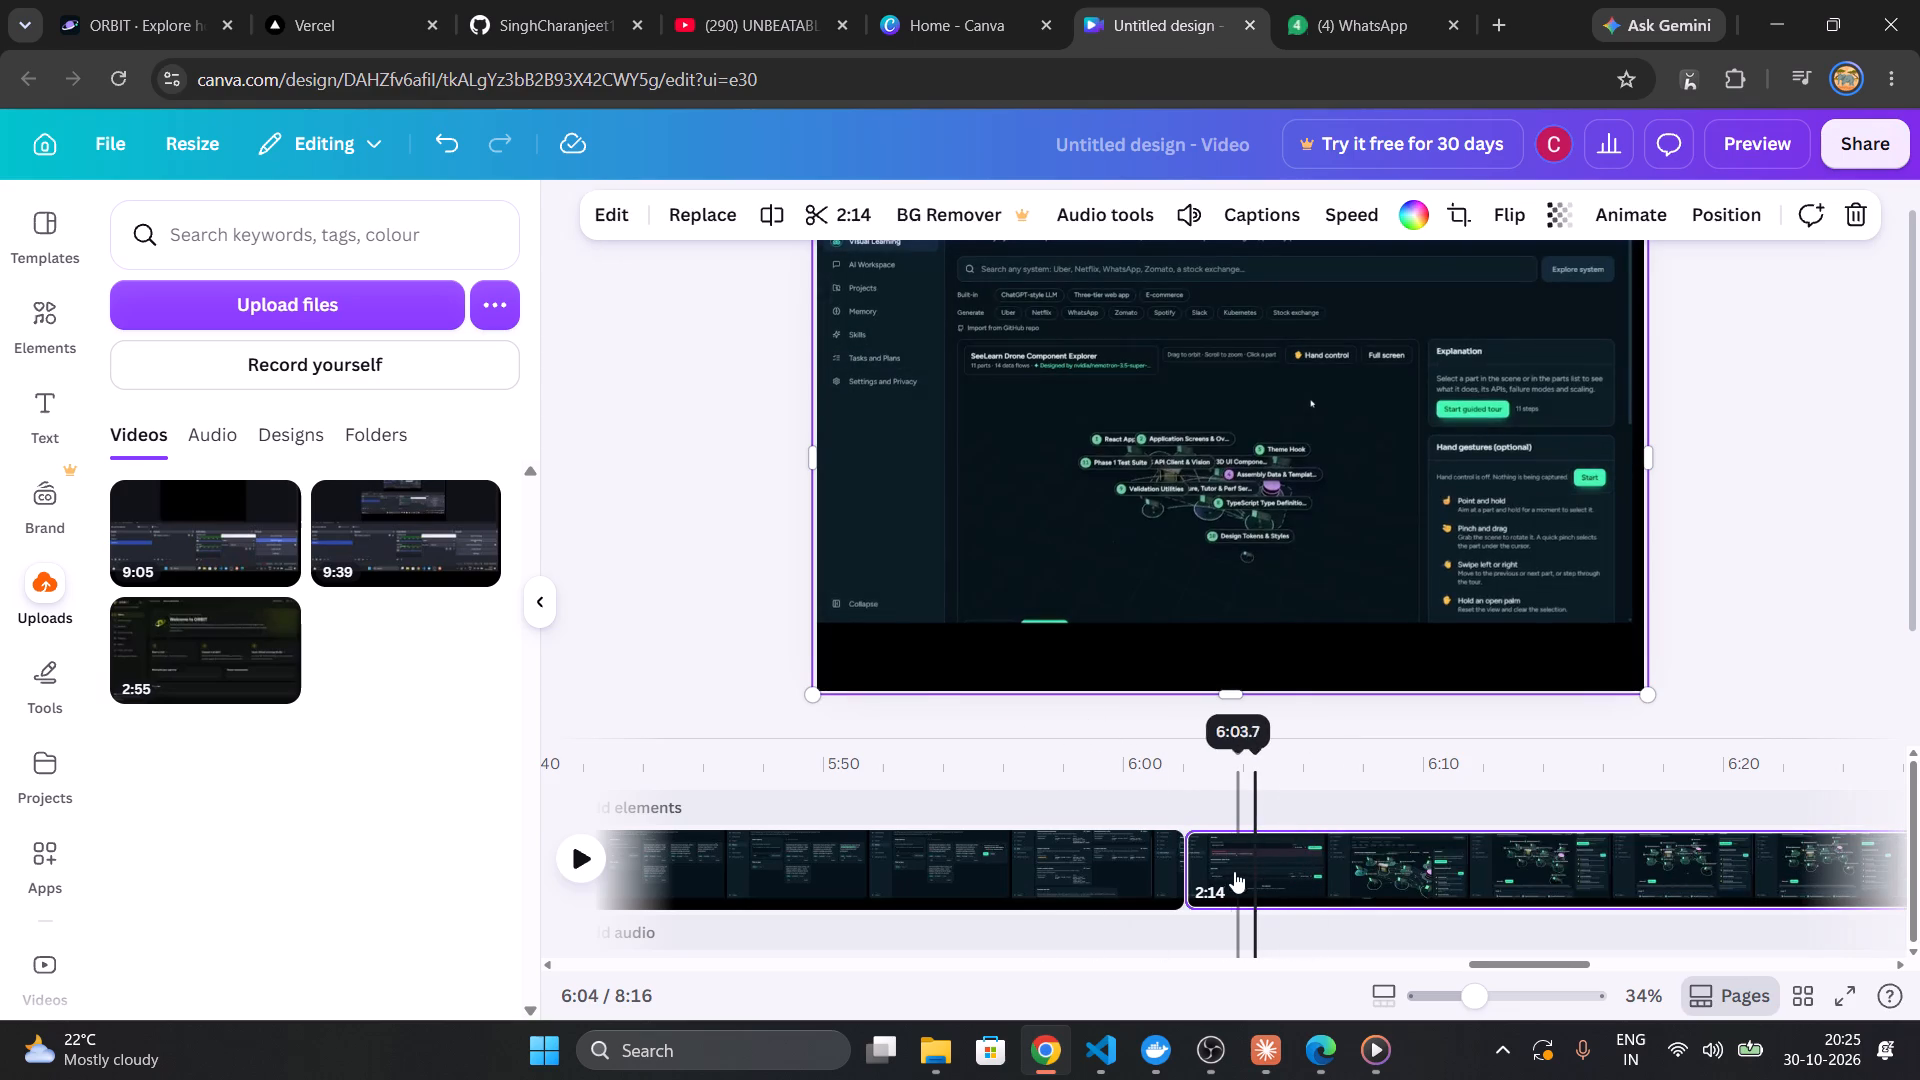
left_click(1233, 872)
left_click(1099, 870)
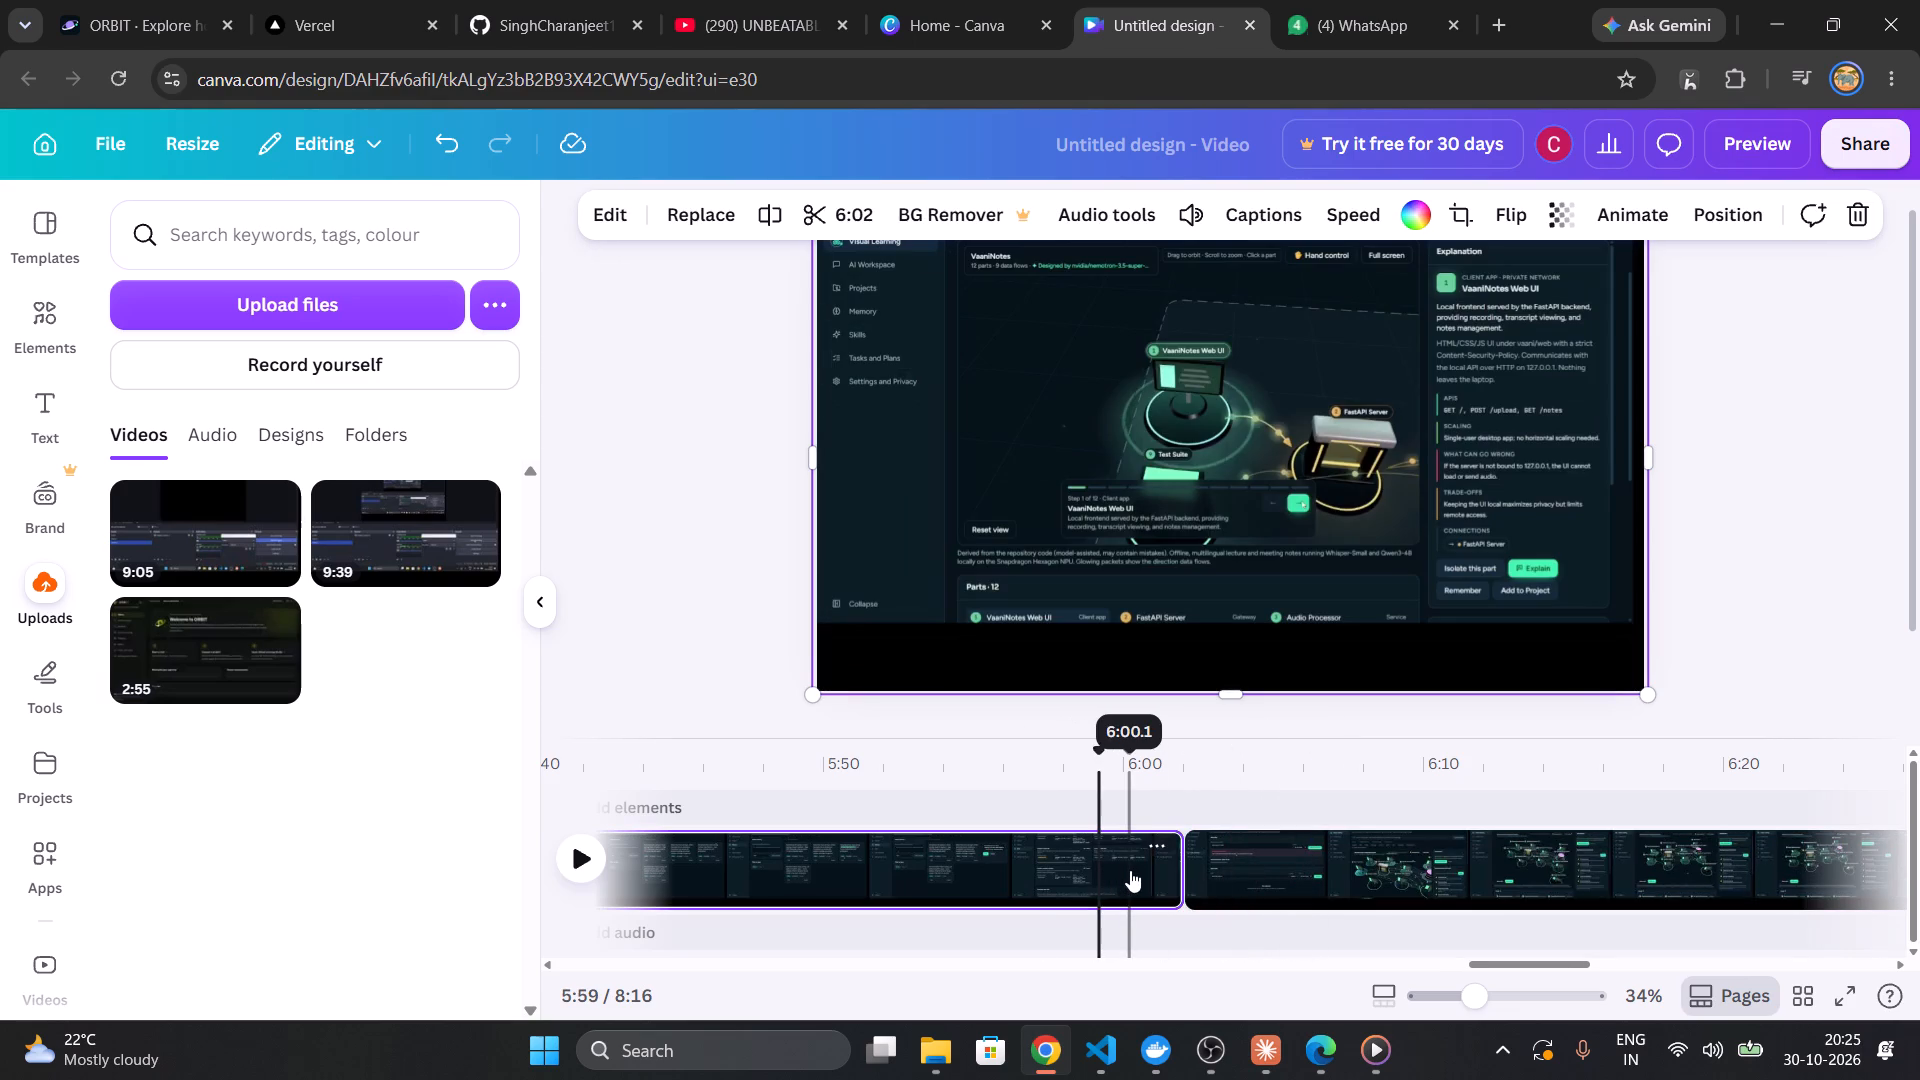
left_click(1042, 870)
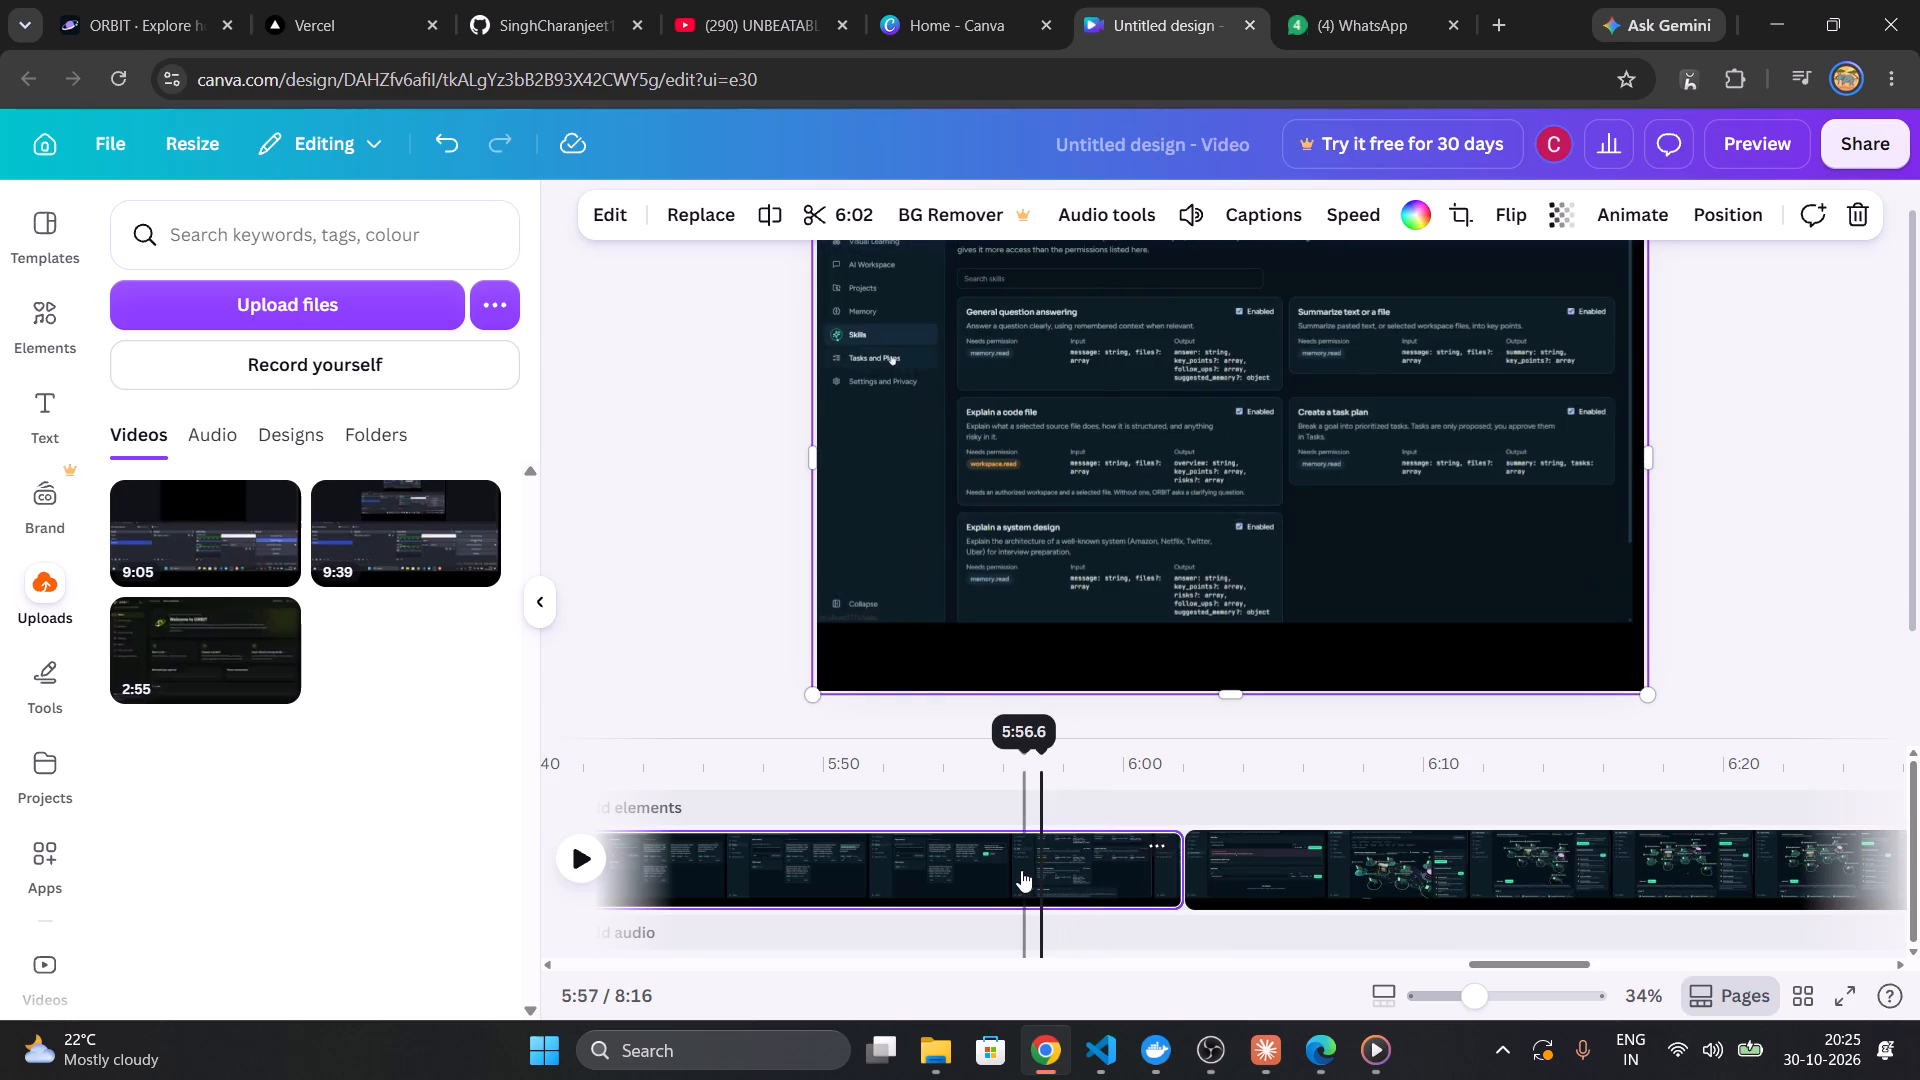
left_click(1020, 874)
left_click(948, 867)
scroll(948, 867, "right", 2)
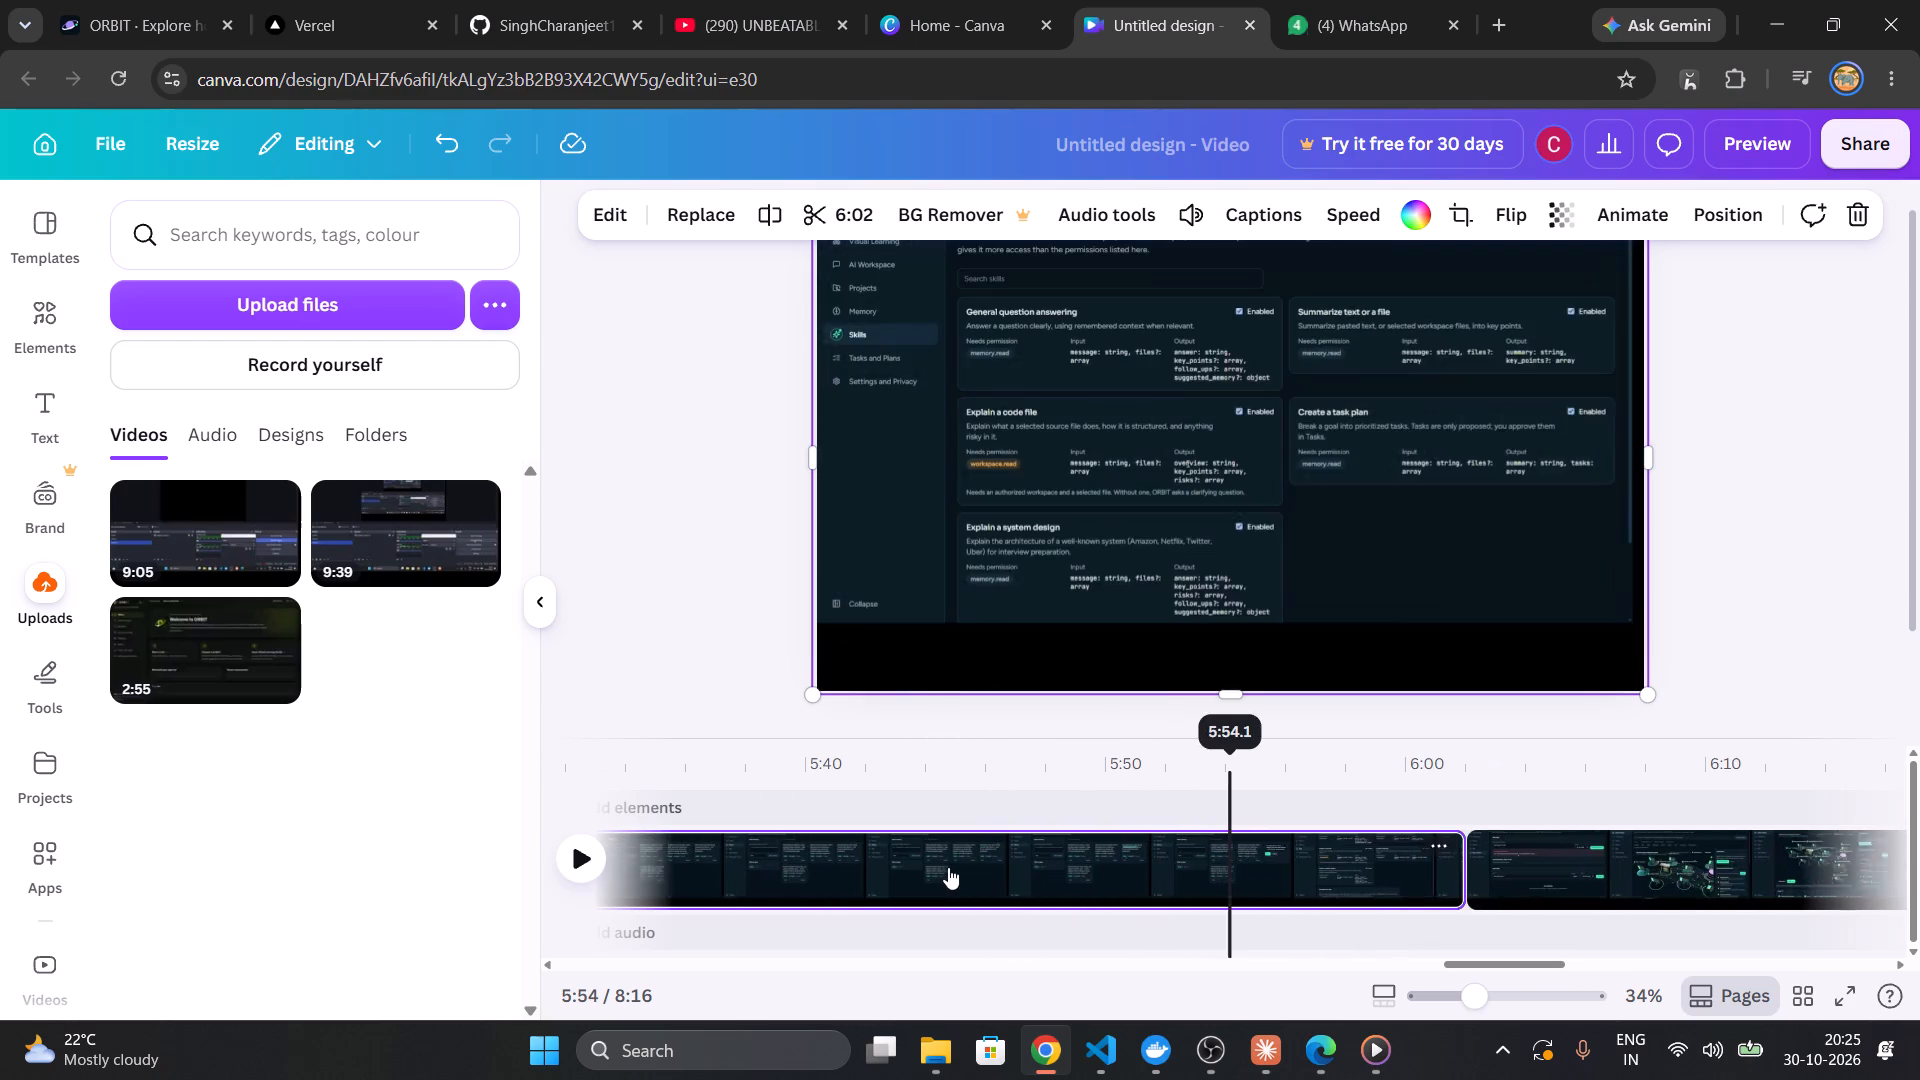
left_click(891, 871)
left_click(1117, 839)
left_click(1253, 849)
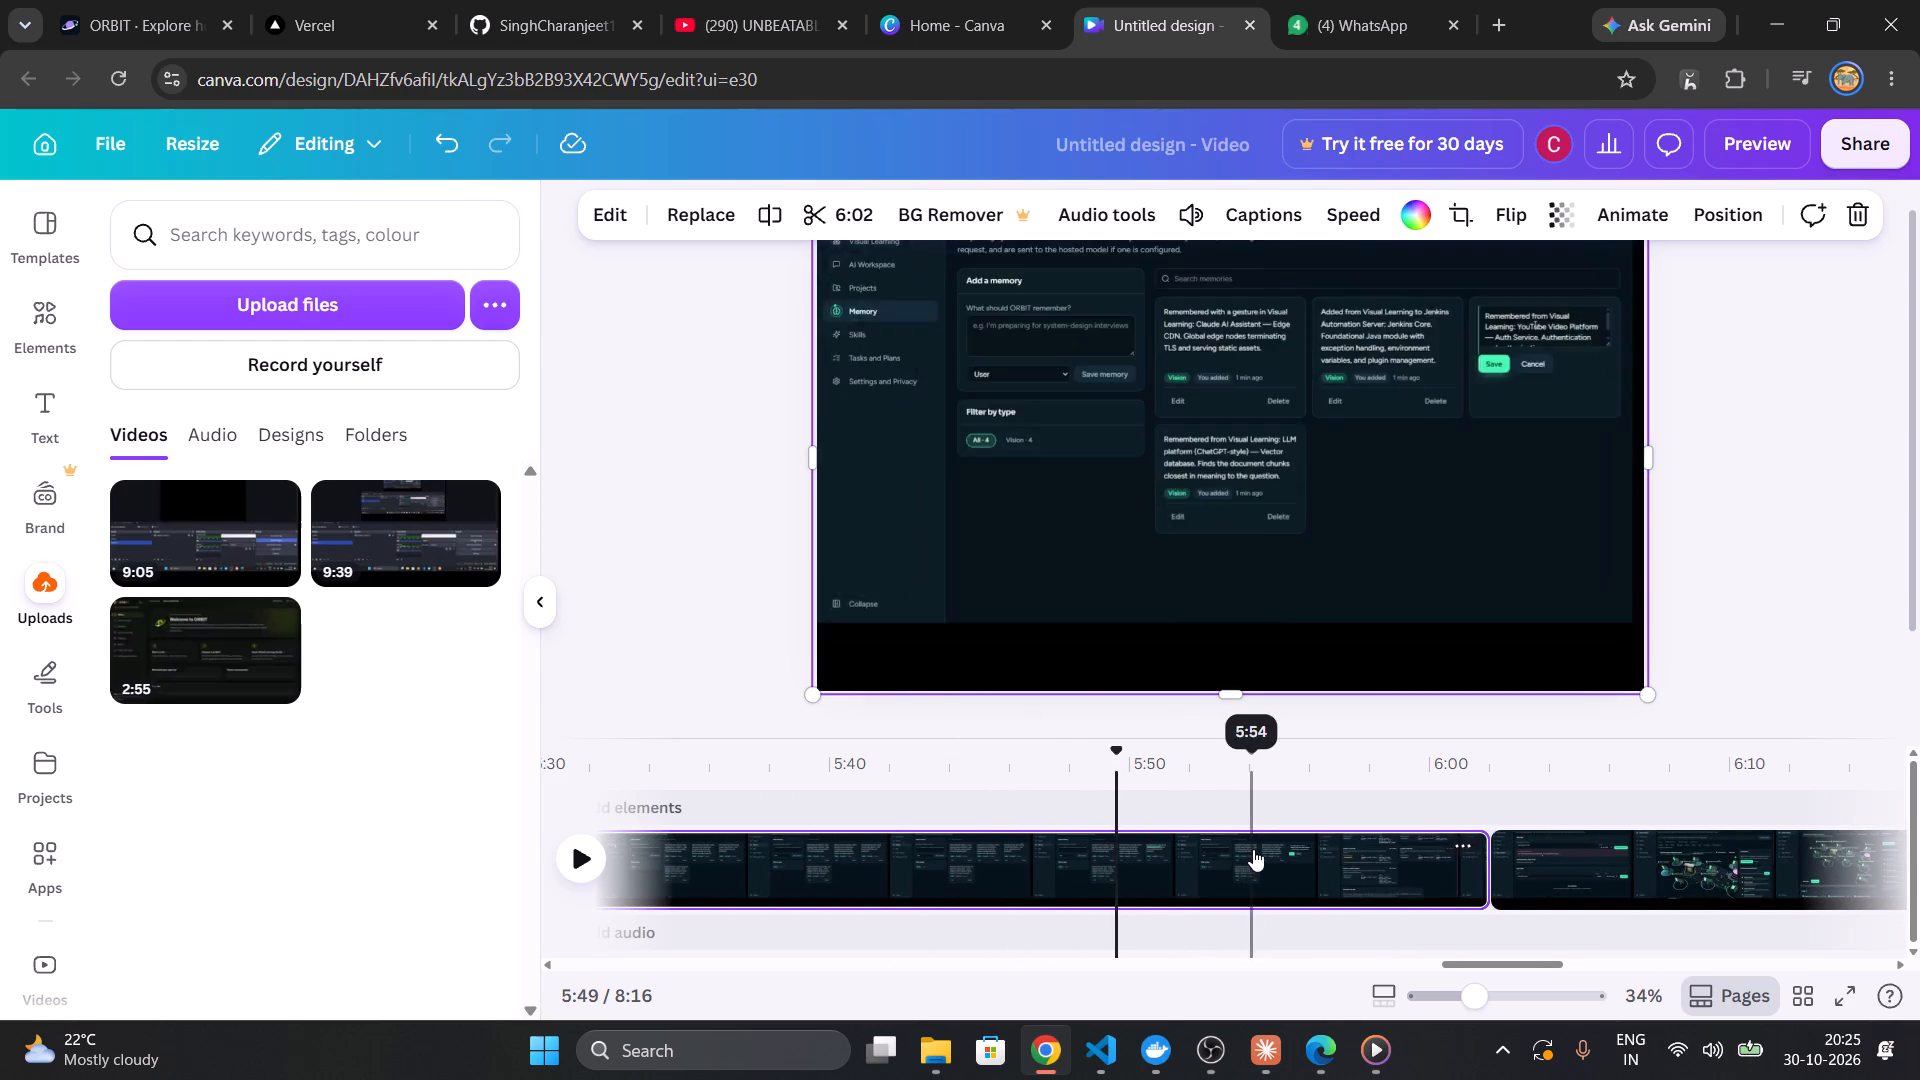
left_click(1324, 852)
left_click(1353, 854)
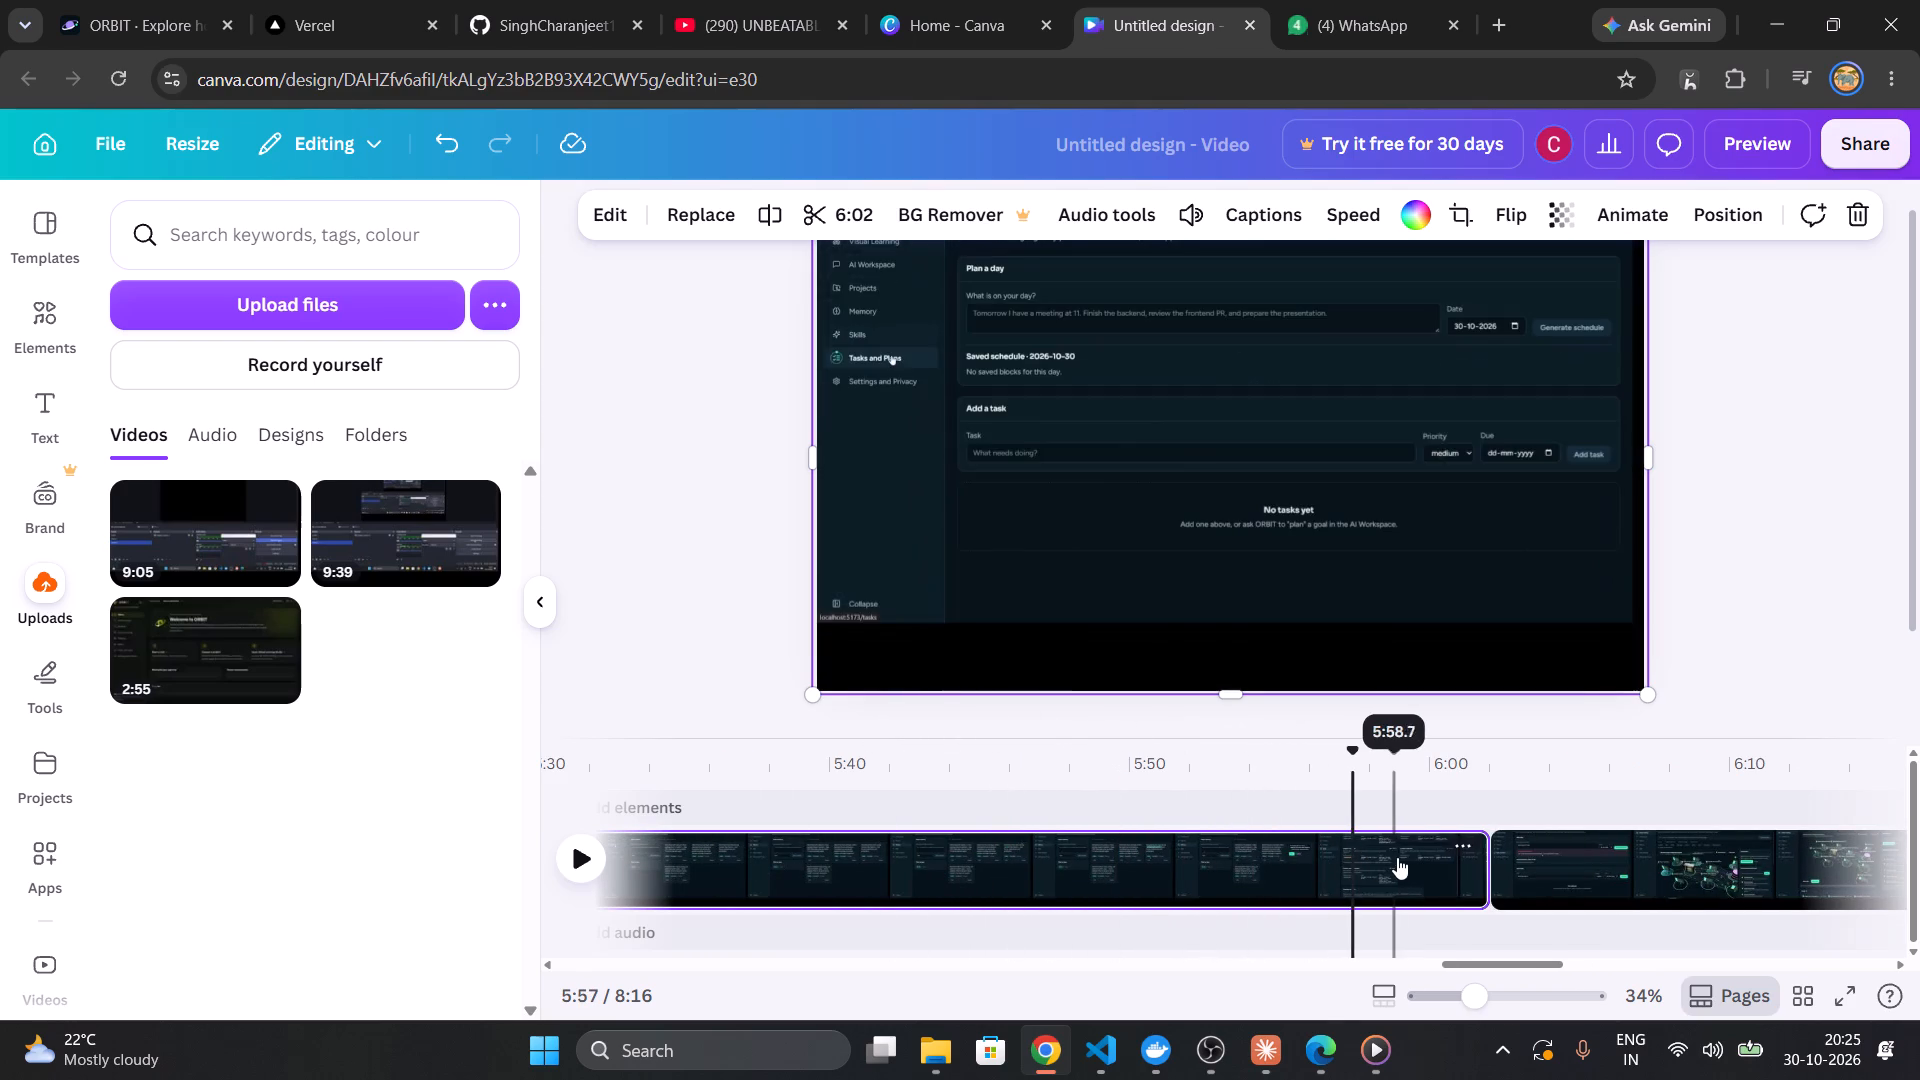
left_click(1399, 860)
left_click(1421, 863)
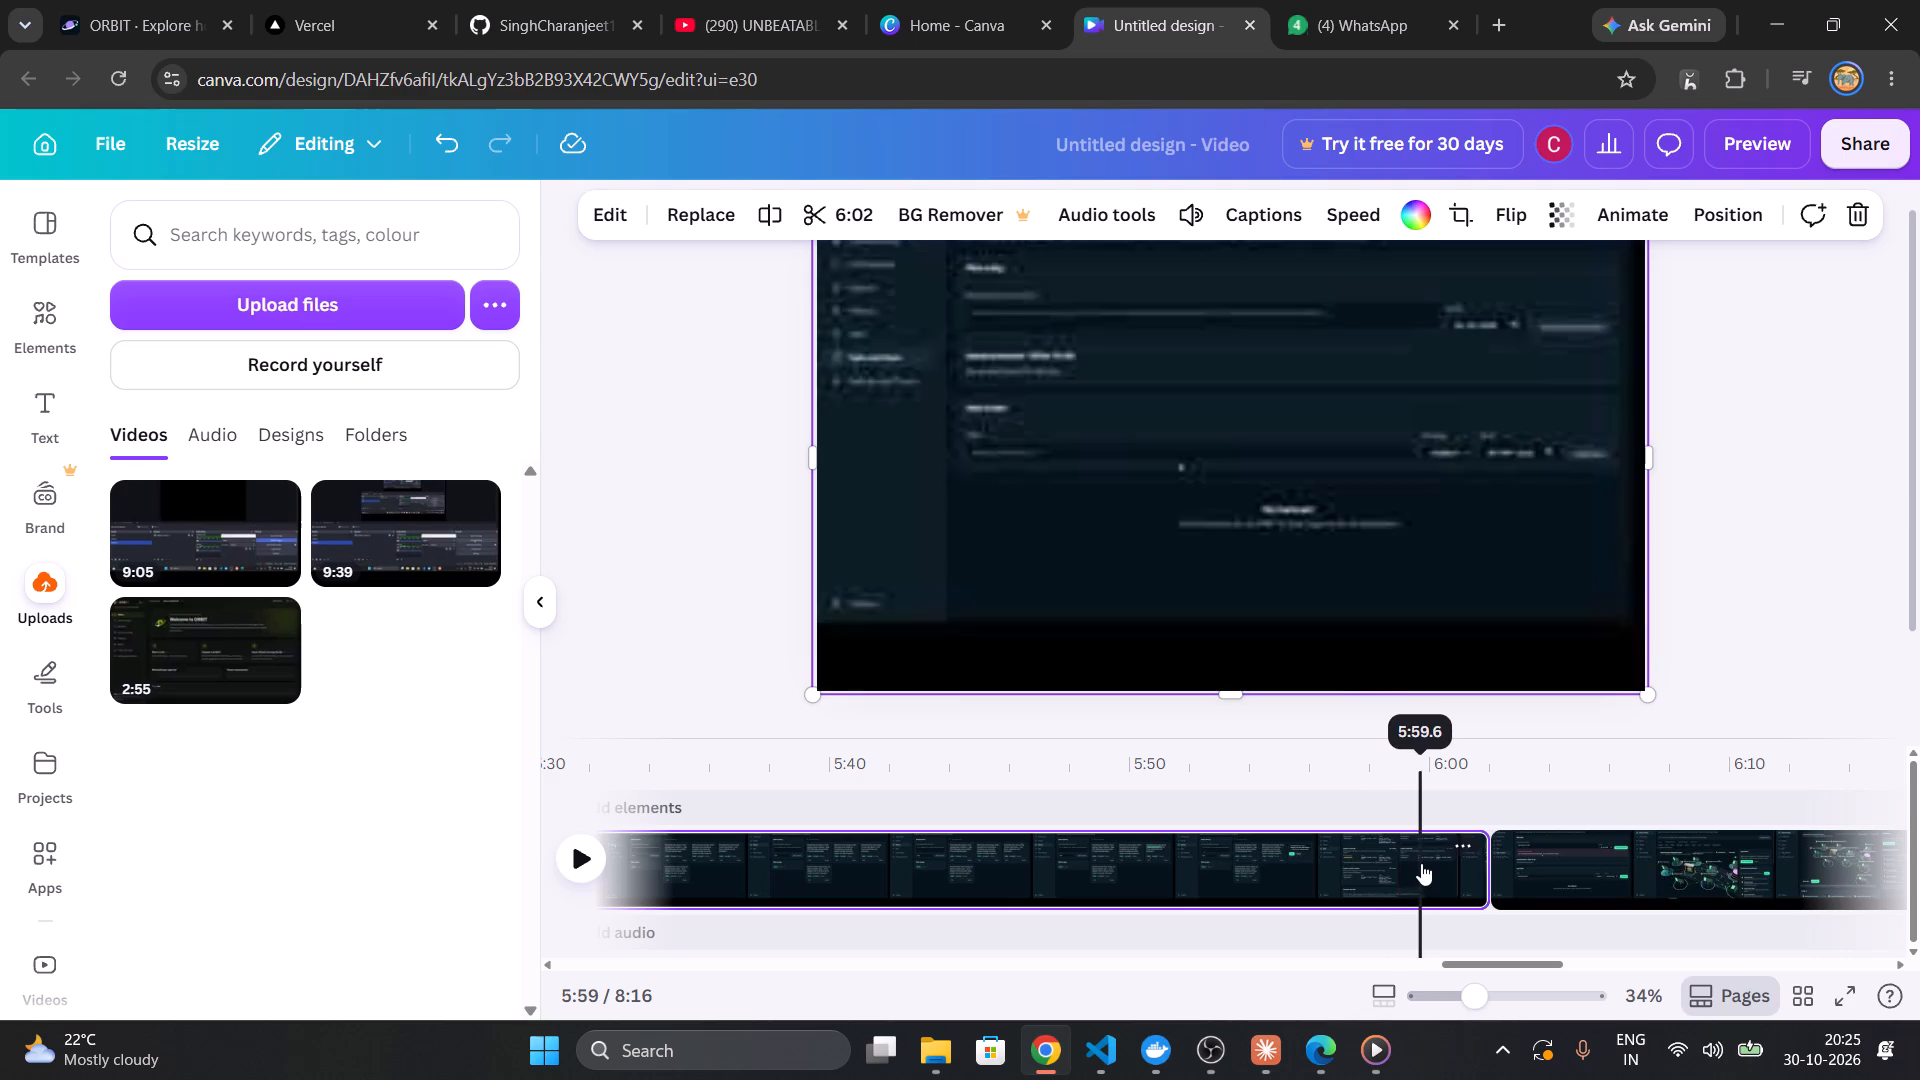
Split the 6:02 clip at about 5:56 and delete the 5.8-second Tasks and Plans piece after the split.
left_click(1316, 863)
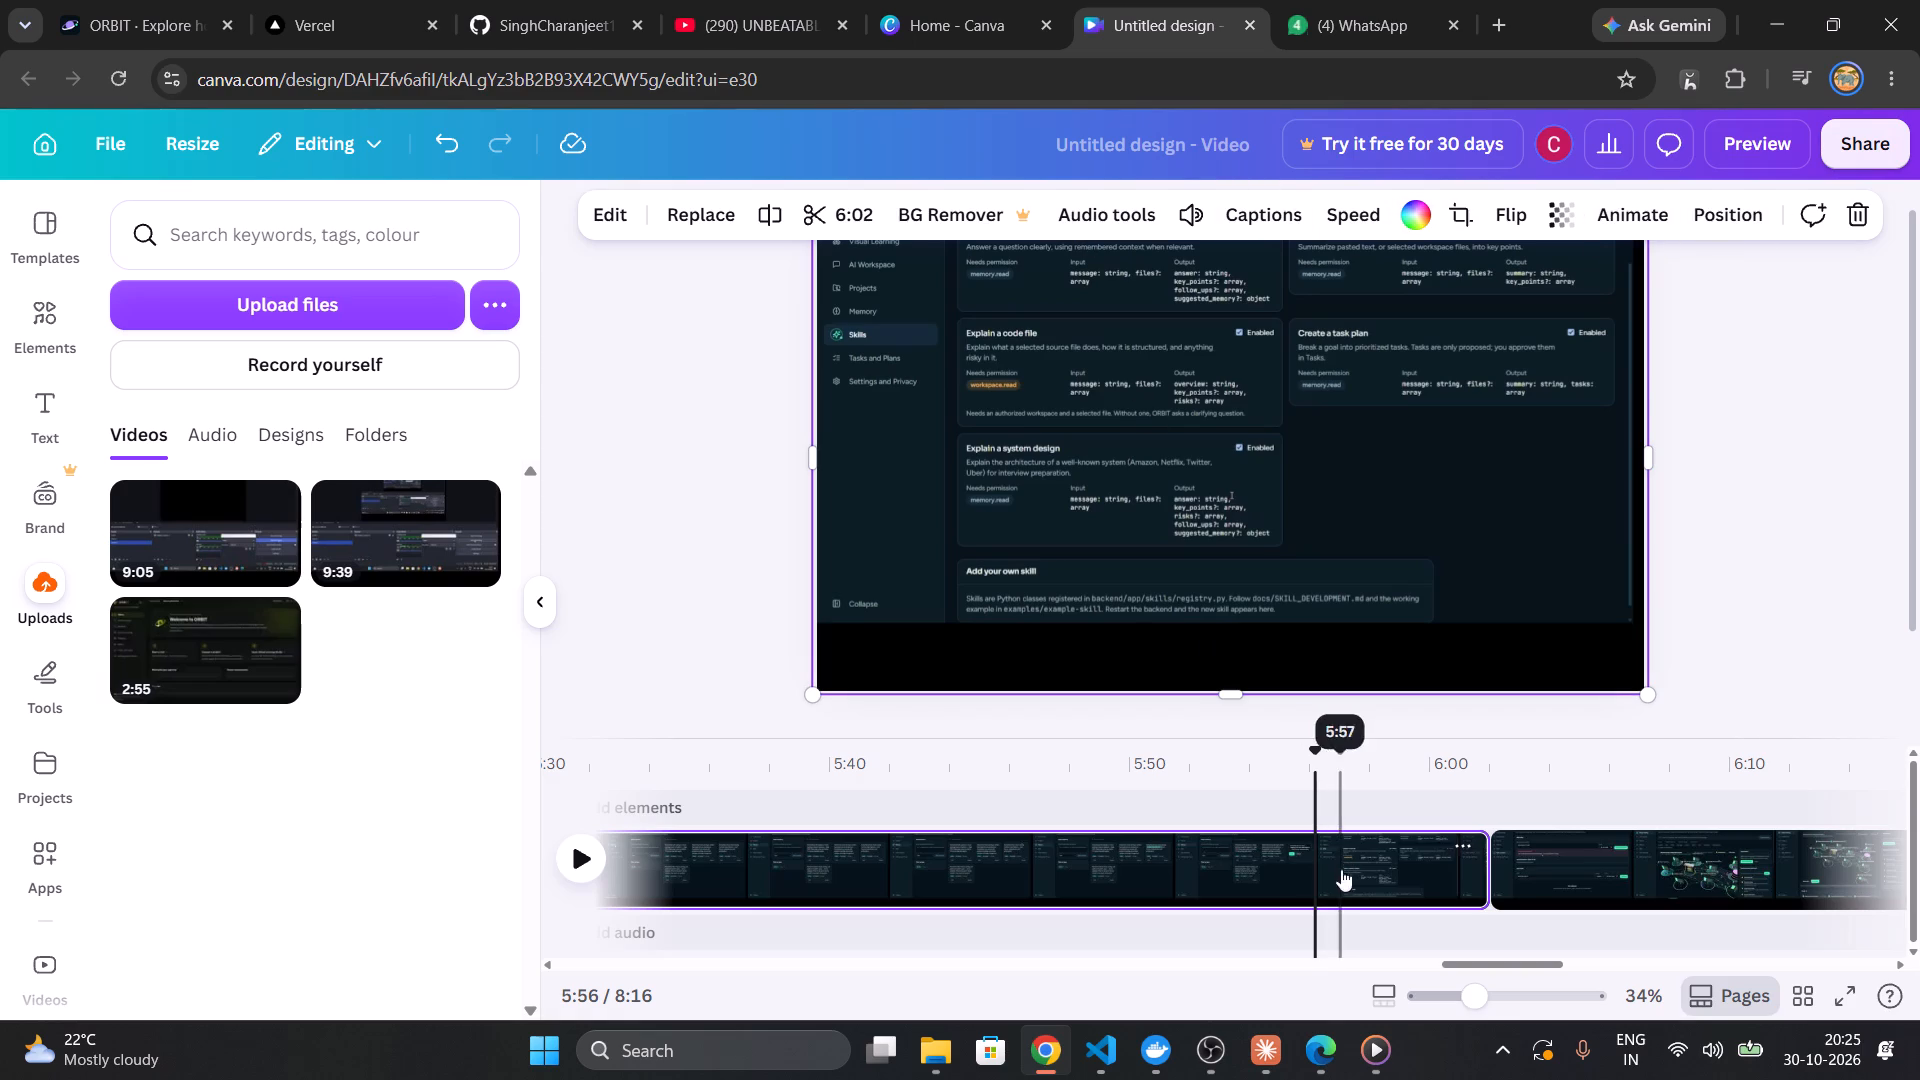
right_click(1317, 887)
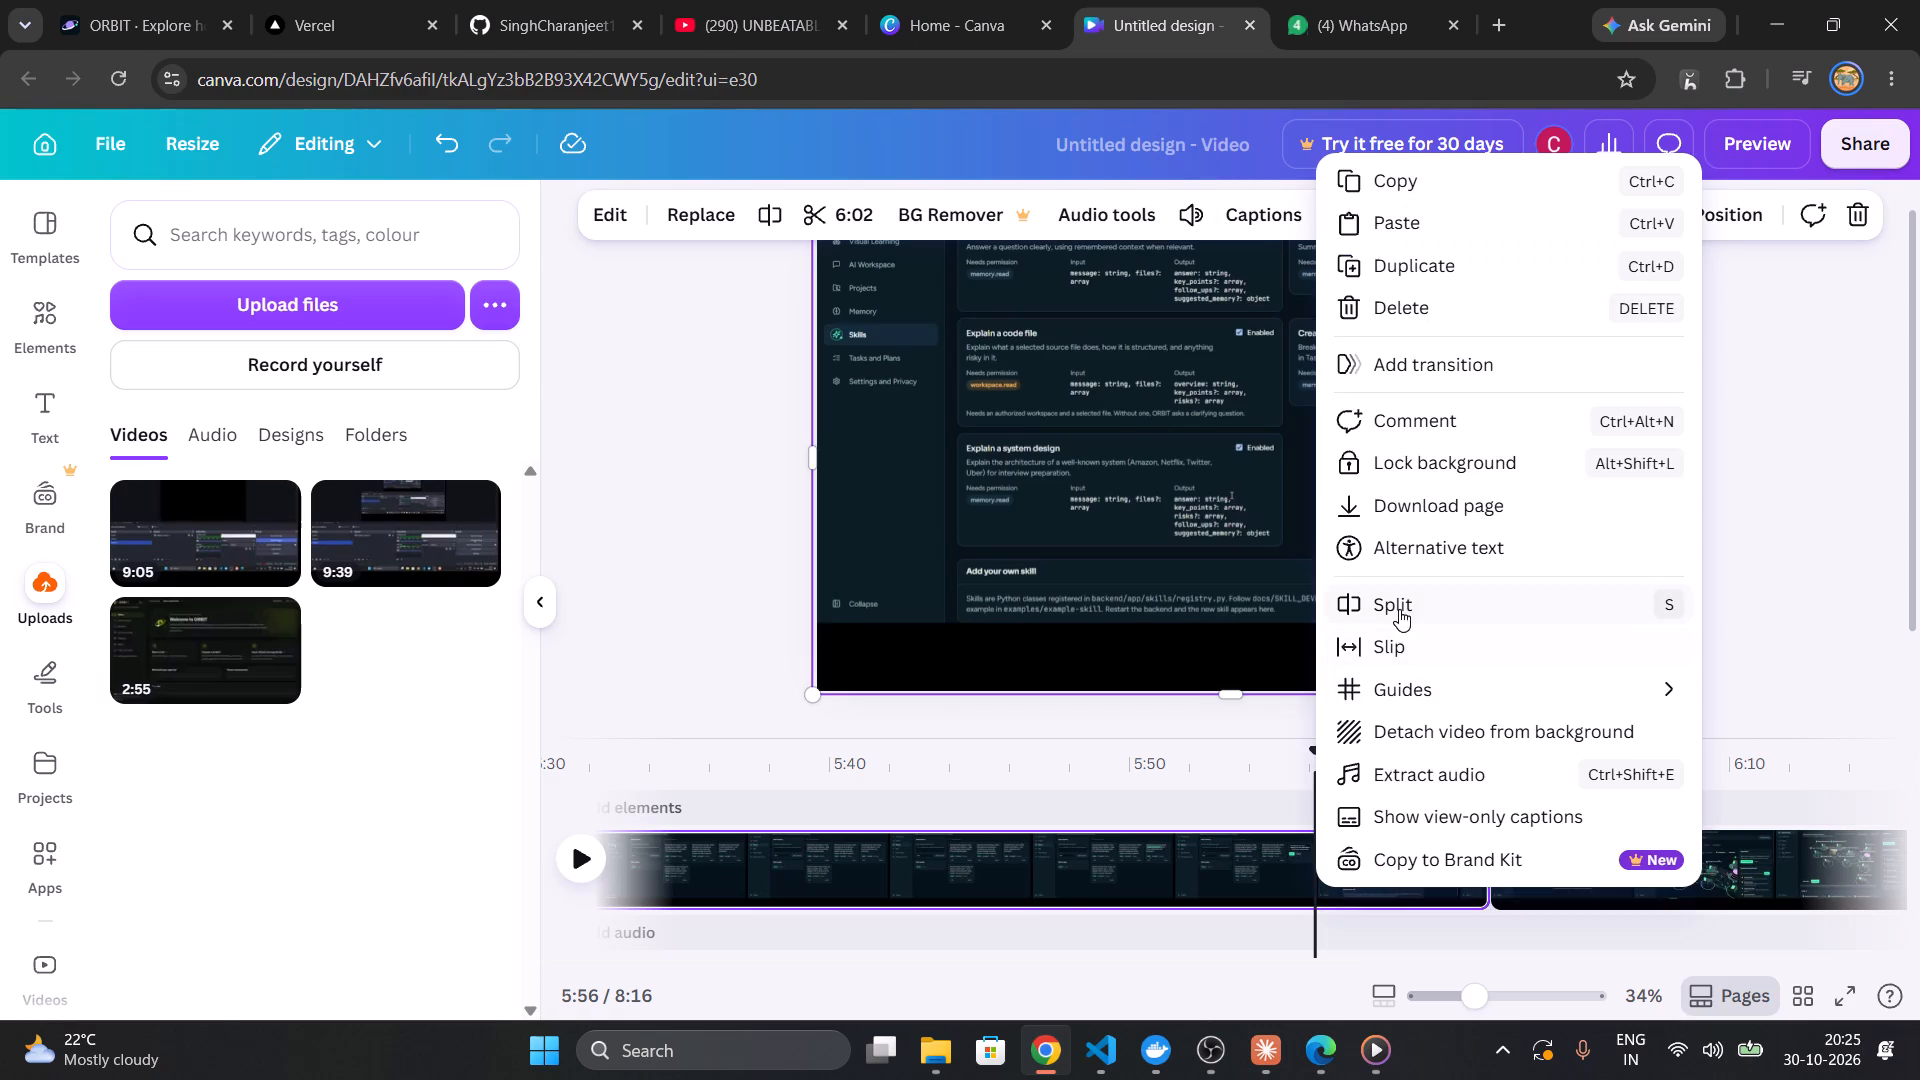
left_click(1399, 609)
left_click(1400, 860)
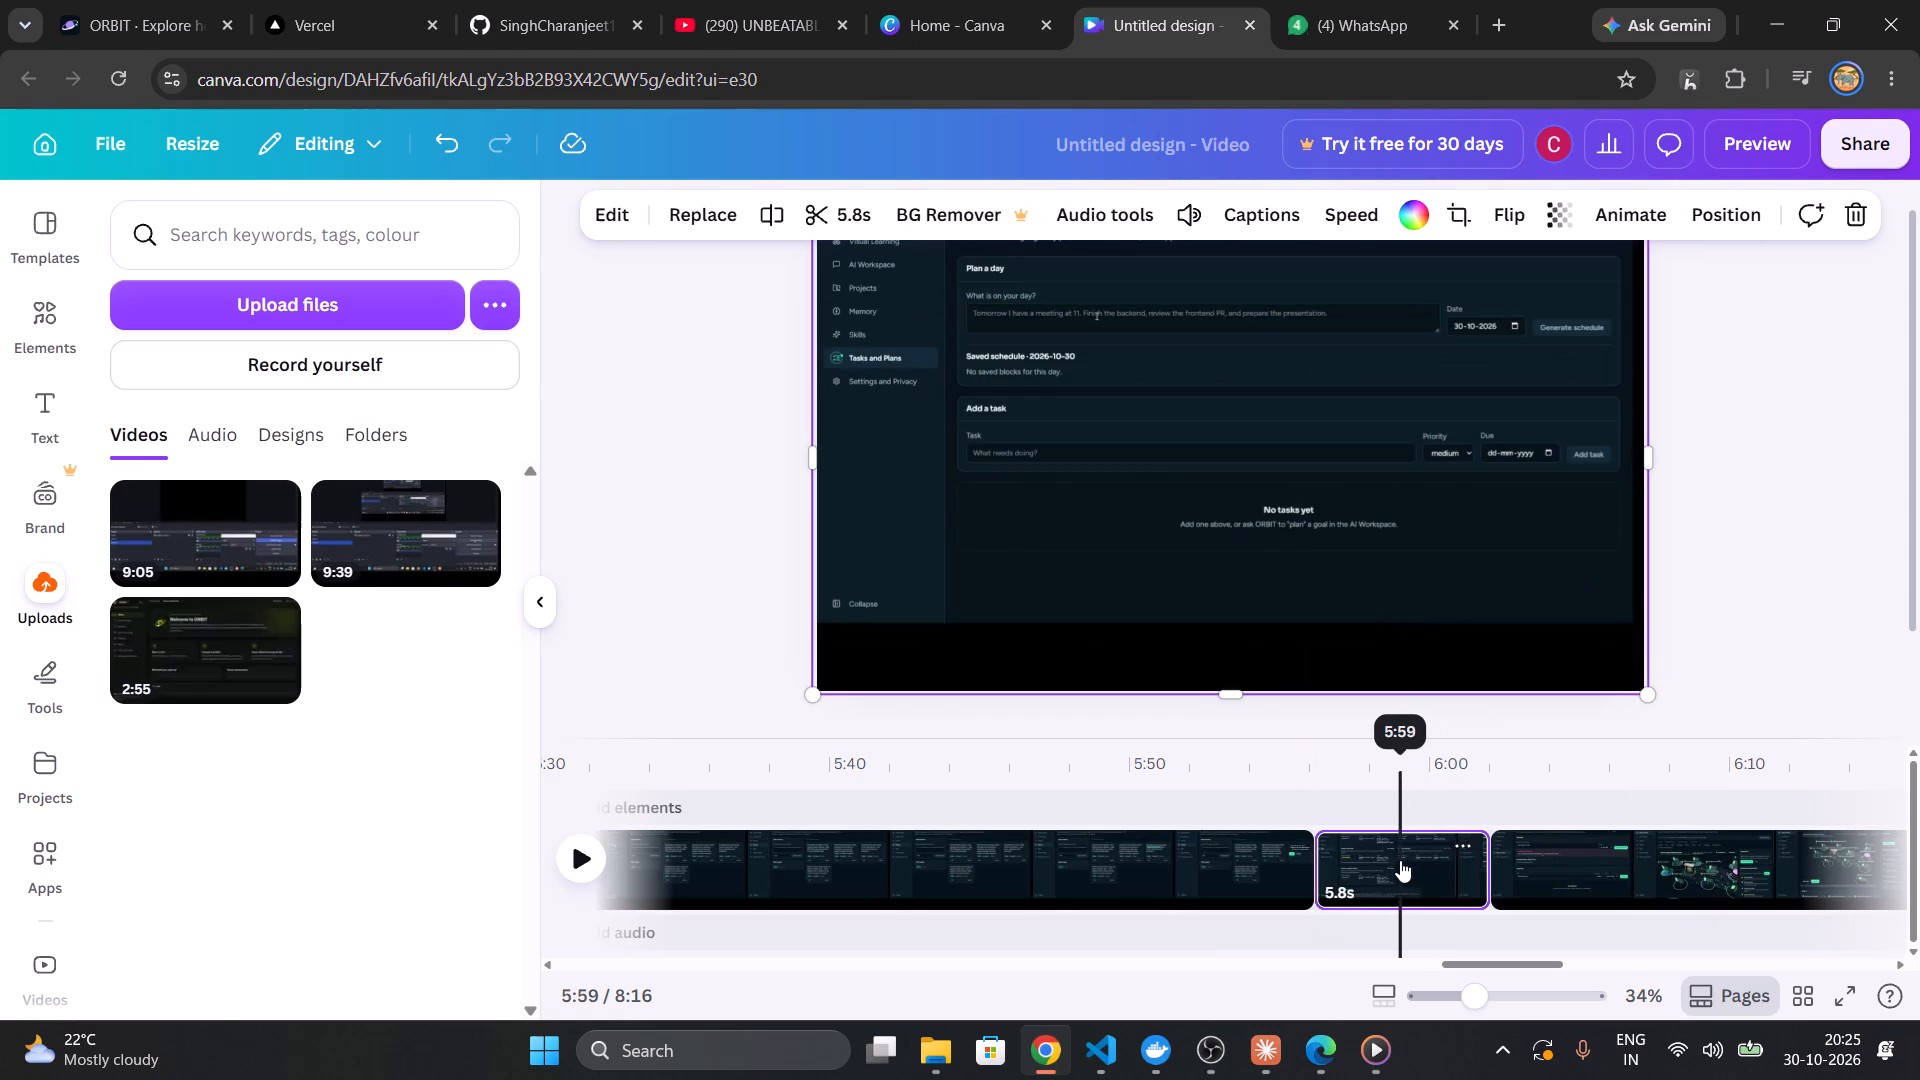
key("Delete")
Play the footage from about 5:54 across the cut and split the 2:14 clip at about 5:57.
left_click(1395, 879)
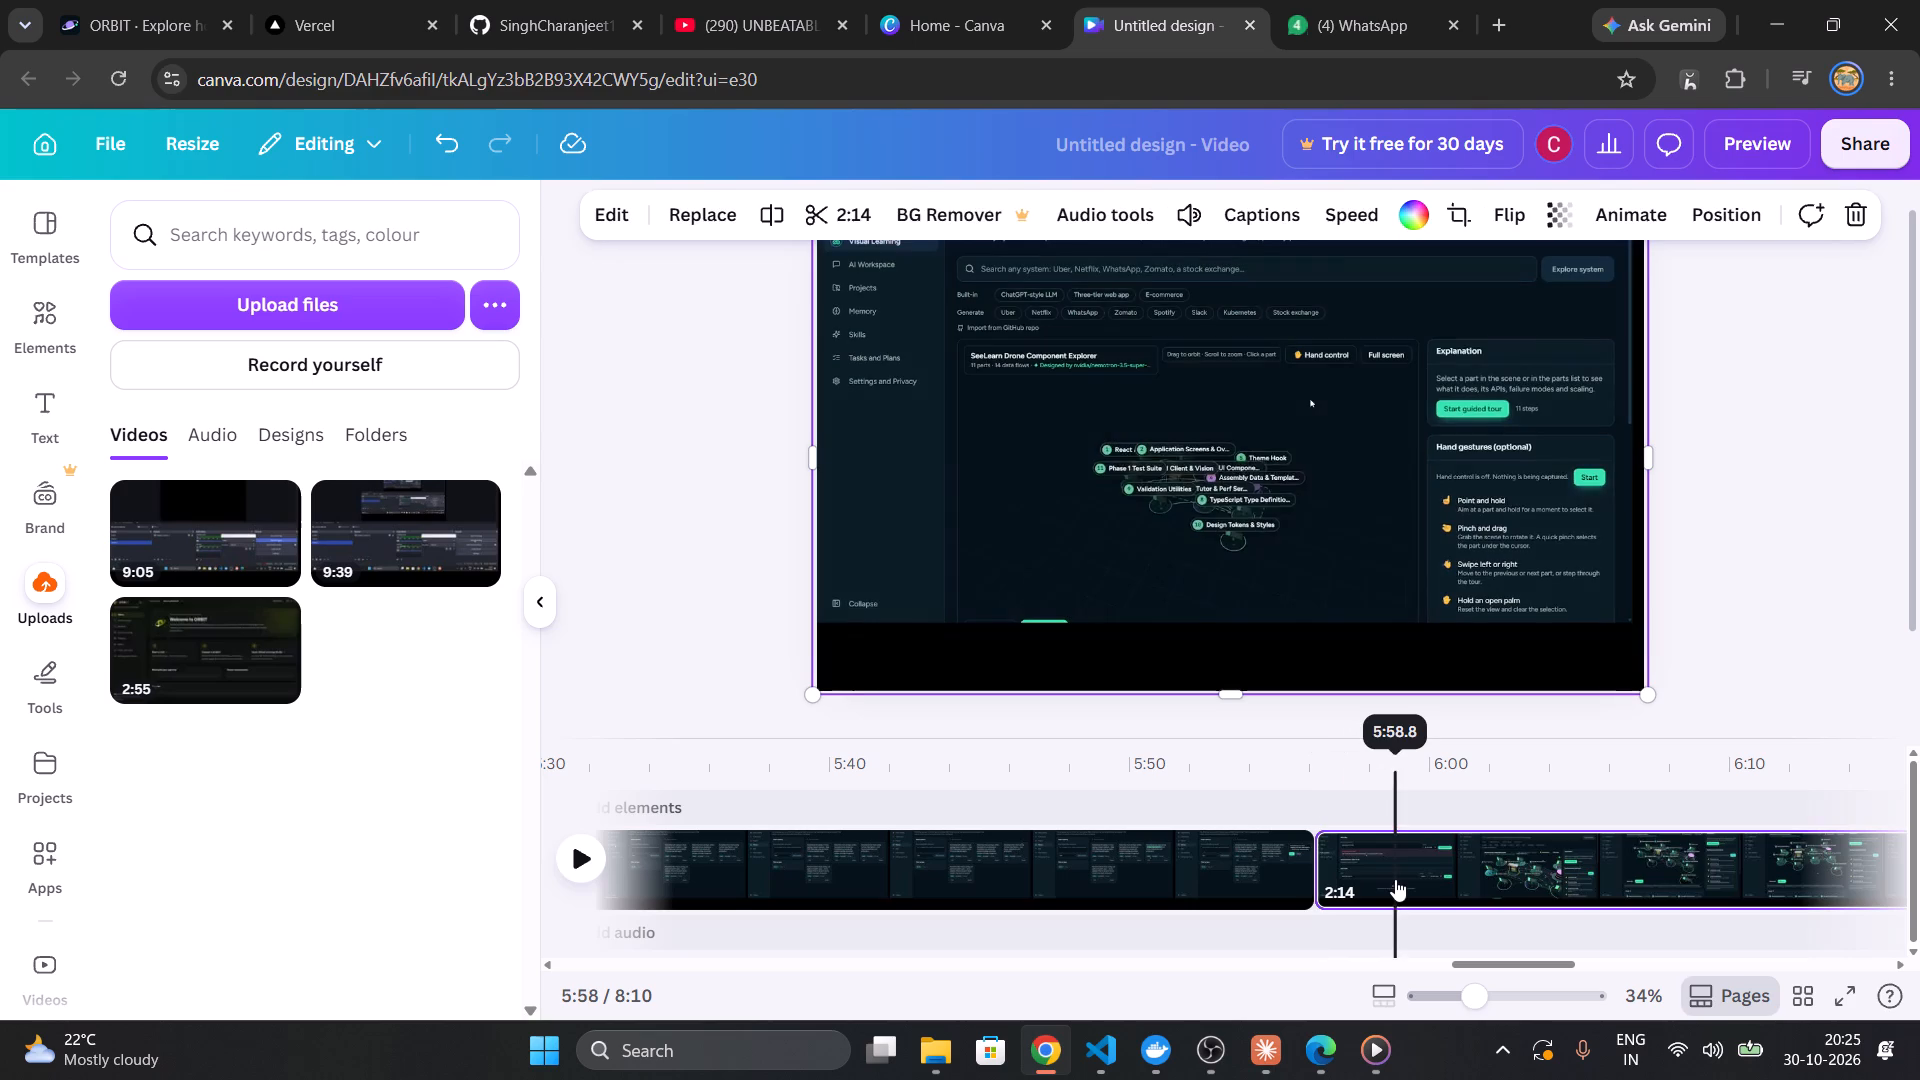
left_click(1354, 889)
left_click(1268, 882)
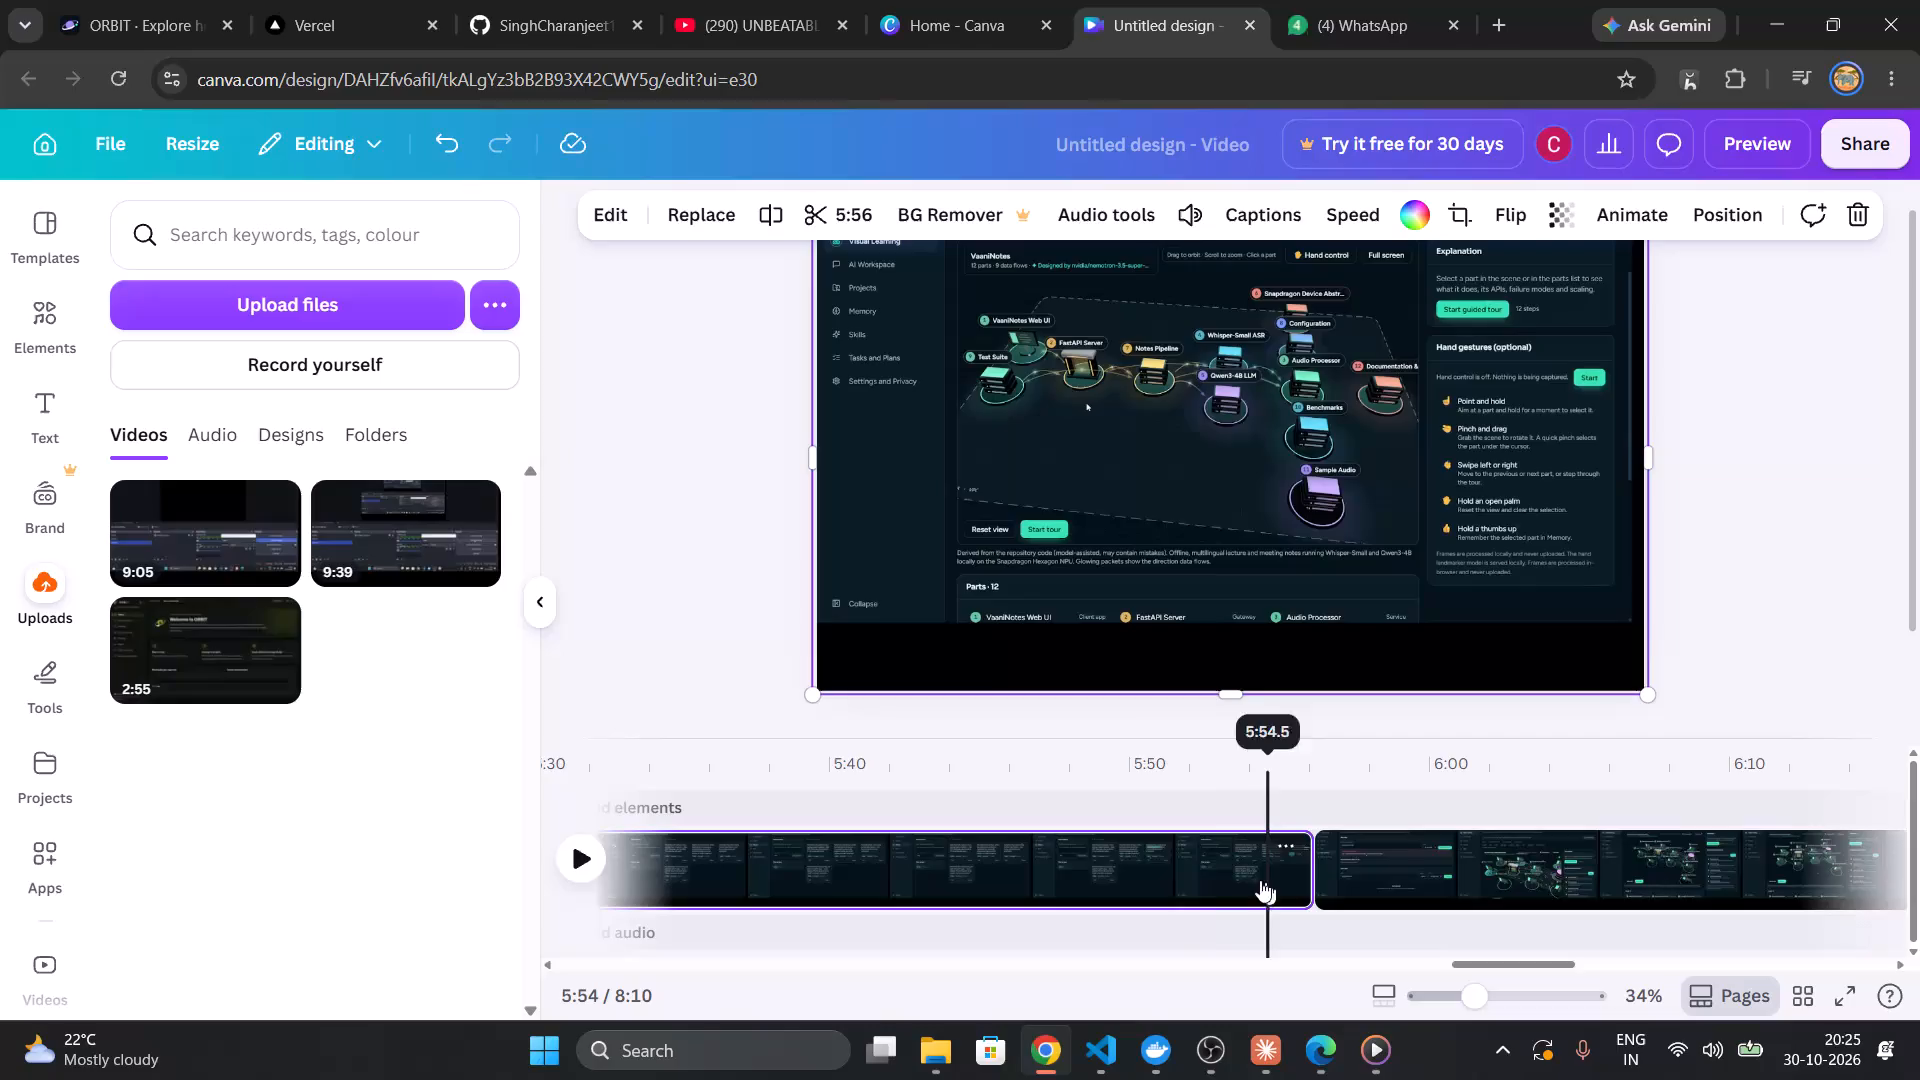
left_click(571, 857)
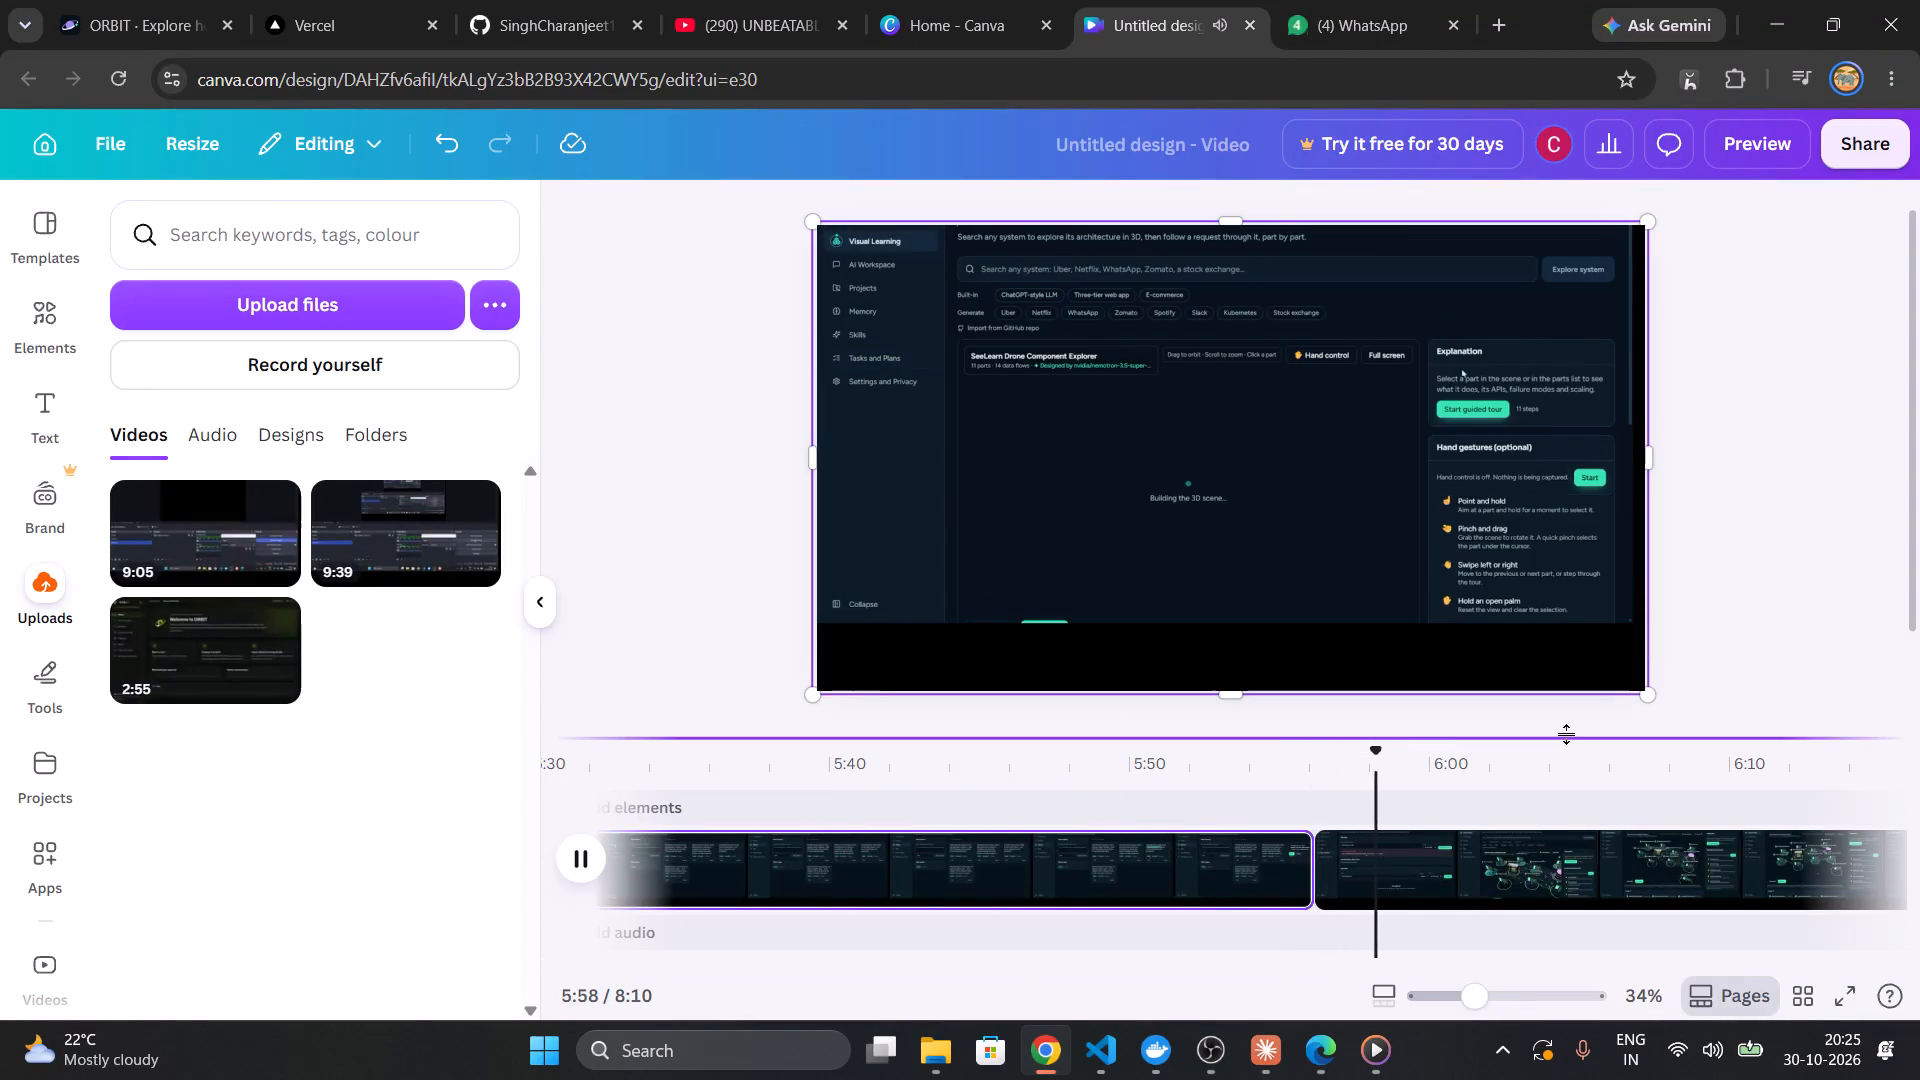
left_click(1373, 857)
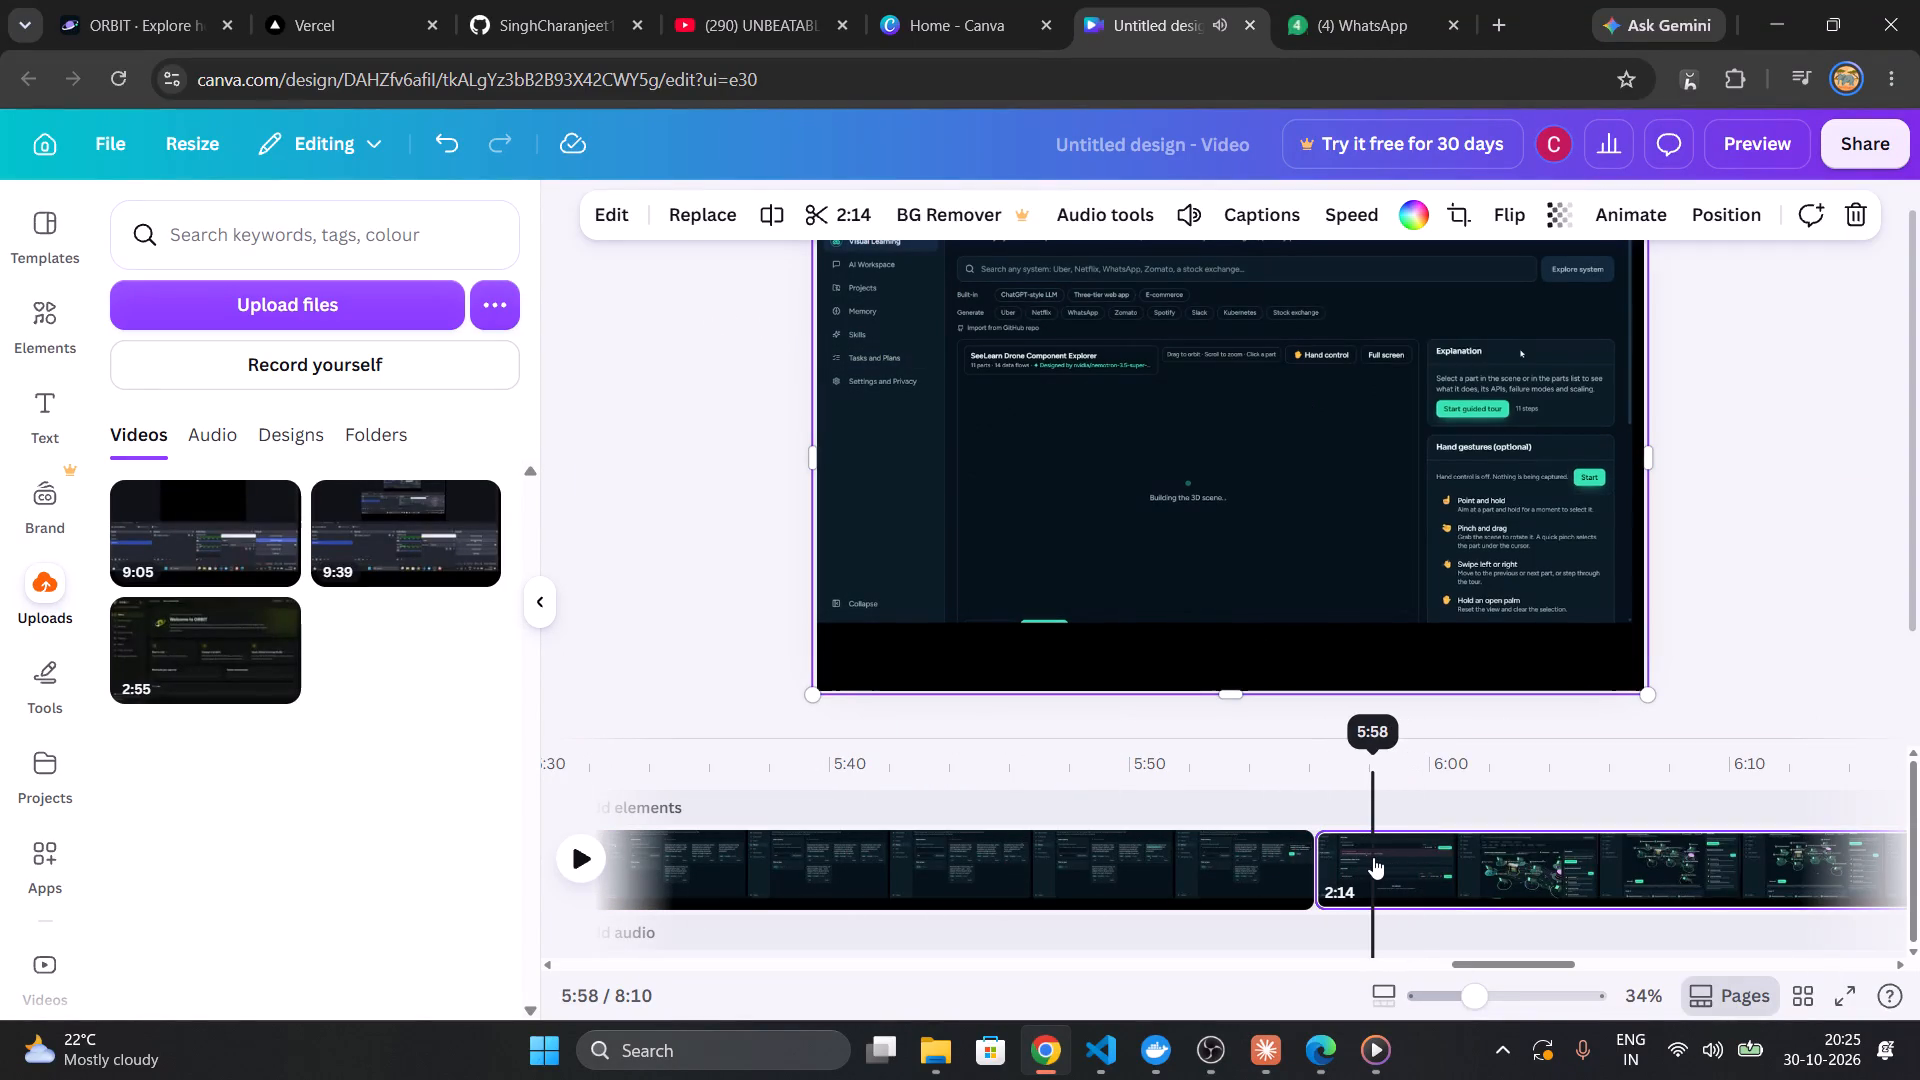
left_click(1362, 863)
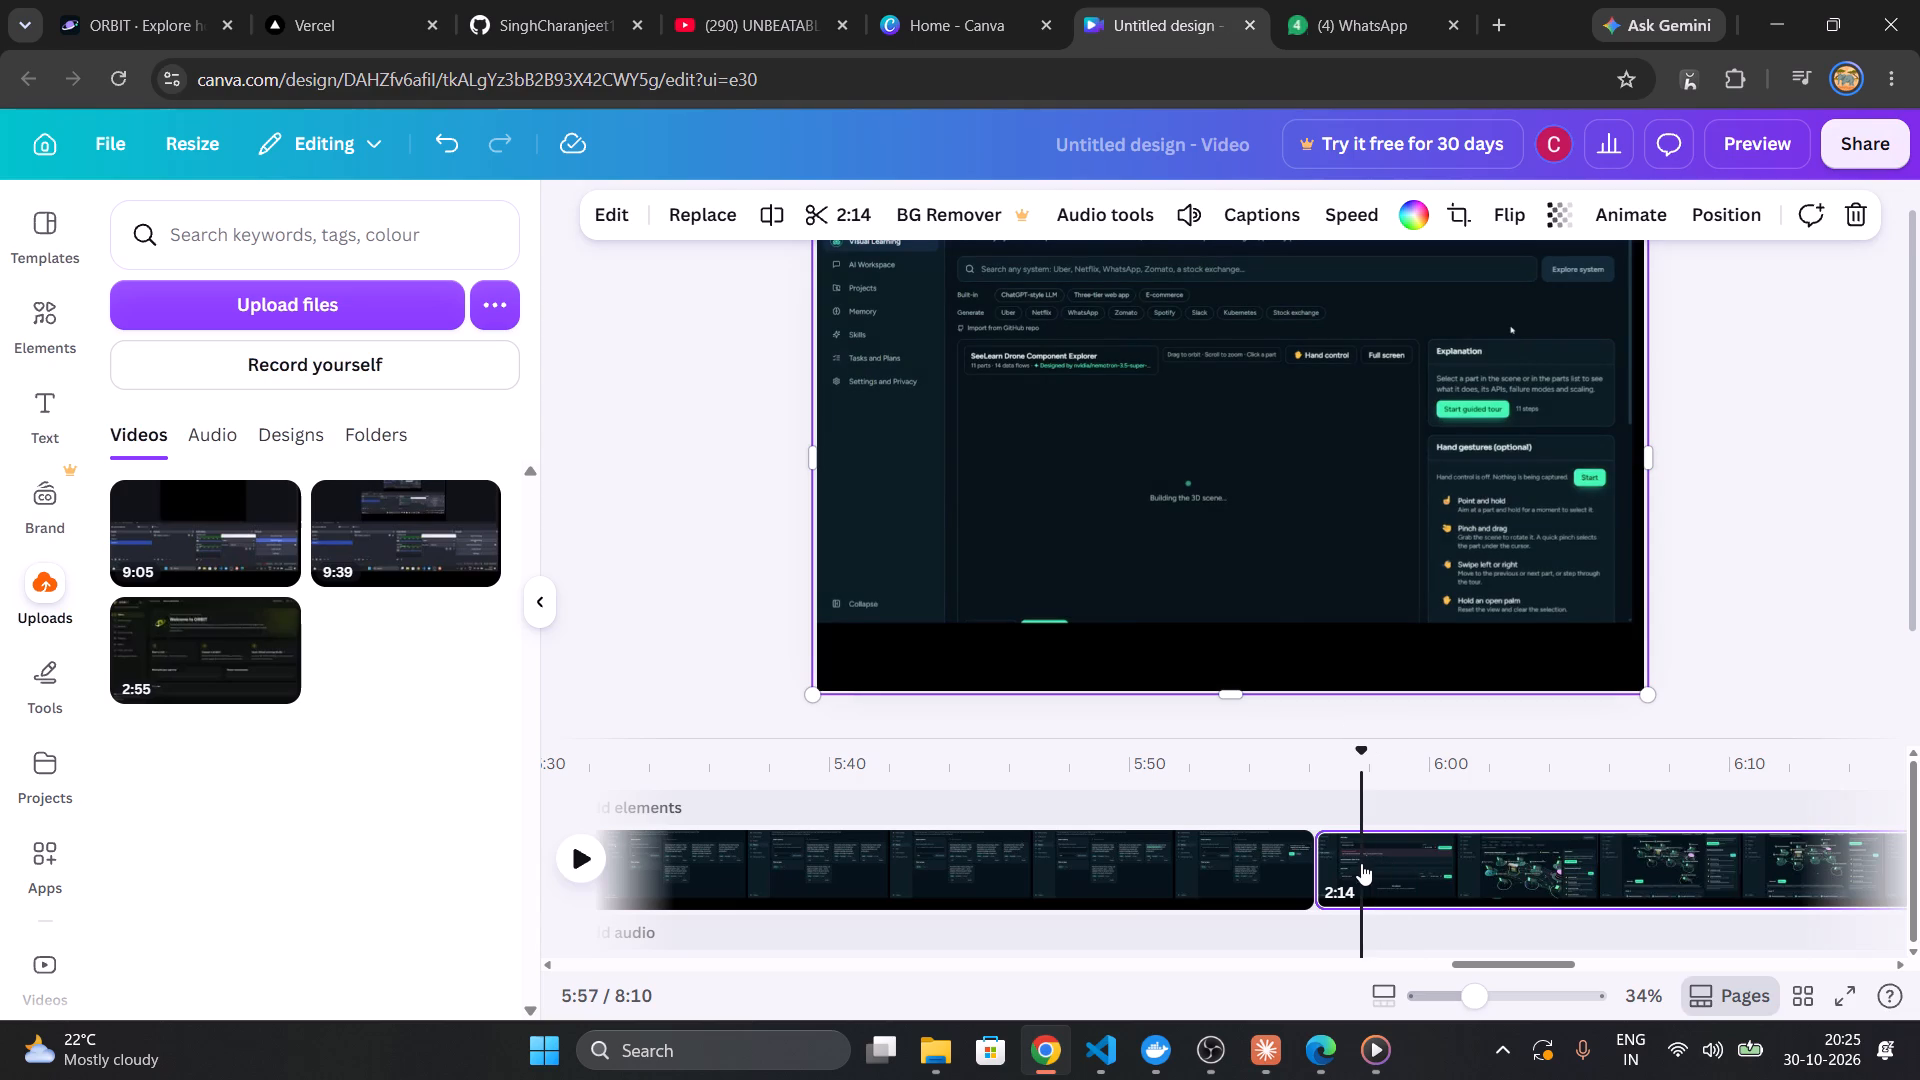
left_click(1349, 866)
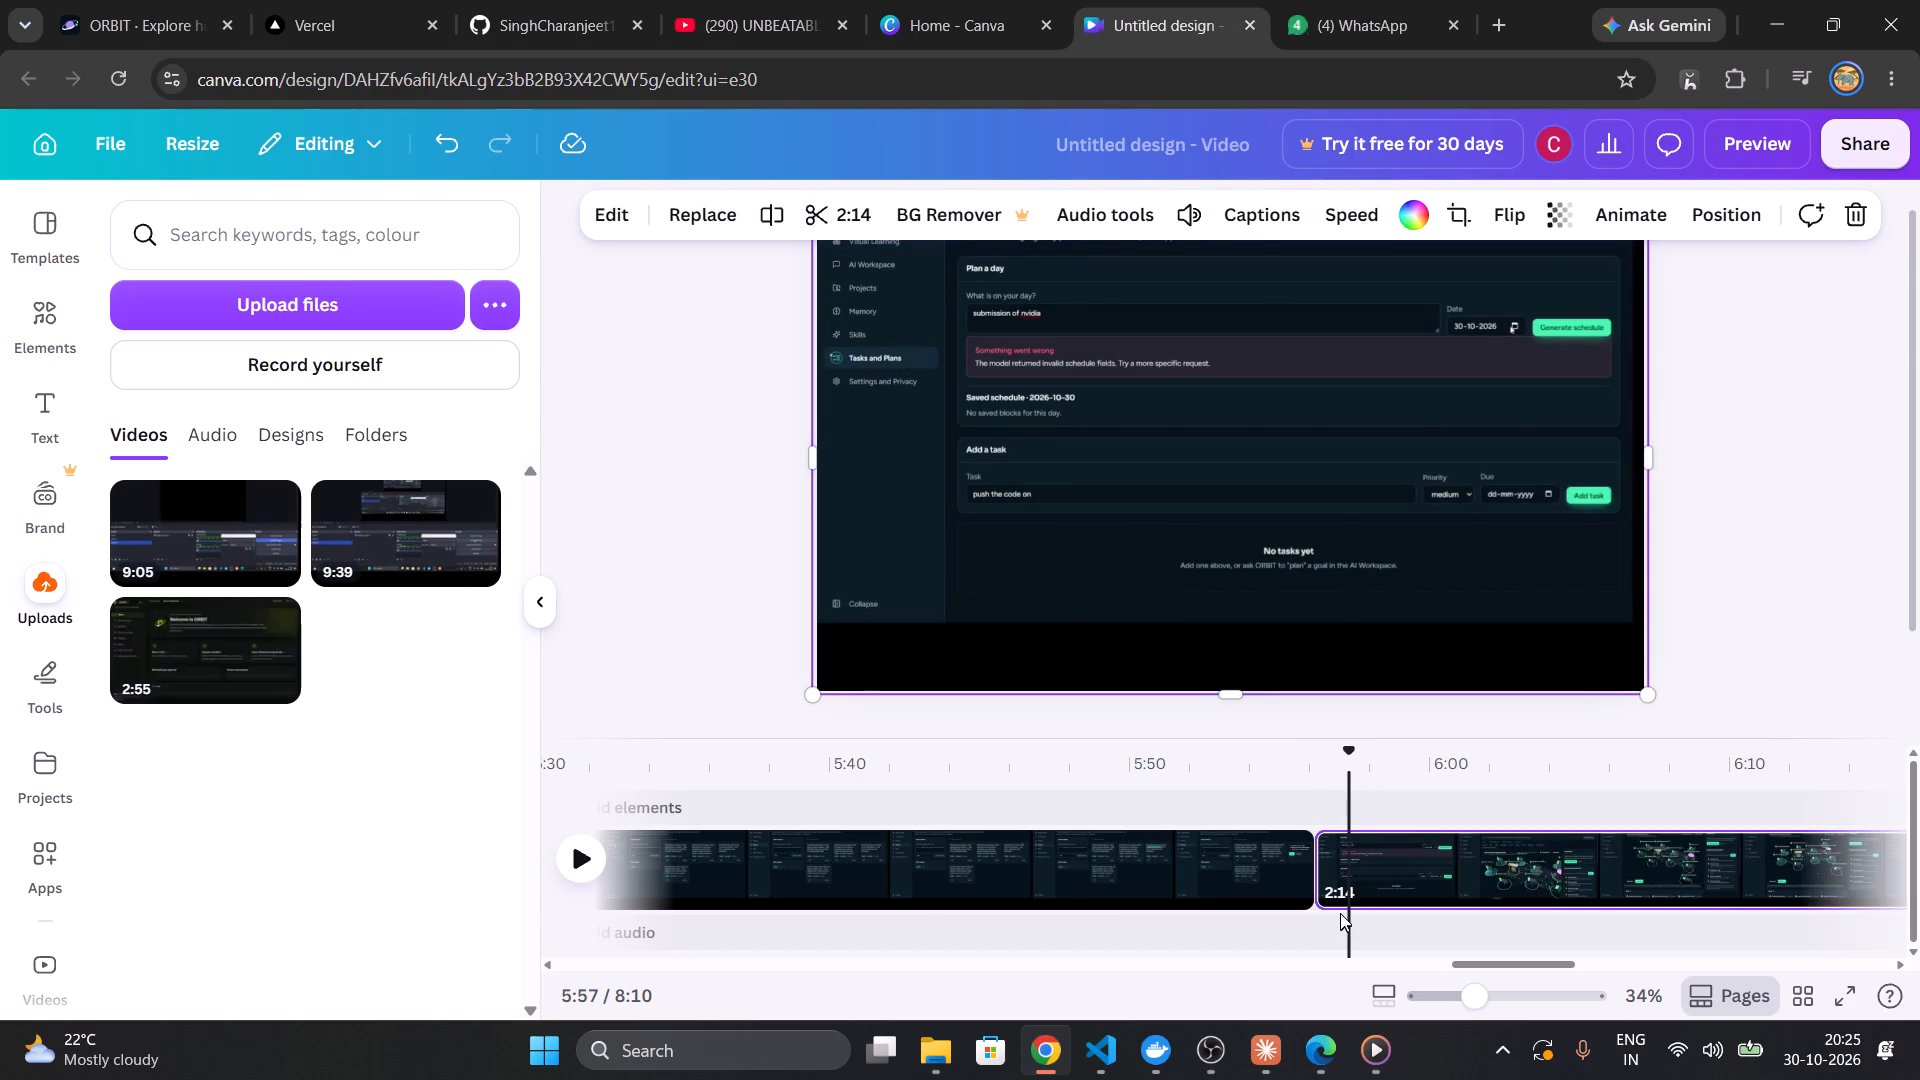
right_click(1351, 866)
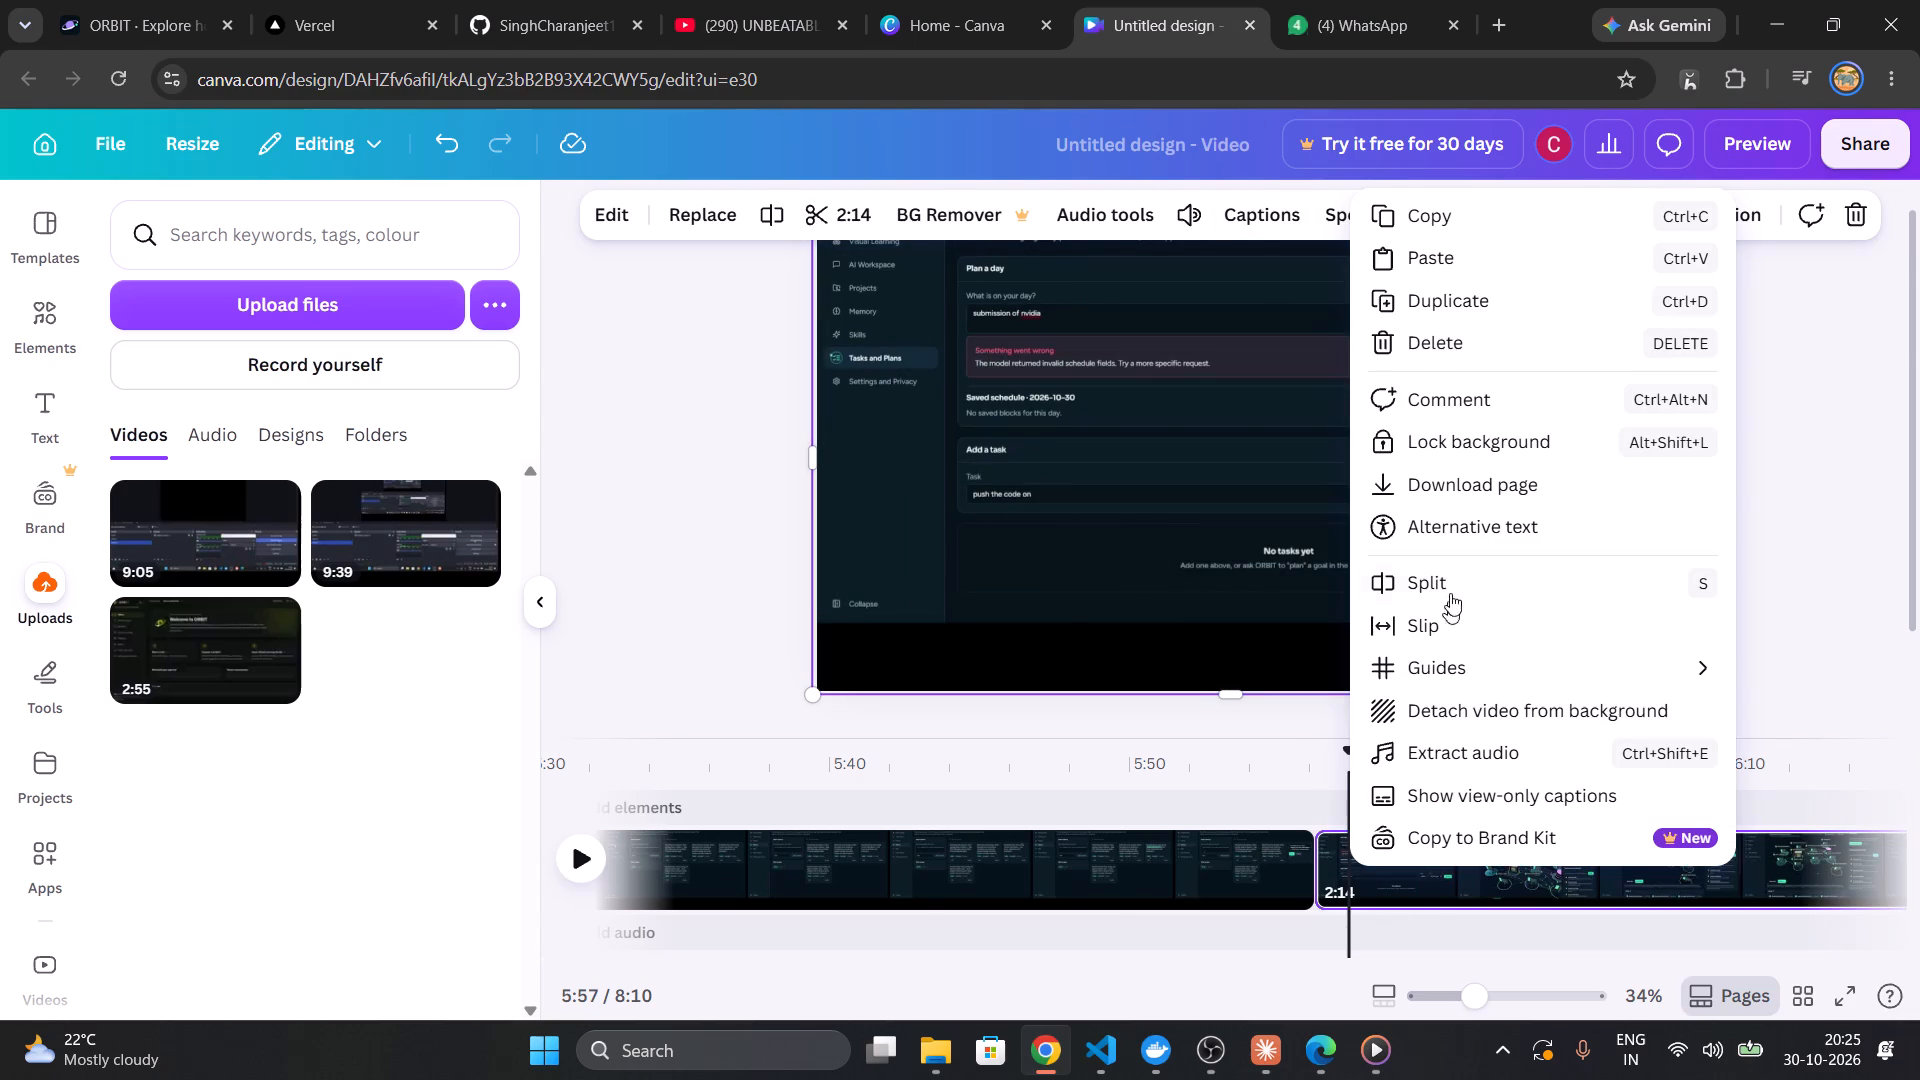
left_click(1435, 597)
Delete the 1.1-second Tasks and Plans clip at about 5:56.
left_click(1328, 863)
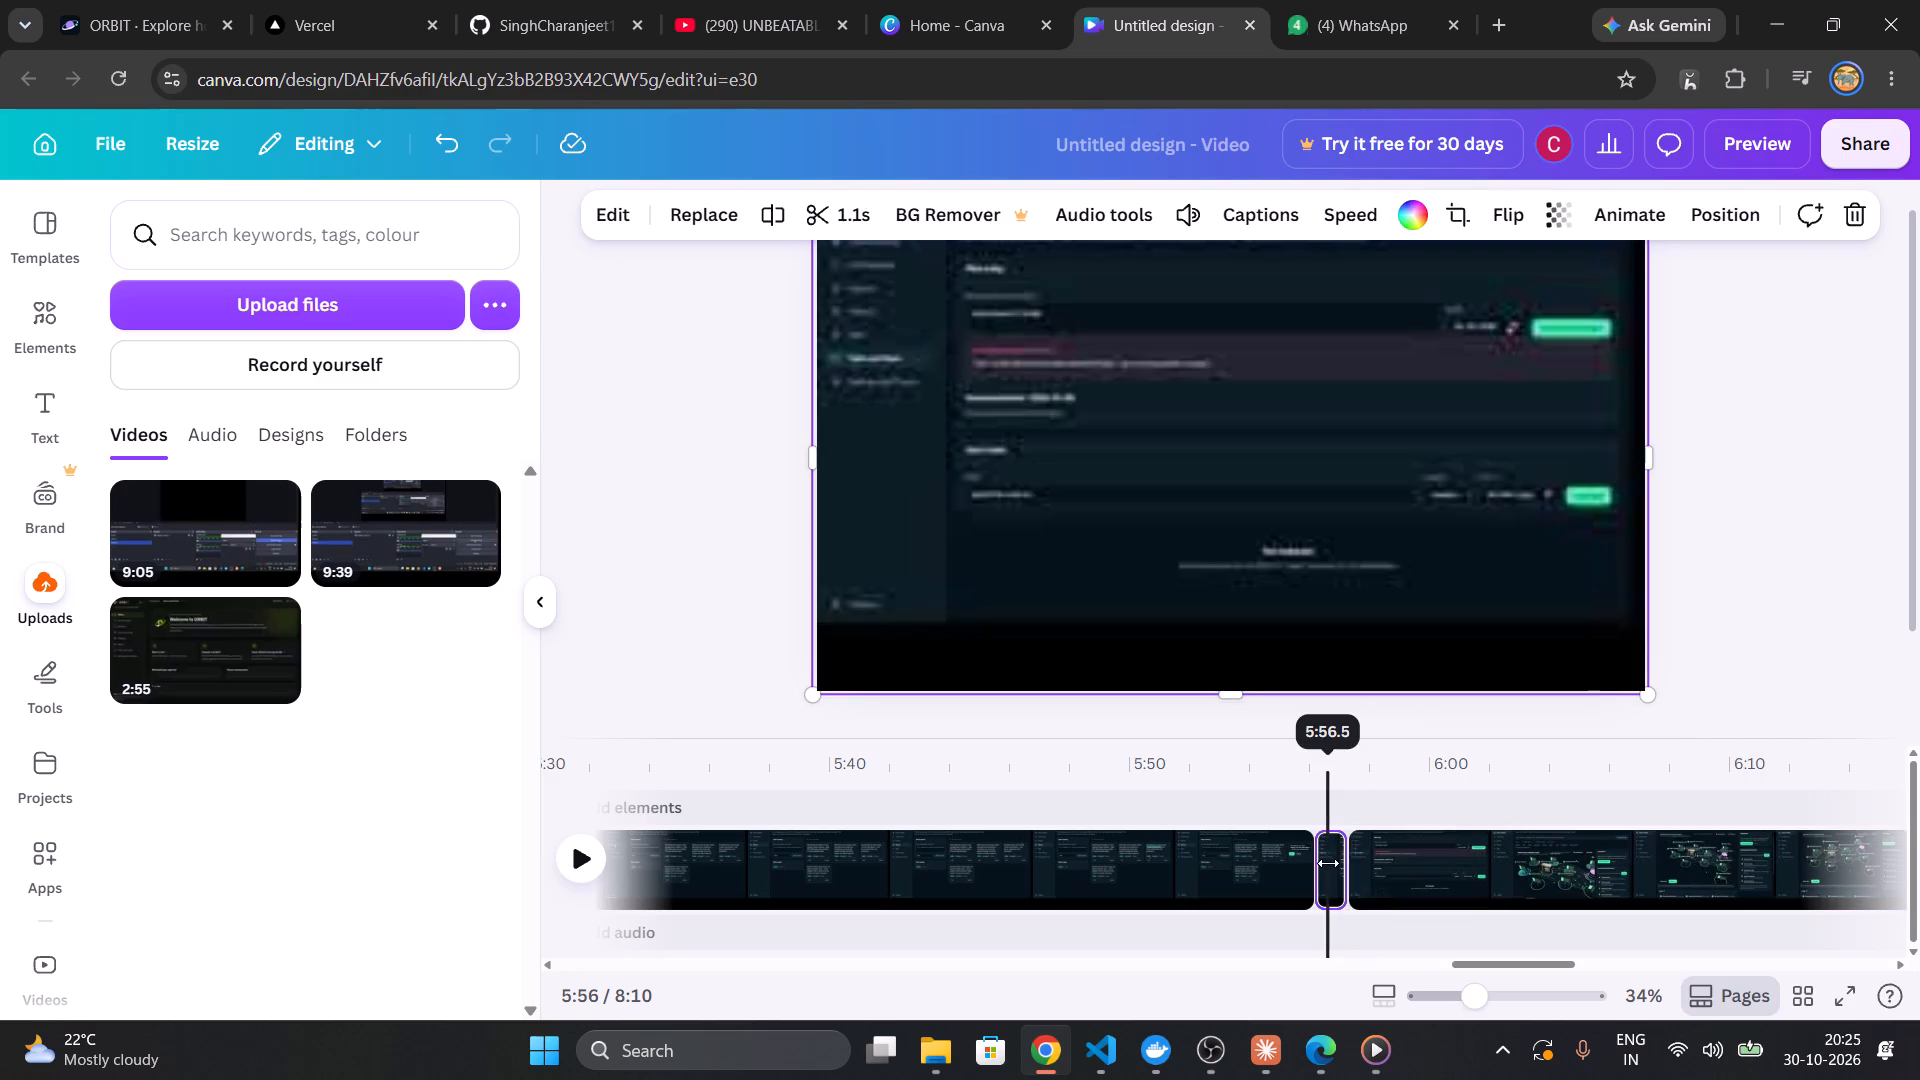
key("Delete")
Play the opening of the 2:13 clip from about 5:56 to 6:10 to check the footage after the cut.
left_click(576, 840)
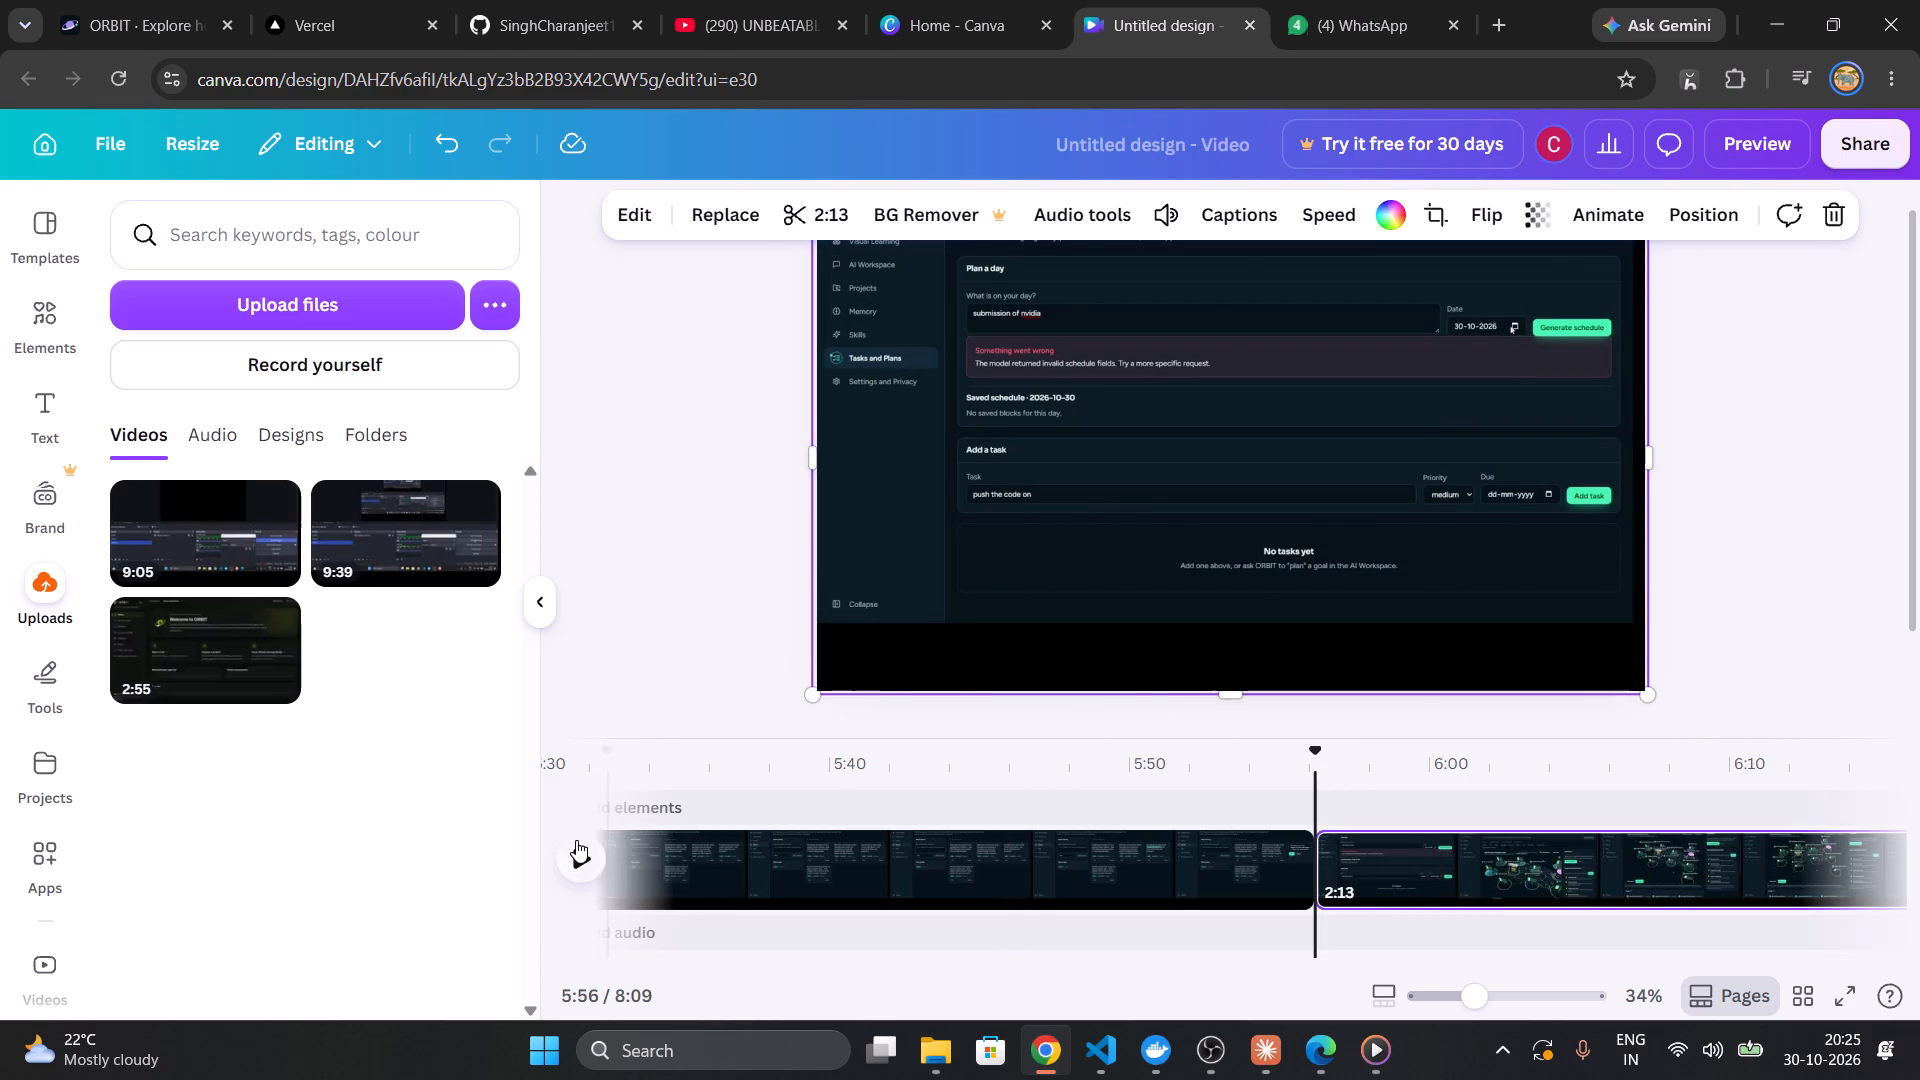
key("Left")
key("Left")
key("Left")
key("Left")
key("Left")
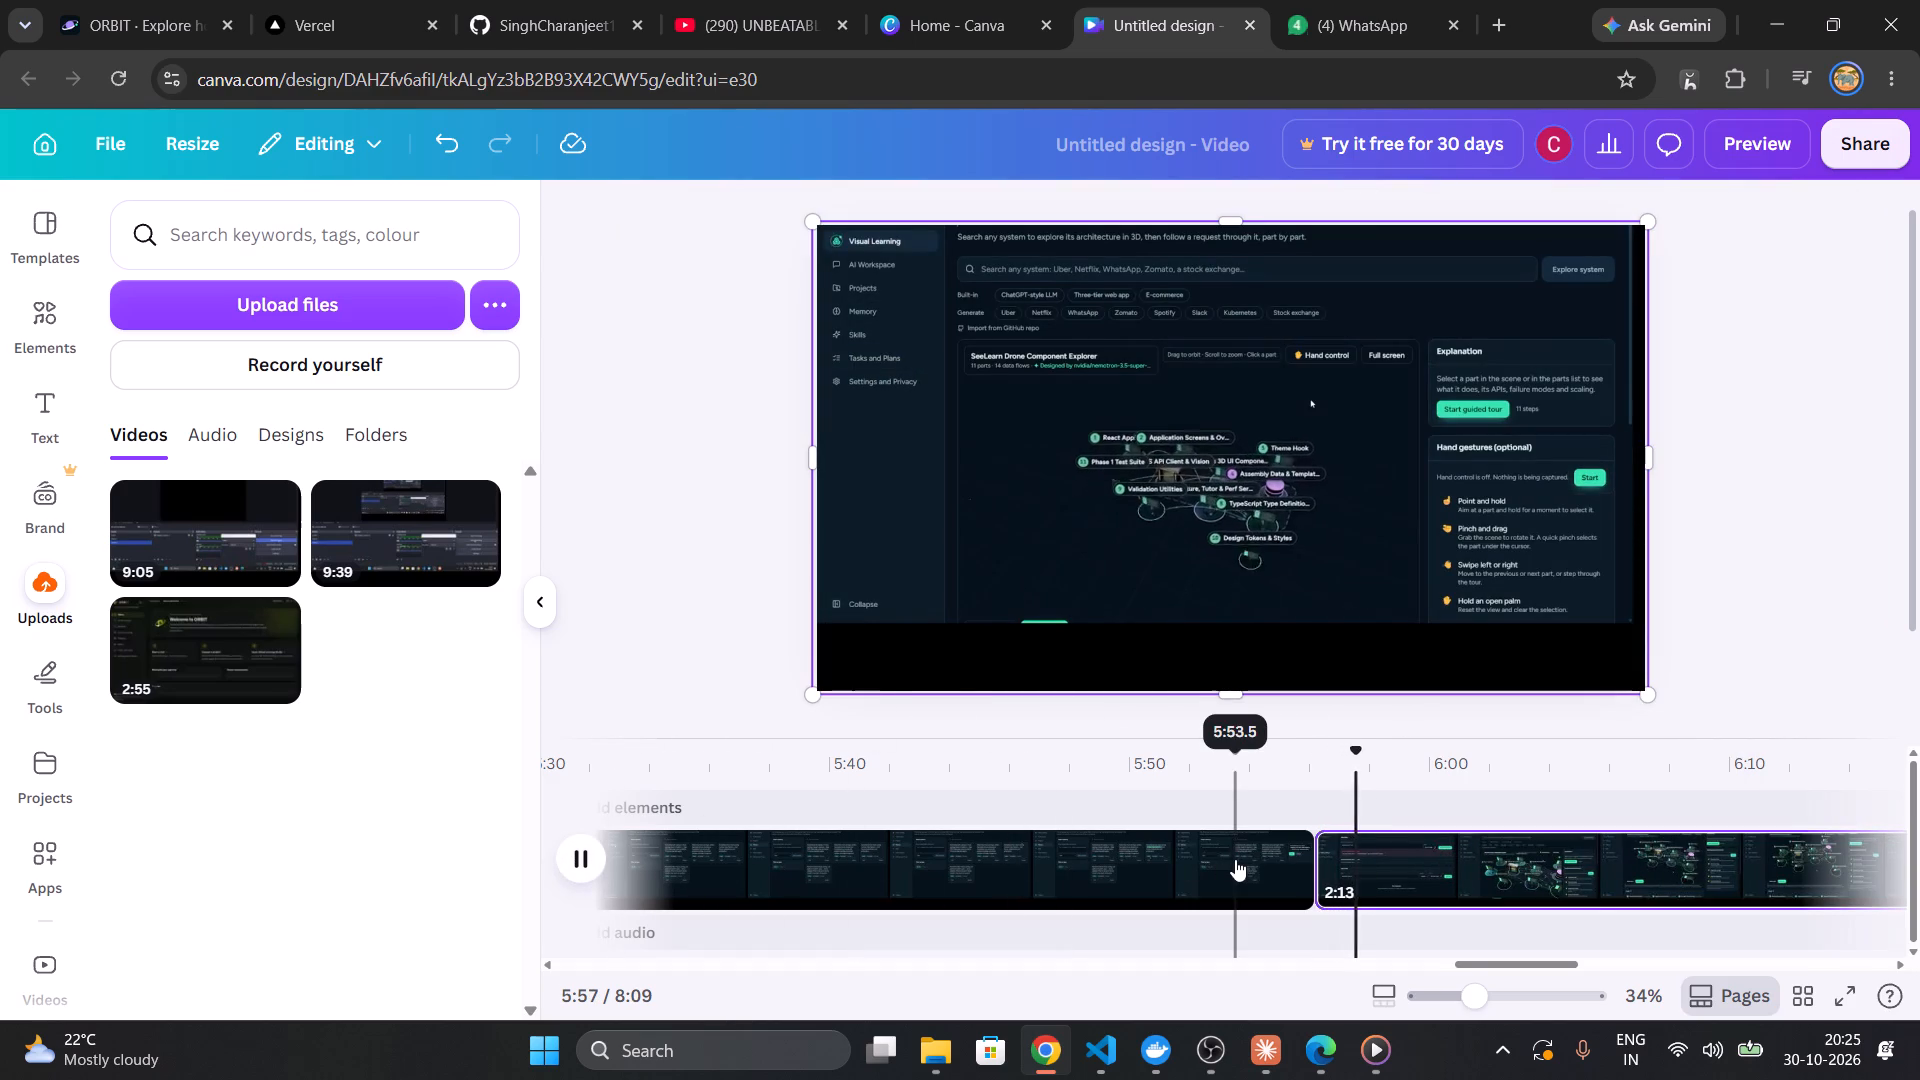
key("Left")
key("Left")
key("Left")
key("Left")
key("Left")
key("Left")
key("Left")
key("Left")
key("Left")
key("Left")
key("Left")
key("Left")
key("Left")
key("Left")
key("Left")
key("Left")
key("Left")
key("Left")
key("Left")
key("Left")
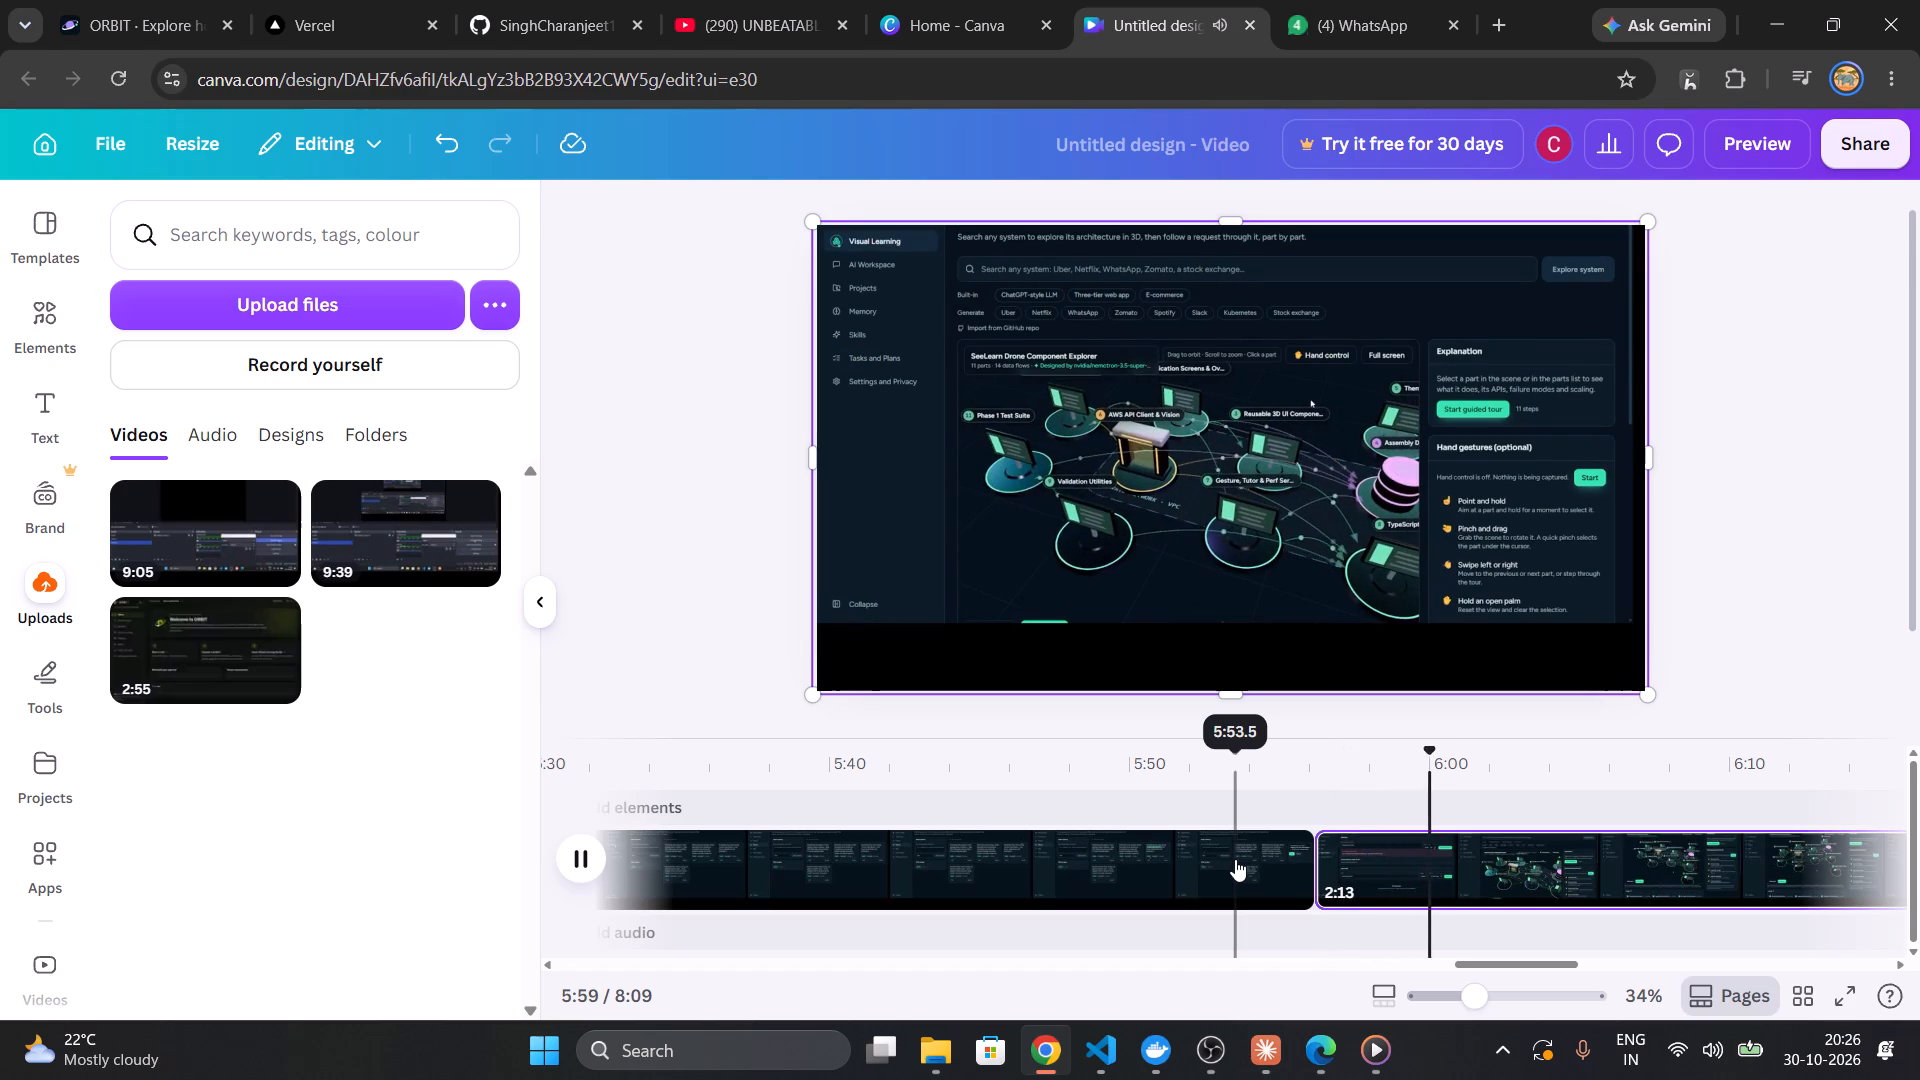
key("Right")
key("Right")
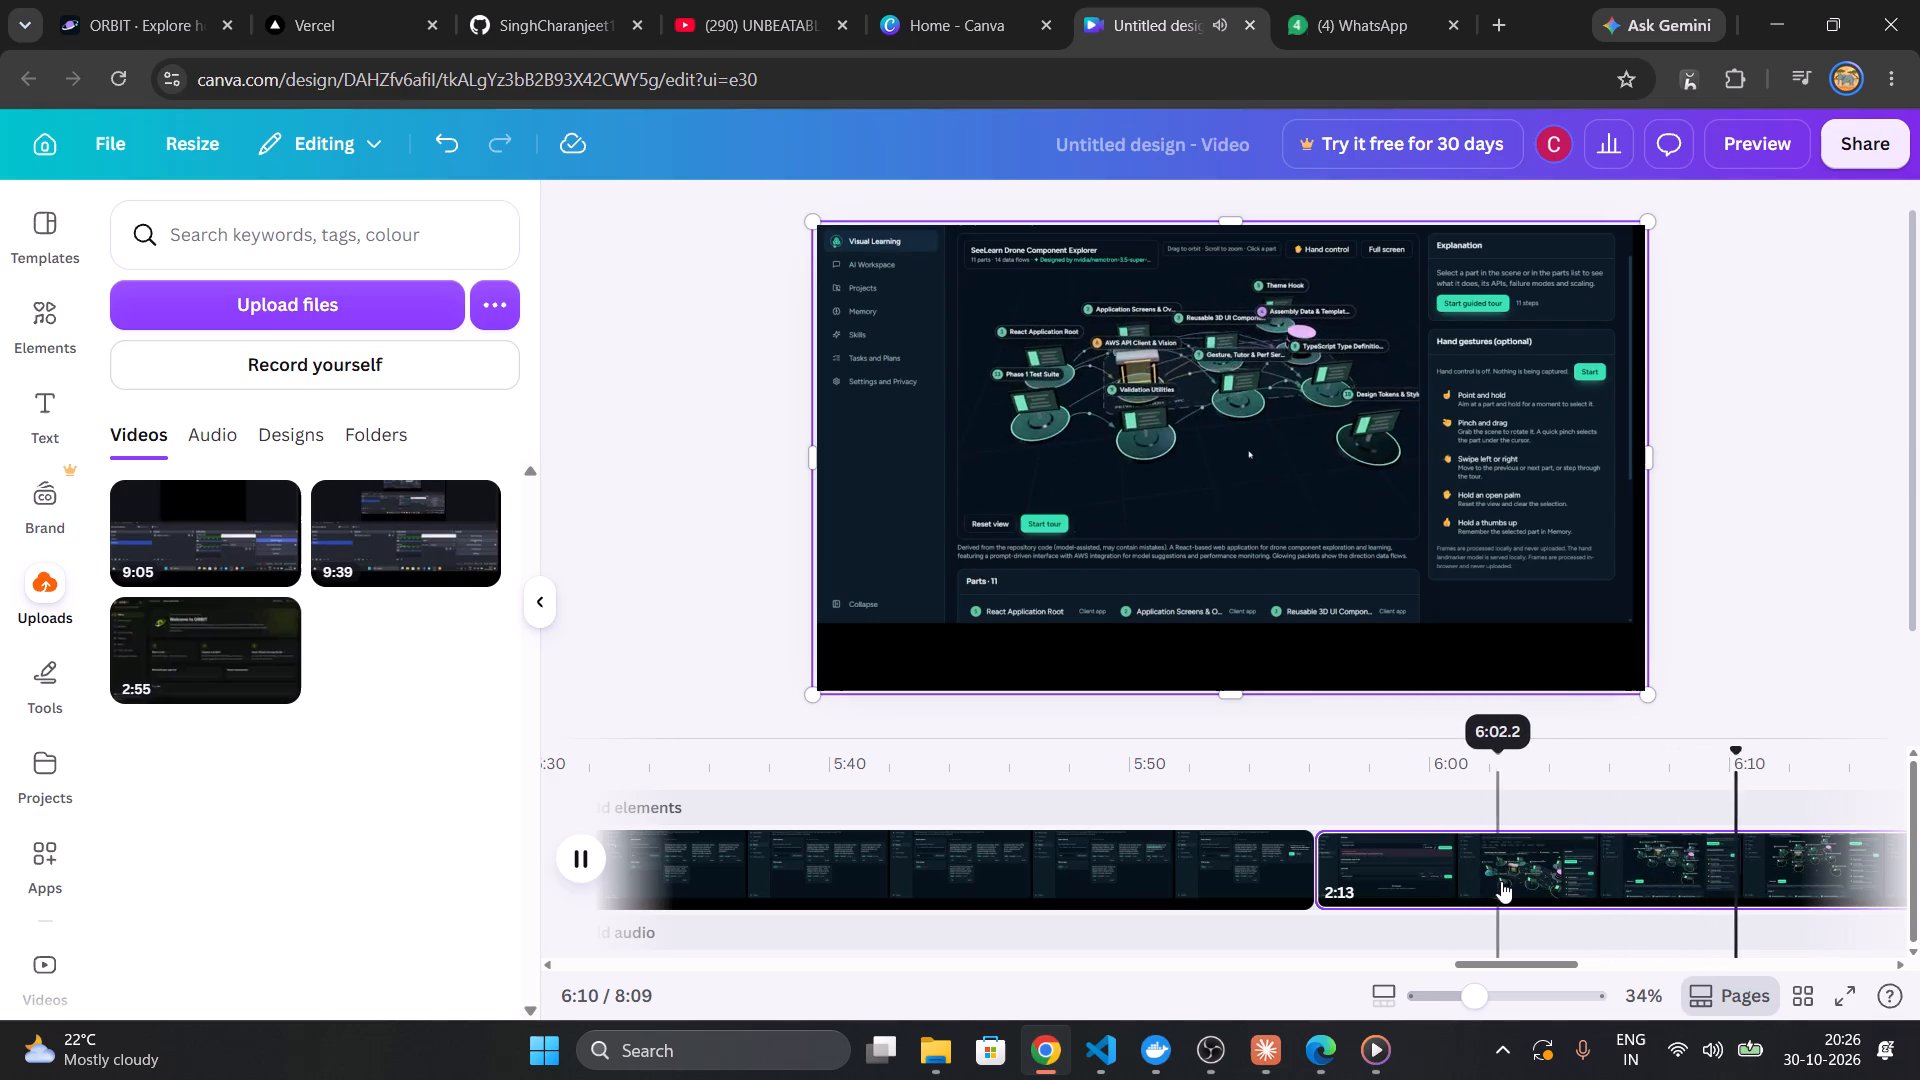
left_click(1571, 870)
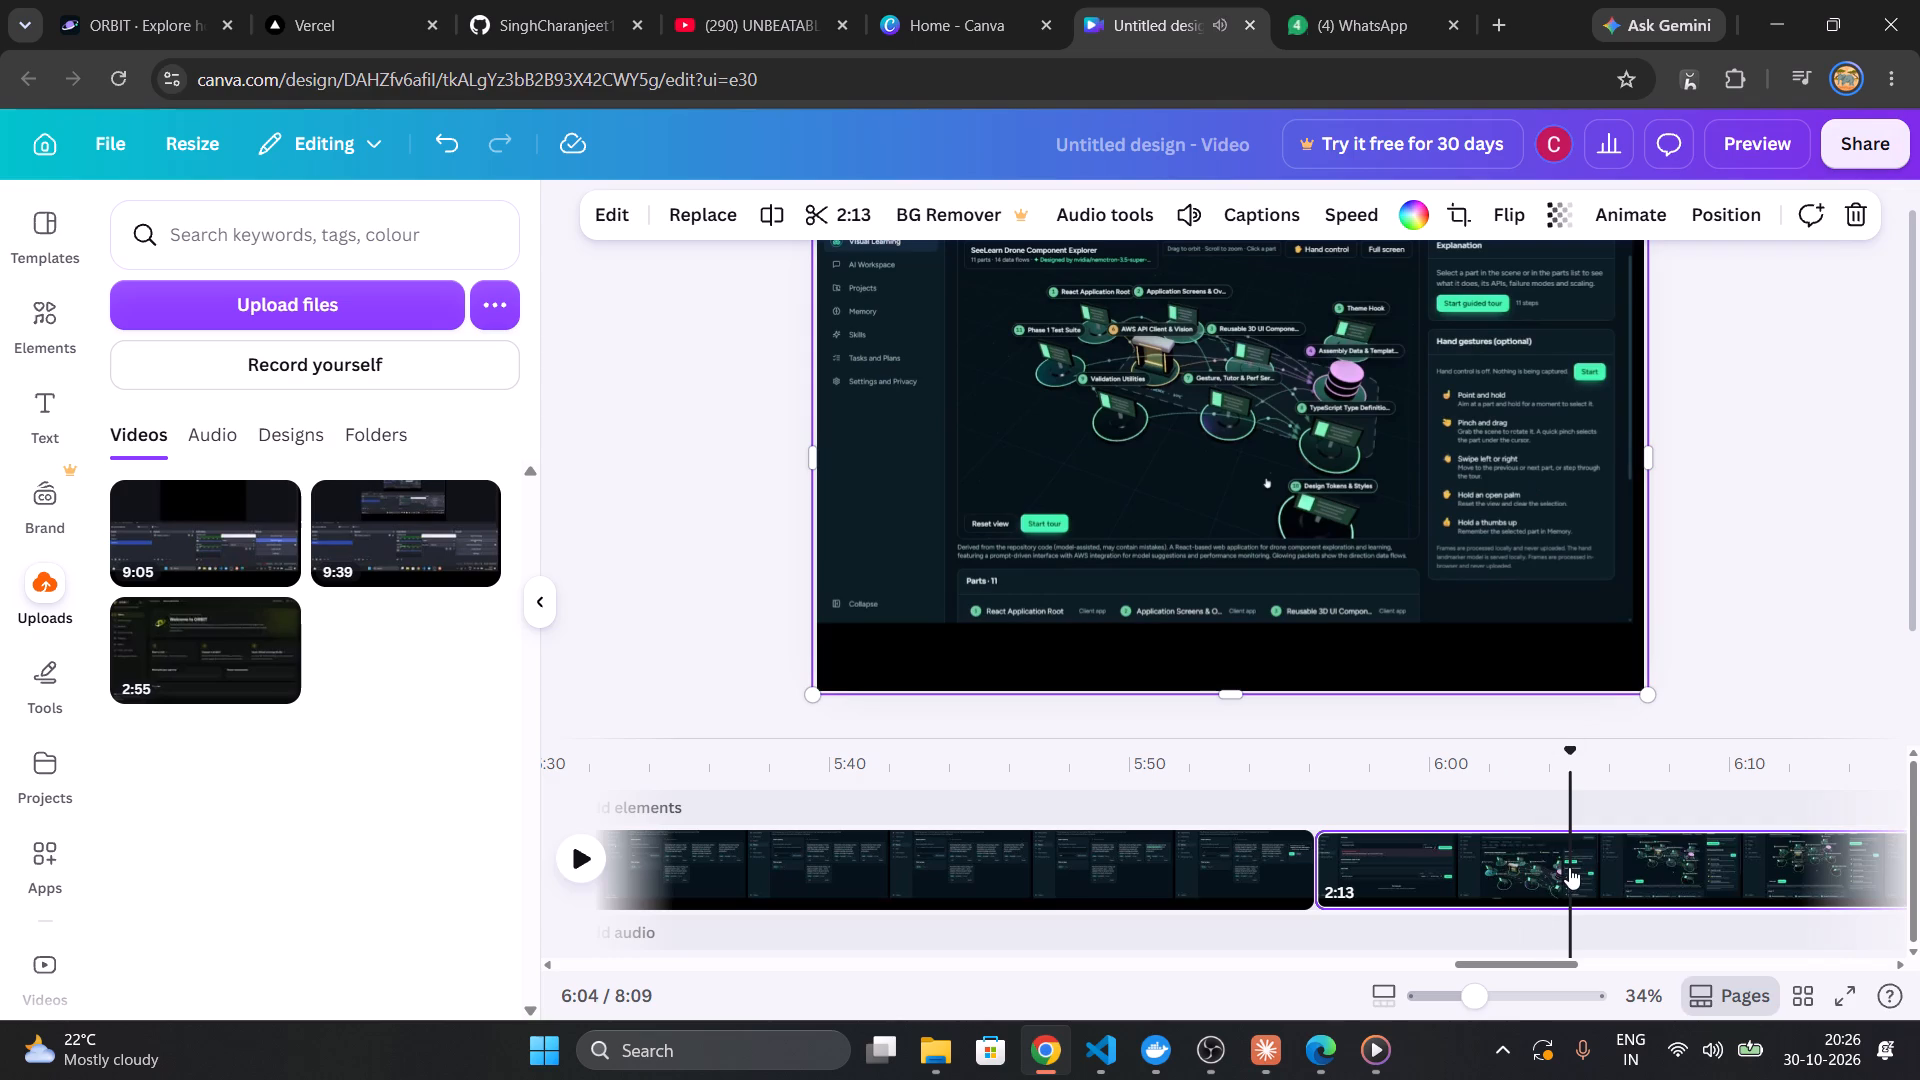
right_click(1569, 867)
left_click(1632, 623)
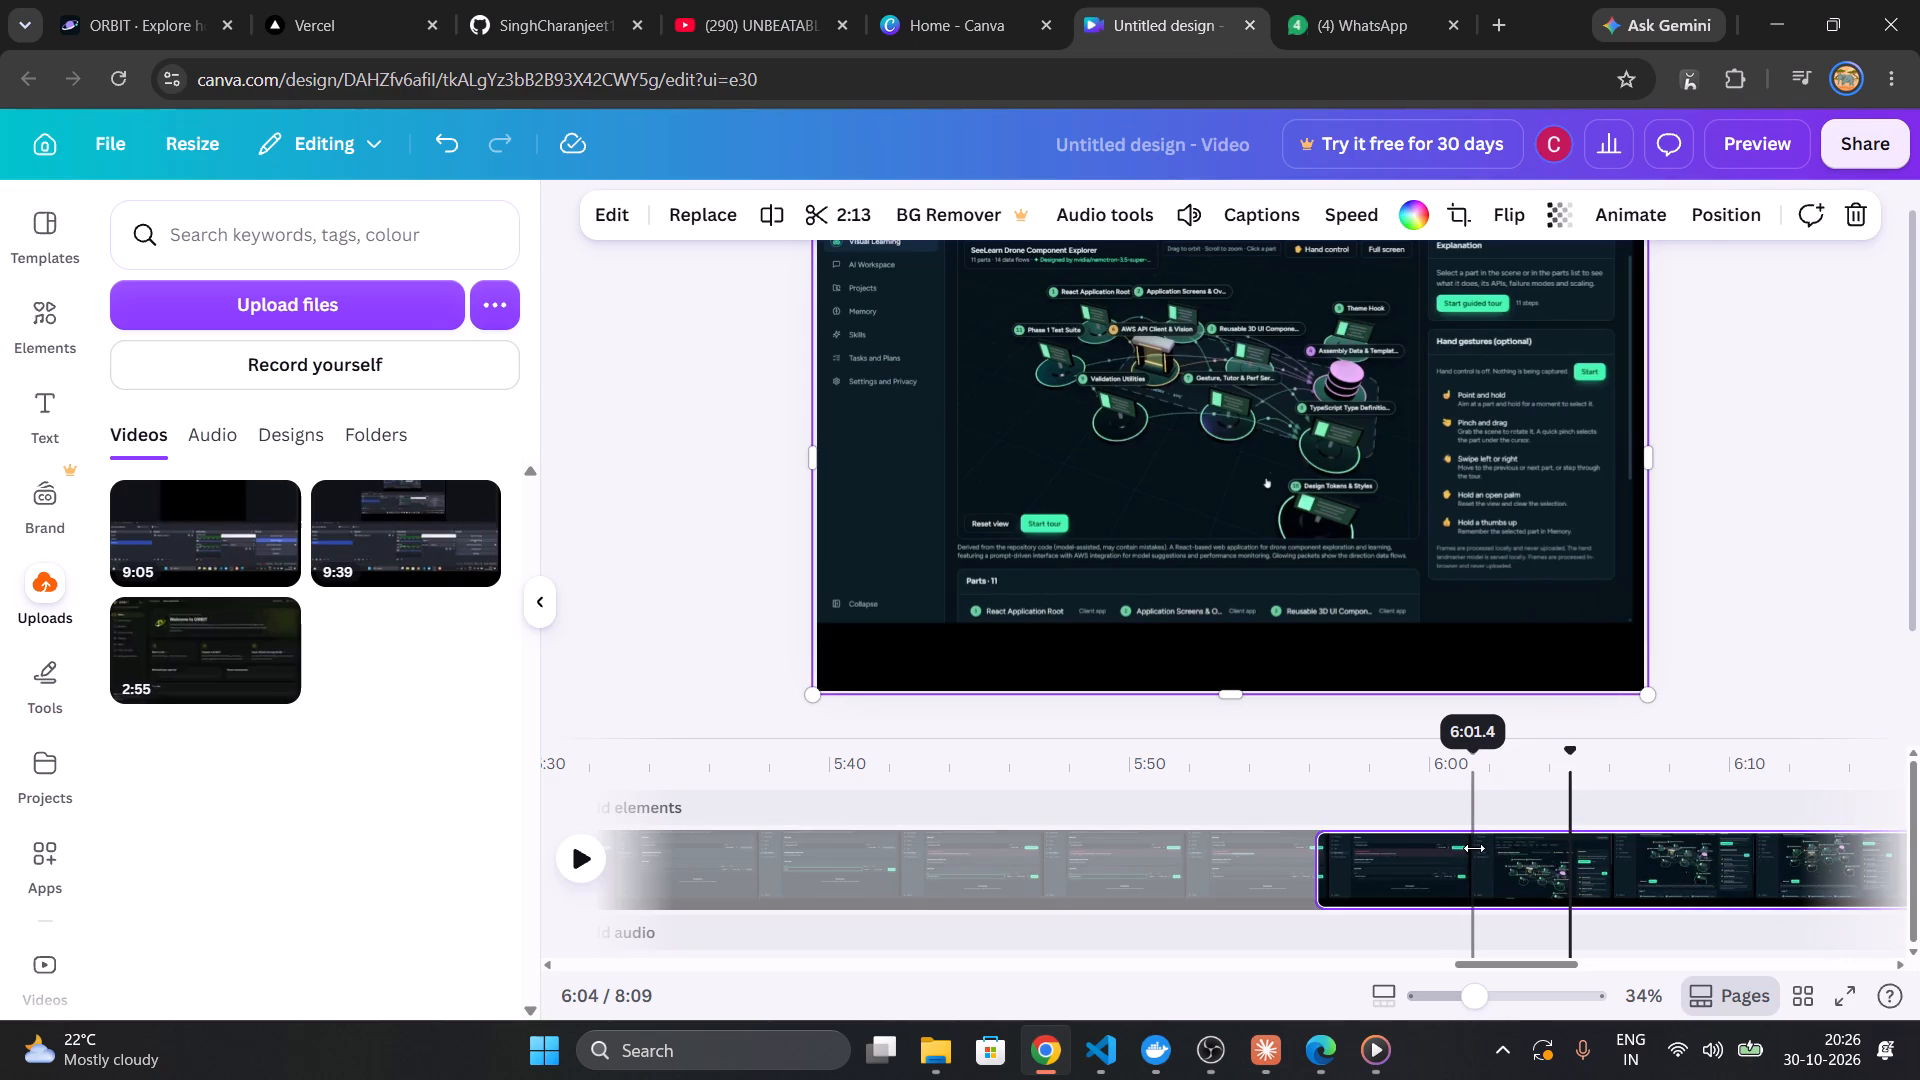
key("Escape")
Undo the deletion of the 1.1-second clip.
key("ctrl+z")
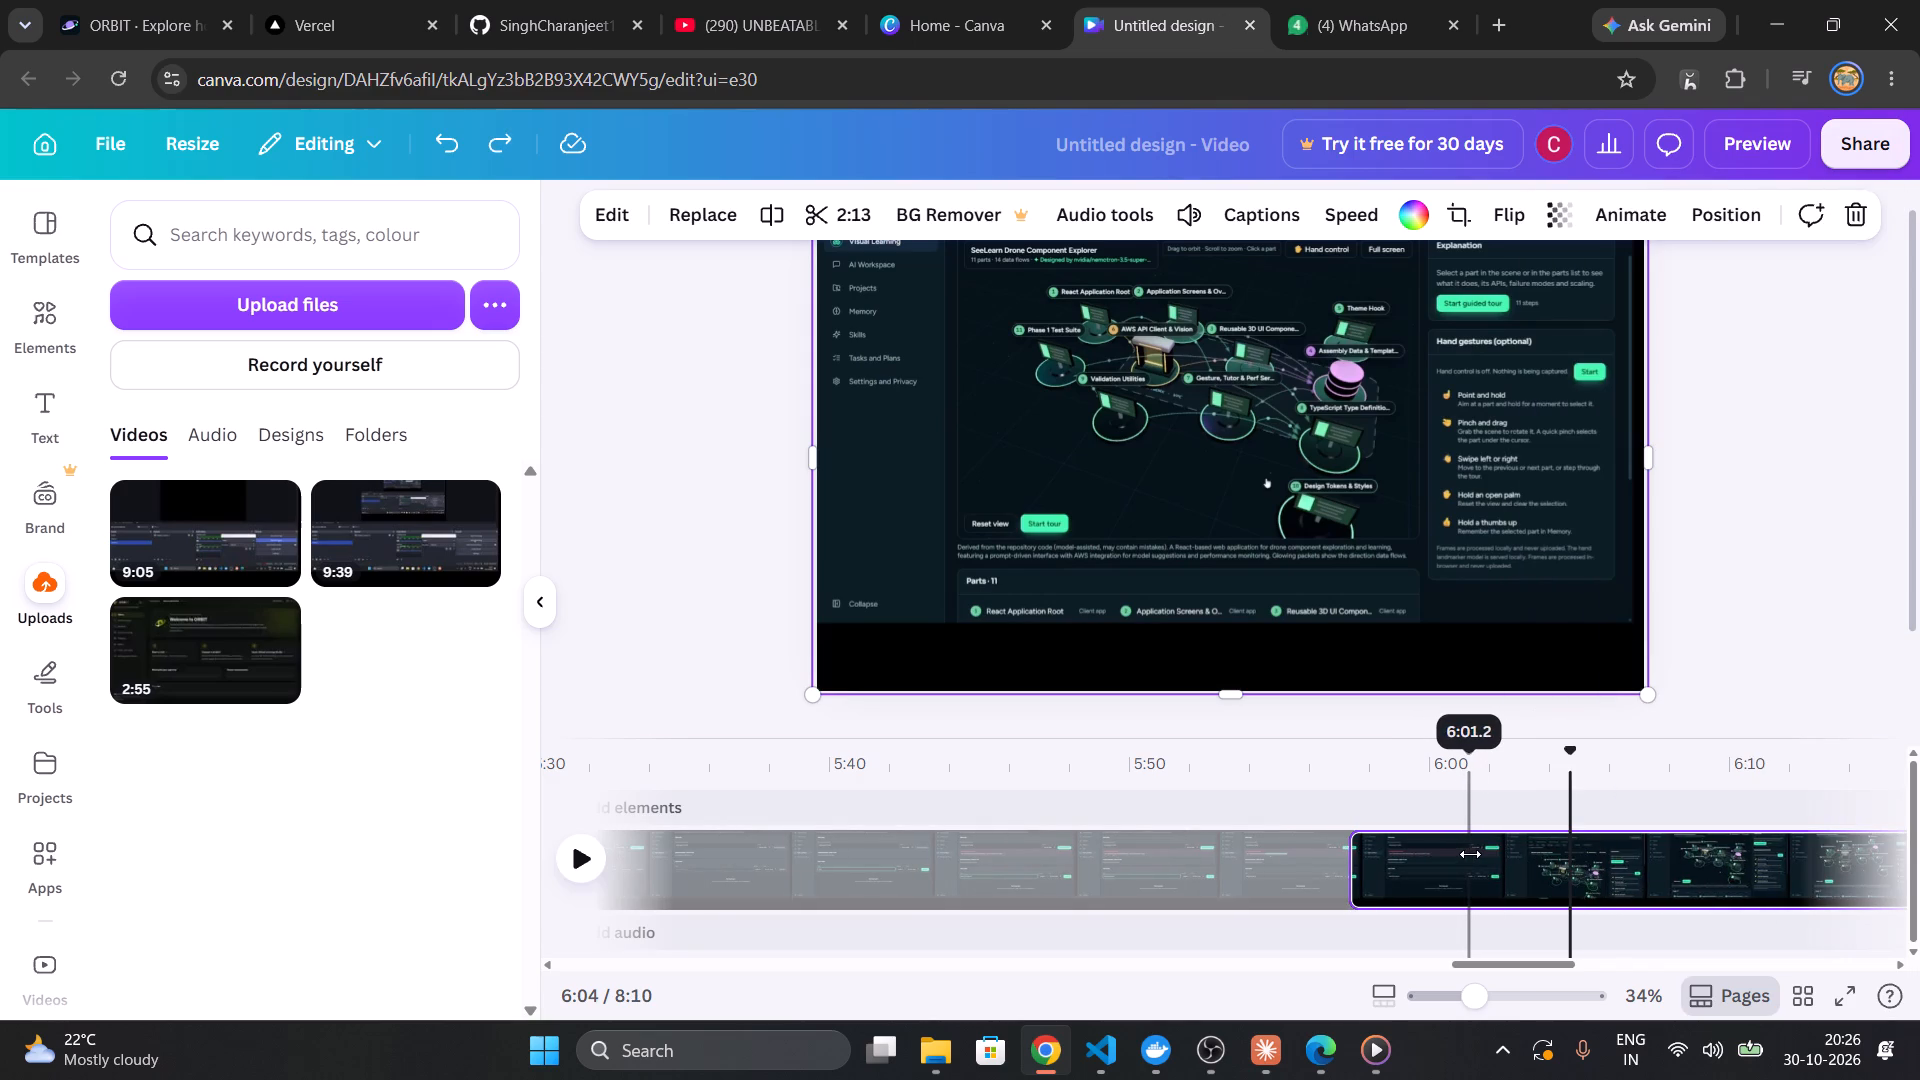
Replay the footage from about 5:54 up to the cut and delete the 1.1-second clip at about 5:56.
left_click(1262, 879)
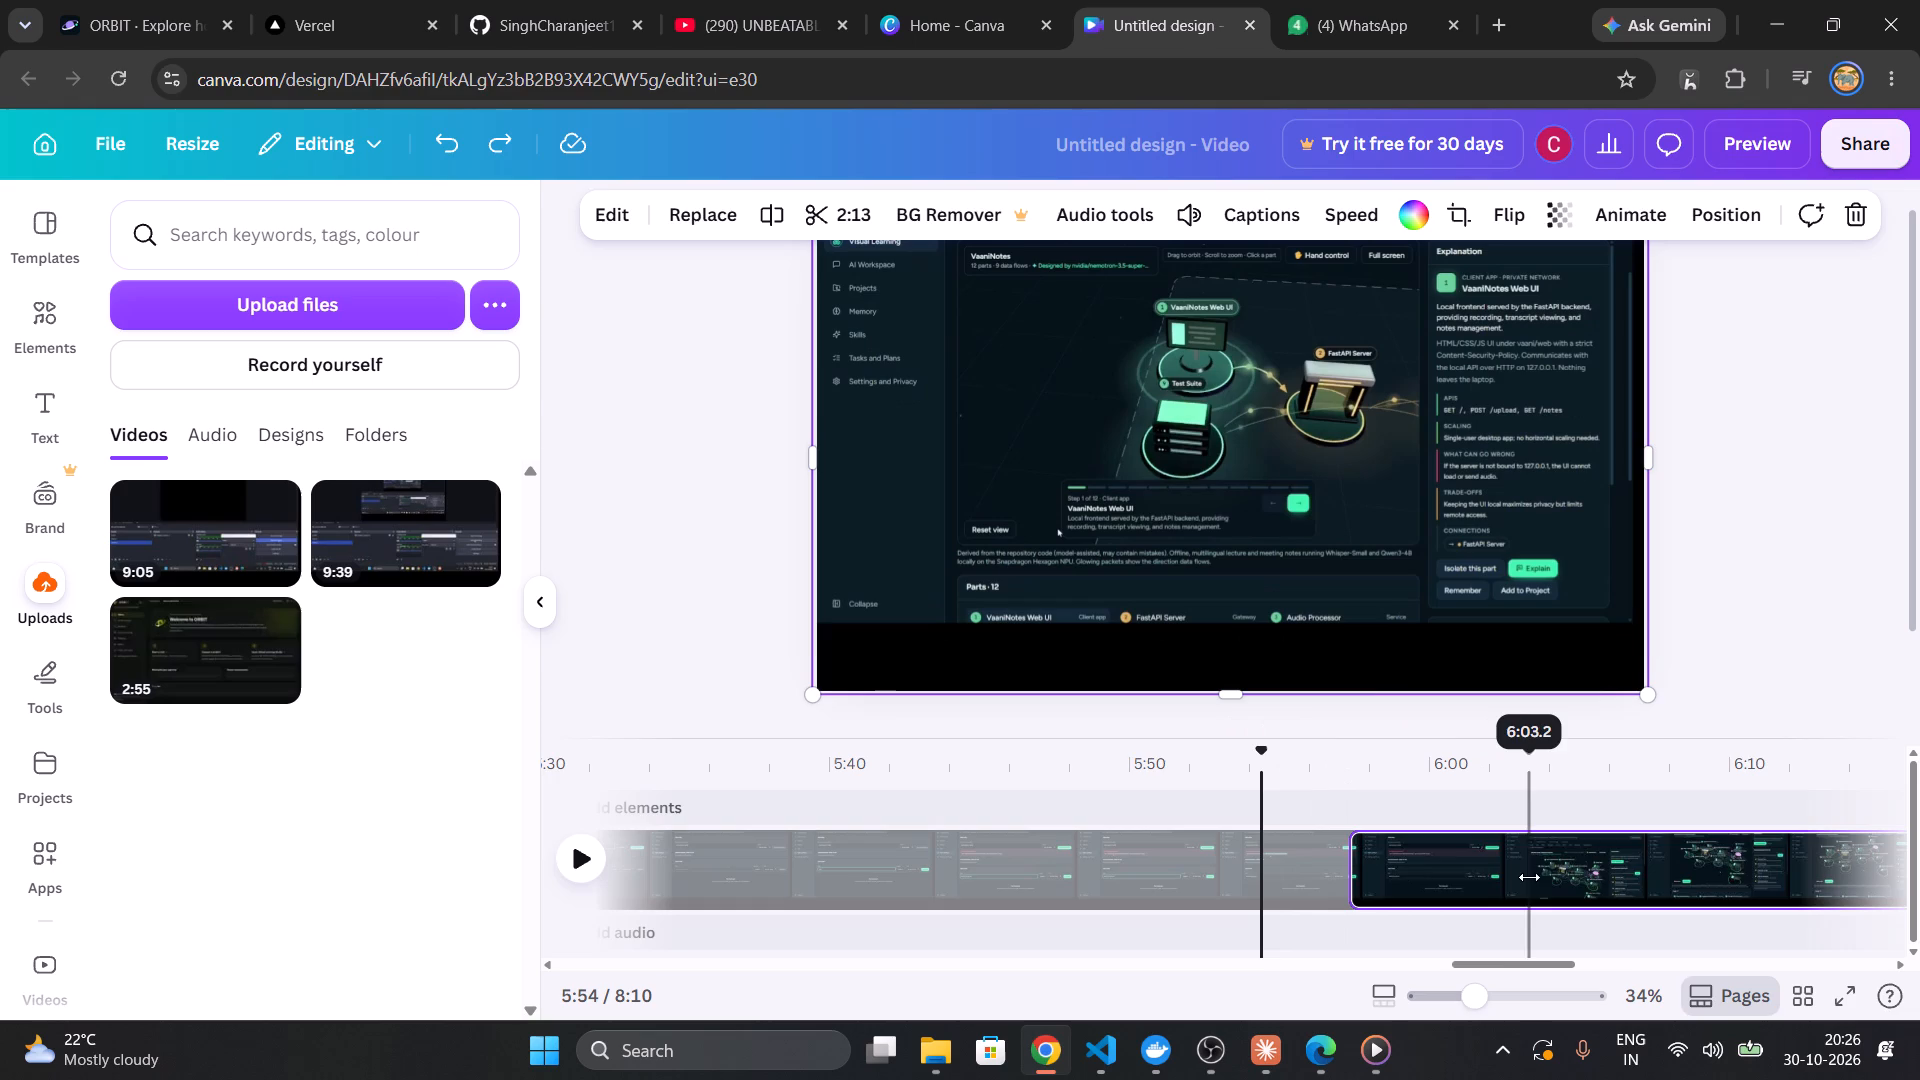
scroll(1509, 870, "left", 9)
scroll(1509, 870, "right", 6)
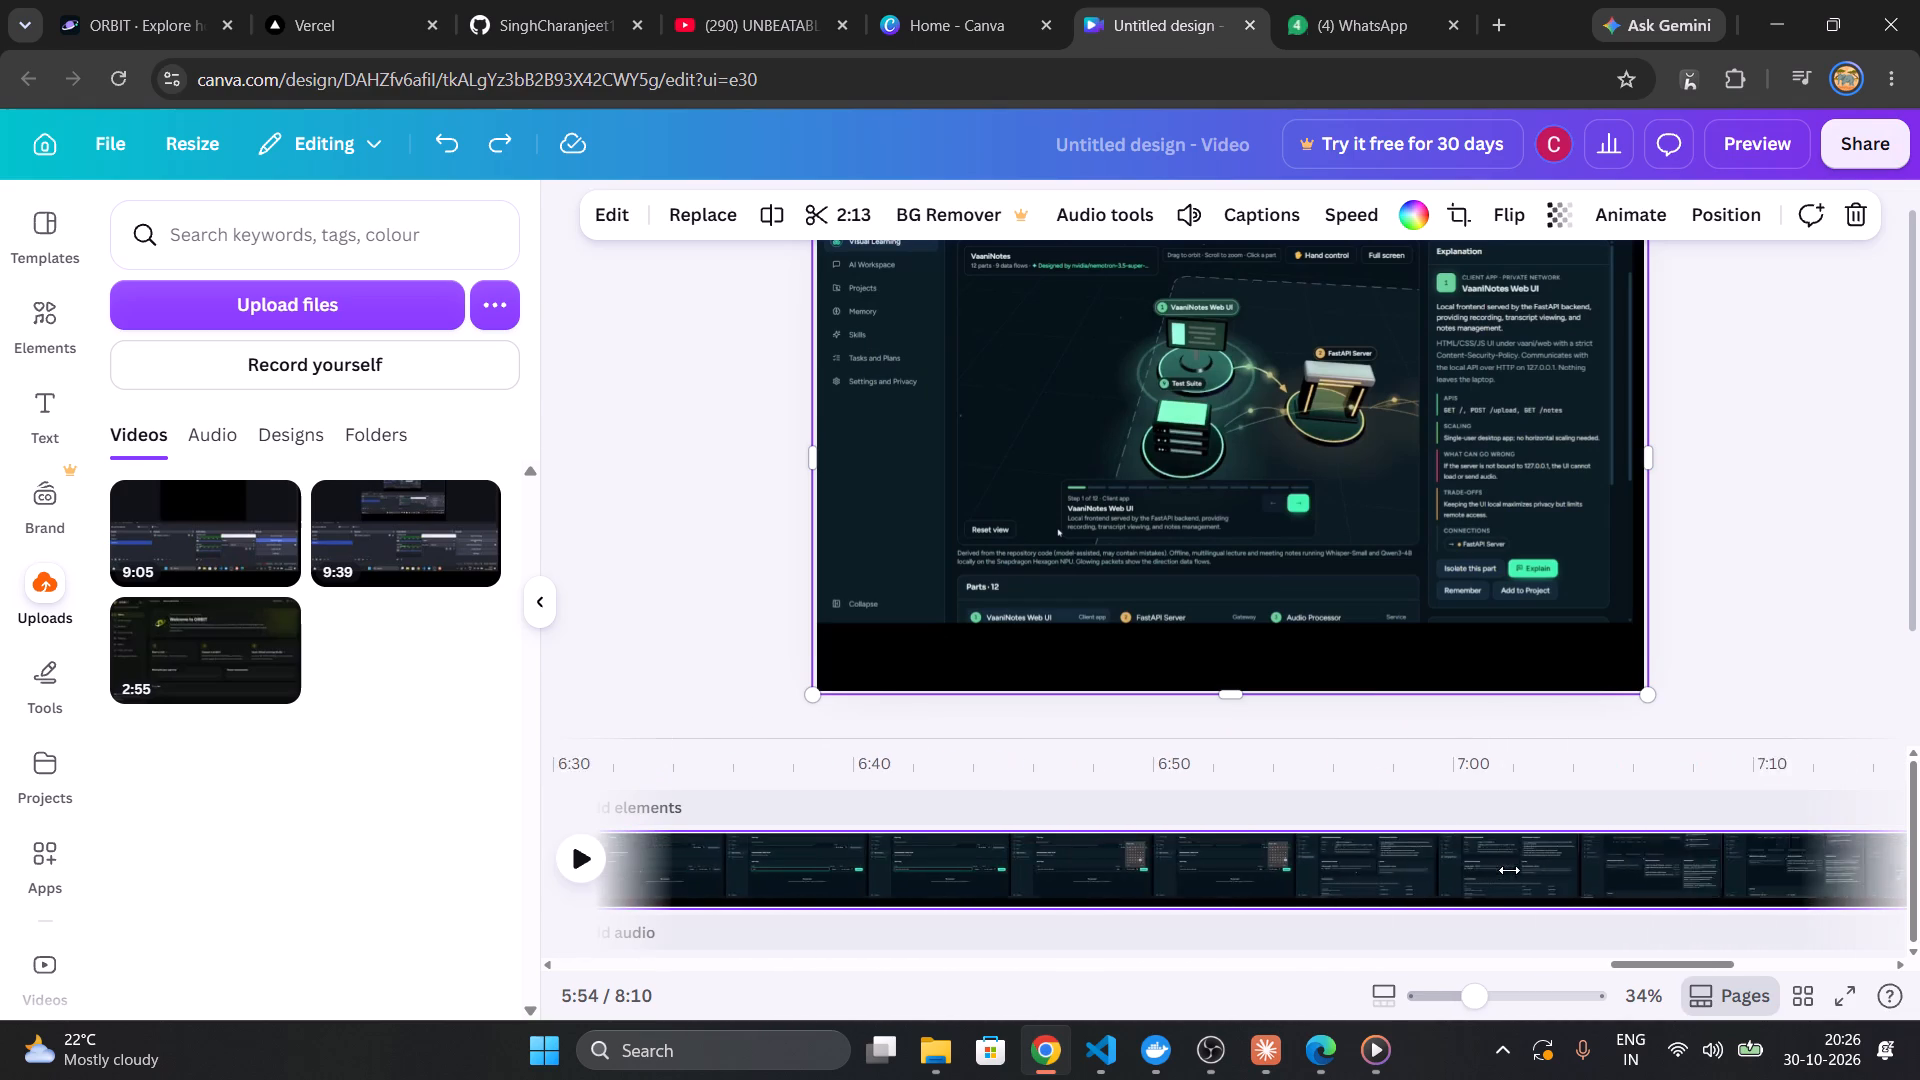
scroll(1245, 901, "right", 7)
left_click(575, 858)
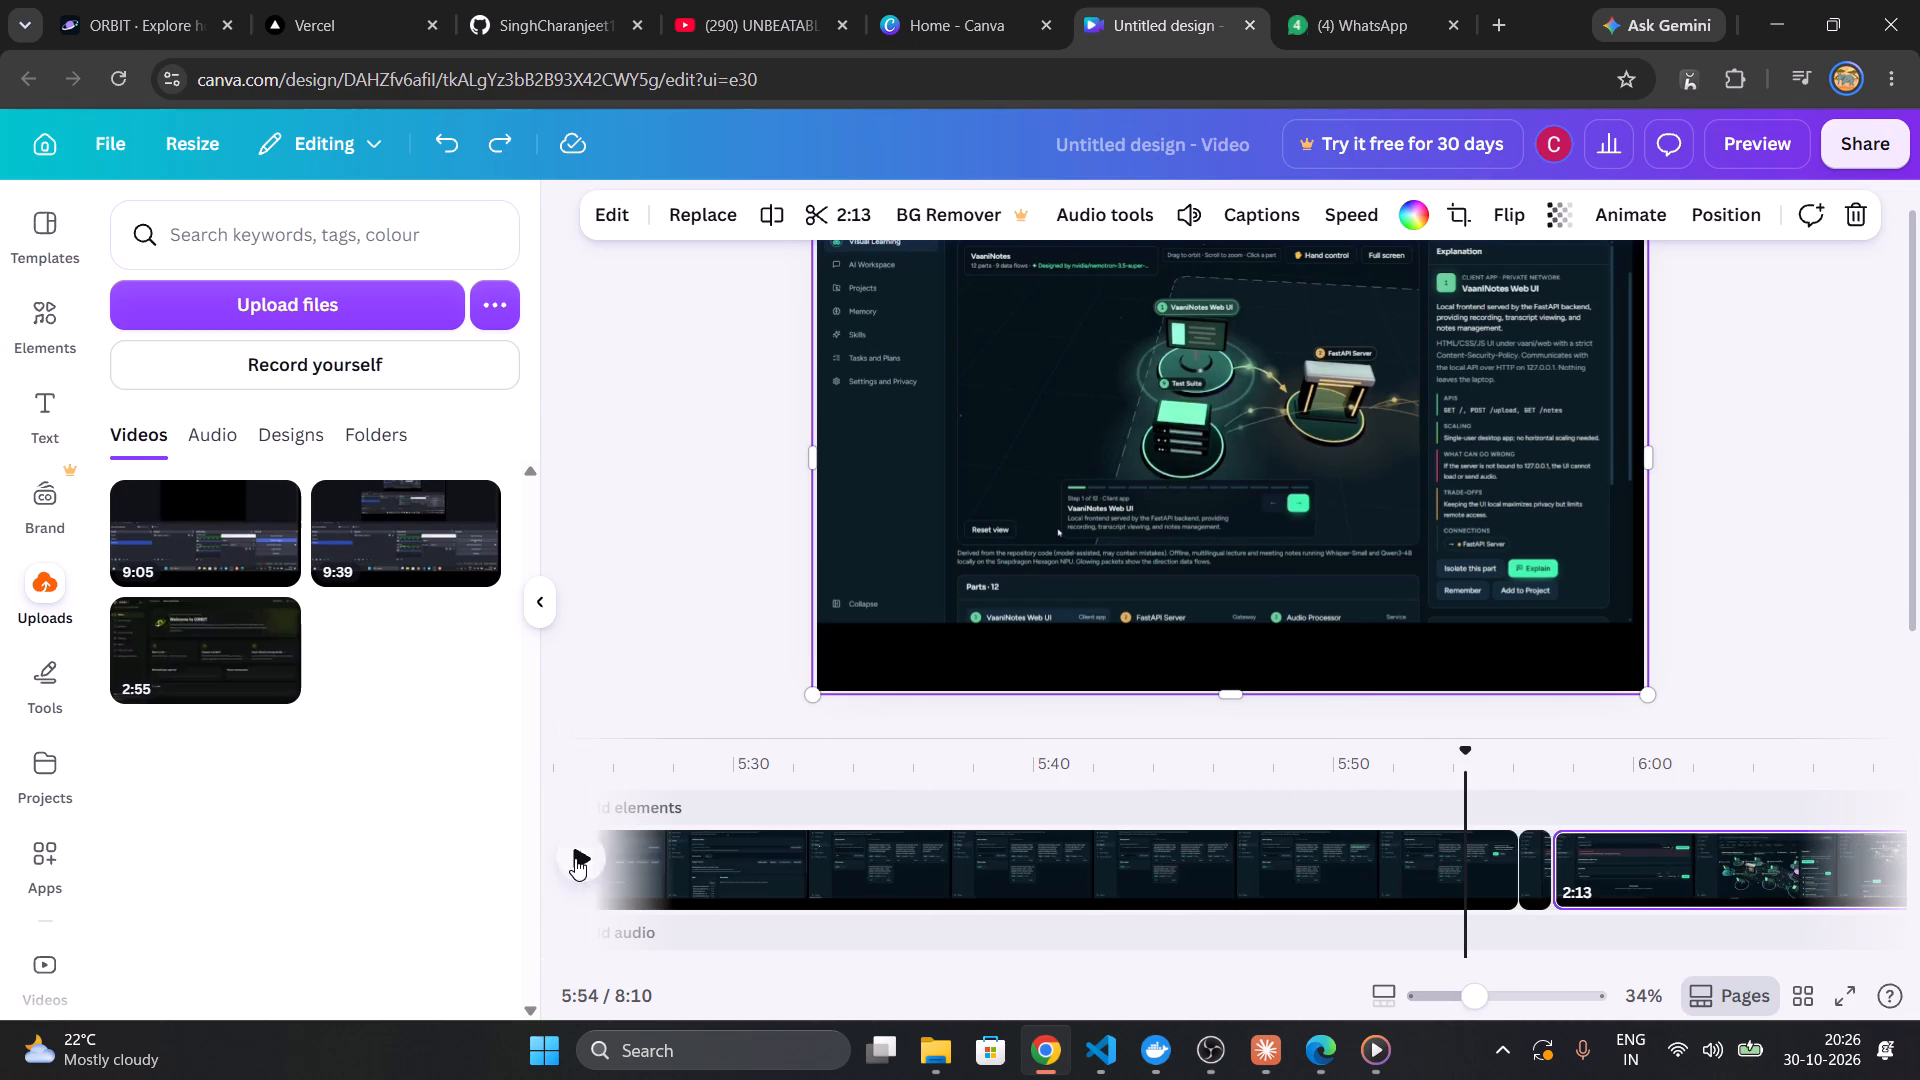
scroll(1087, 761, "left", 2)
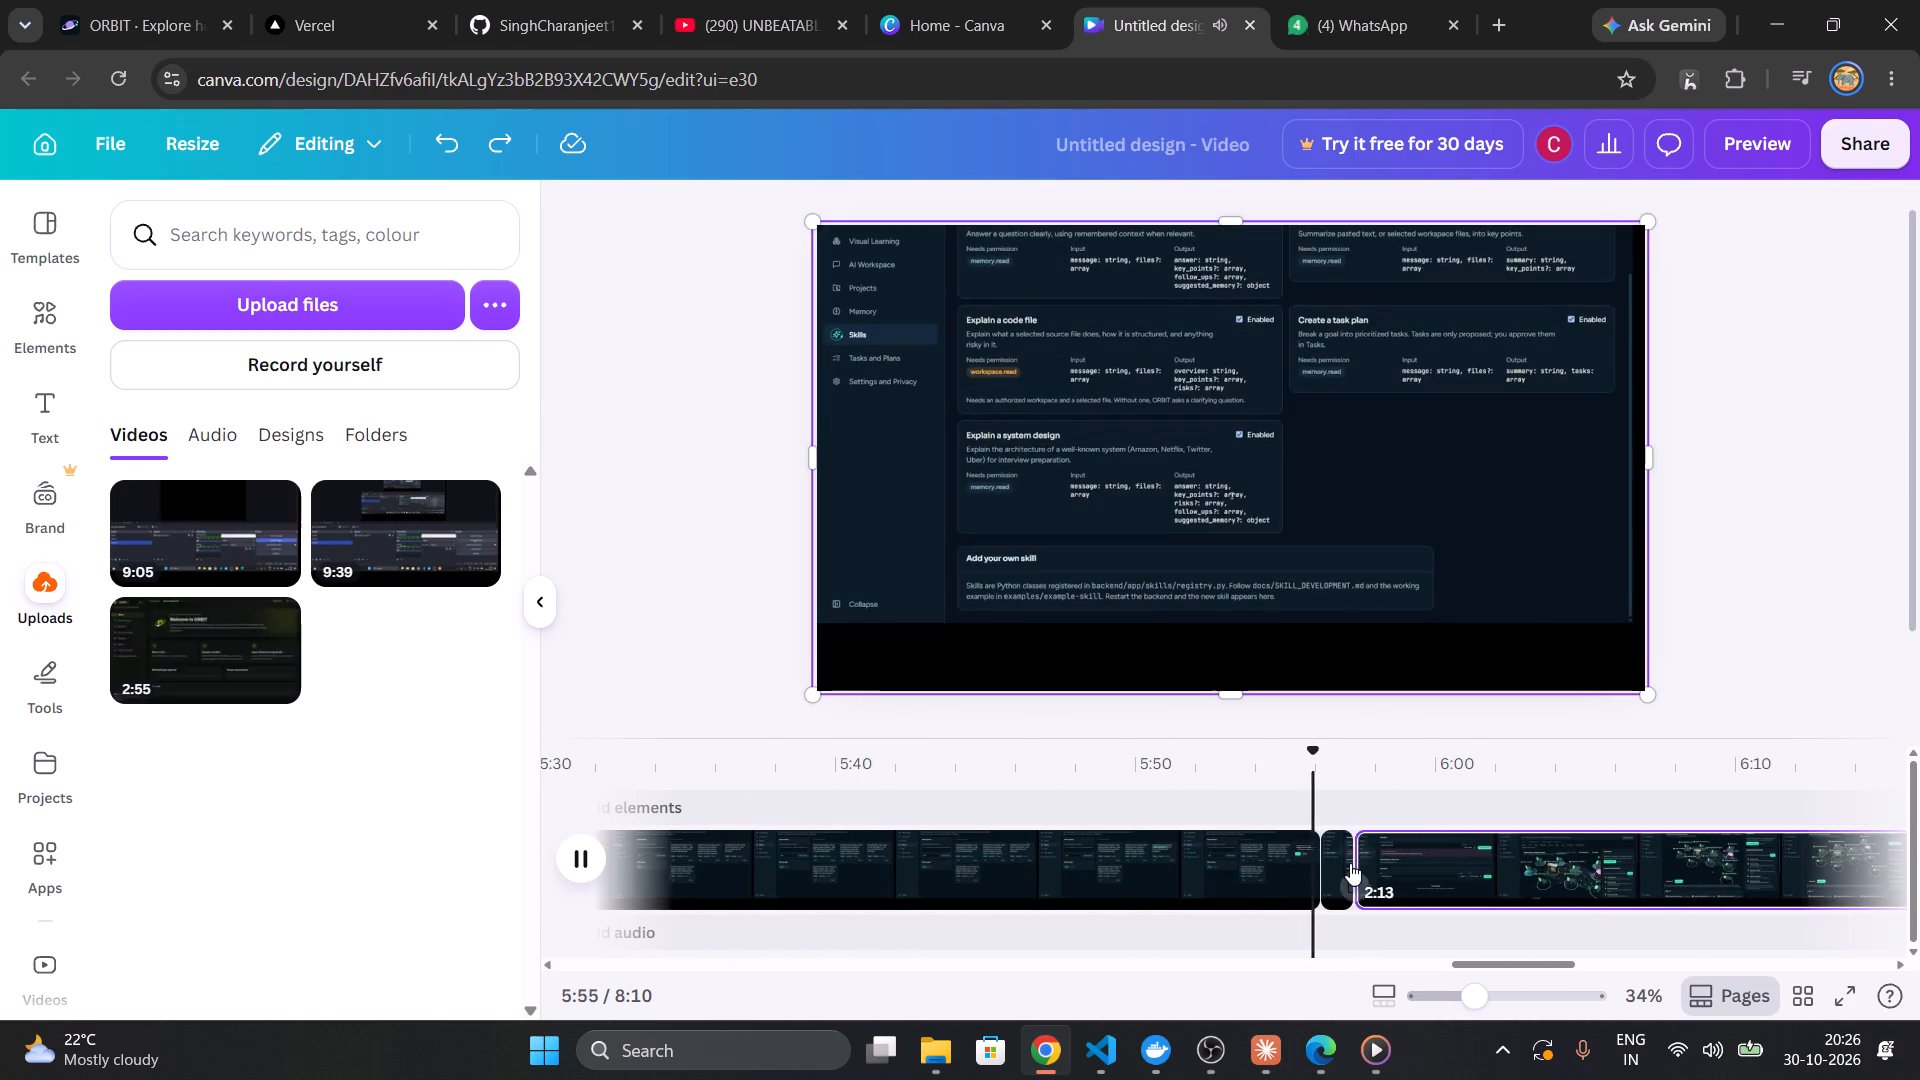
left_click(1337, 869)
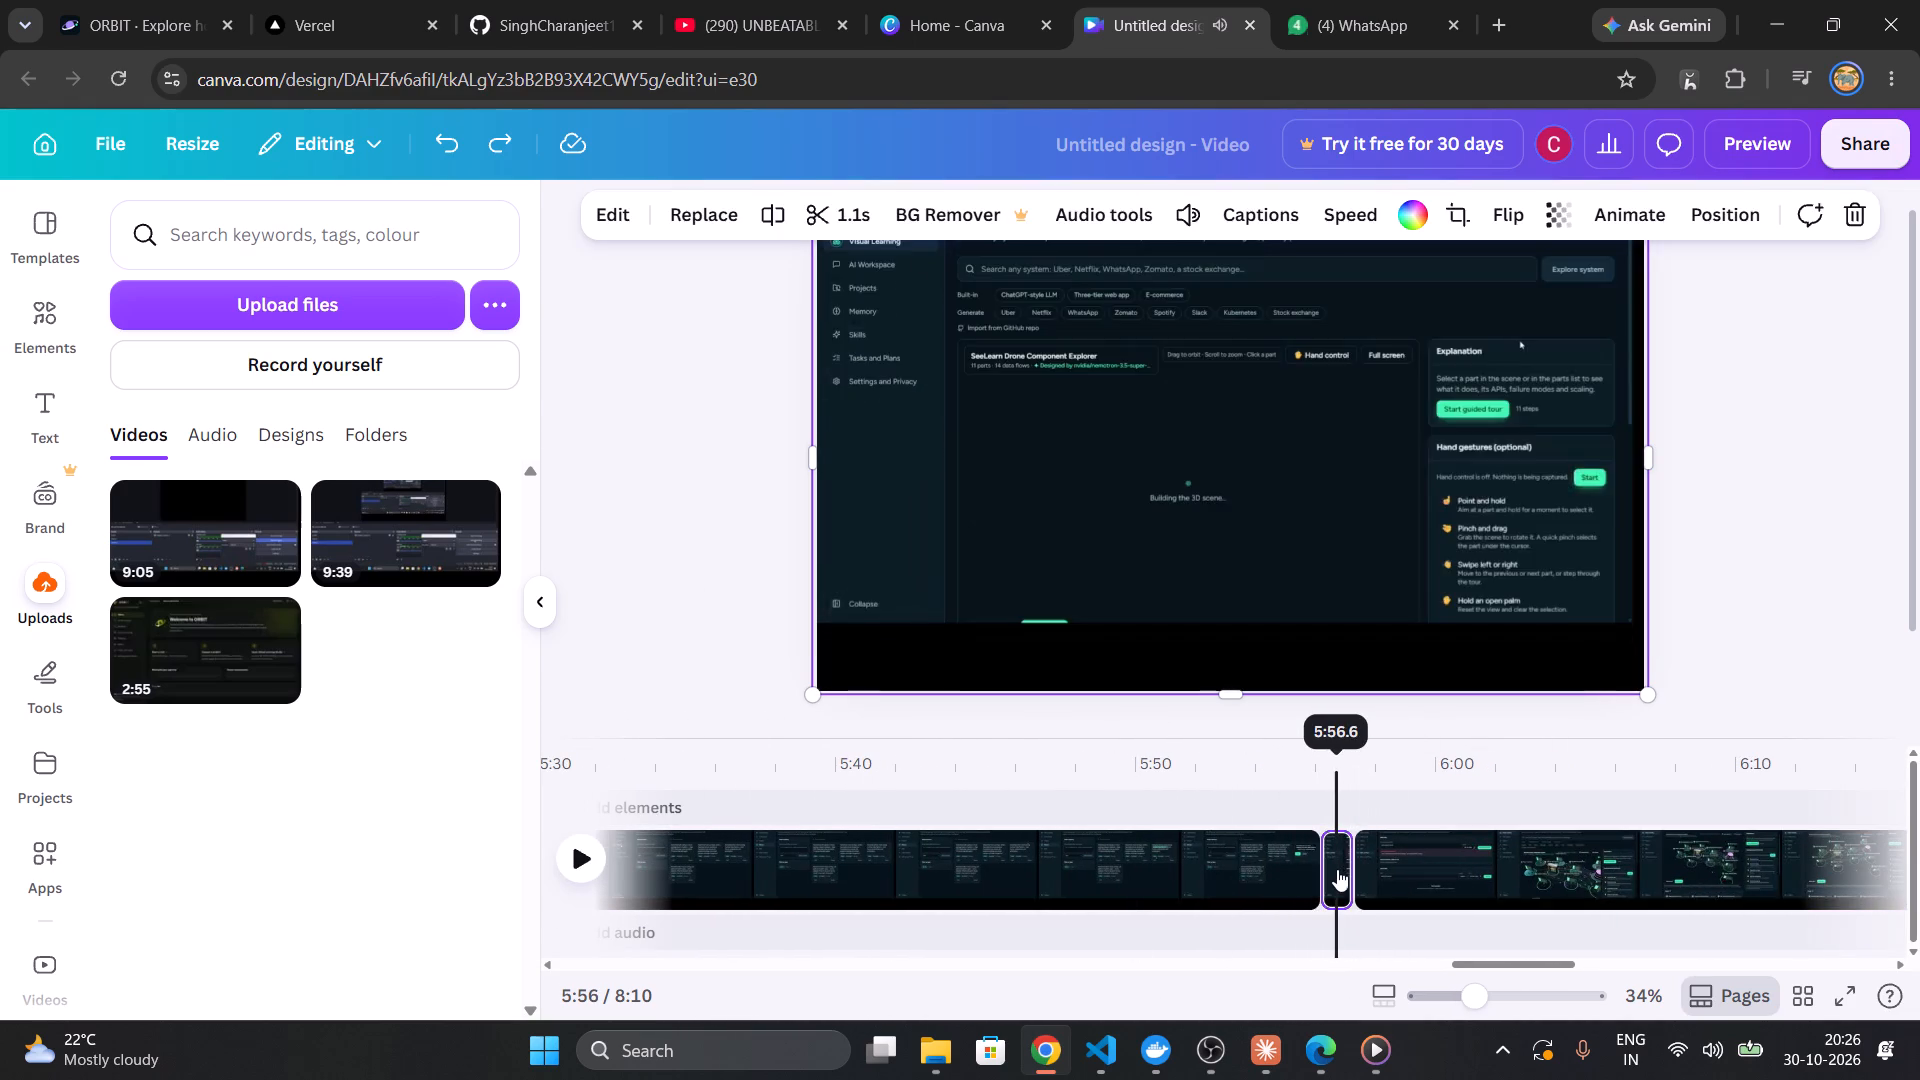
key("Delete")
Play the opening of the 2:13 clip from about 6:00 and split the clip at about 6:08.
left_click(1404, 884)
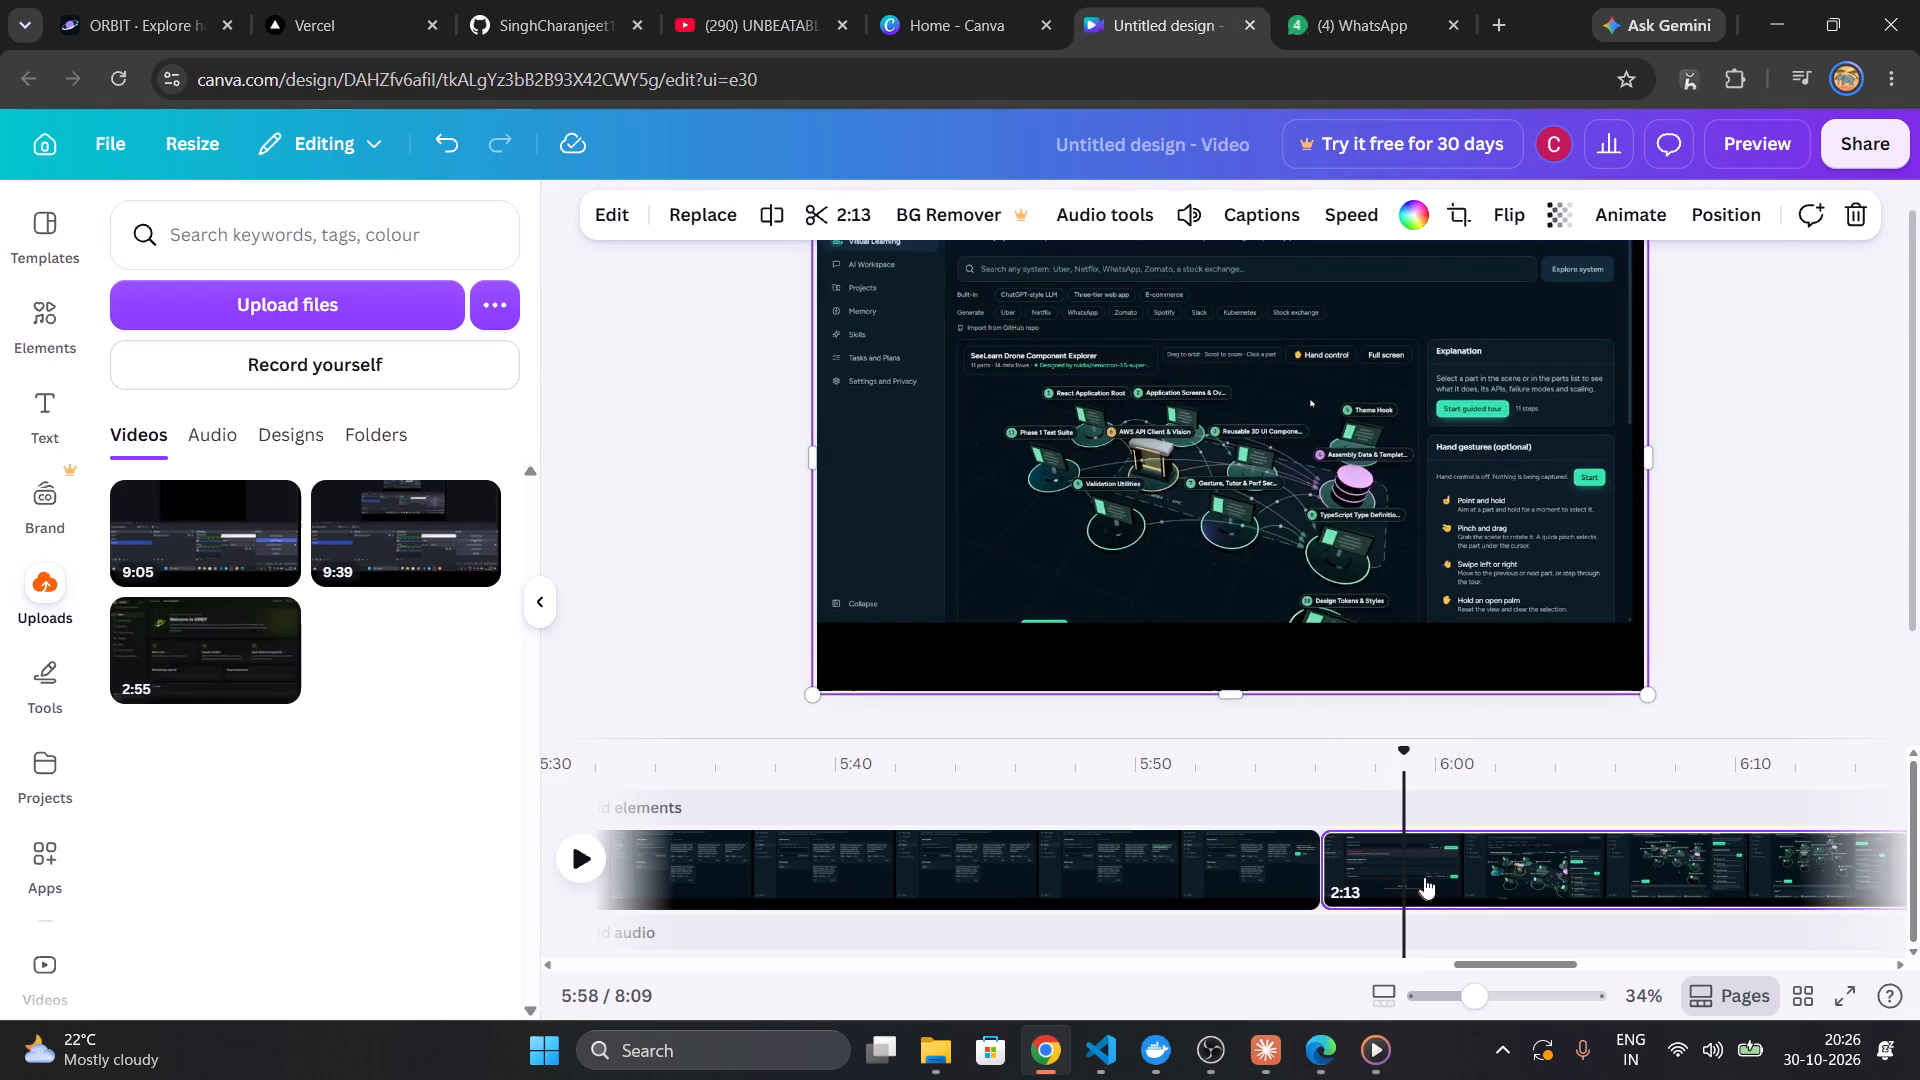
left_click(1457, 873)
left_click(566, 855)
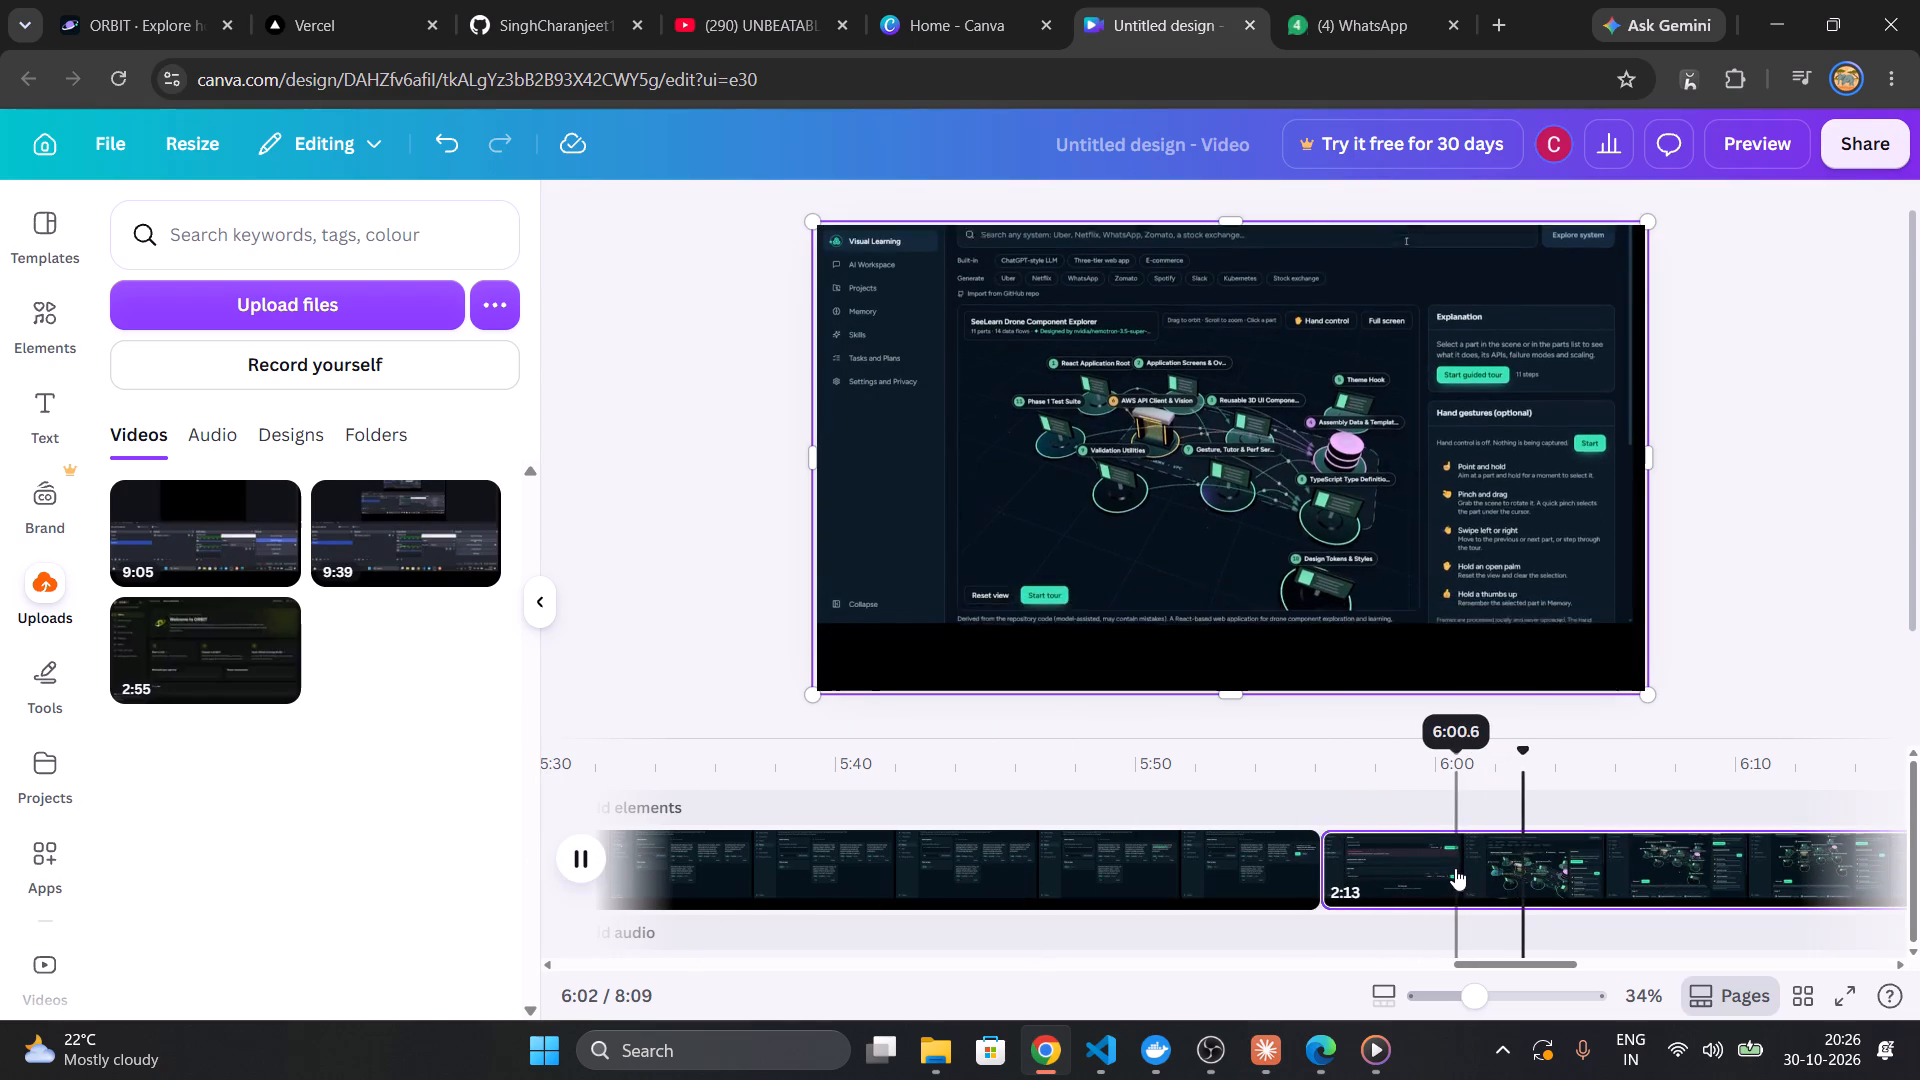
left_click(1654, 865)
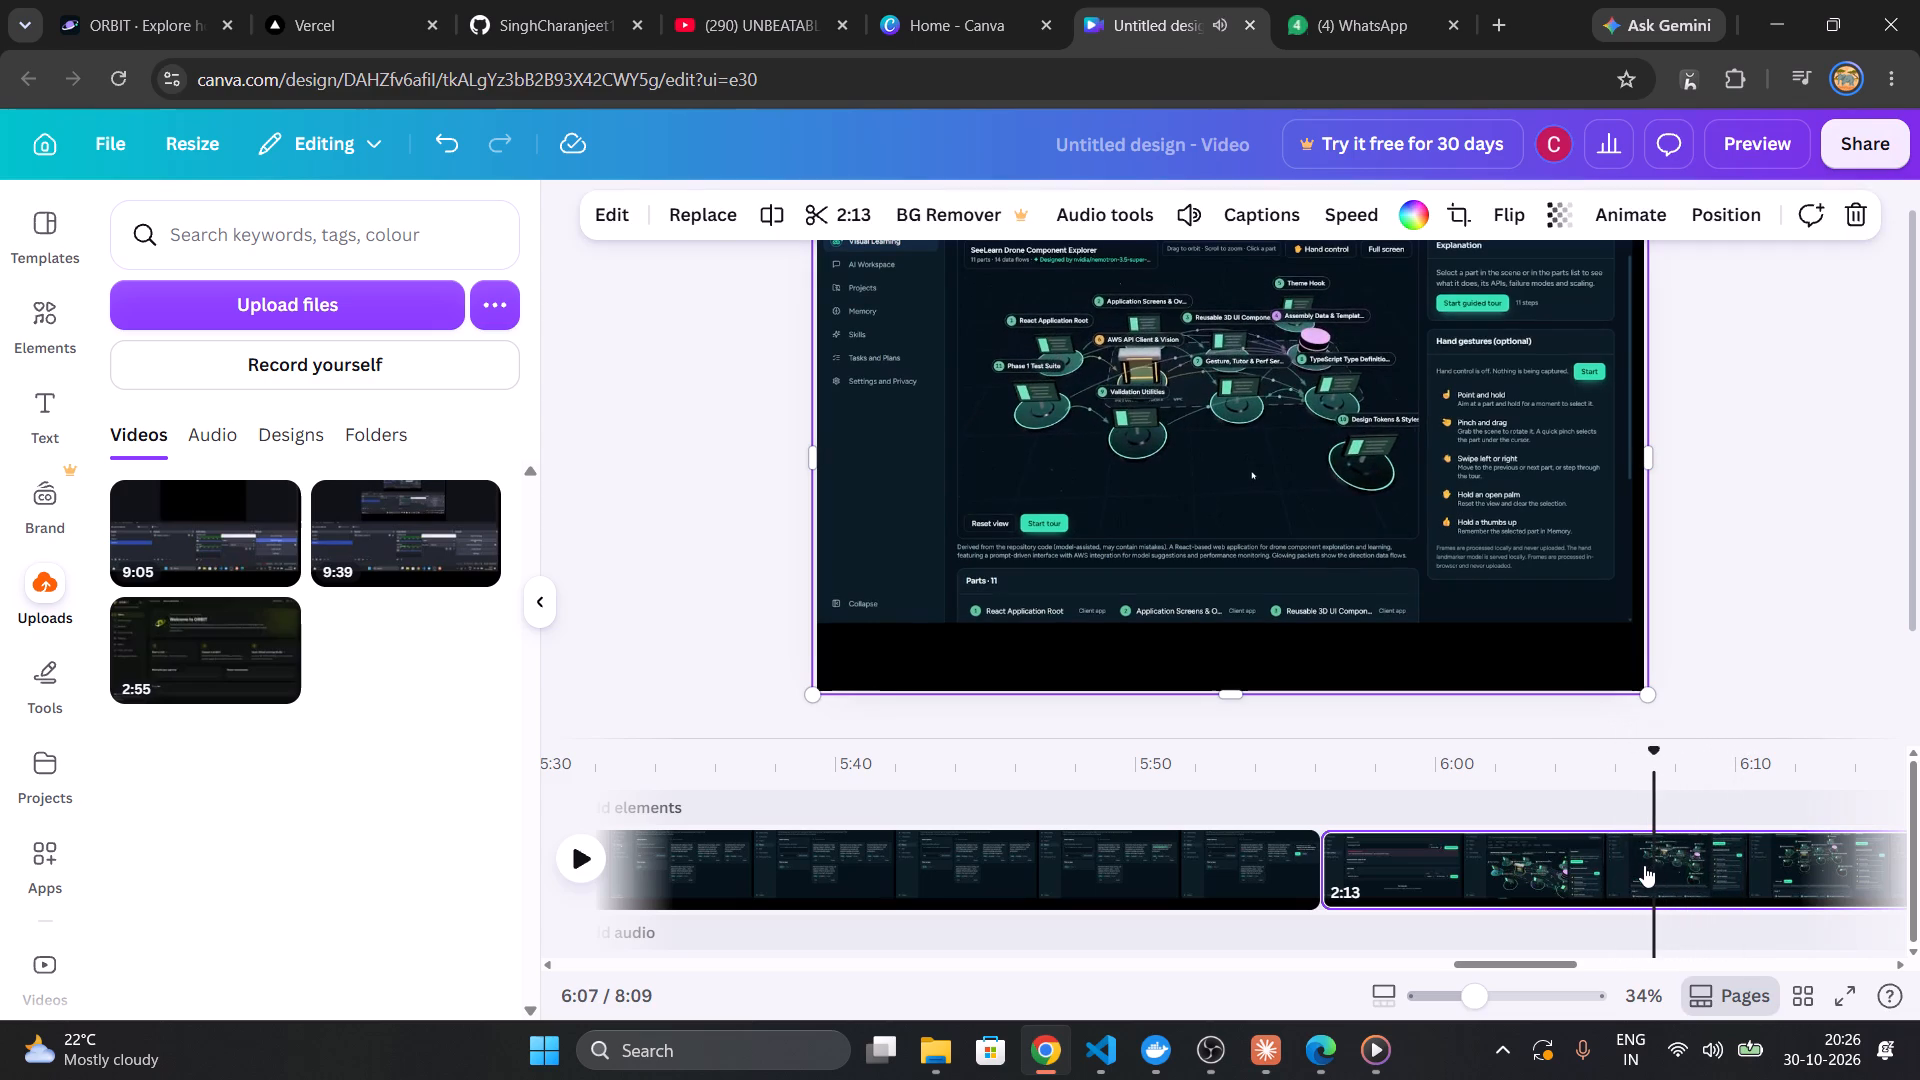
left_click(1688, 861)
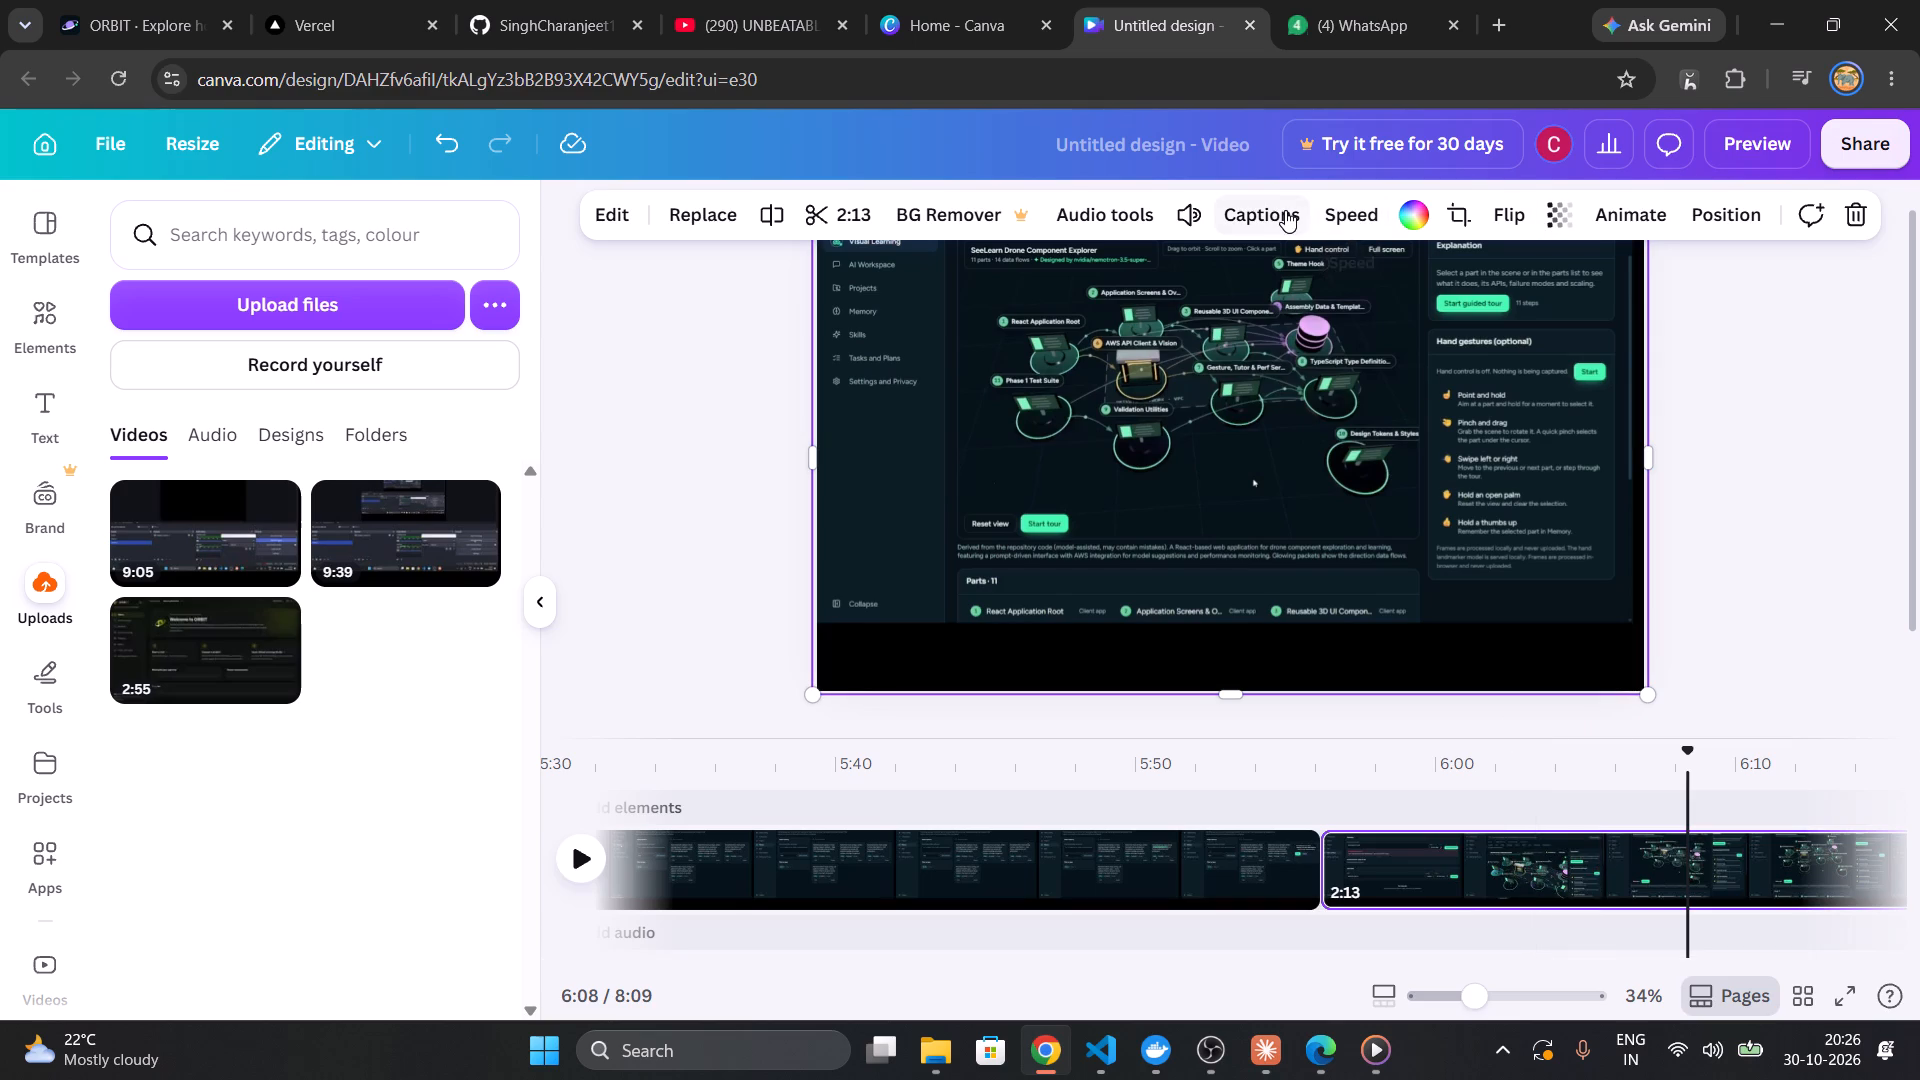
right_click(1688, 865)
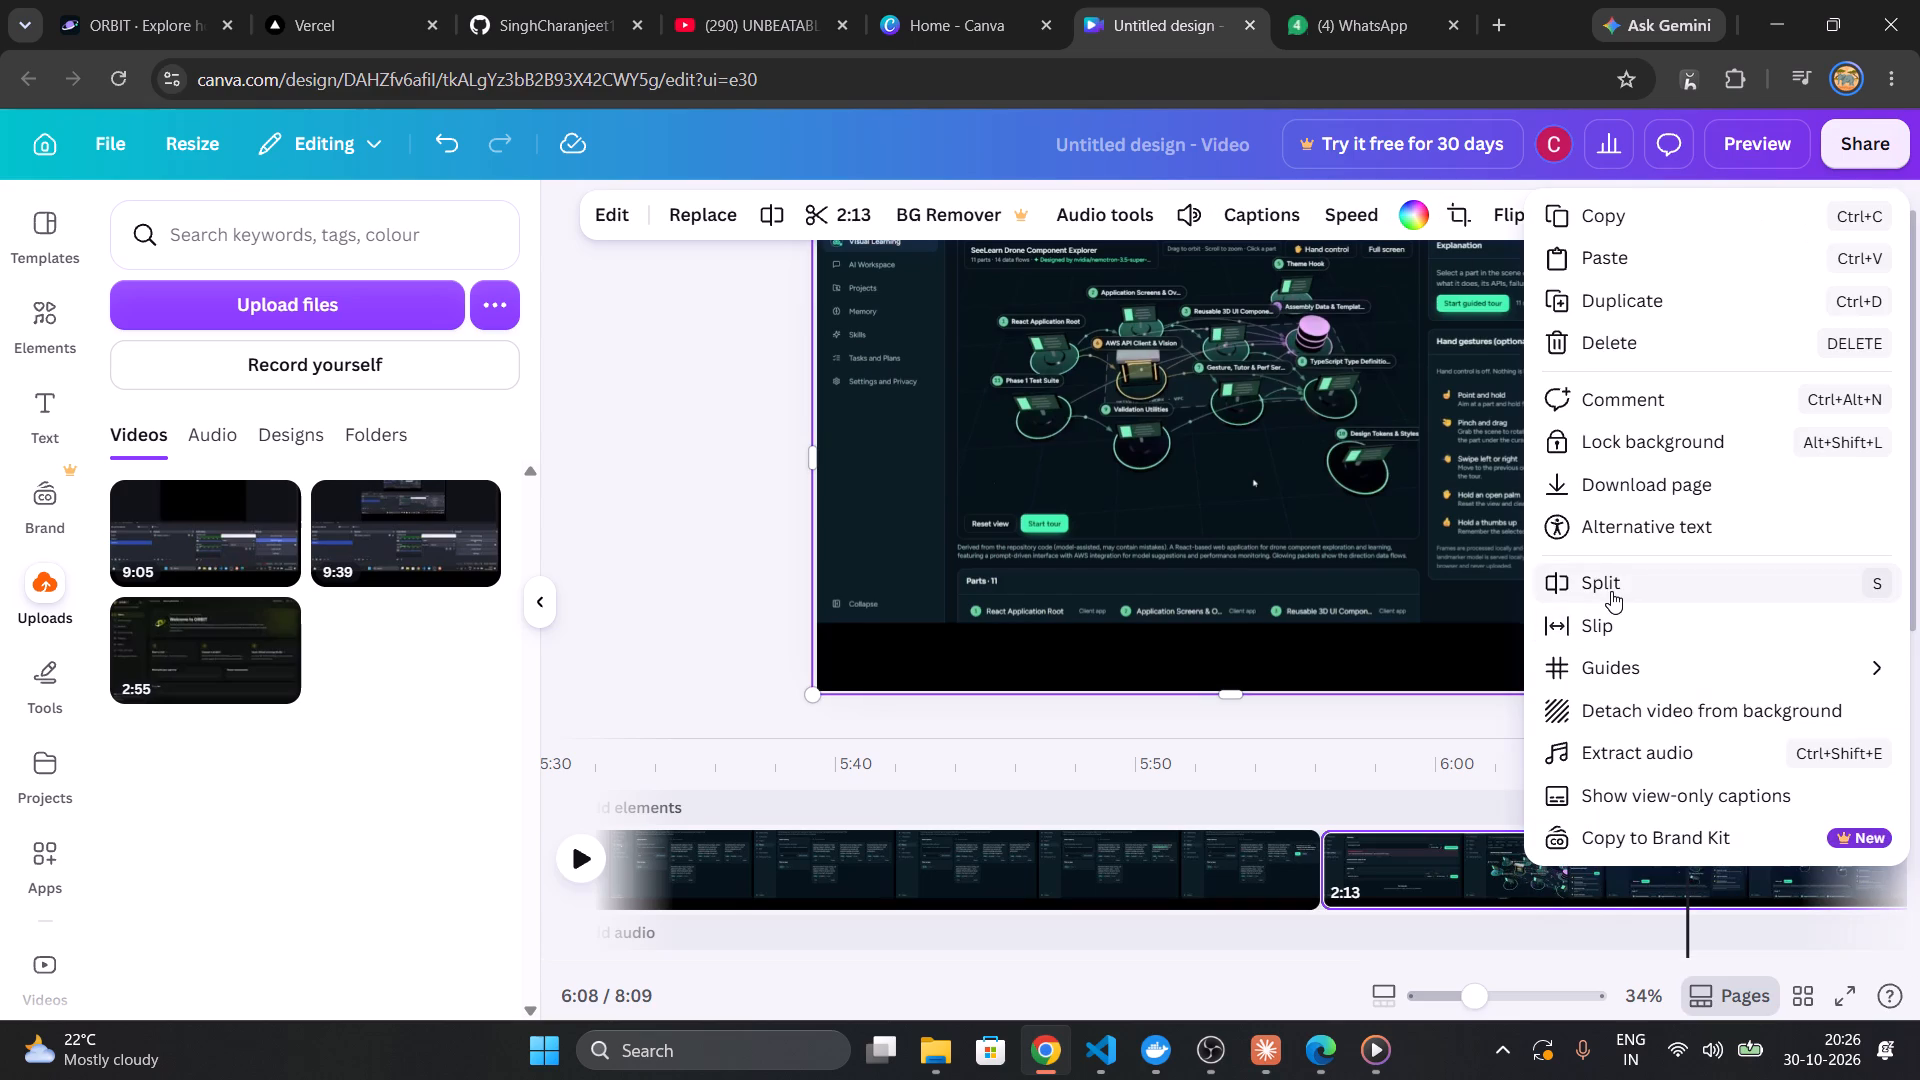
left_click(1606, 591)
Delete the 12.2-second clip between about 5:56 and 6:08.
left_click(1471, 866)
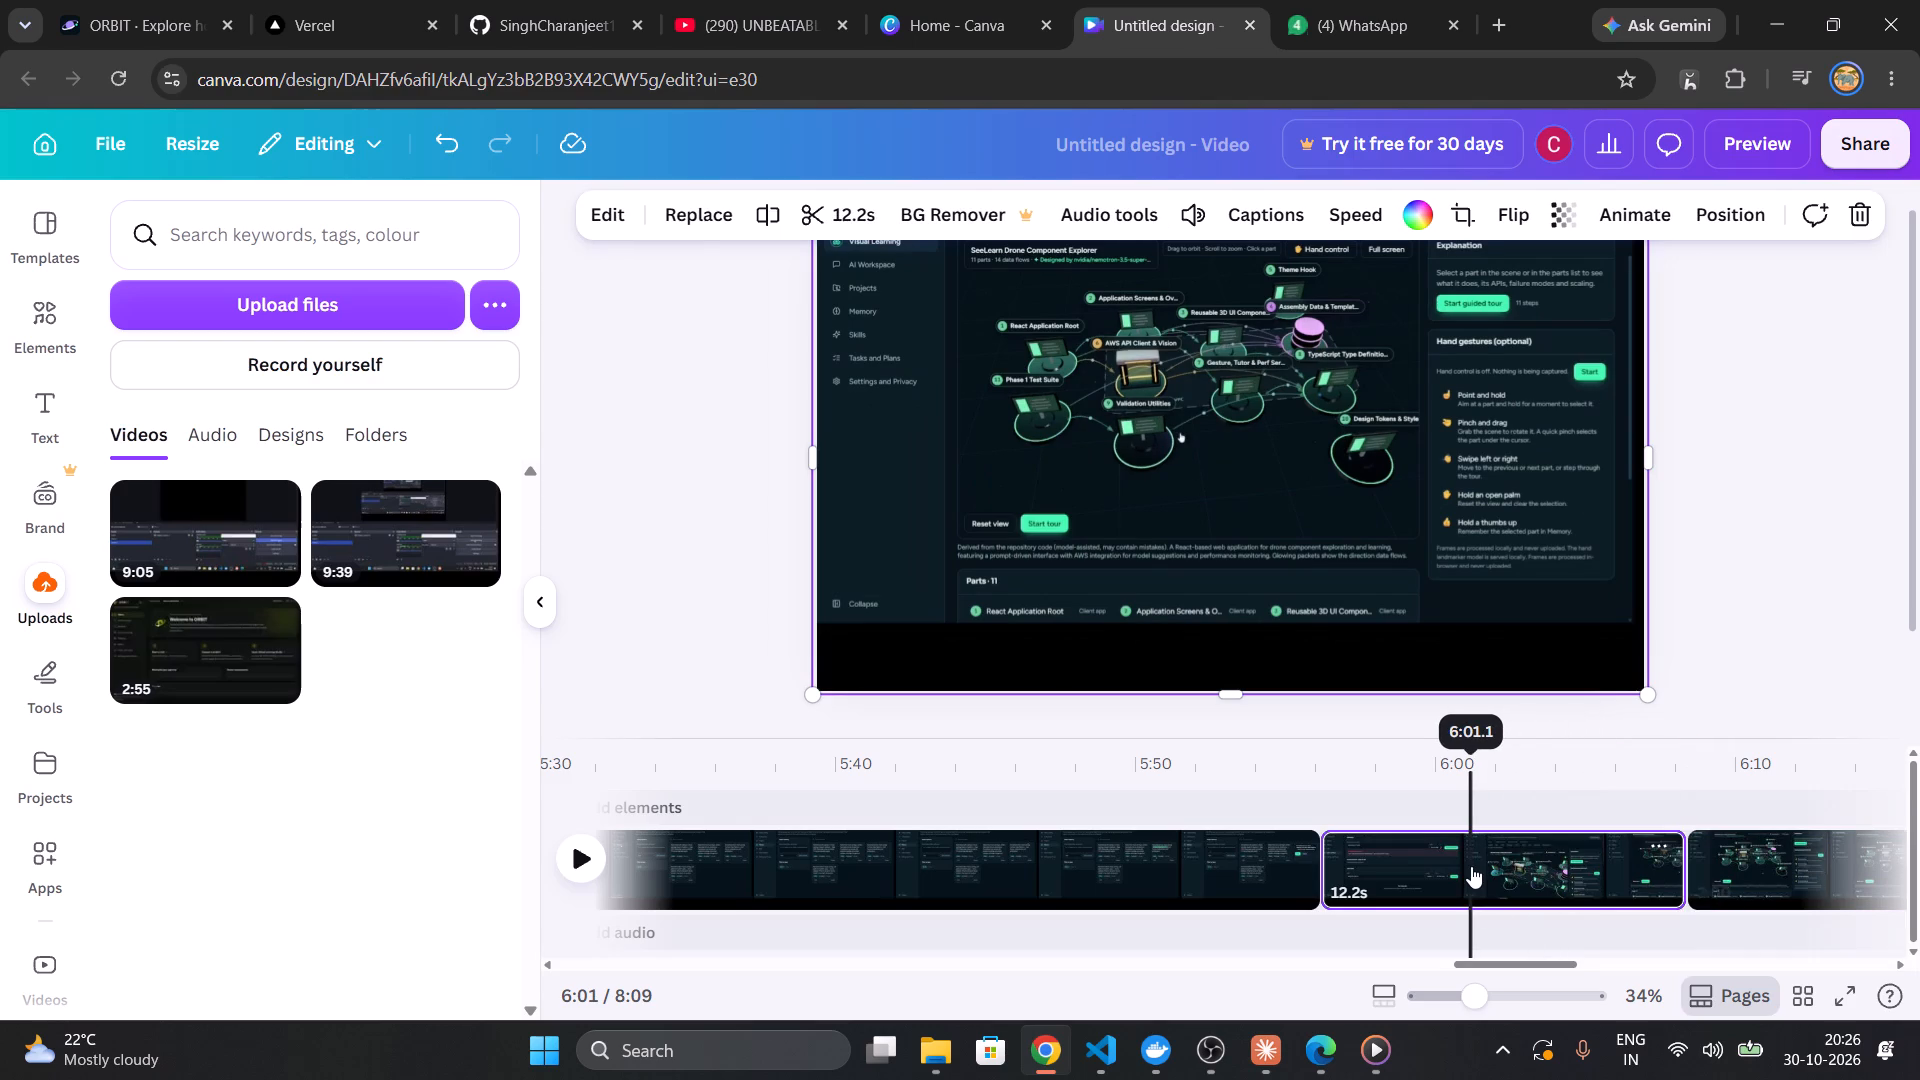
key("Delete")
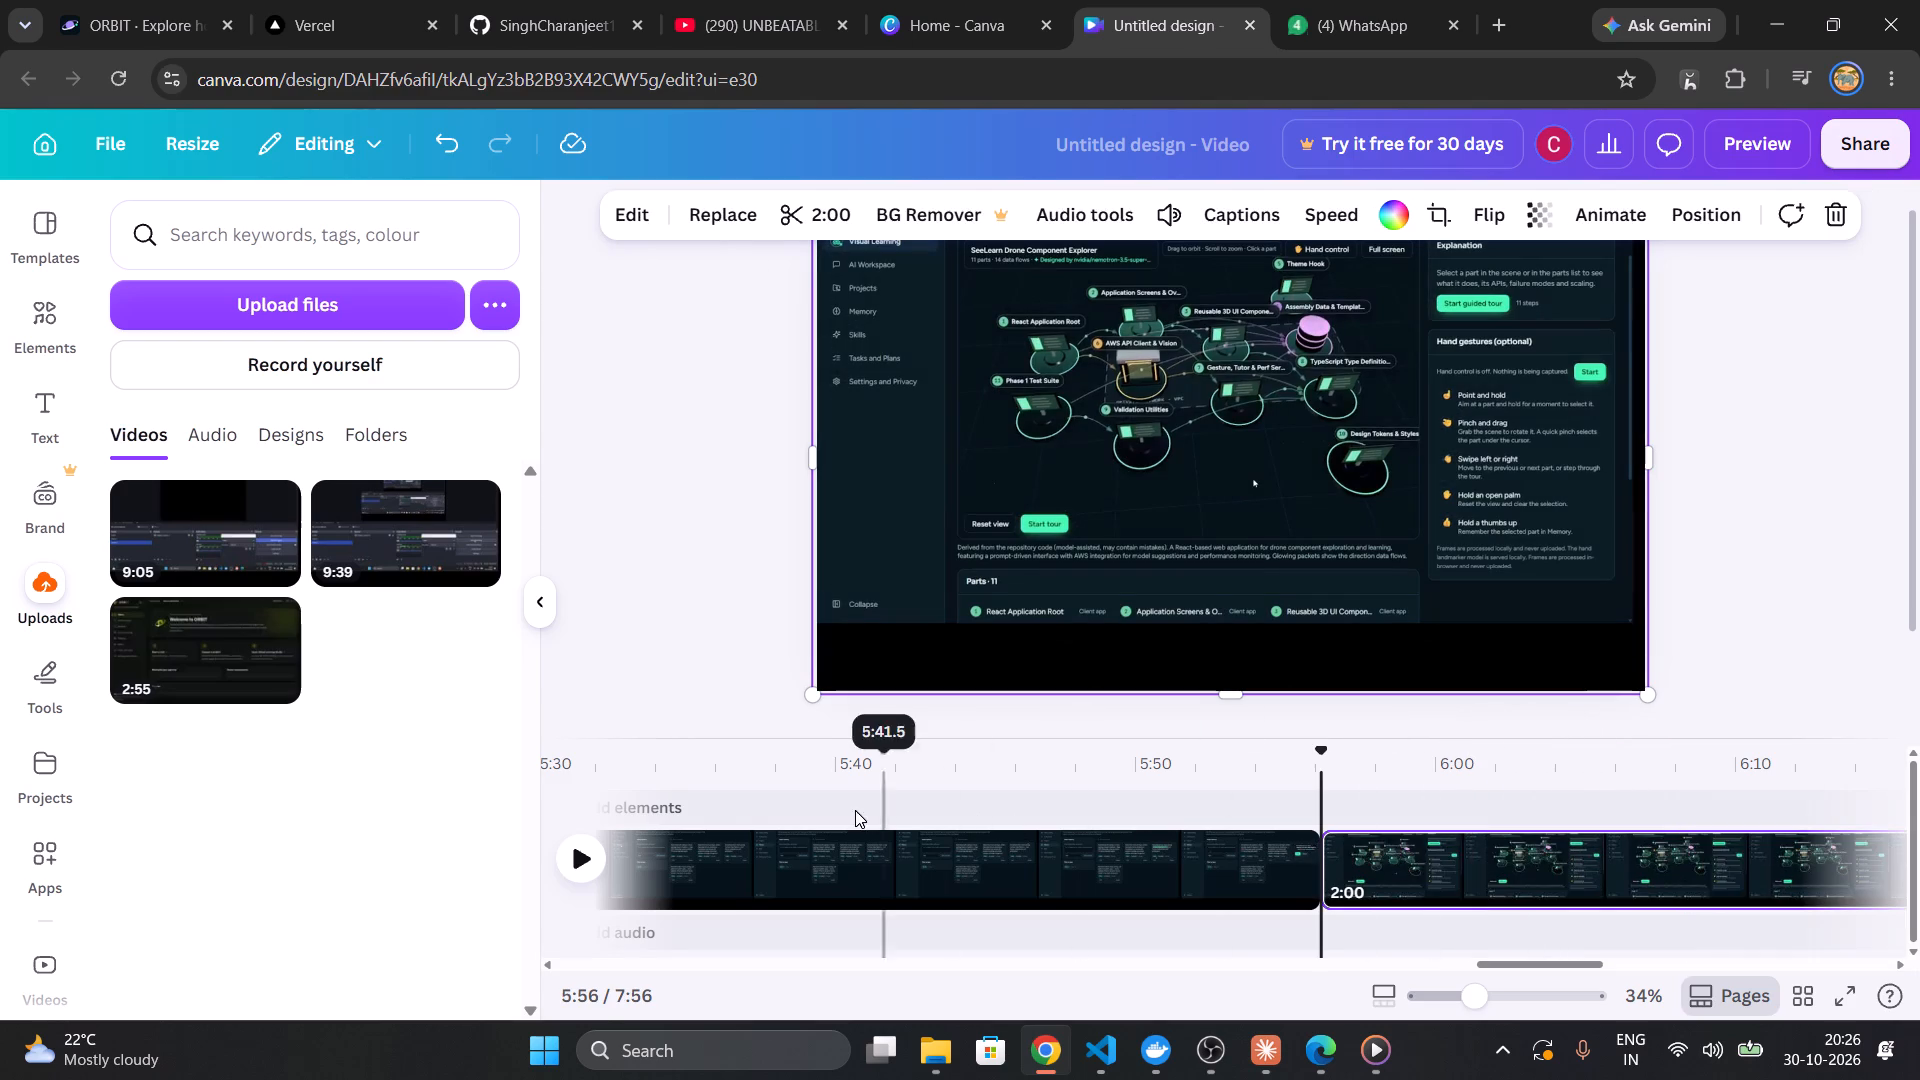
Play the opening of the 2:00 clip from about 5:56 to 6:04 to check the Visual Learning footage after the cut.
left_click(579, 856)
key("Left")
key("Left")
key("Left")
key("Left")
key("Left")
key("Left")
key("Left")
key("Left")
key("Left")
key("Left")
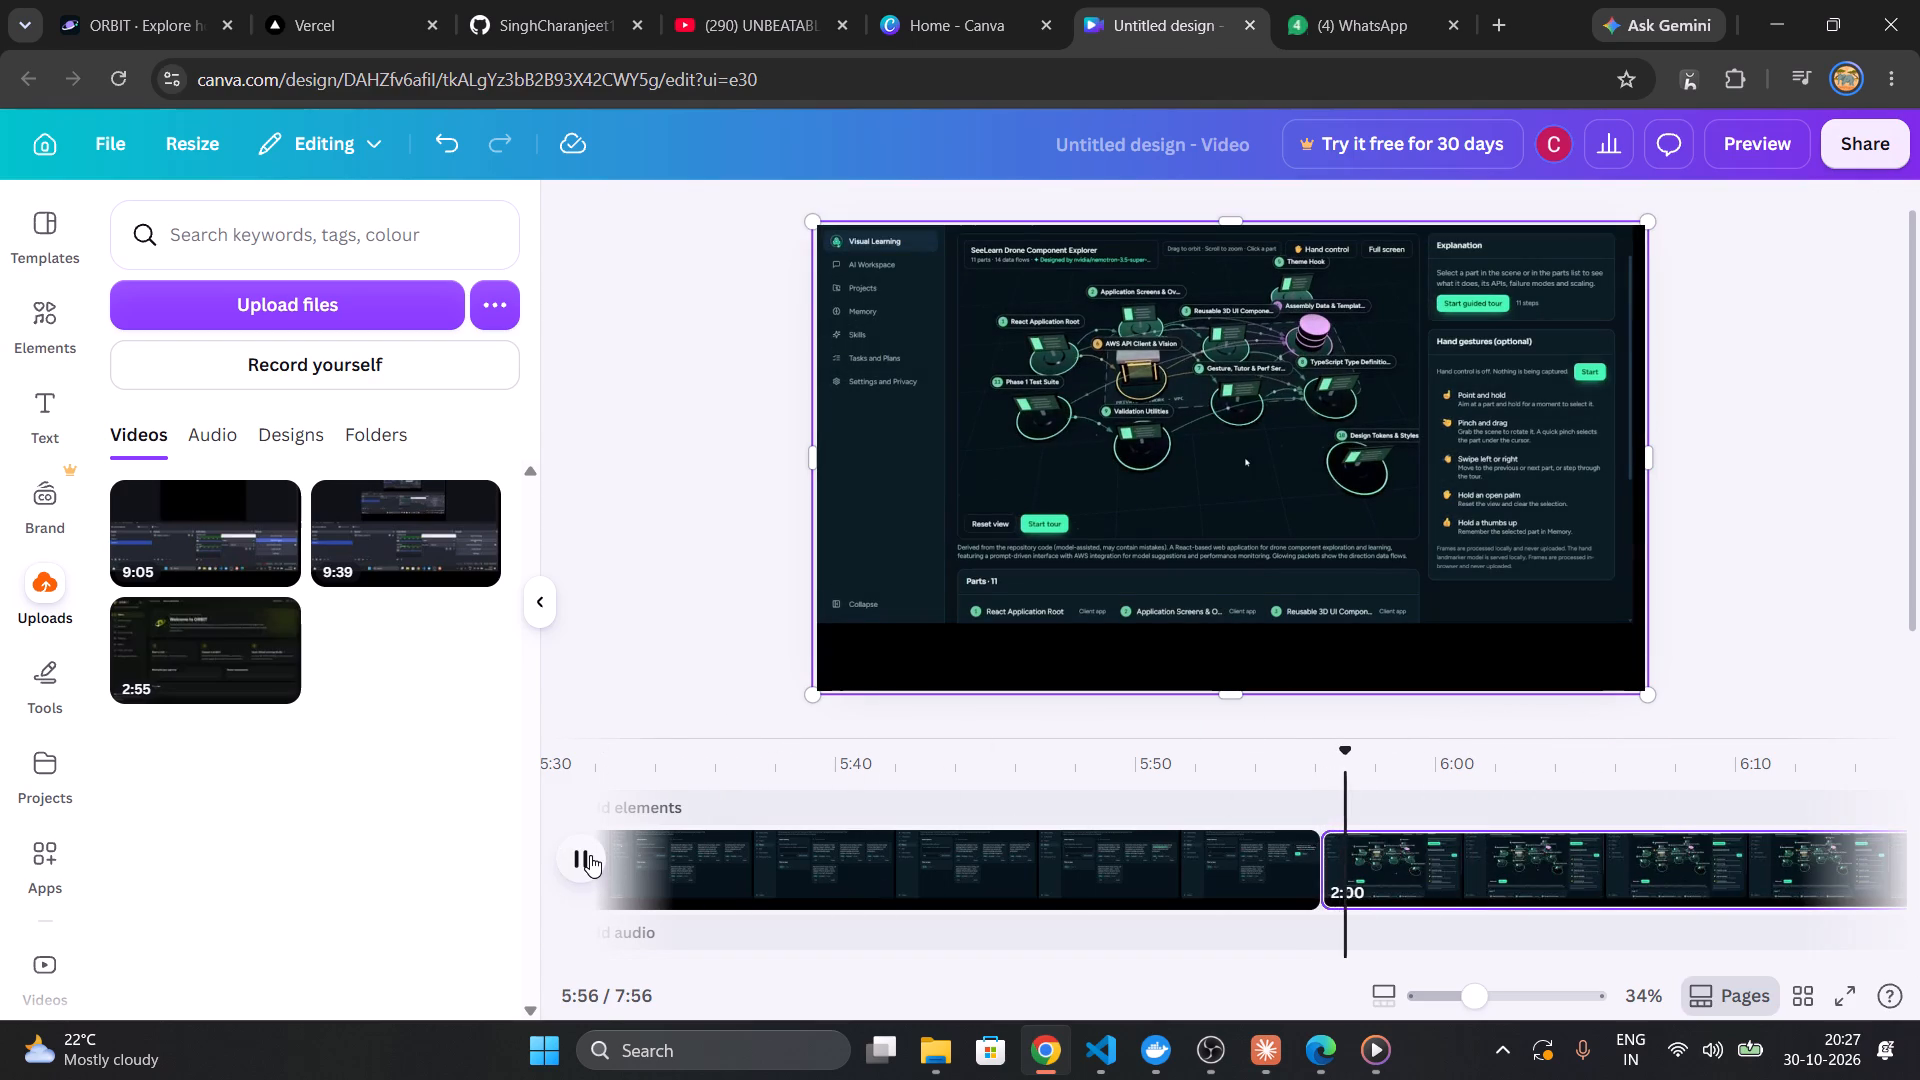
key("Left")
key("Left")
key("Left")
key("Left")
key("Left")
key("Left")
key("Left")
key("Left")
key("Left")
key("Left")
key("Left")
key("Left")
key("Left")
key("Left")
key("Left")
key("Left")
key("Left")
key("Left")
key("Left")
key("Left")
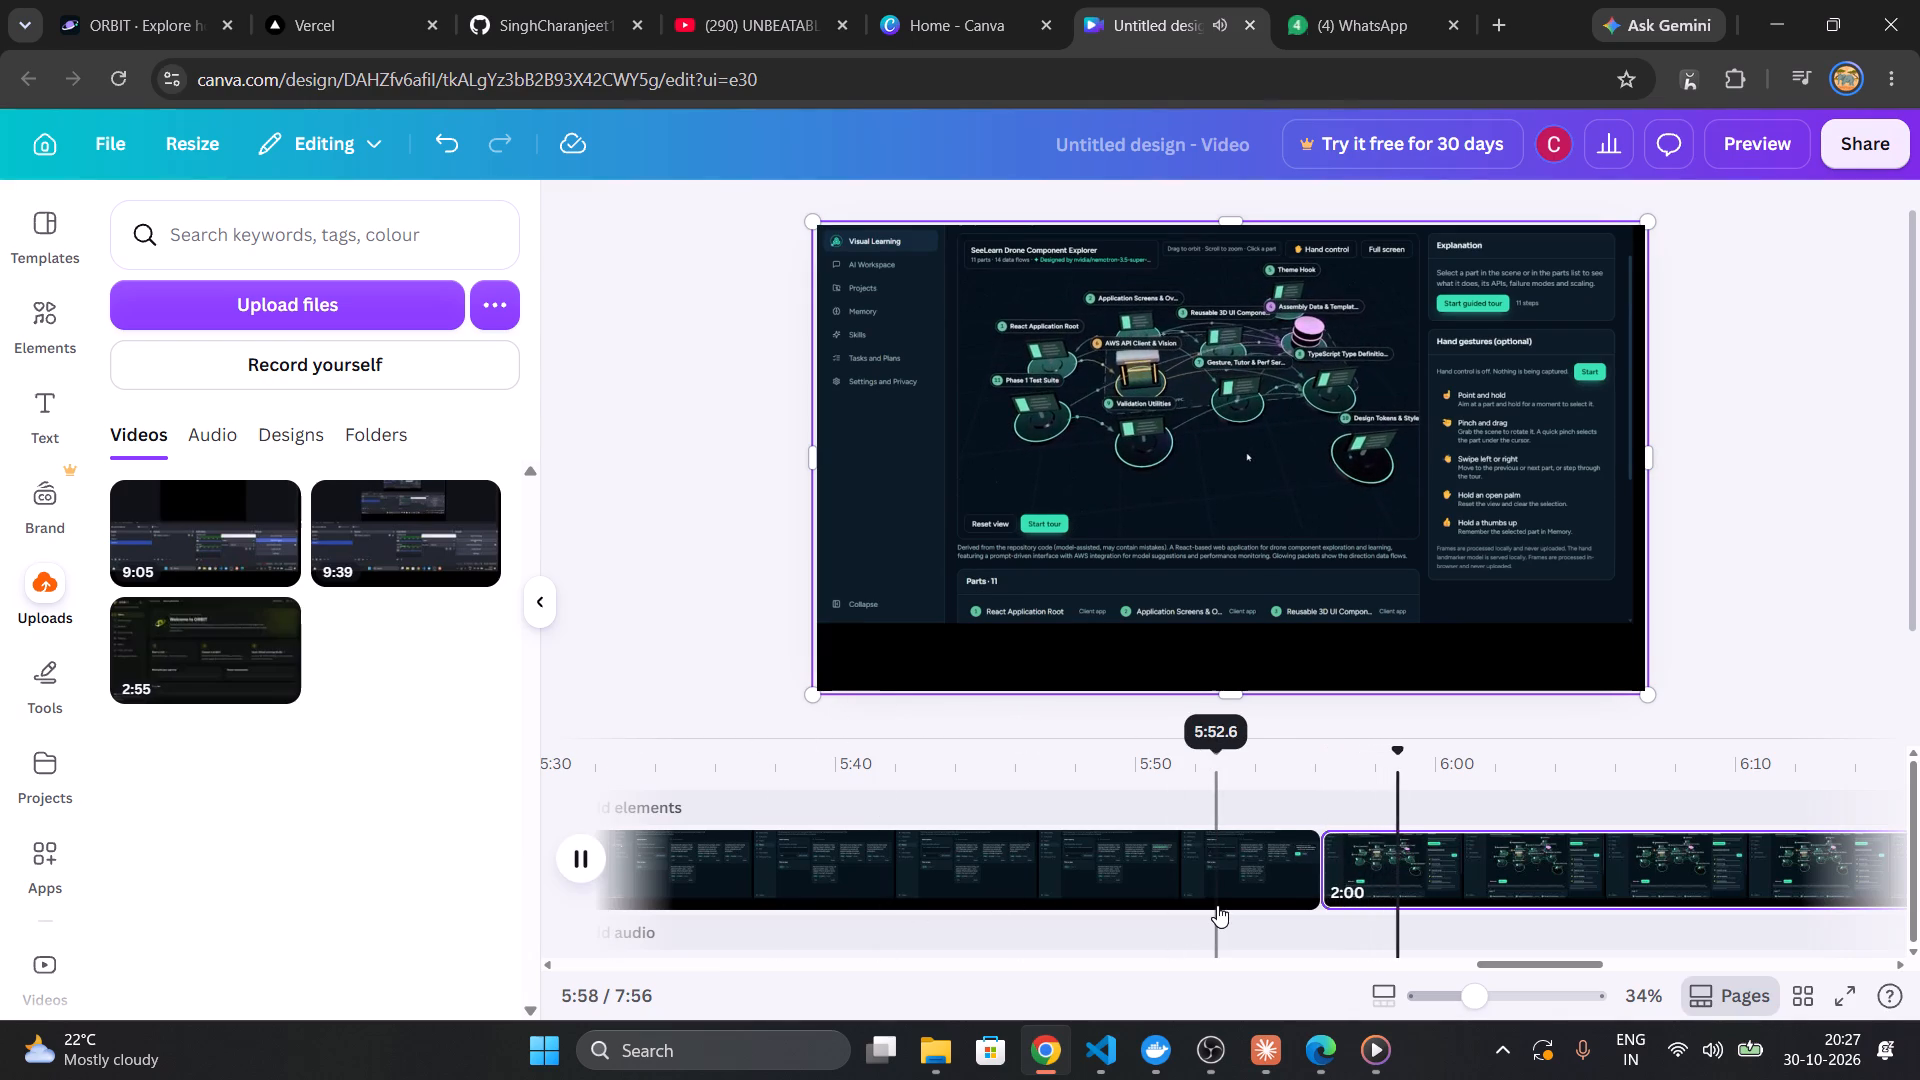
key("Right")
key("Right")
key("Right")
key("Right")
key("Right")
key("Right")
key("Right")
key("Right")
key("Right")
key("Right")
key("Right")
key("Right")
key("Right")
key("Right")
key("Right")
key("Right")
key("Right")
key("Right")
key("Right")
key("Right")
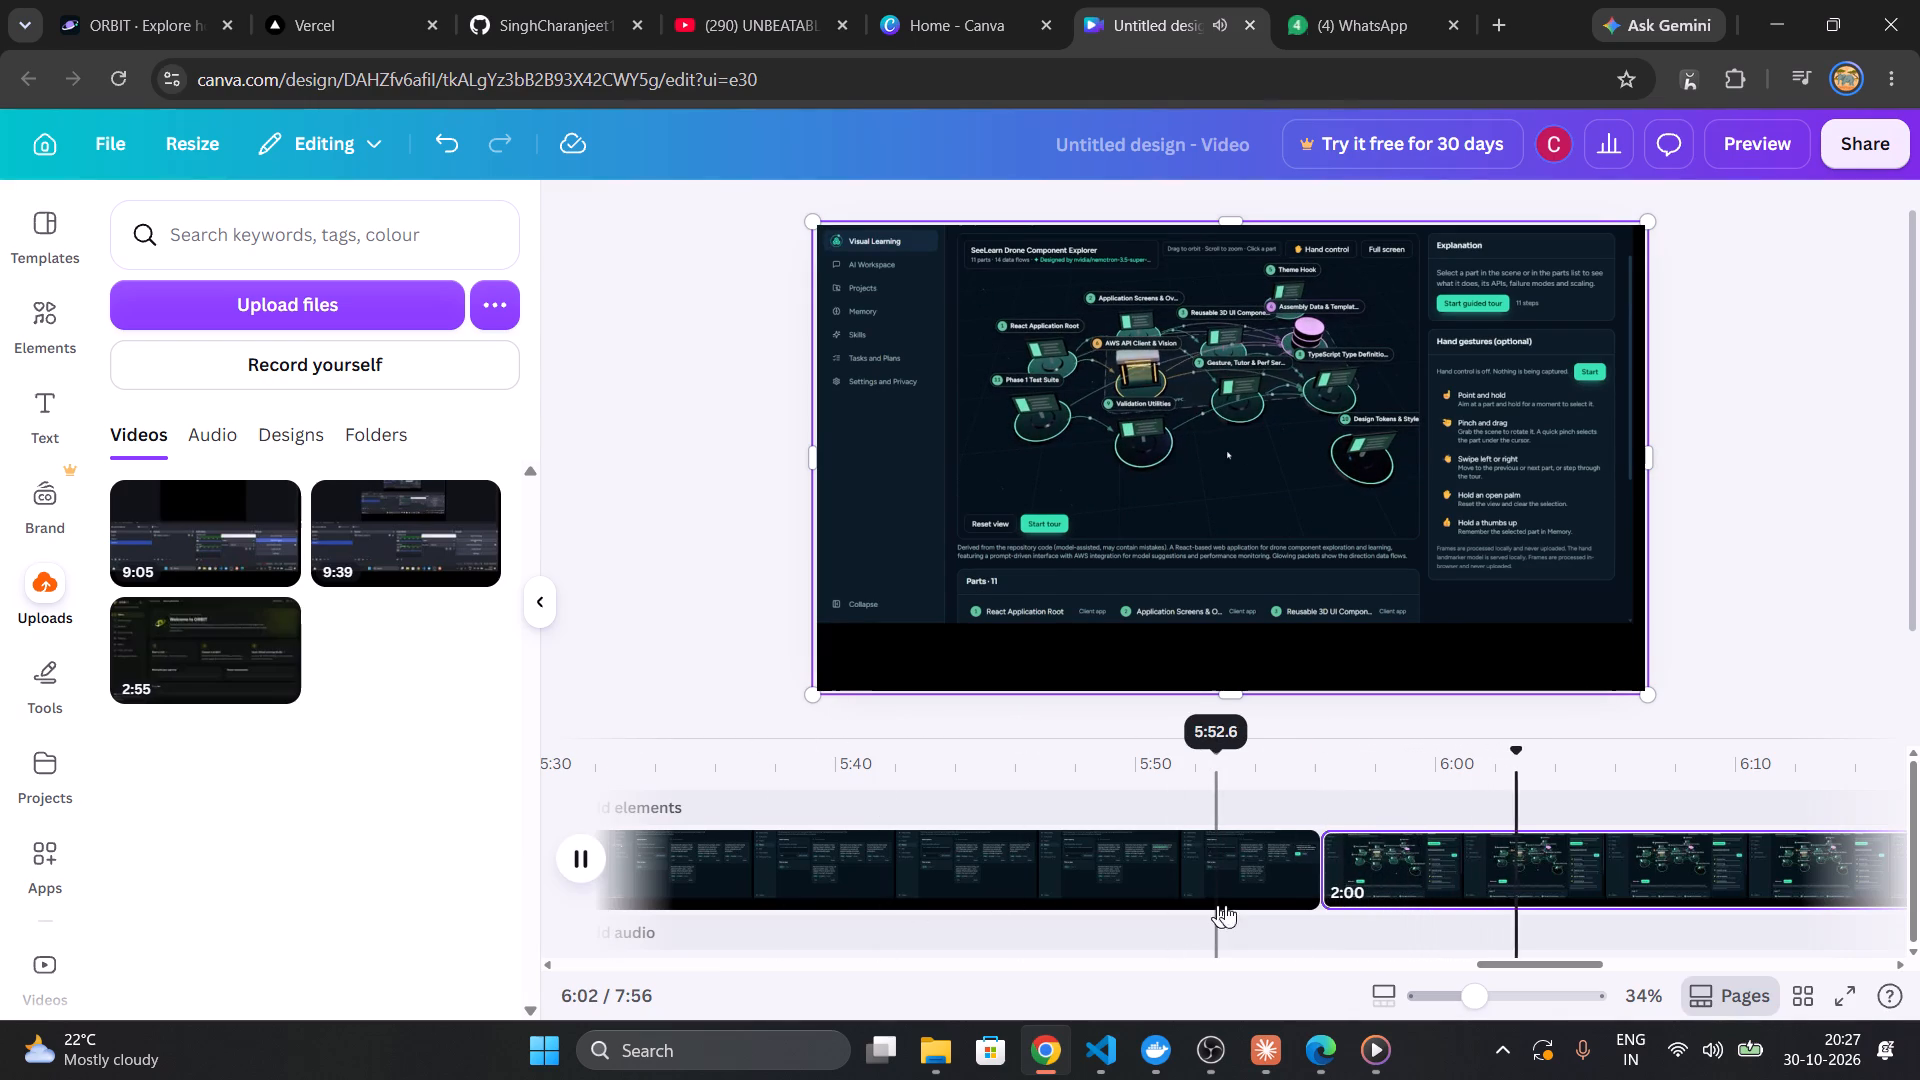
scroll(1679, 872, "left", 5)
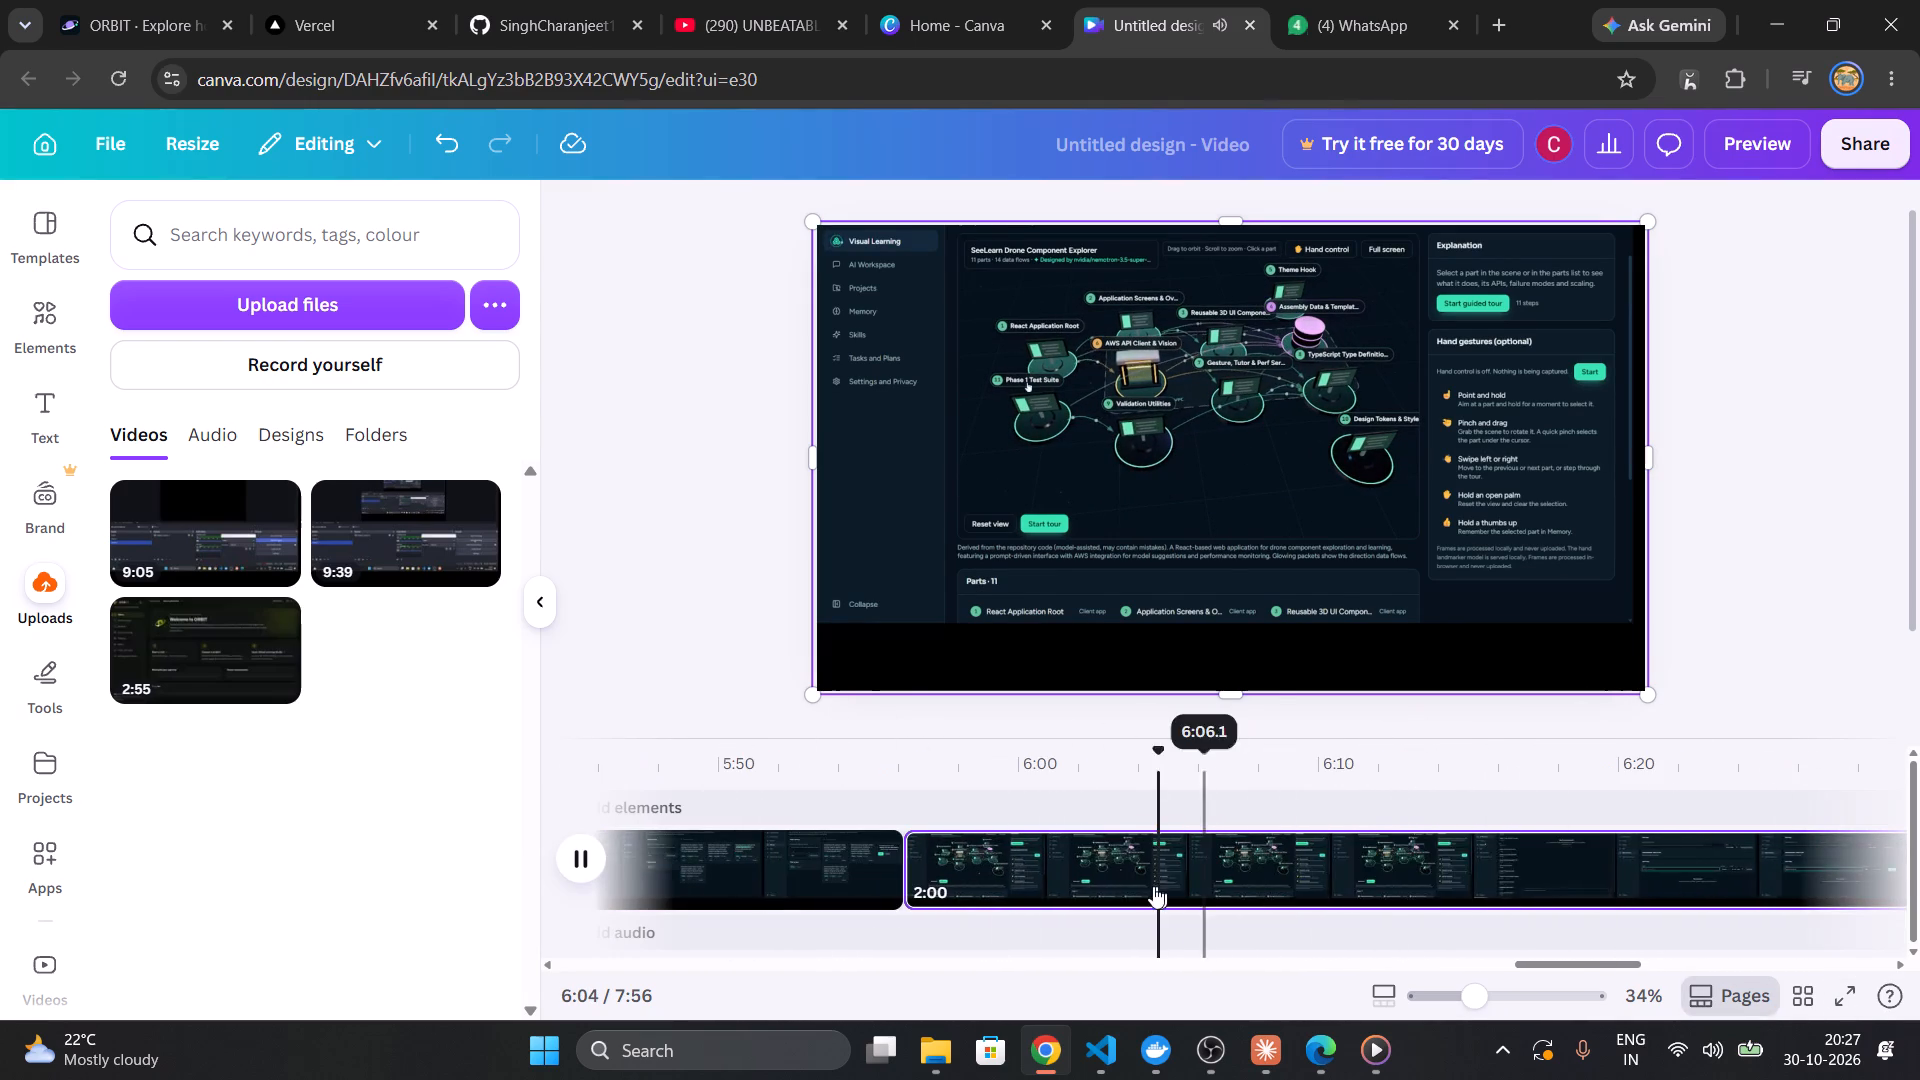
Review the 2:00 clip from about 6:14 to 6:27, examining the AI Workspace and Tasks and Plans footage.
left_click(1503, 859)
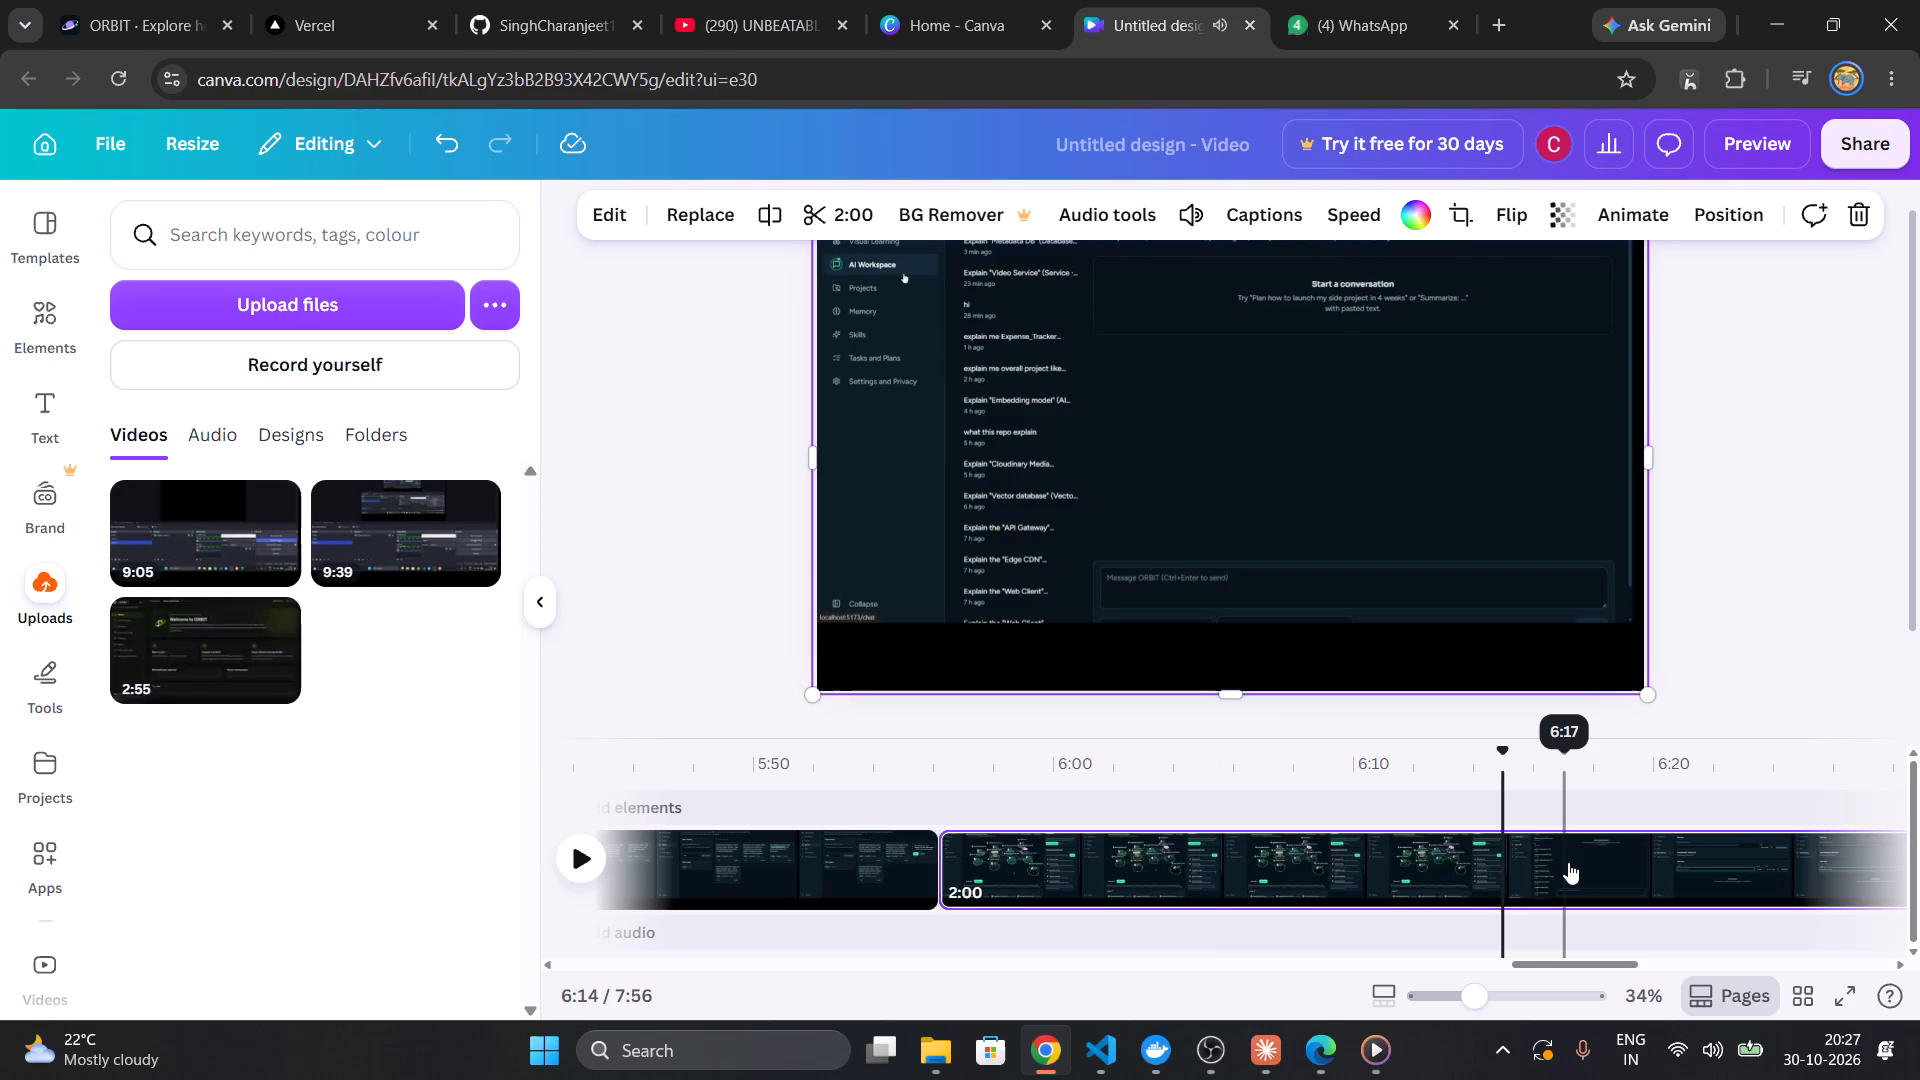
left_click(1569, 862)
left_click(583, 852)
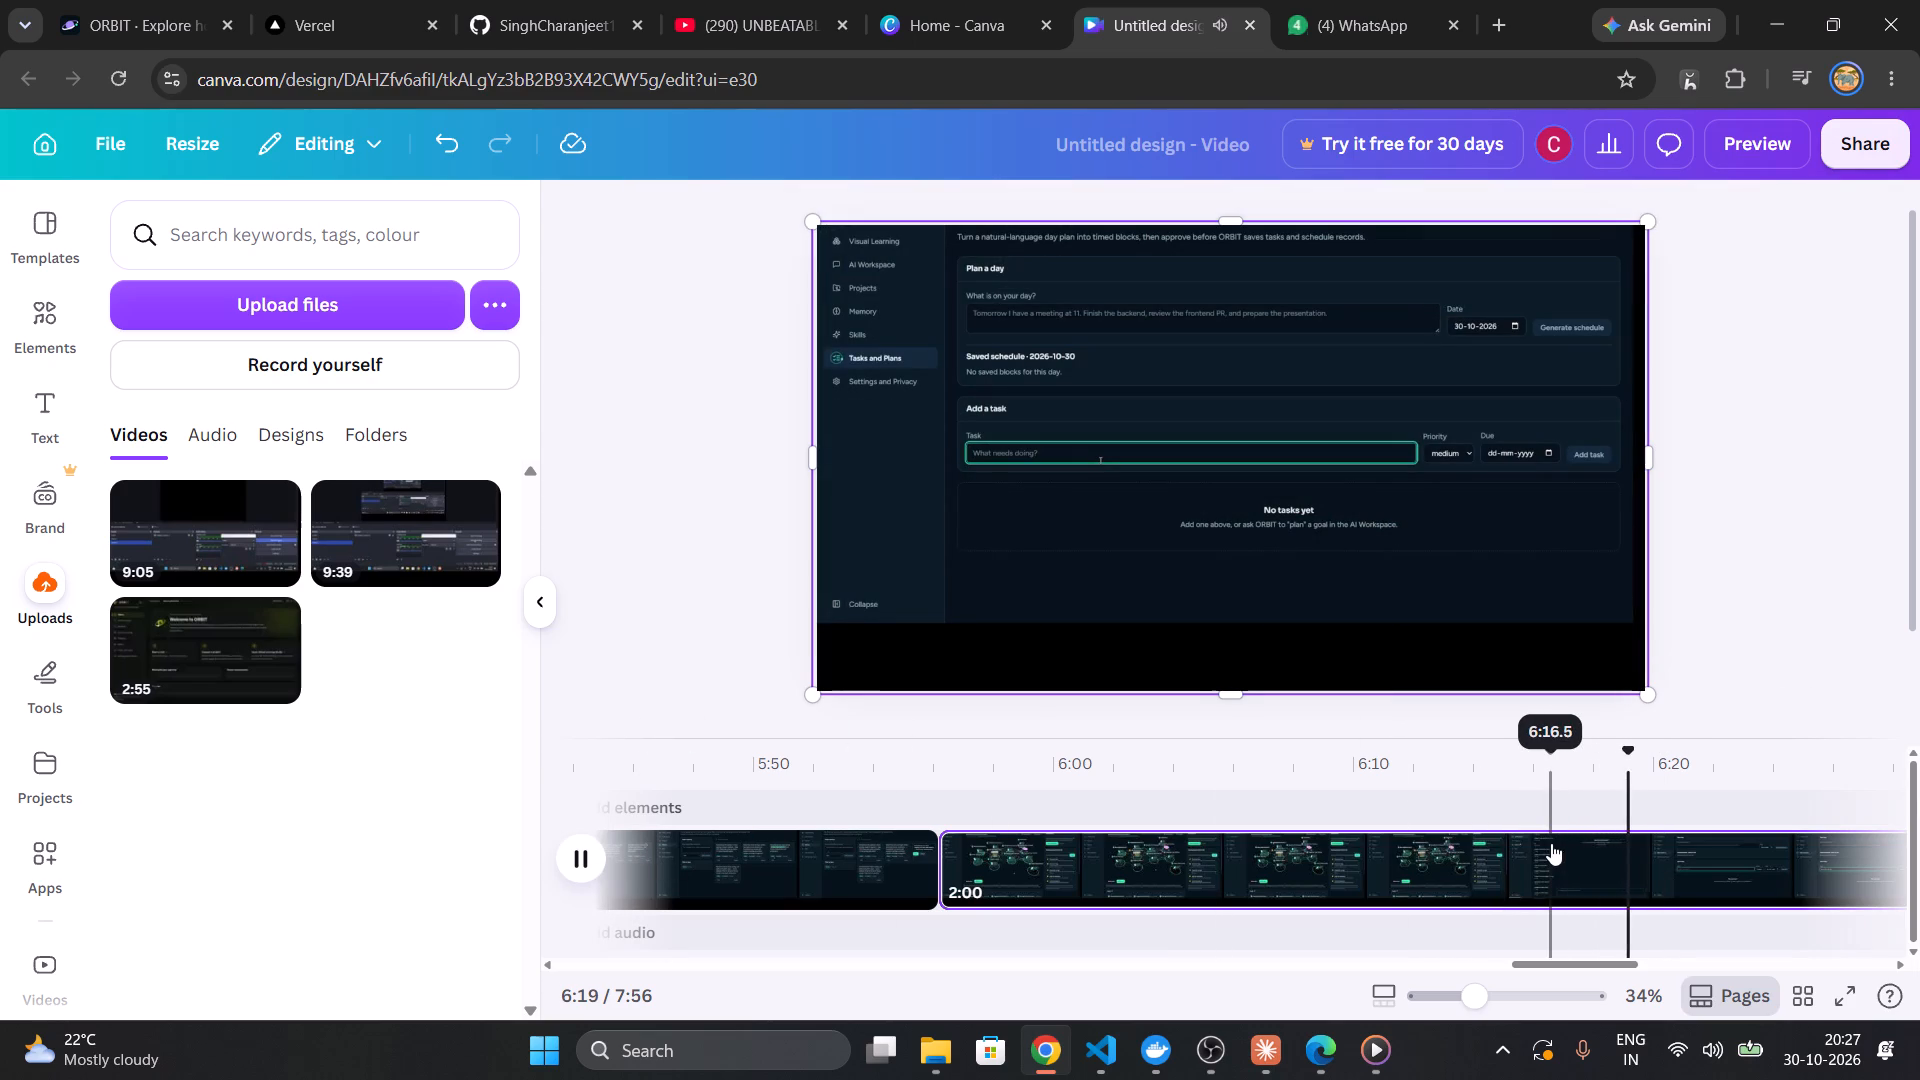
key("Right")
key("Right")
key("Right")
key("Right")
key("Right")
key("Right")
key("Right")
key("Right")
key("Right")
key("Right")
key("Right")
key("Right")
key("Right")
key("Right")
key("Right")
key("Right")
key("Right")
key("Right")
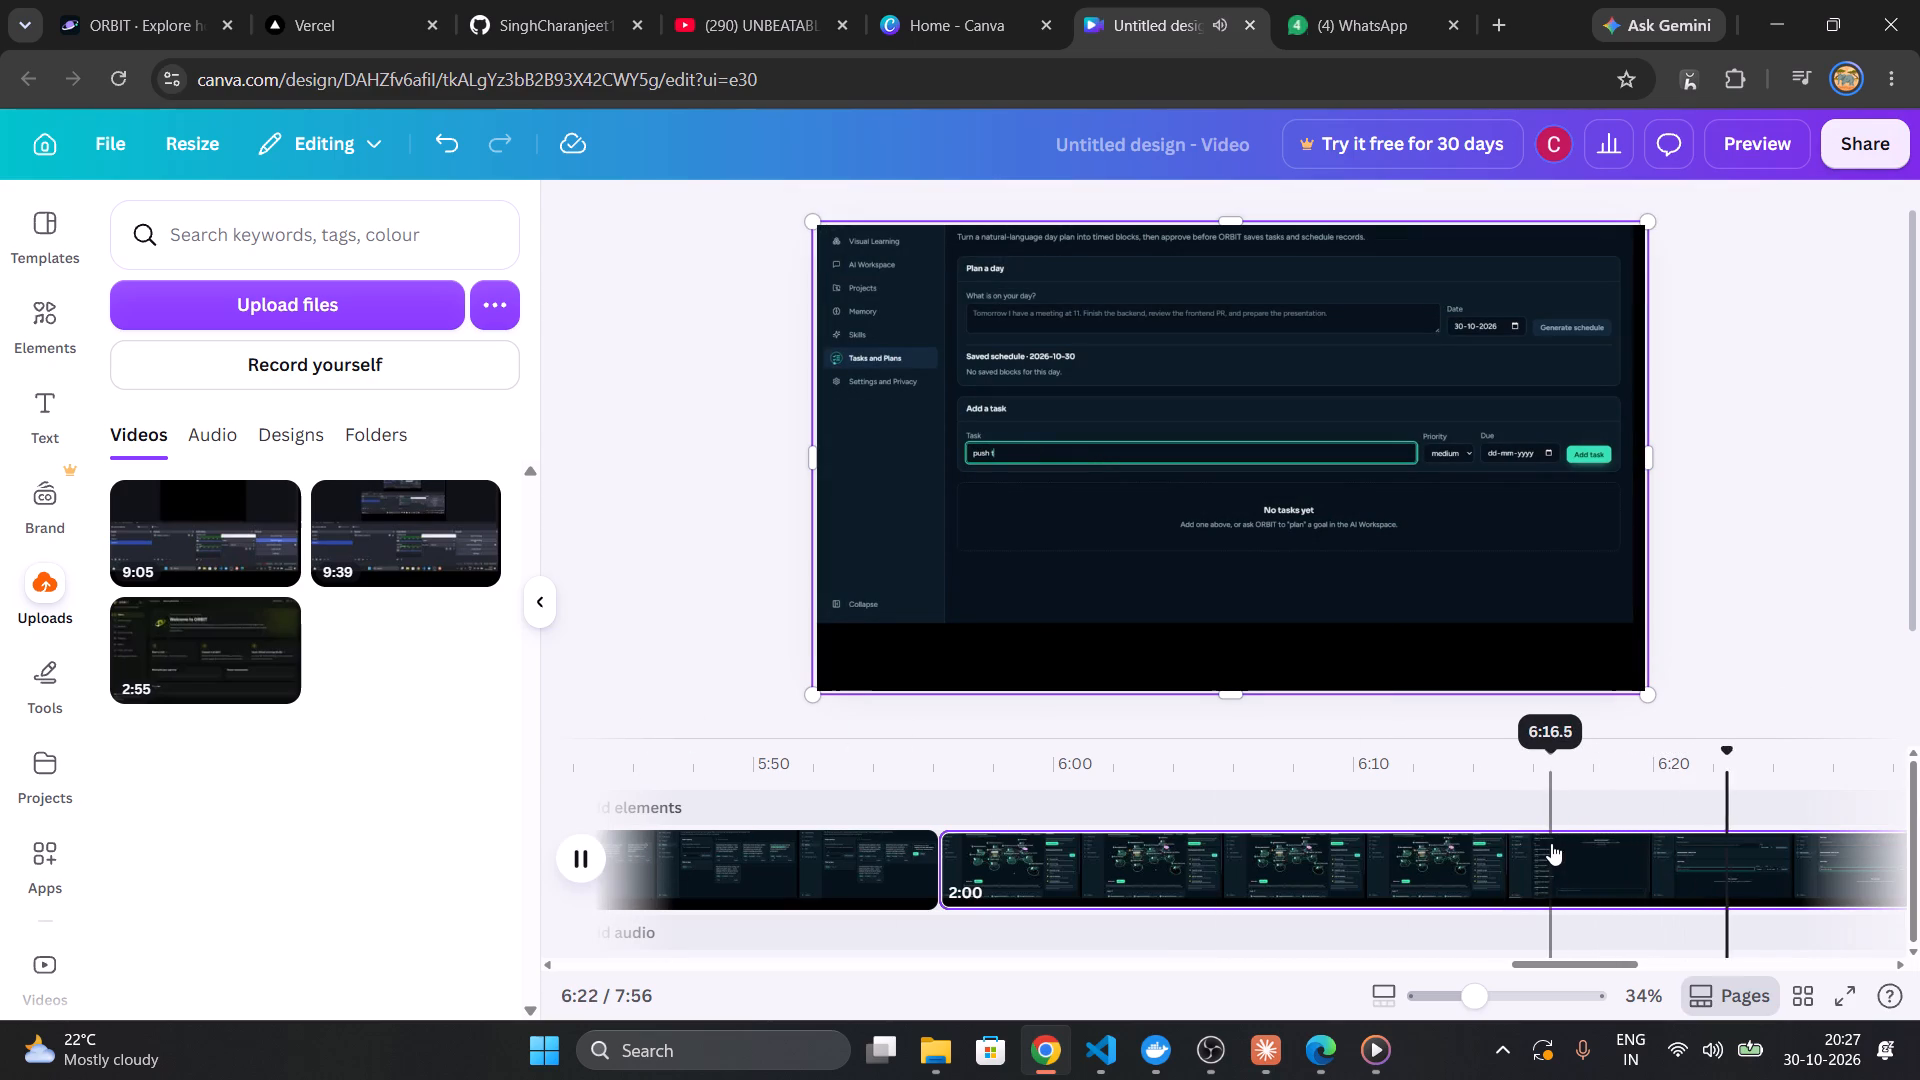
key("Right")
key("Right")
key("Right")
key("Right")
key("Right")
key("Right")
key("Right")
key("Right")
key("Right")
key("Right")
key("Right")
key("Right")
key("Right")
key("Right")
key("Right")
key("Right")
key("Right")
key("Right")
key("Right")
key("Right")
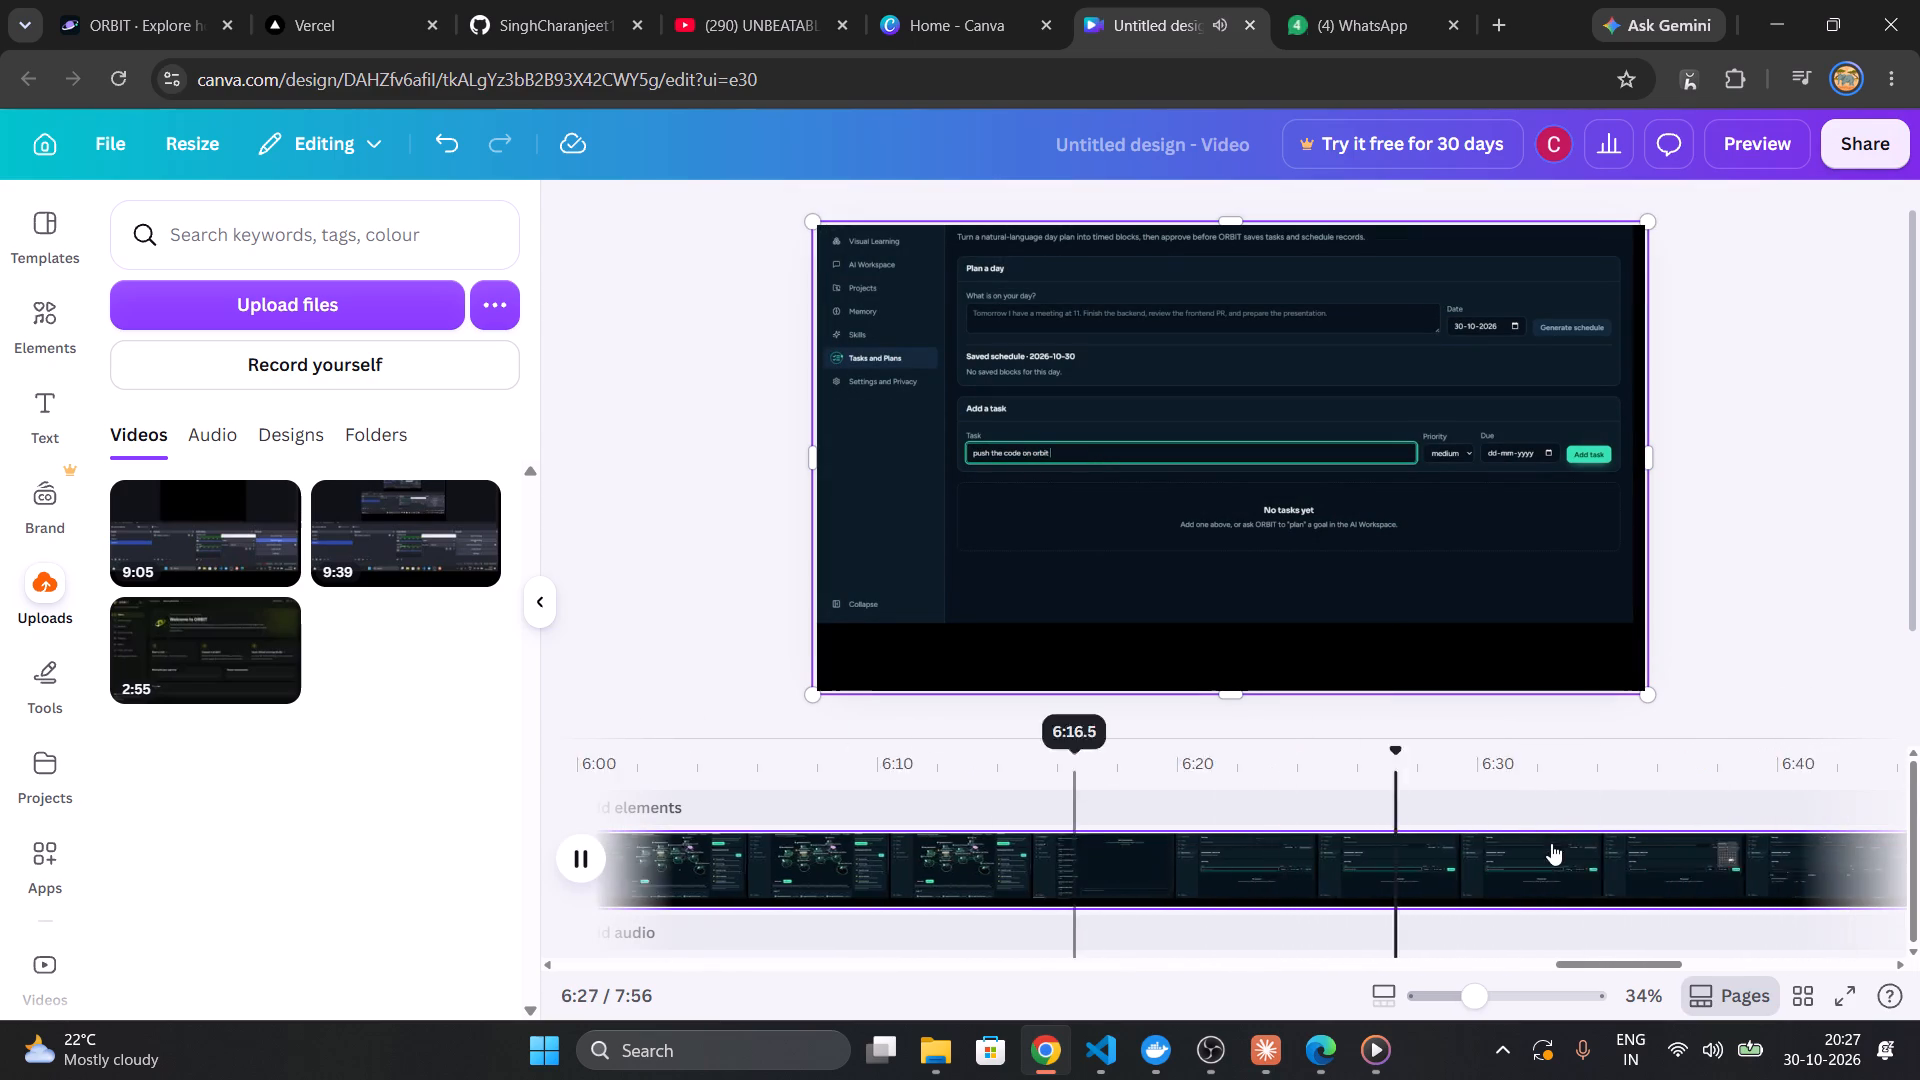
Review the 2:00 clip from about 6:47 to 7:19, examining the Settings and Privacy footage and the VaaniNotes visualisation.
left_click(1826, 850)
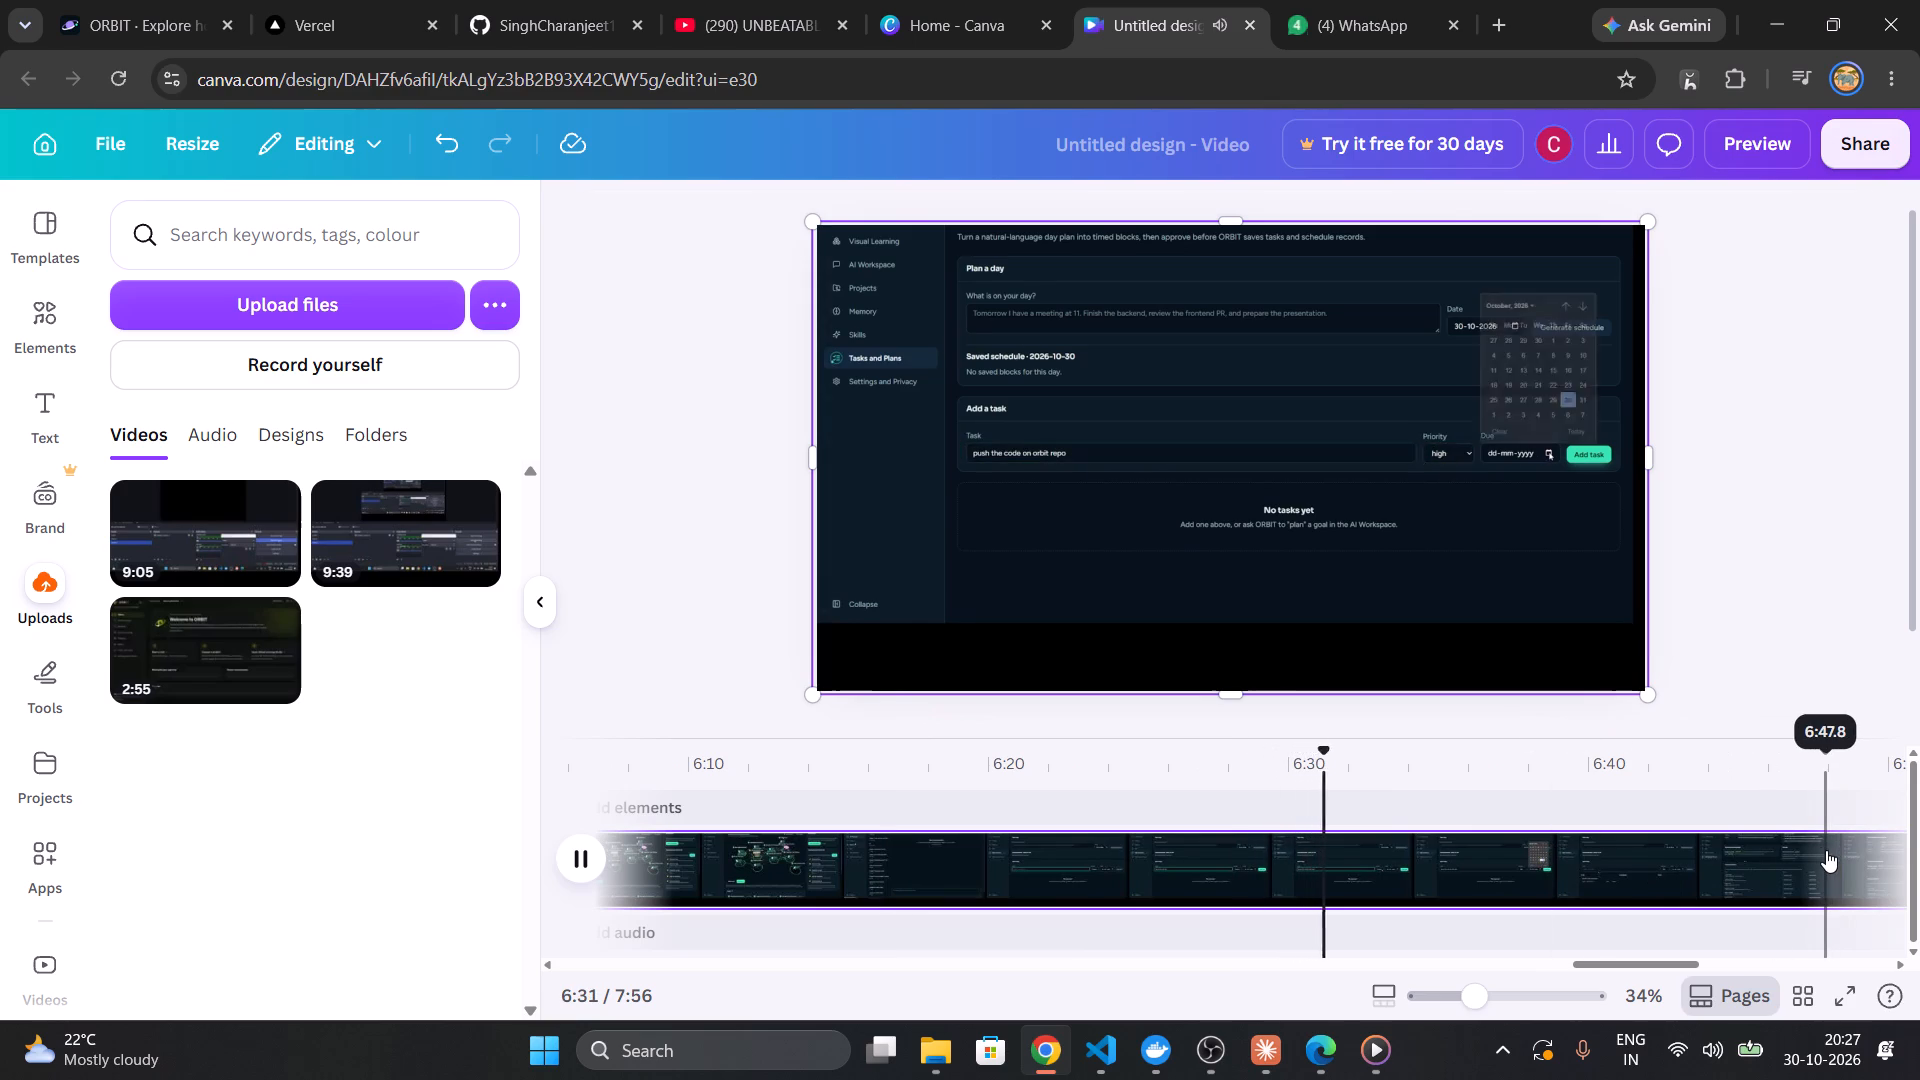
scroll(1826, 850, "left", 3)
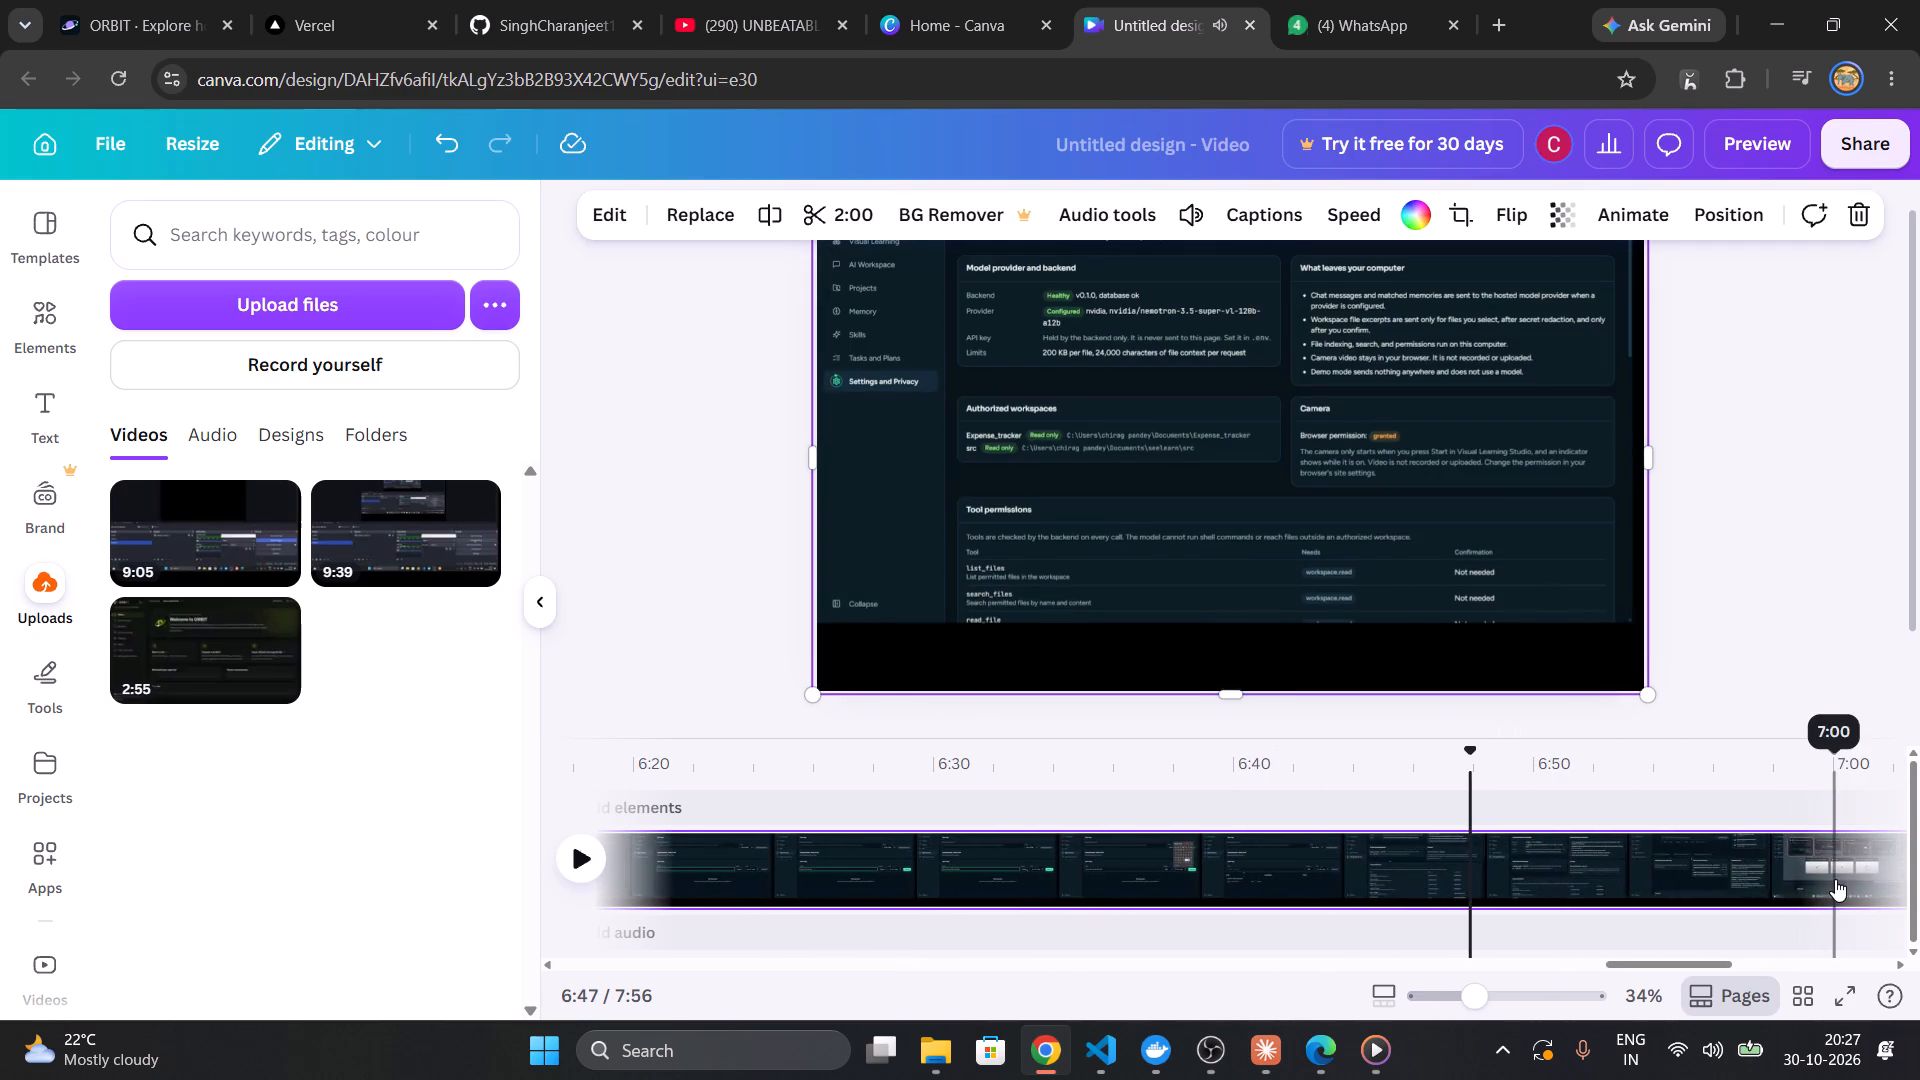
scroll(1769, 872, "left", 3)
left_click(1259, 892)
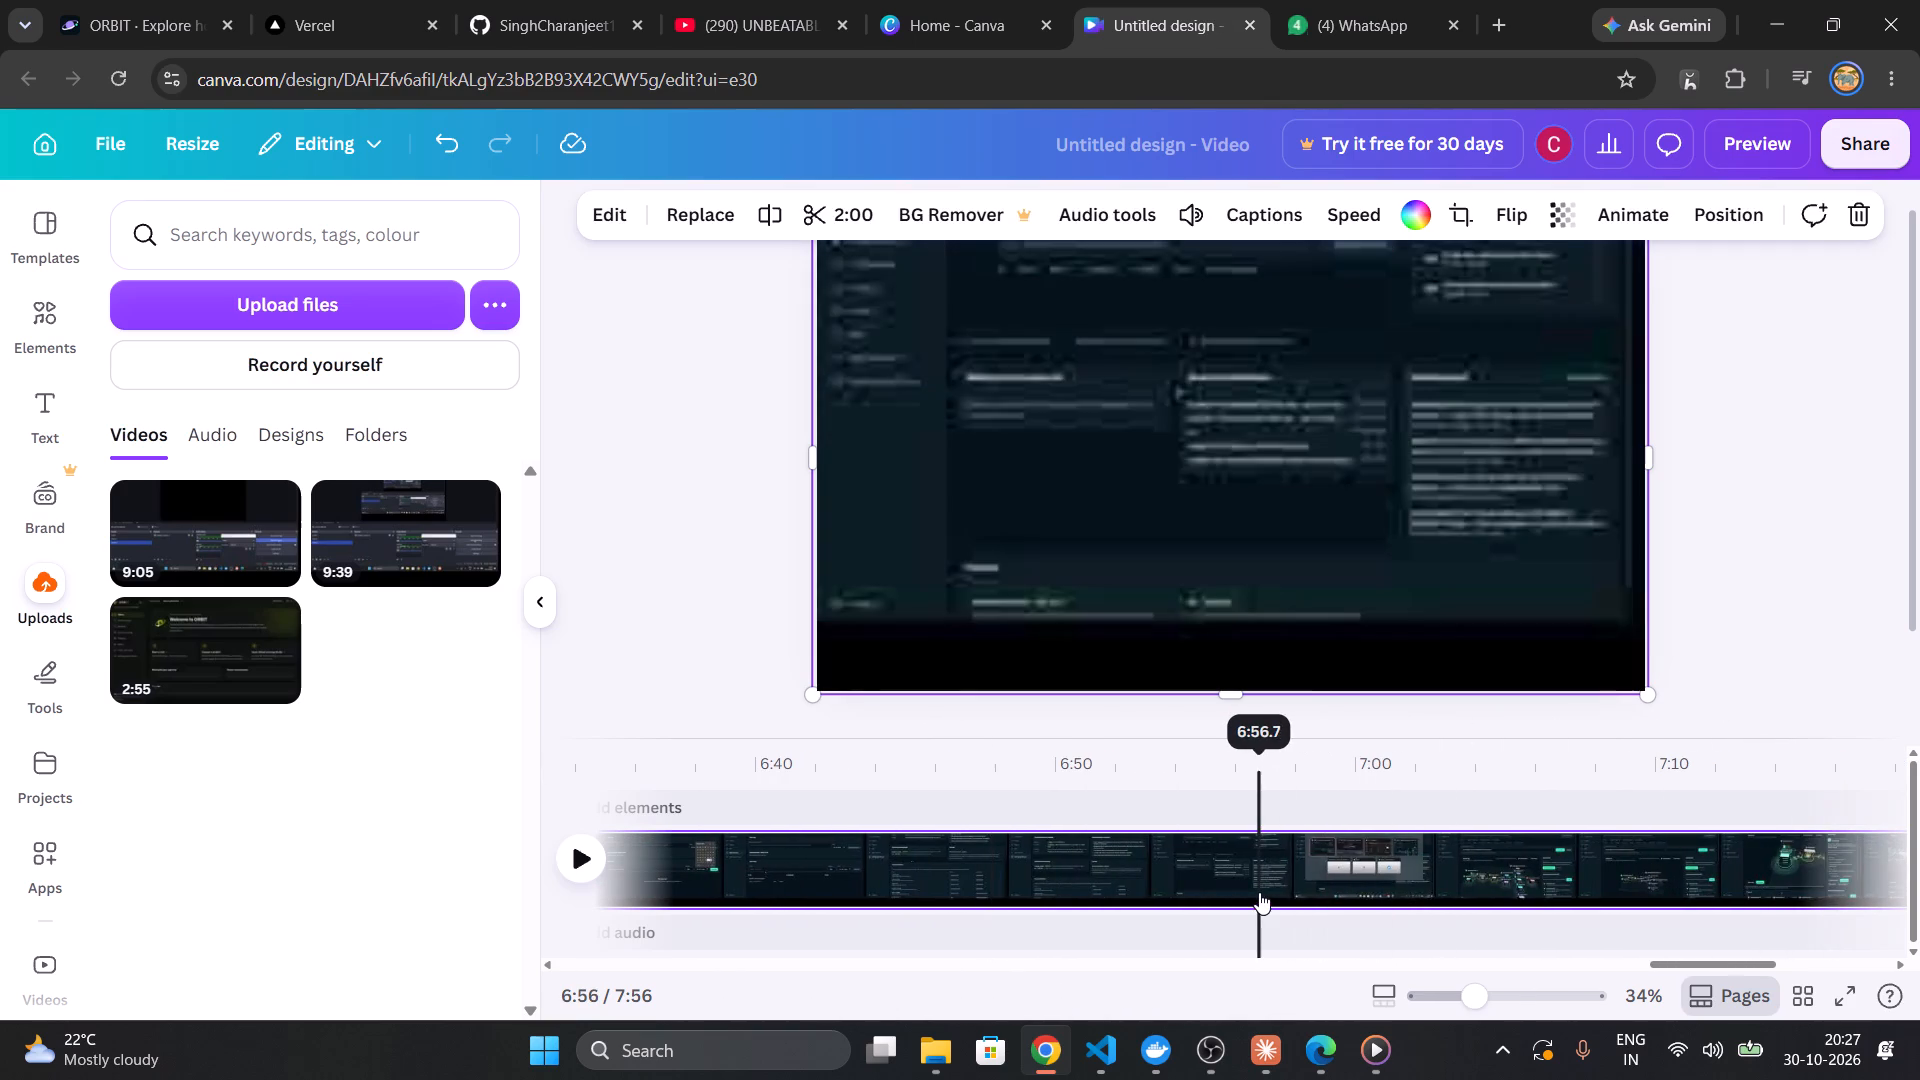
left_click(586, 844)
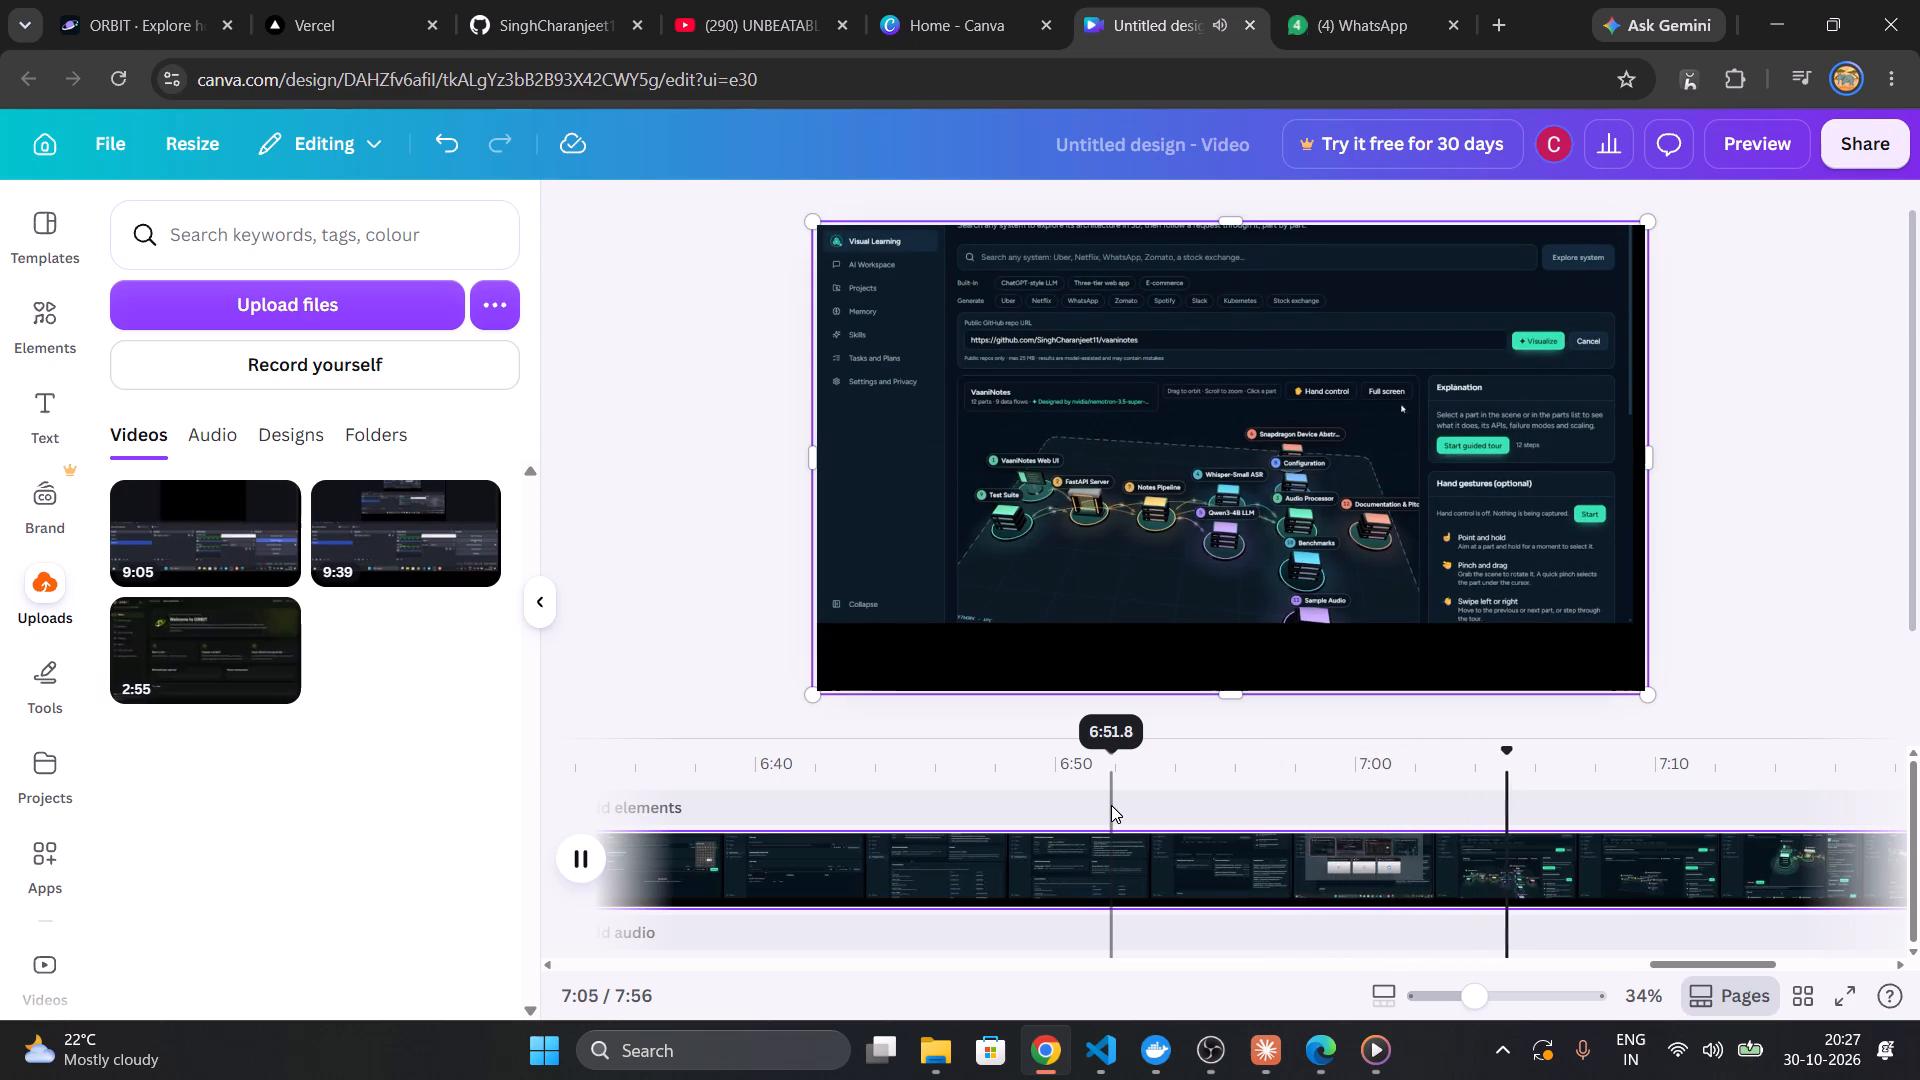
key("Right")
key("Right")
key("Right")
key("Right")
key("Right")
key("Right")
key("Right")
key("Right")
key("Right")
key("Right")
key("Right")
key("Right")
key("Right")
key("Right")
key("Right")
key("Right")
key("Right")
key("Right")
key("Right")
key("Right")
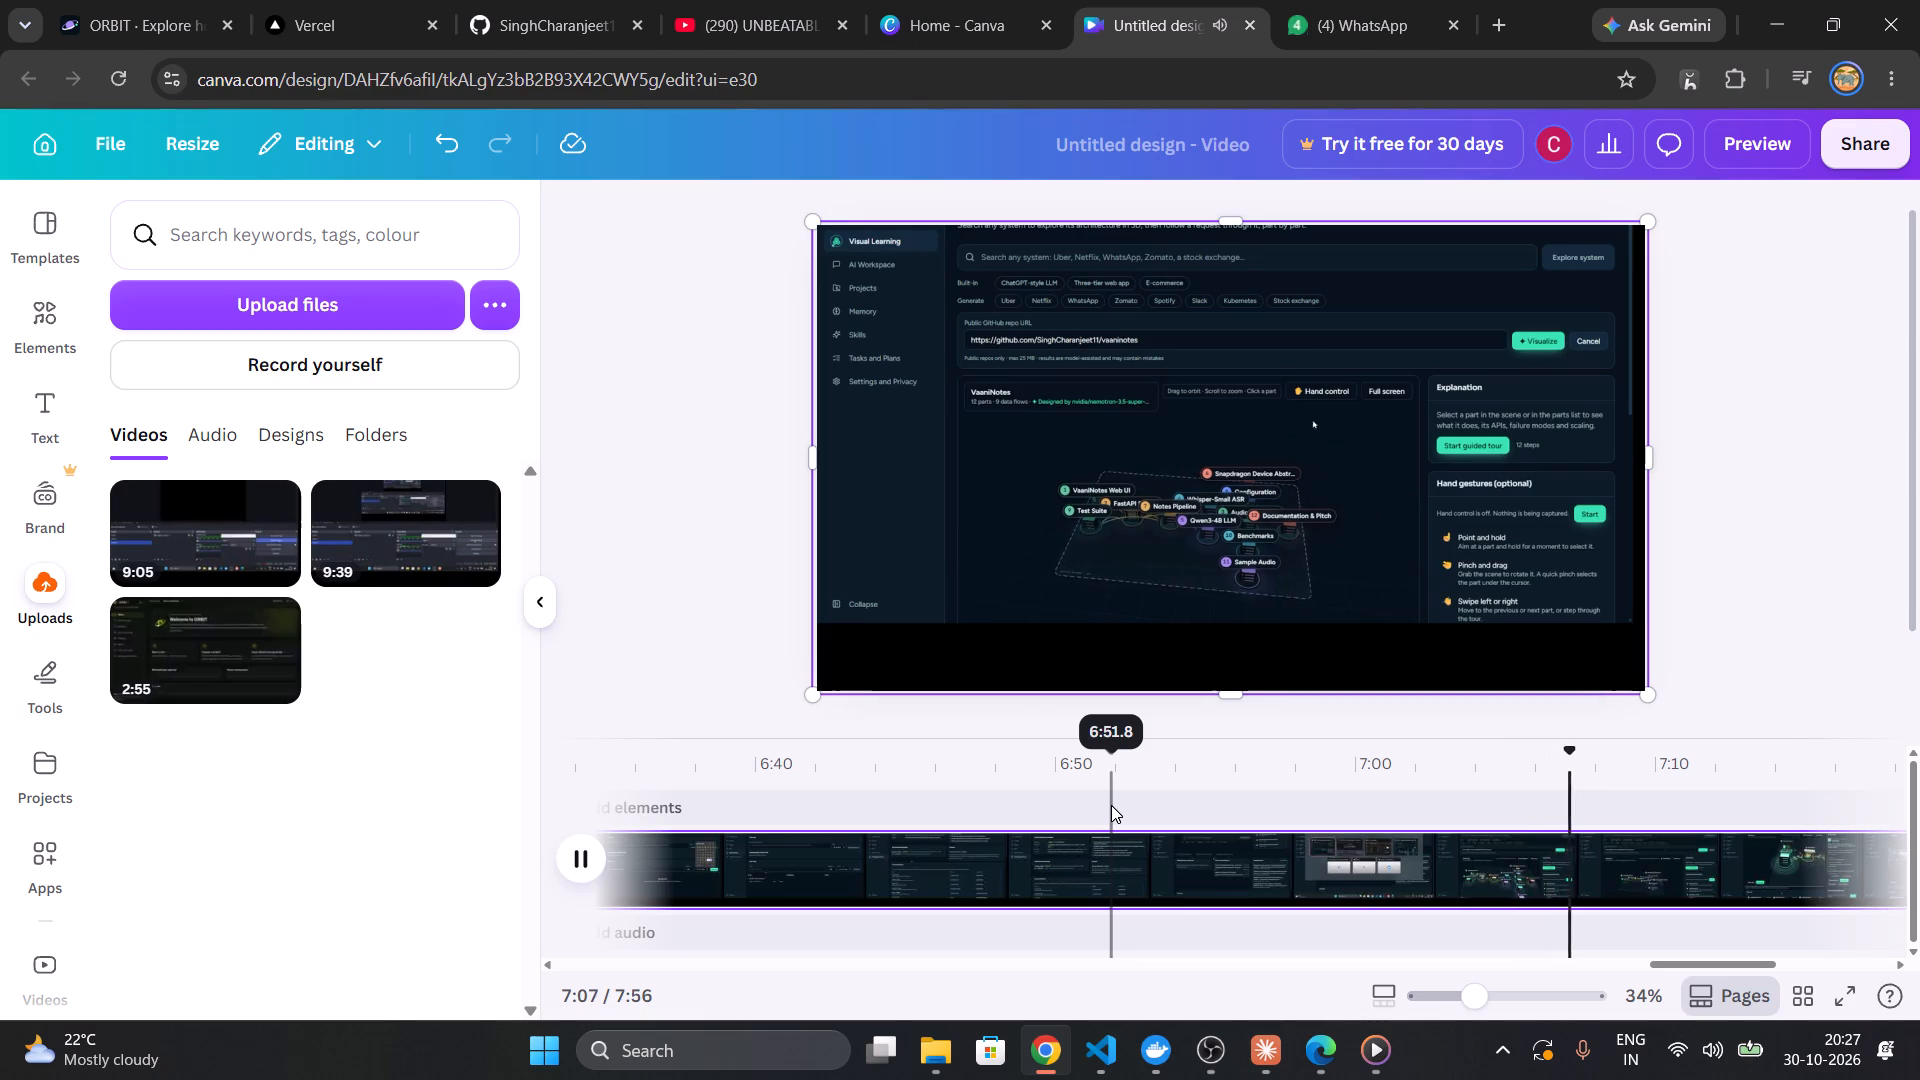
key("Right")
key("Right")
key("Right")
key("Right")
key("Right")
key("Right")
key("Right")
key("Right")
key("Right")
key("Right")
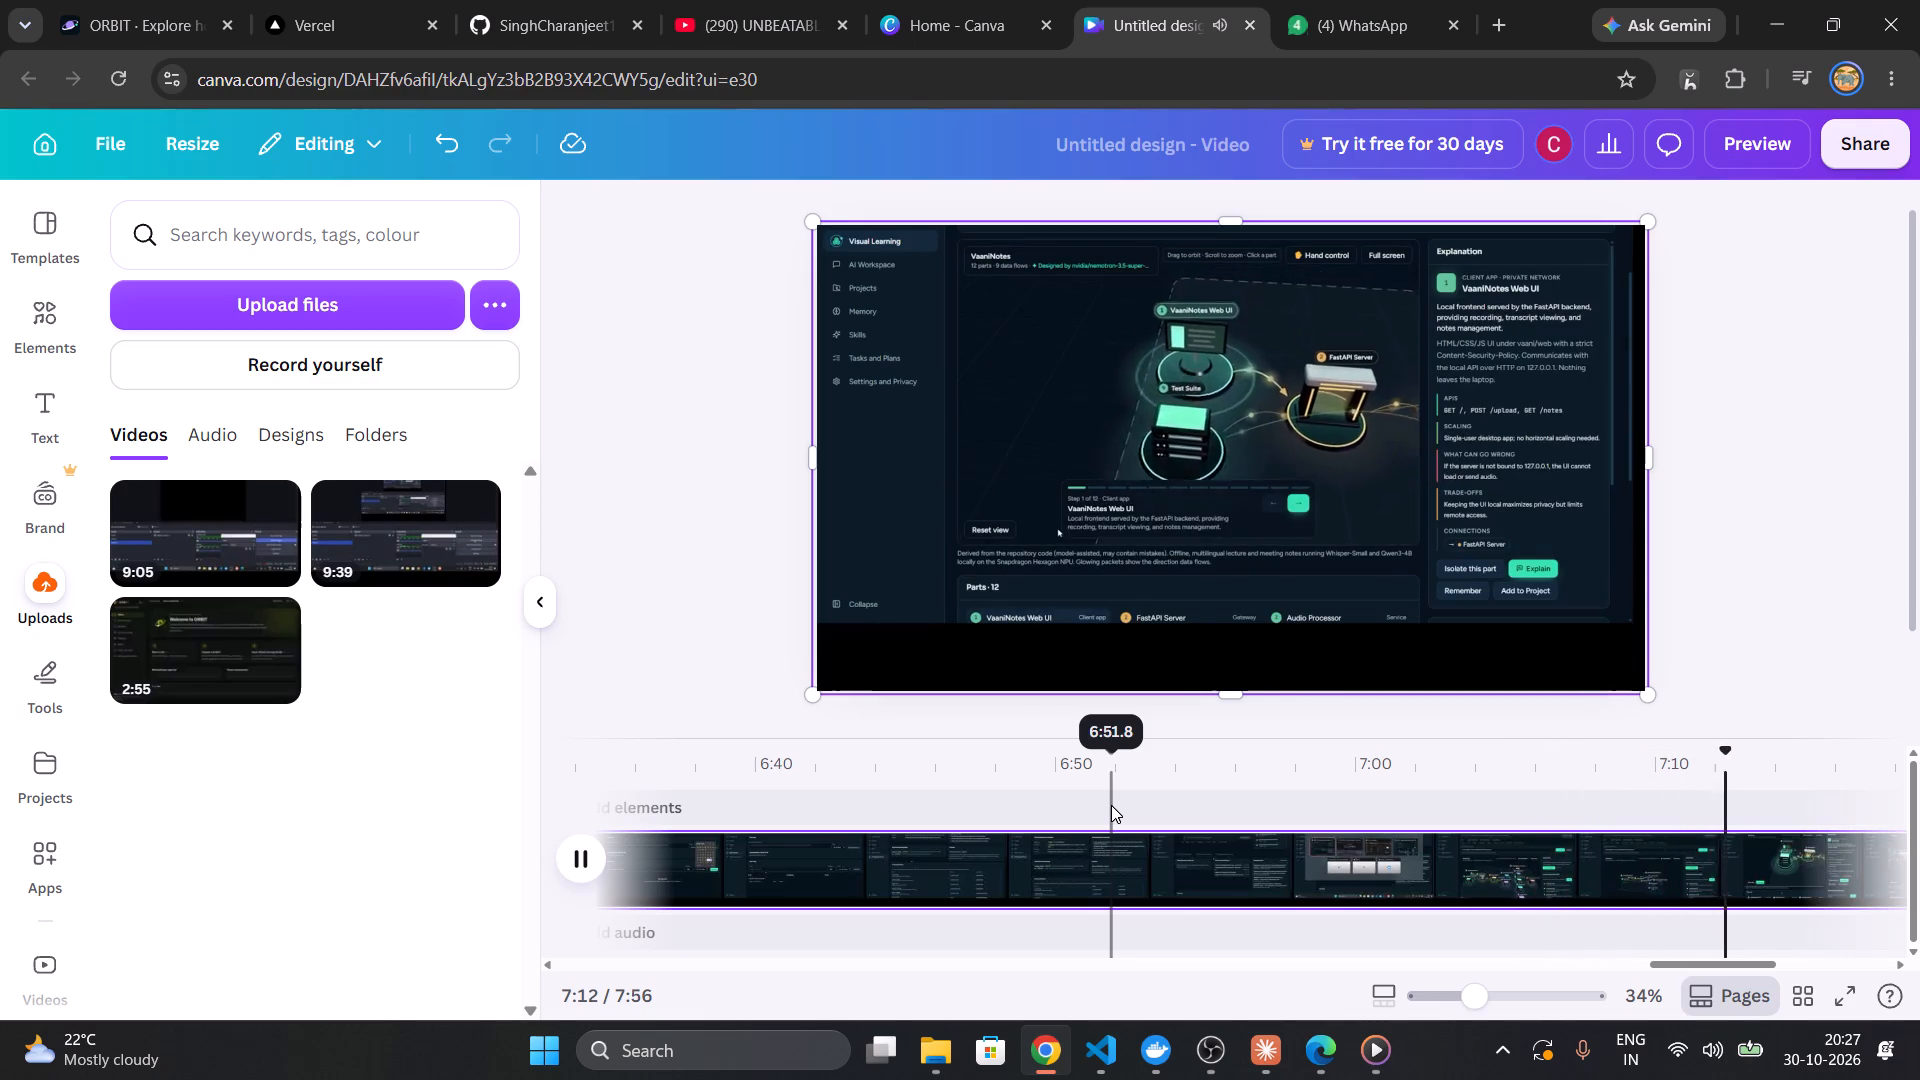
key("Right")
key("Right")
key("Right")
key("Right")
key("Right")
key("Right")
key("Right")
key("Right")
key("Right")
key("Right")
key("Right")
key("Right")
key("Right")
key("Right")
key("Right")
key("Right")
key("Right")
key("Right")
key("Right")
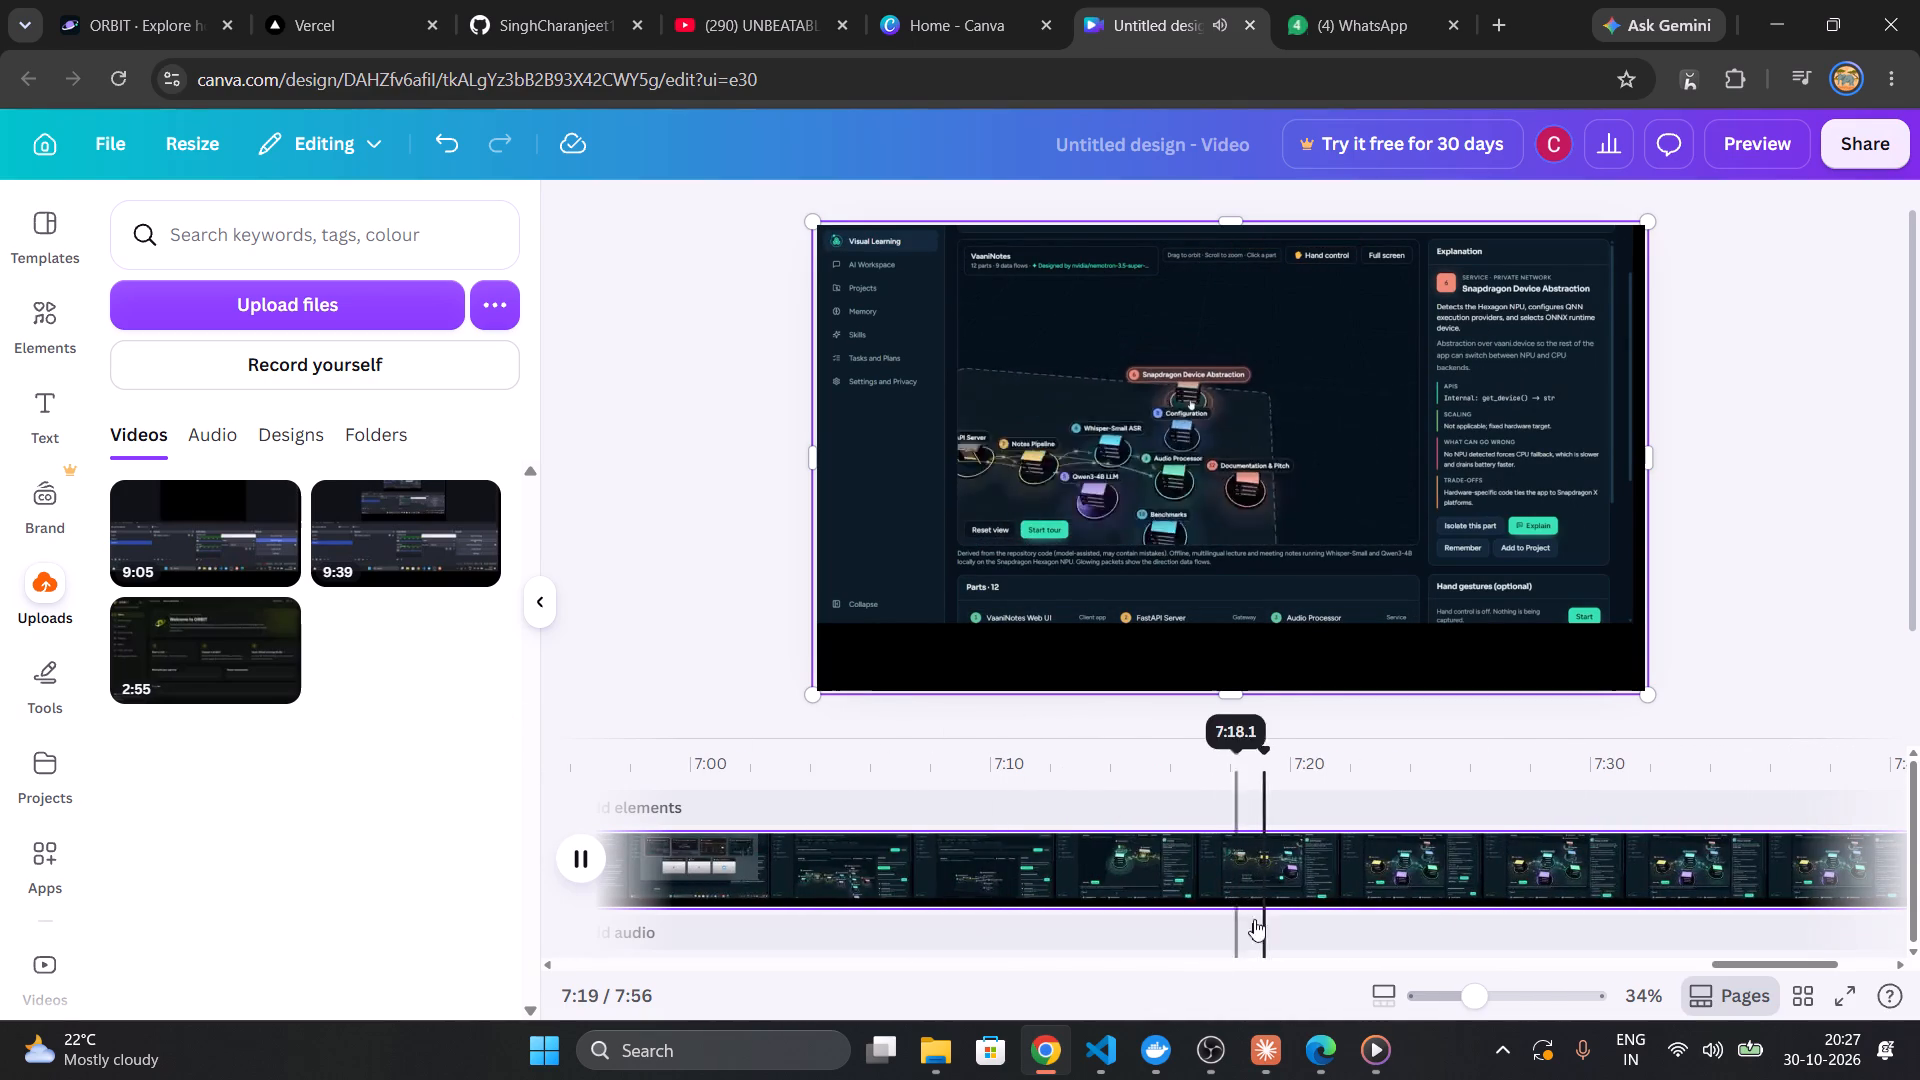
Replay the 2:00 clip from about 7:06 to 7:15, examining the VaaniNotes guided tour footage.
left_click(1137, 875)
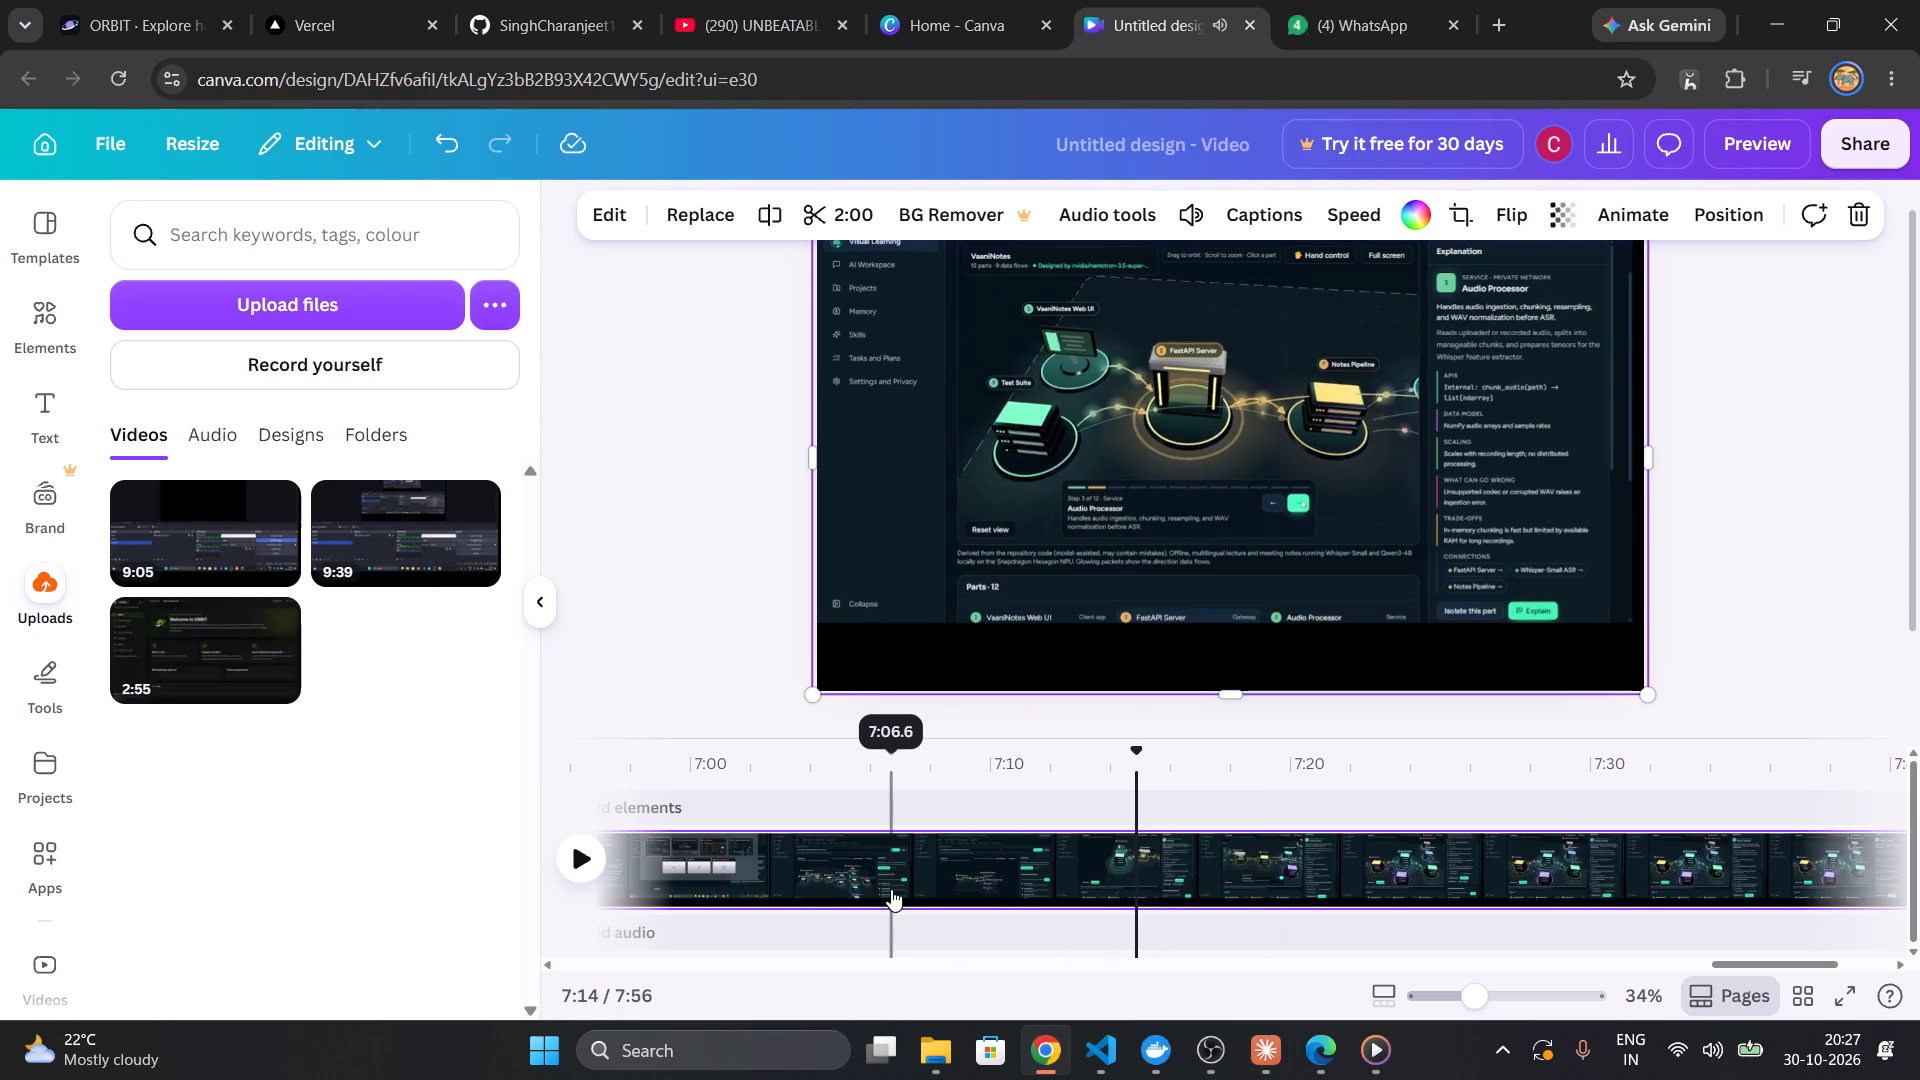
left_click(891, 889)
left_click(571, 861)
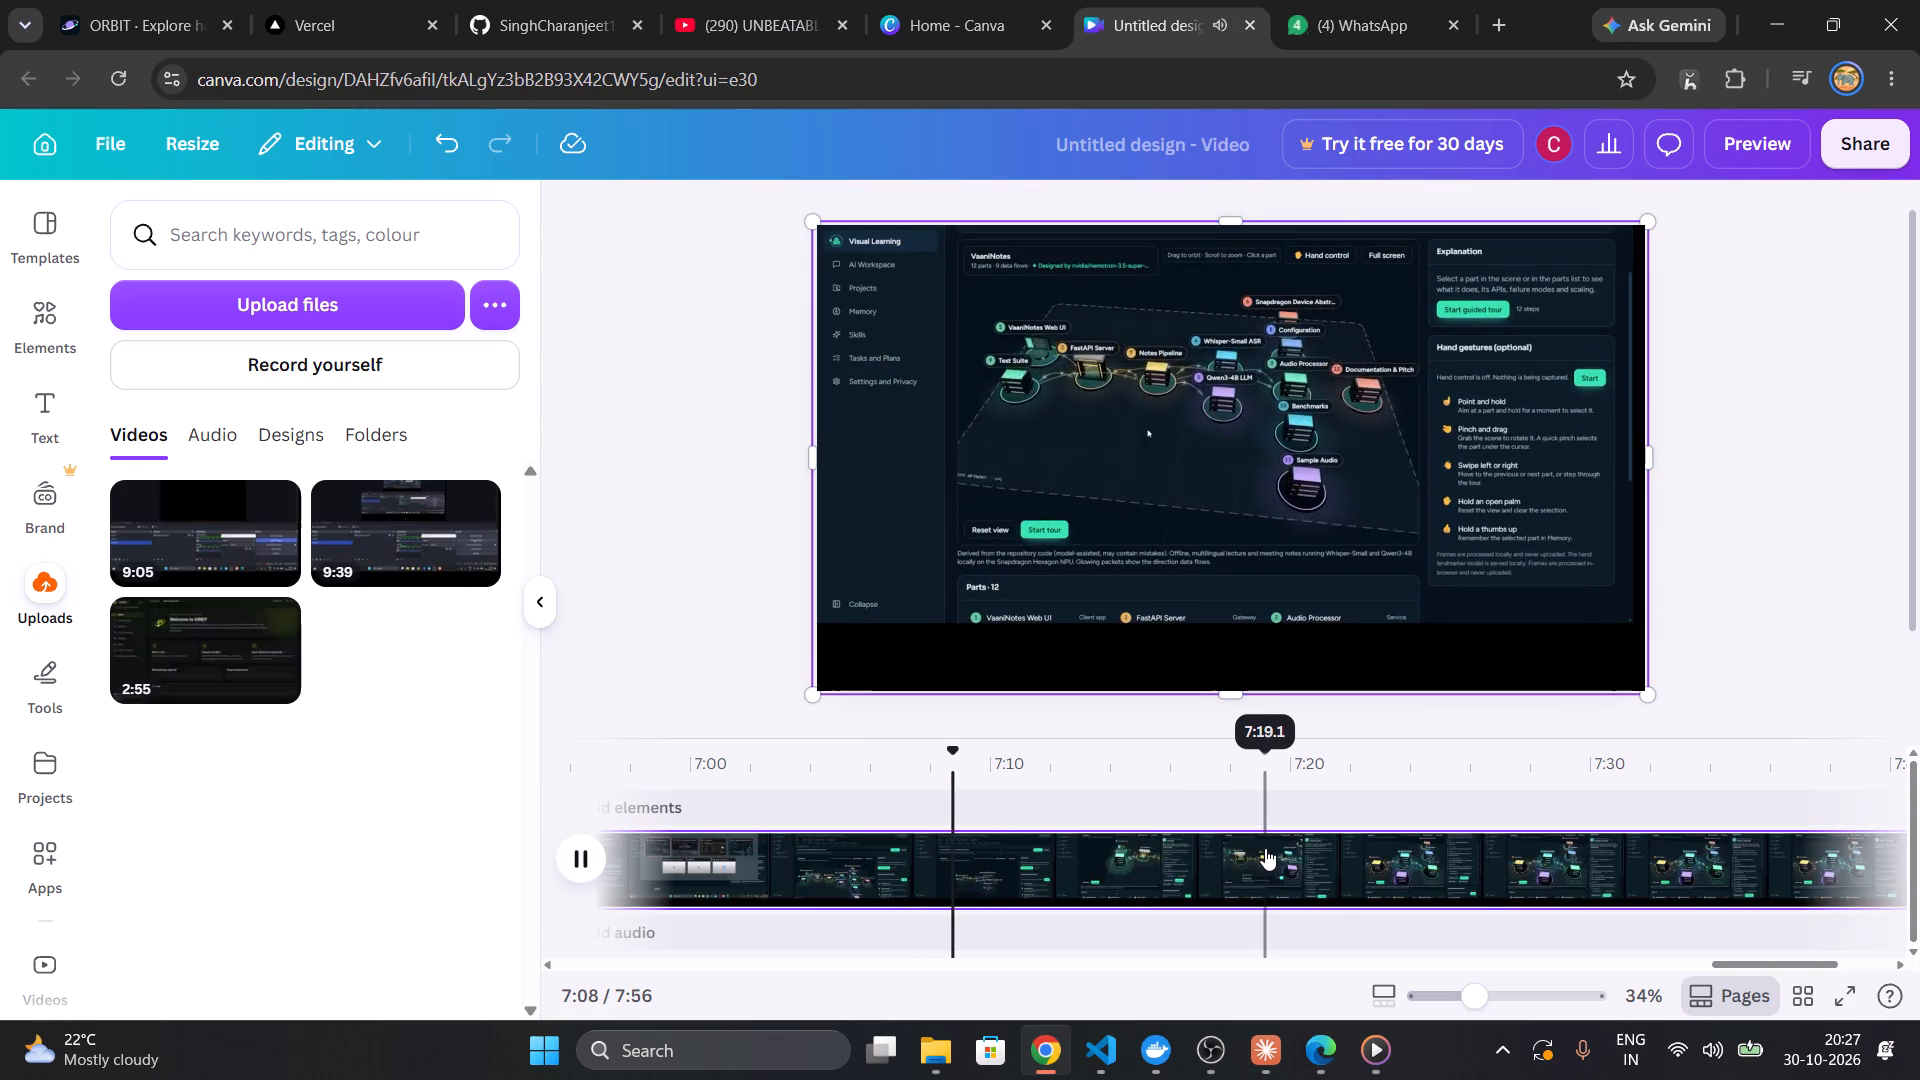
key("Right")
key("Right")
key("Right")
key("Right")
key("Right")
key("Right")
key("Right")
key("Right")
key("Right")
key("Right")
key("Right")
key("Right")
key("Right")
key("Right")
key("Right")
key("Right")
key("Right")
key("Right")
key("Right")
key("Right")
key("Right")
key("Right")
key("Right")
key("Right")
key("Right")
key("Right")
key("Right")
key("Right")
key("Right")
key("Right")
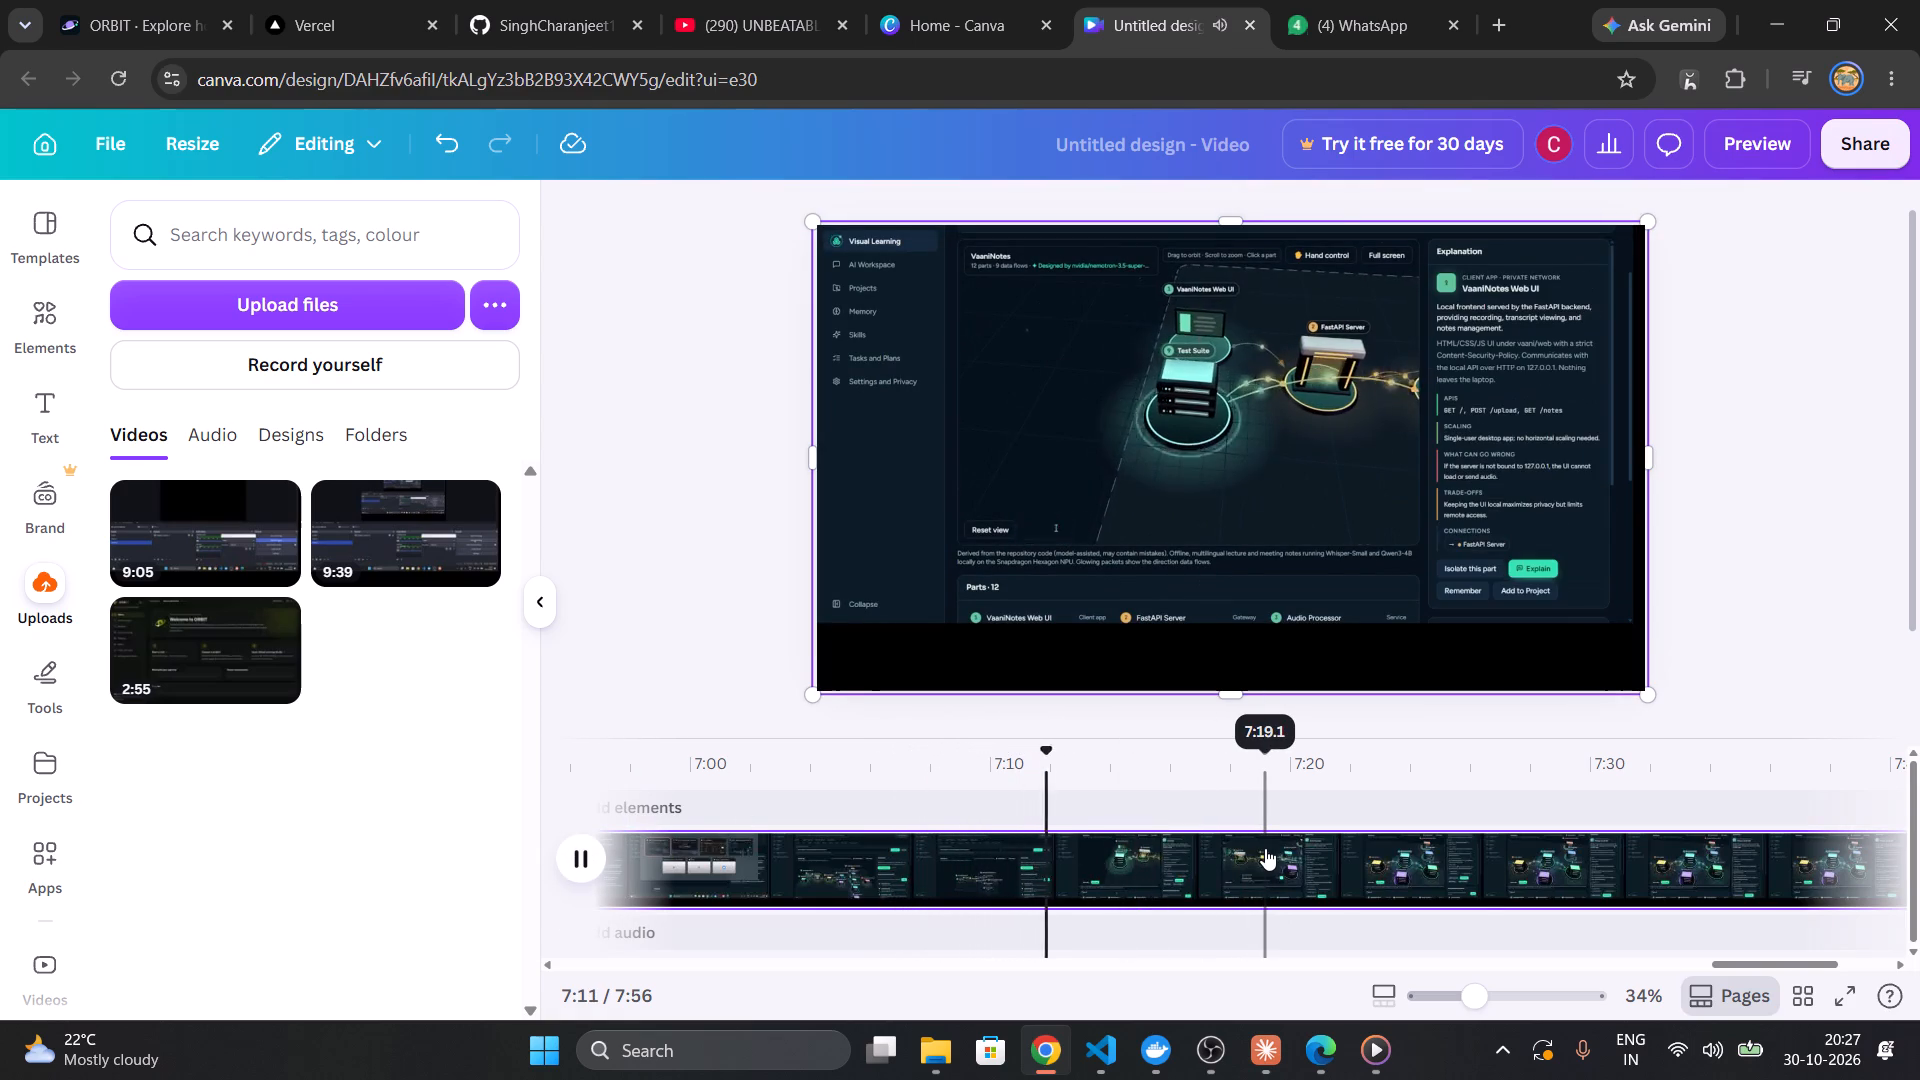
Review the 2:00 clip from about 7:24 to 7:51, examining the Whisper-Small ASR explanation and the ORBIT sign-in footage.
left_click(1422, 878)
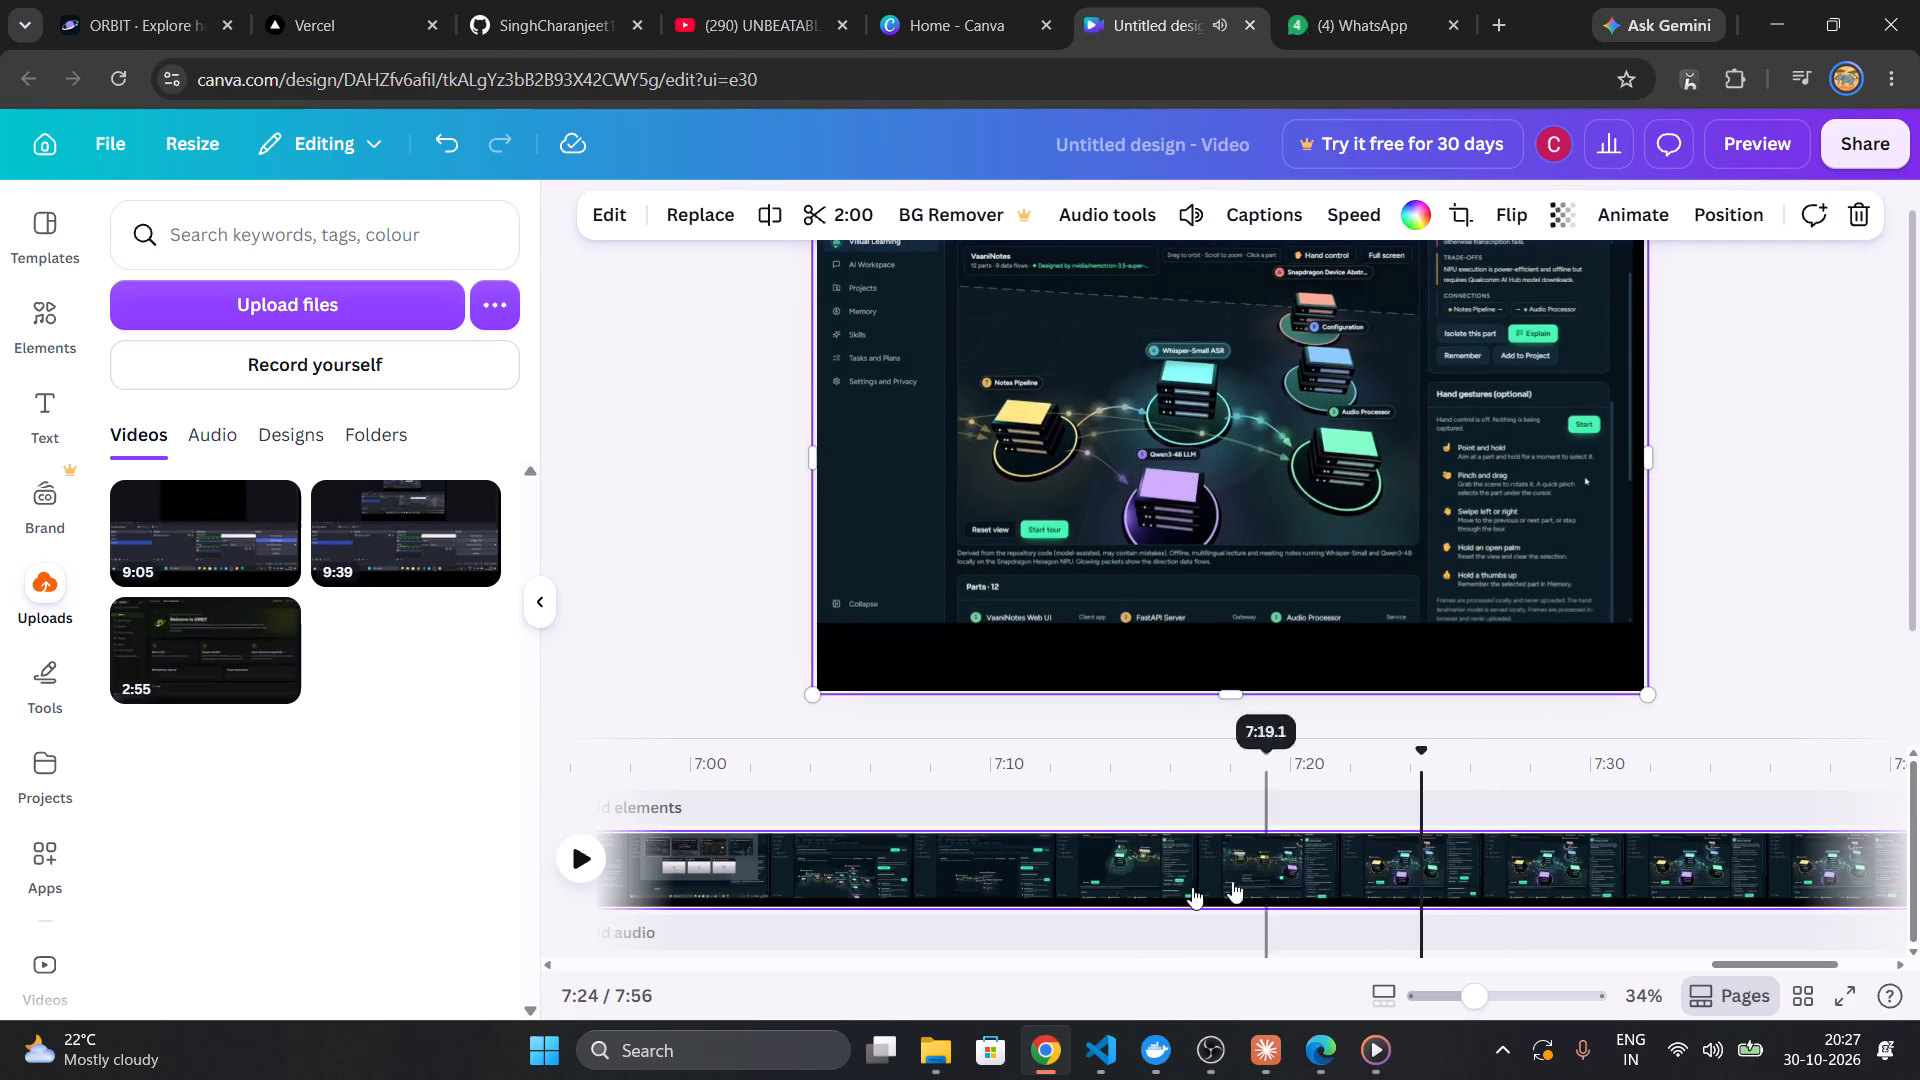
left_click(573, 845)
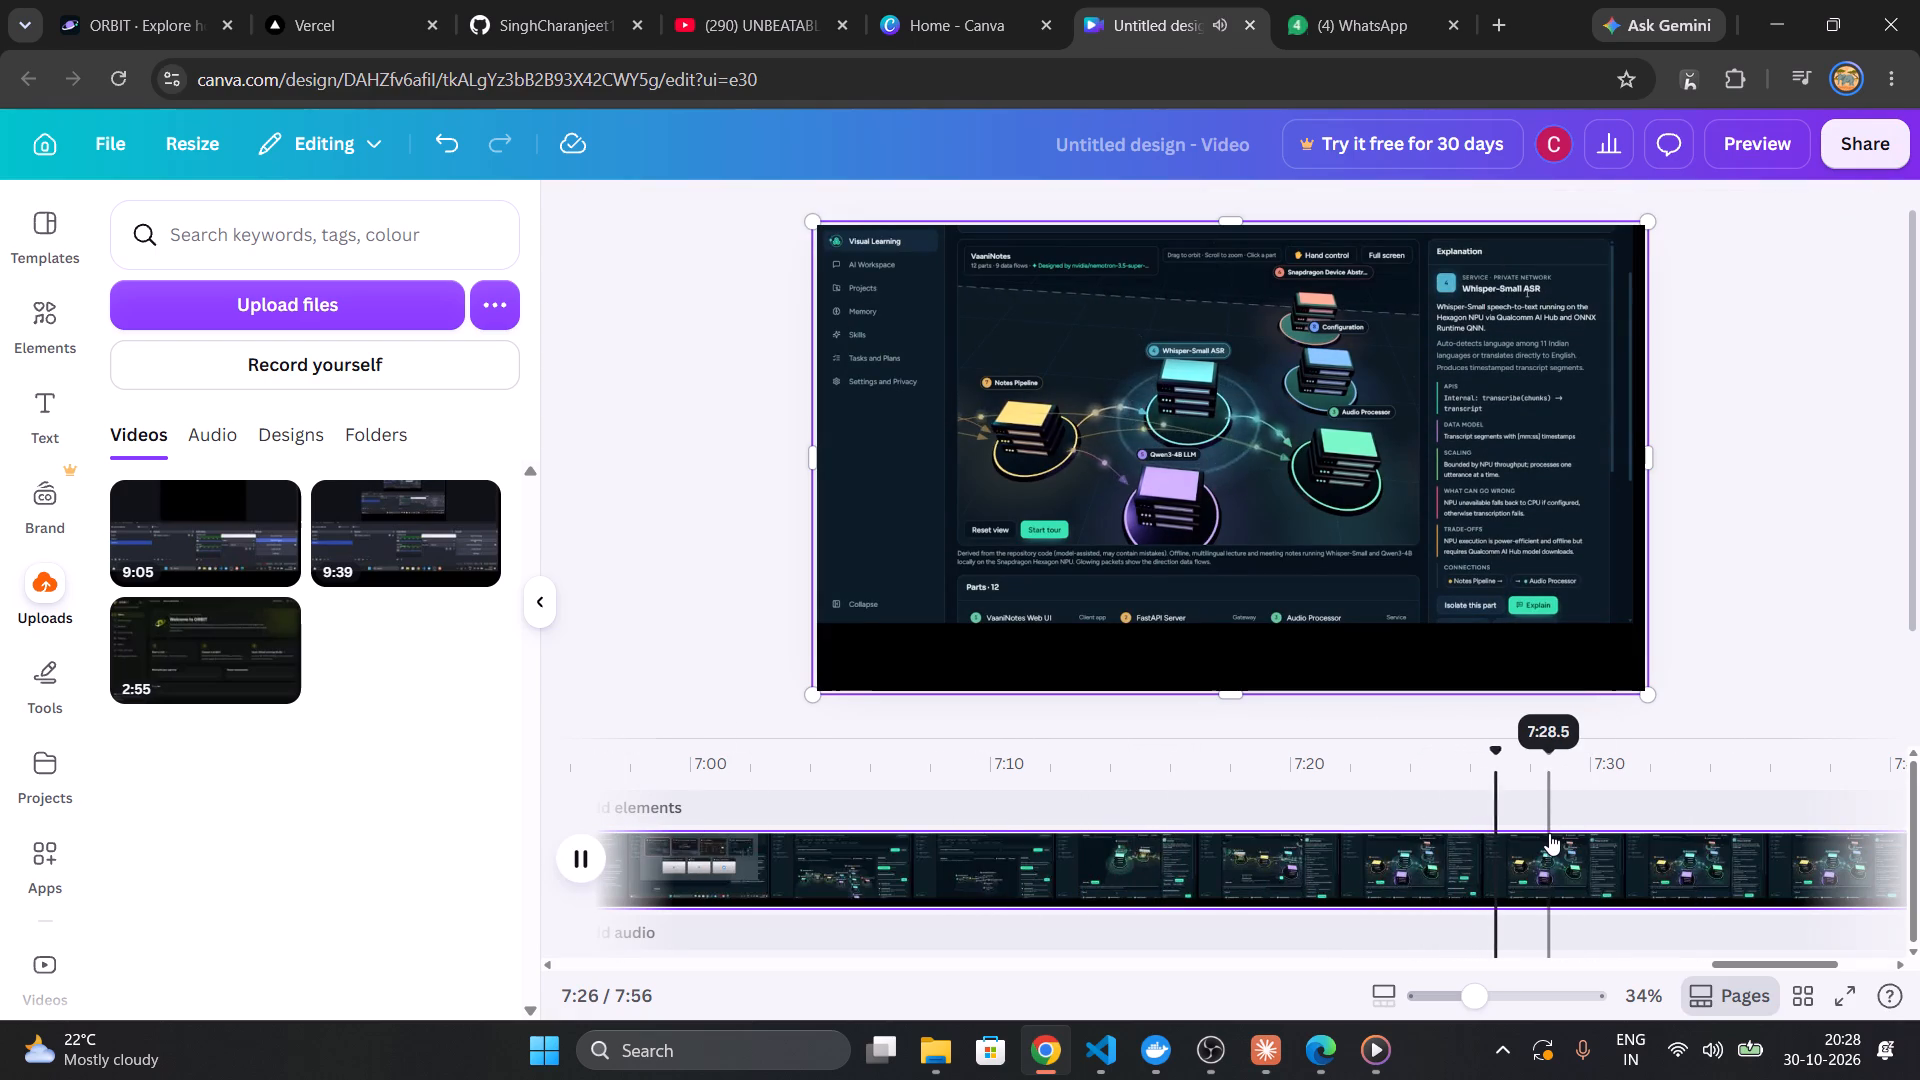
key("Right")
key("Right")
key("Right")
key("Right")
key("Right")
key("Right")
key("Right")
key("Right")
key("Right")
key("Right")
key("Right")
key("Right")
key("Right")
key("Right")
key("Right")
key("Right")
key("Right")
key("Right")
key("Right")
key("Right")
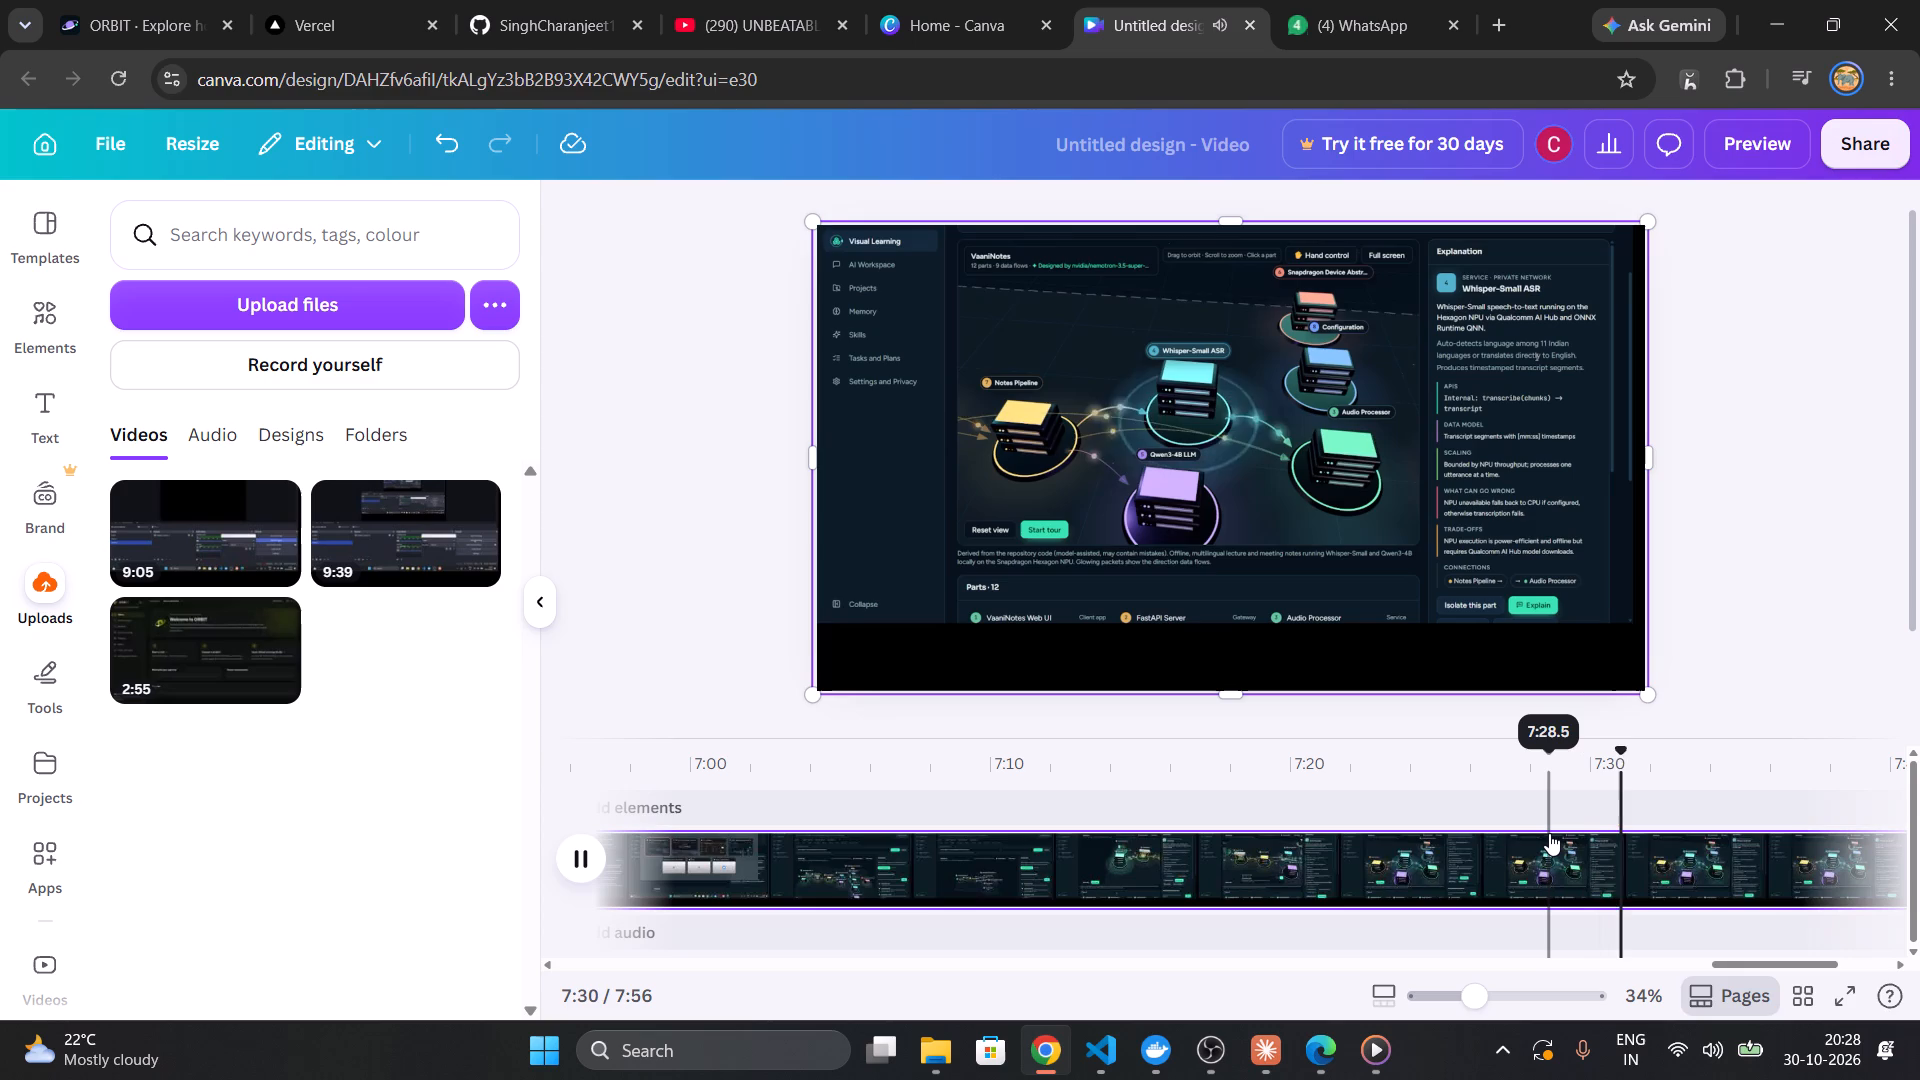
key("Right")
key("Right")
key("Right")
key("Right")
key("Right")
key("Right")
key("Right")
key("Right")
key("Right")
key("Right")
key("Right")
key("Right")
key("Right")
key("Right")
key("Right")
key("Right")
key("Right")
key("Right")
key("Right")
key("Right")
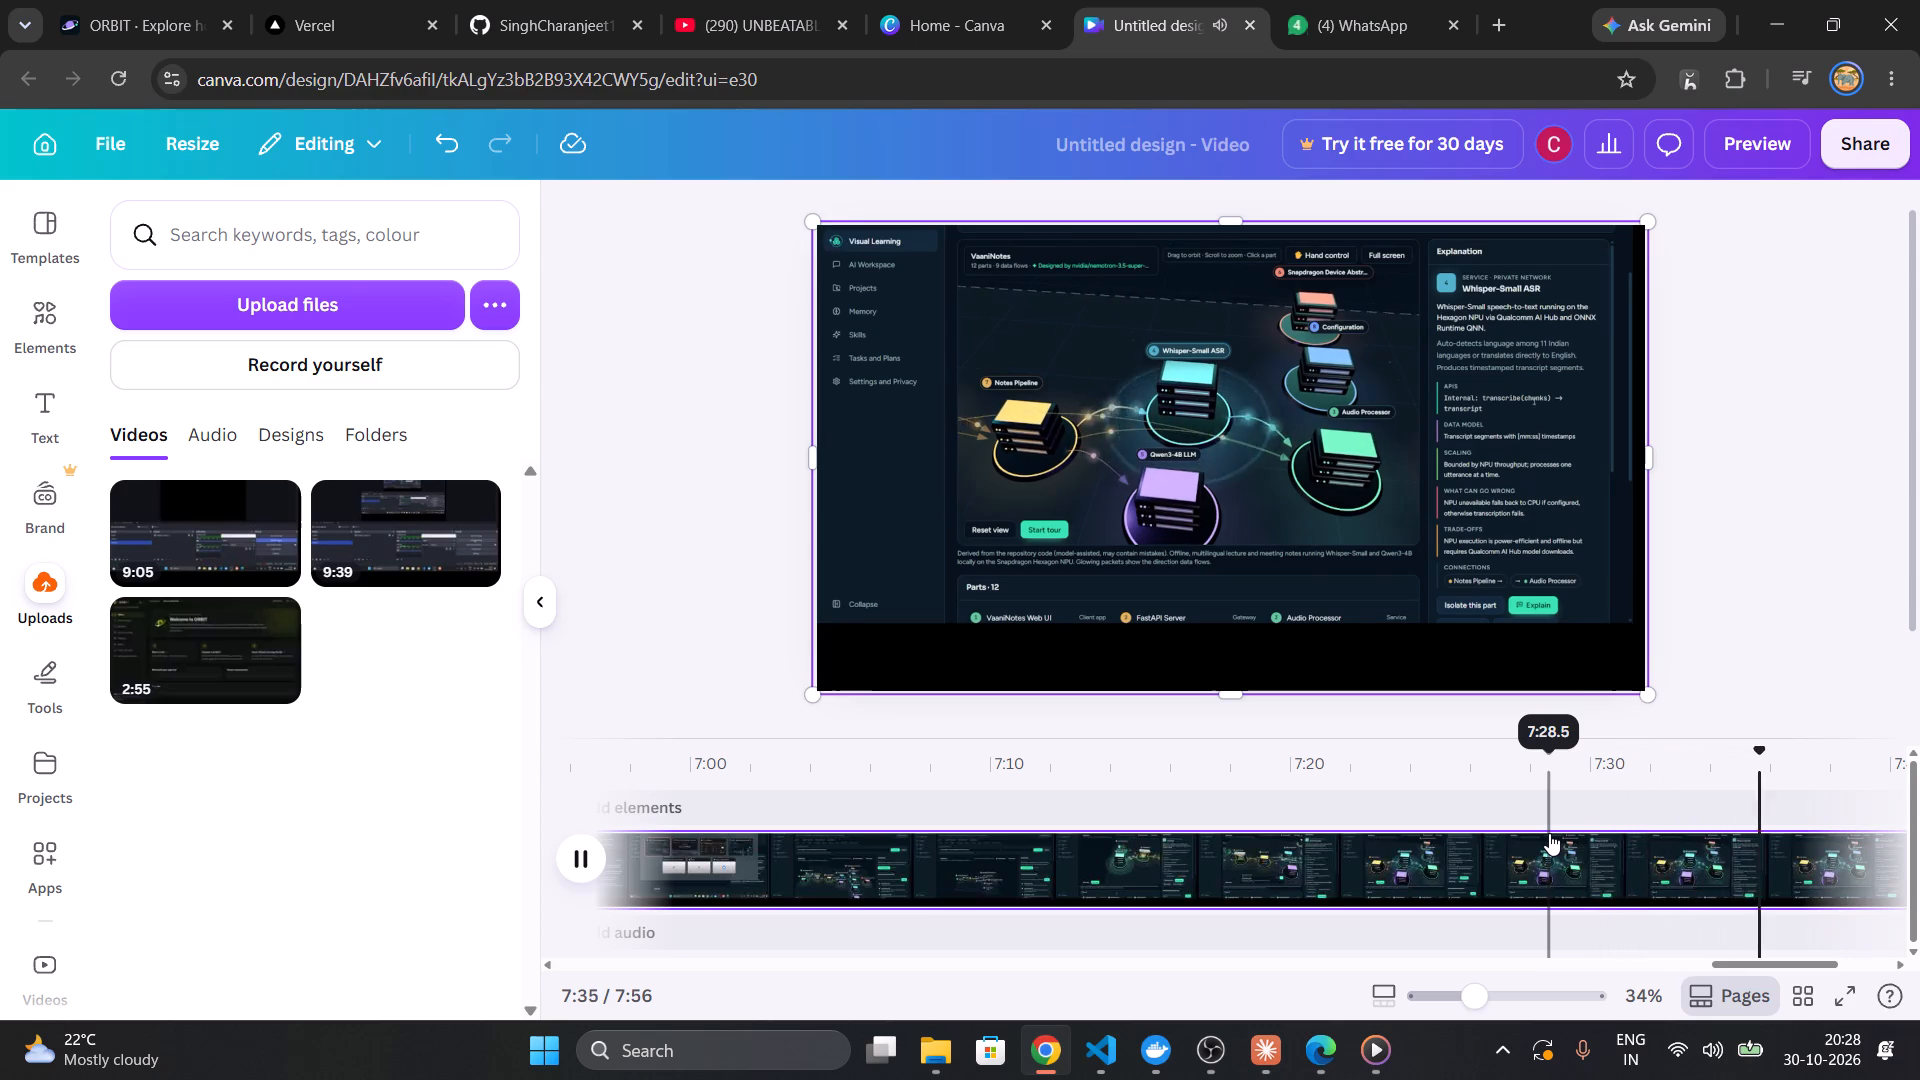
scroll(1549, 833, "left", 3)
scroll(1640, 862, "left", 1)
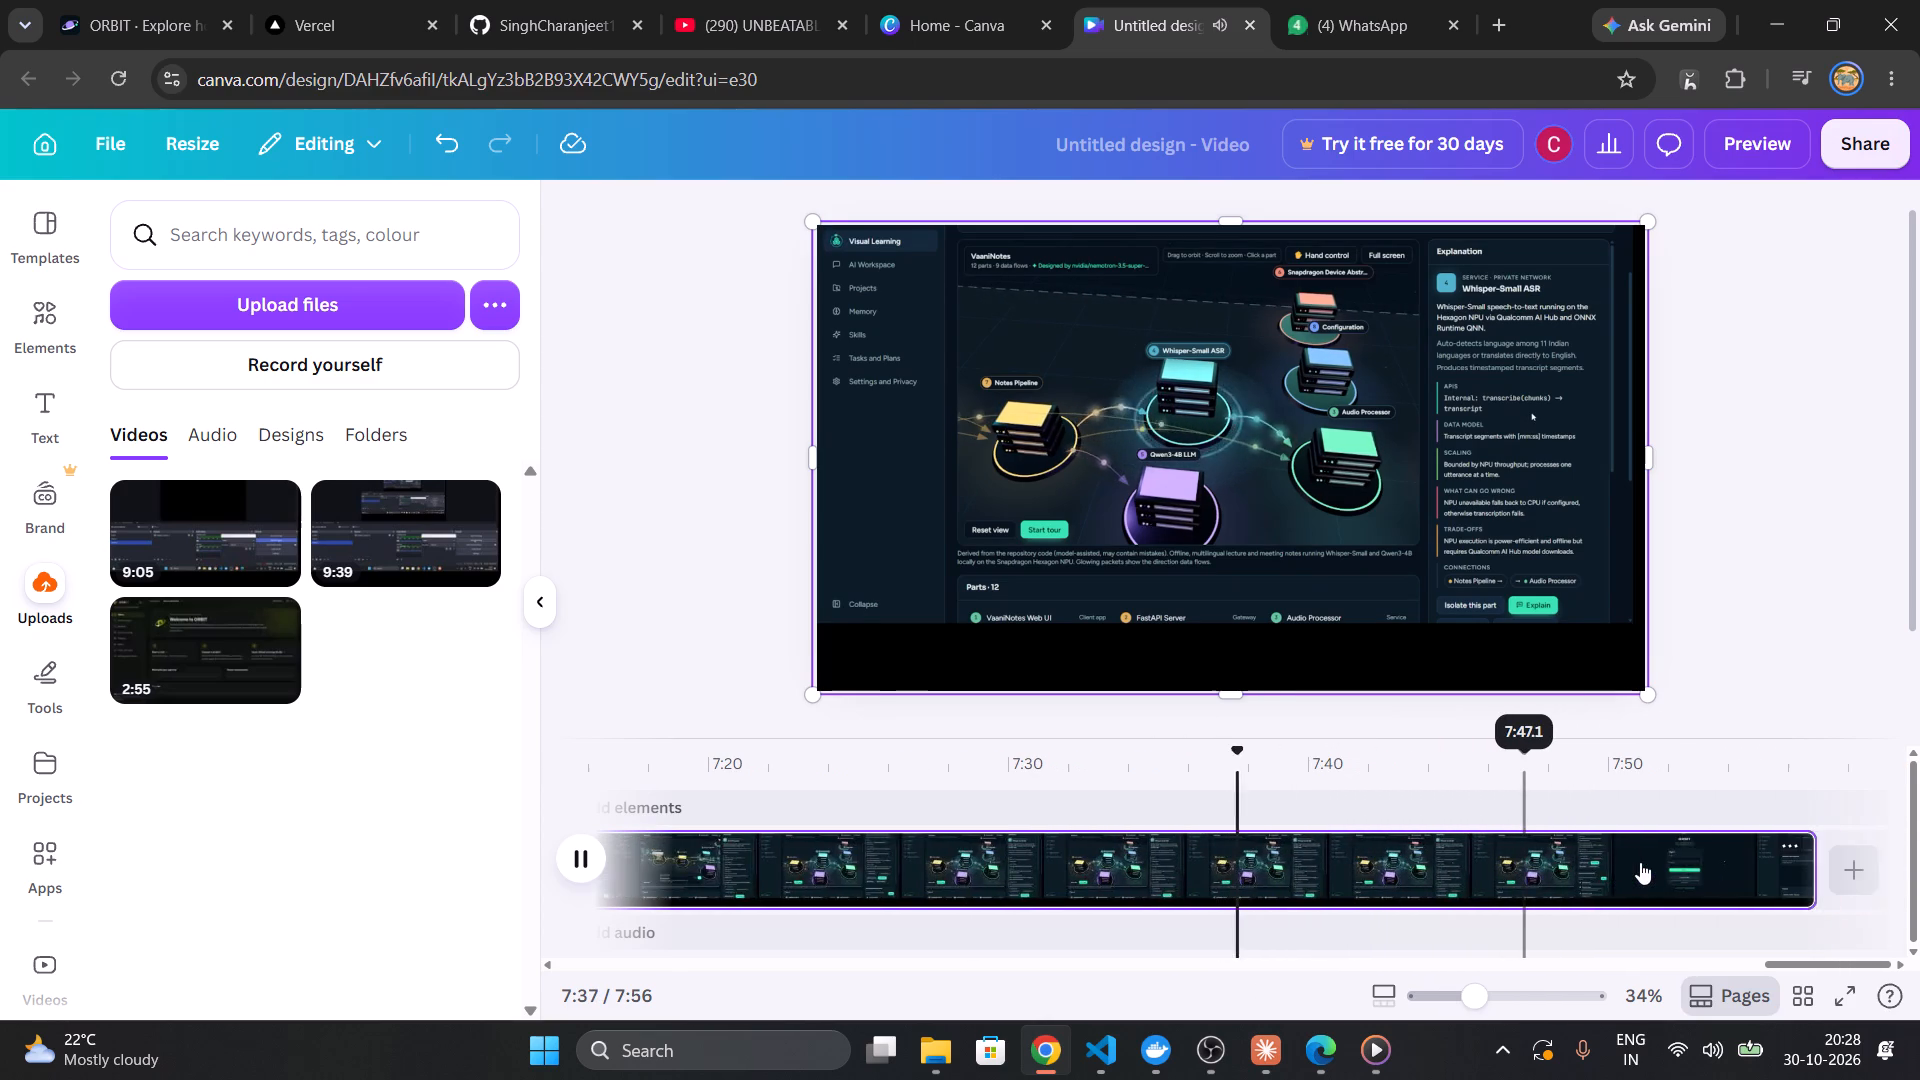
scroll(1640, 862, "left", 1)
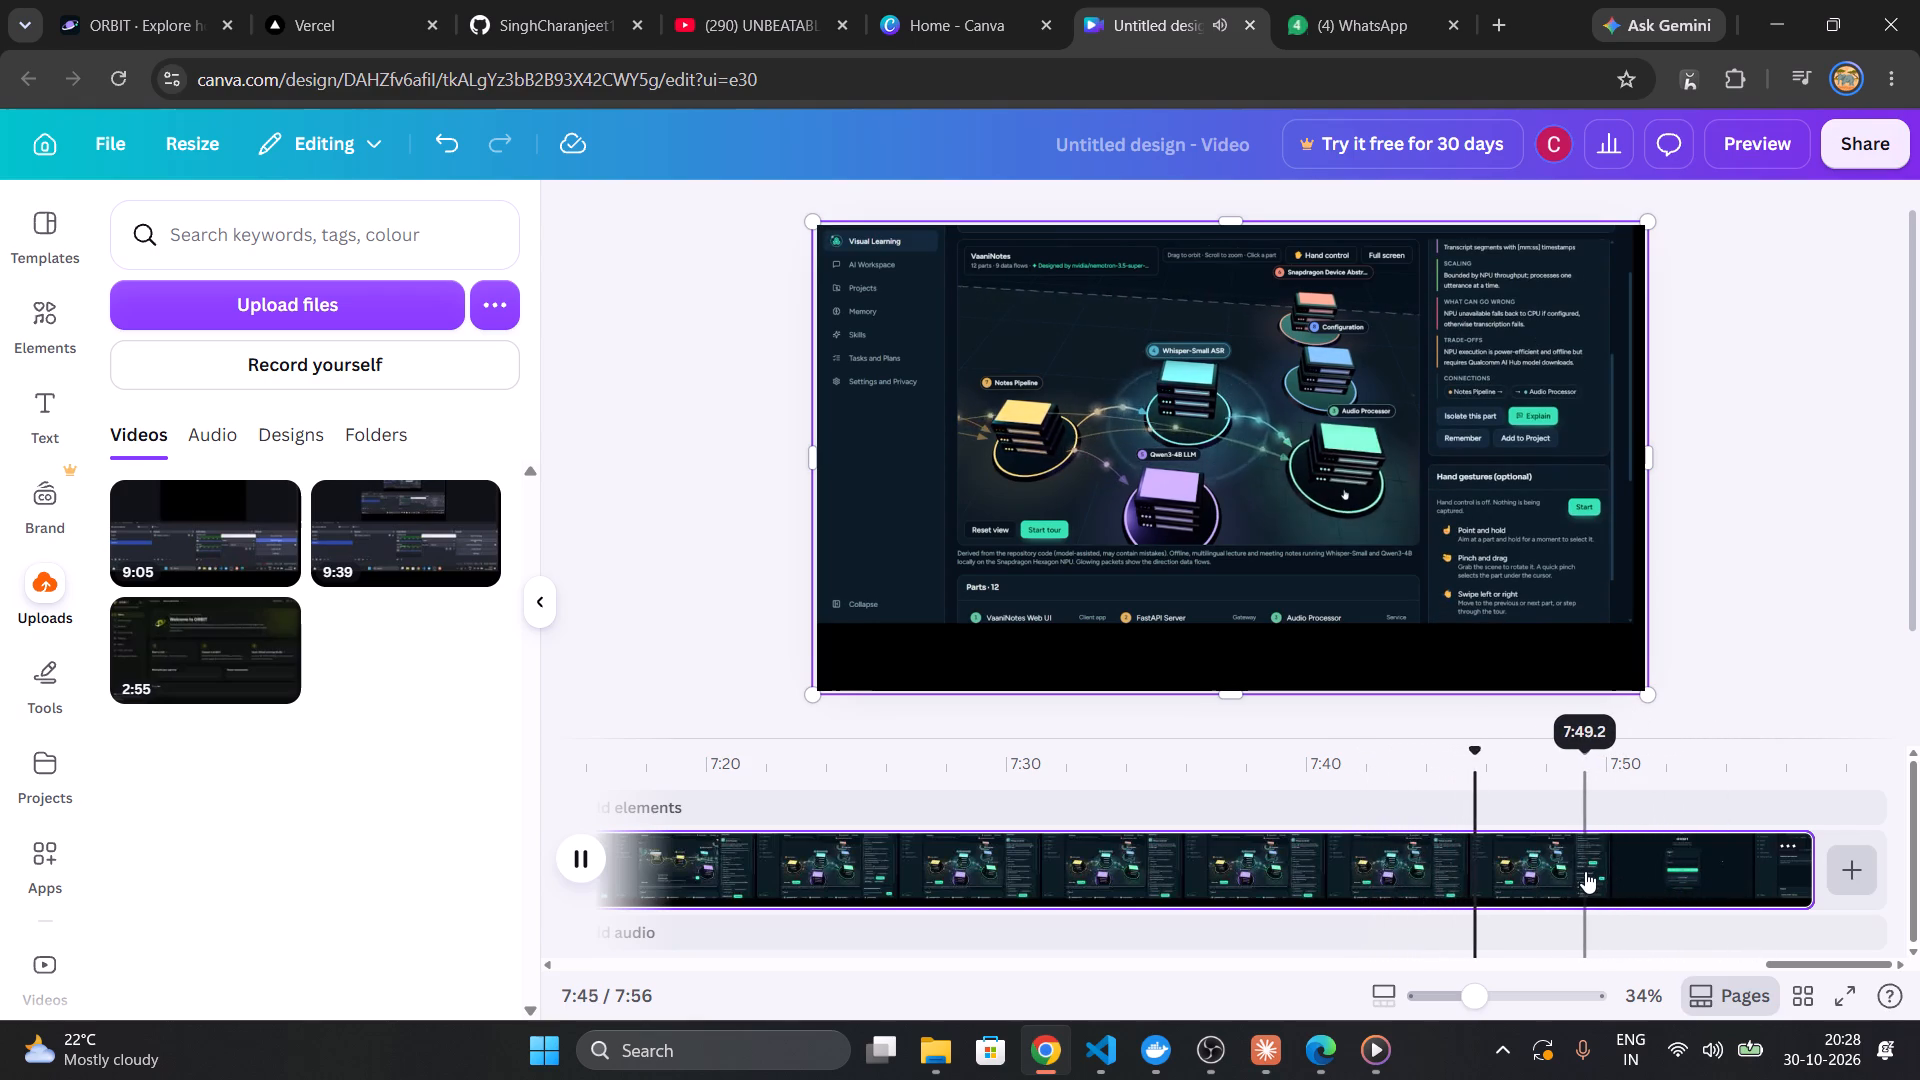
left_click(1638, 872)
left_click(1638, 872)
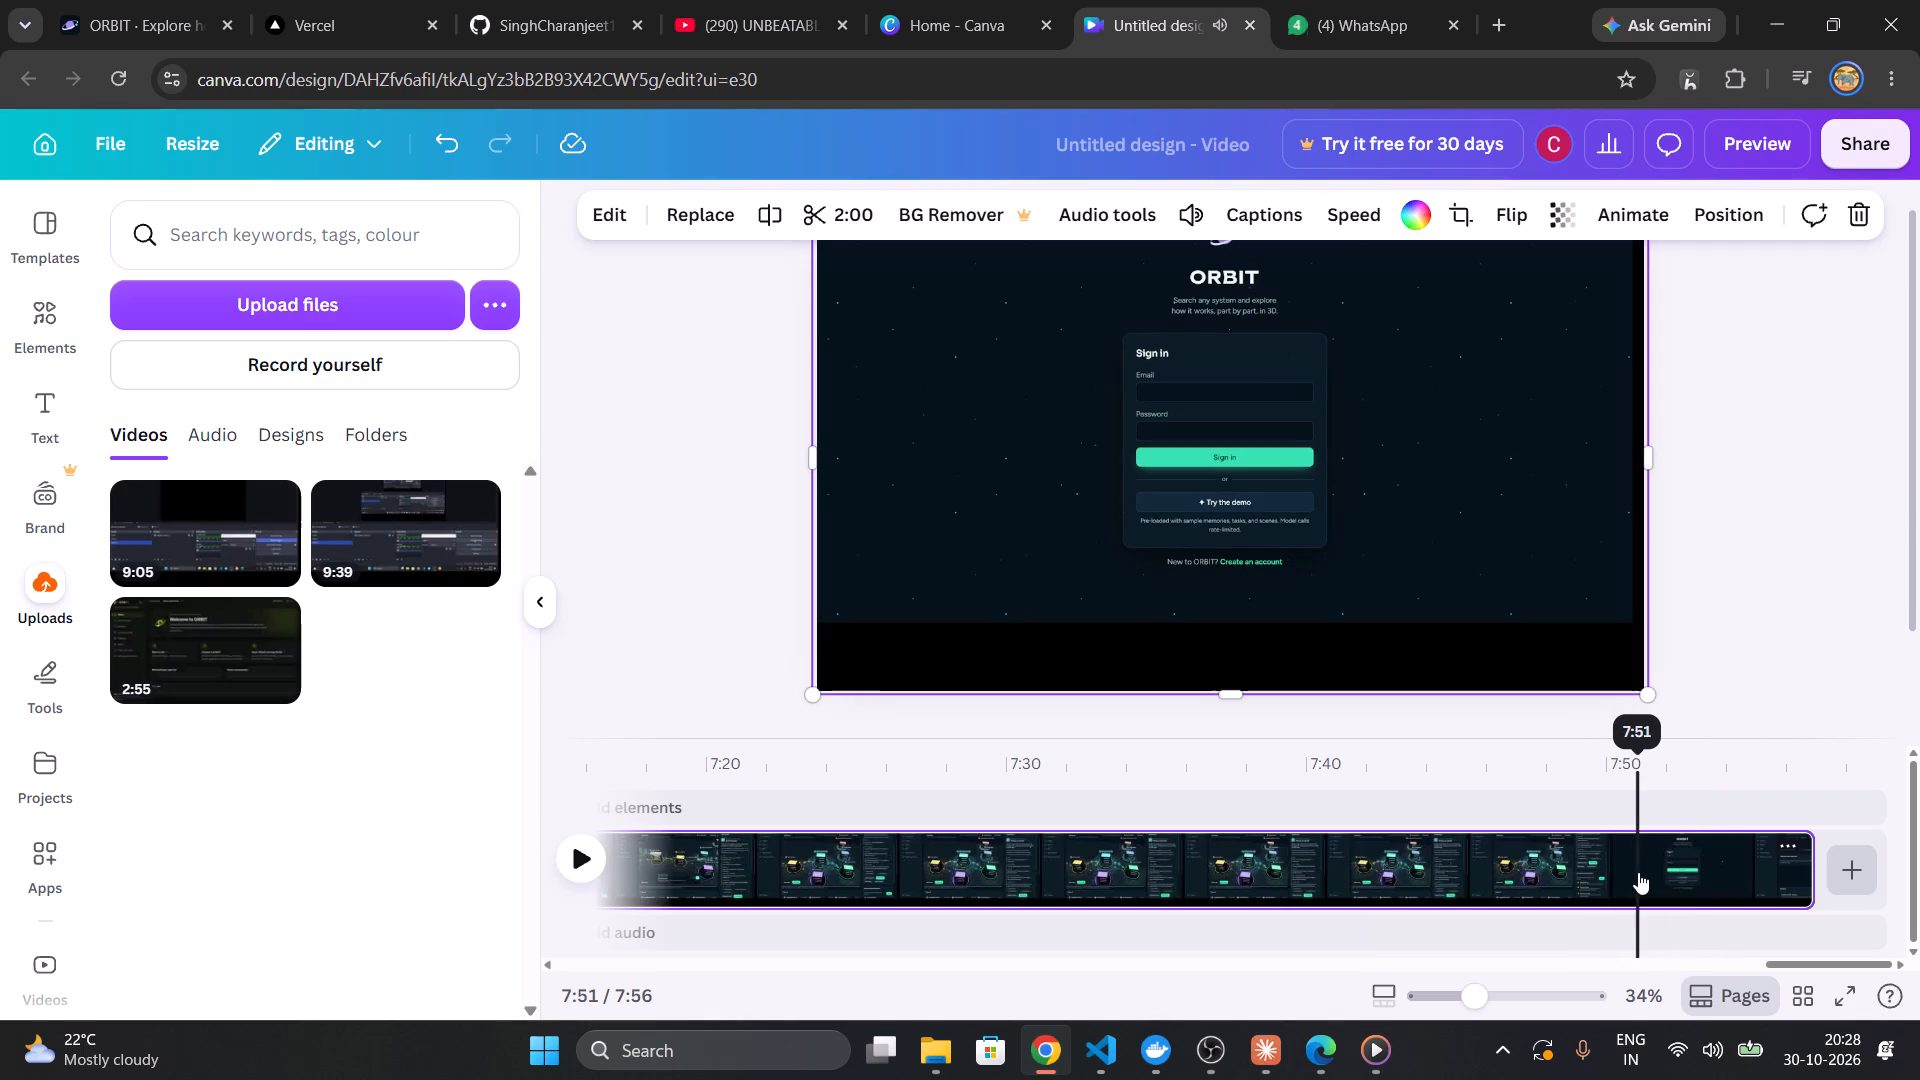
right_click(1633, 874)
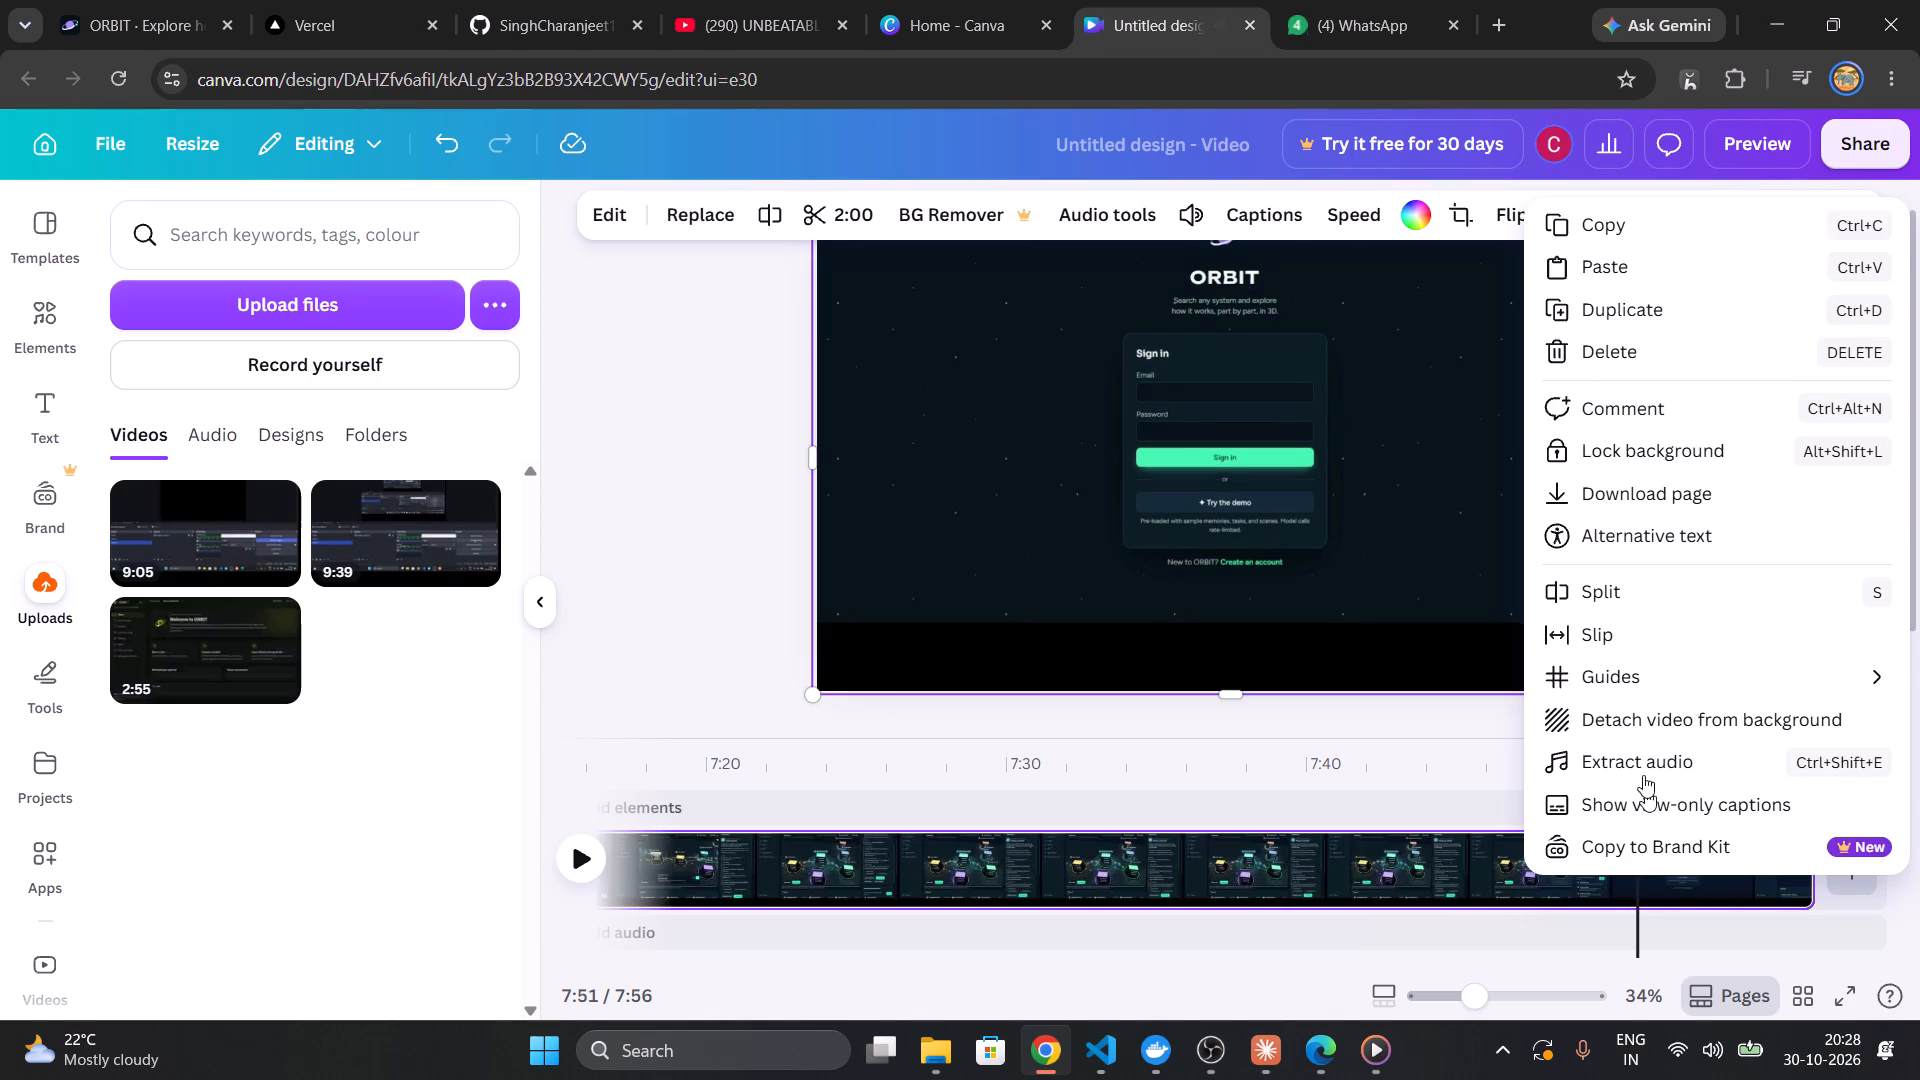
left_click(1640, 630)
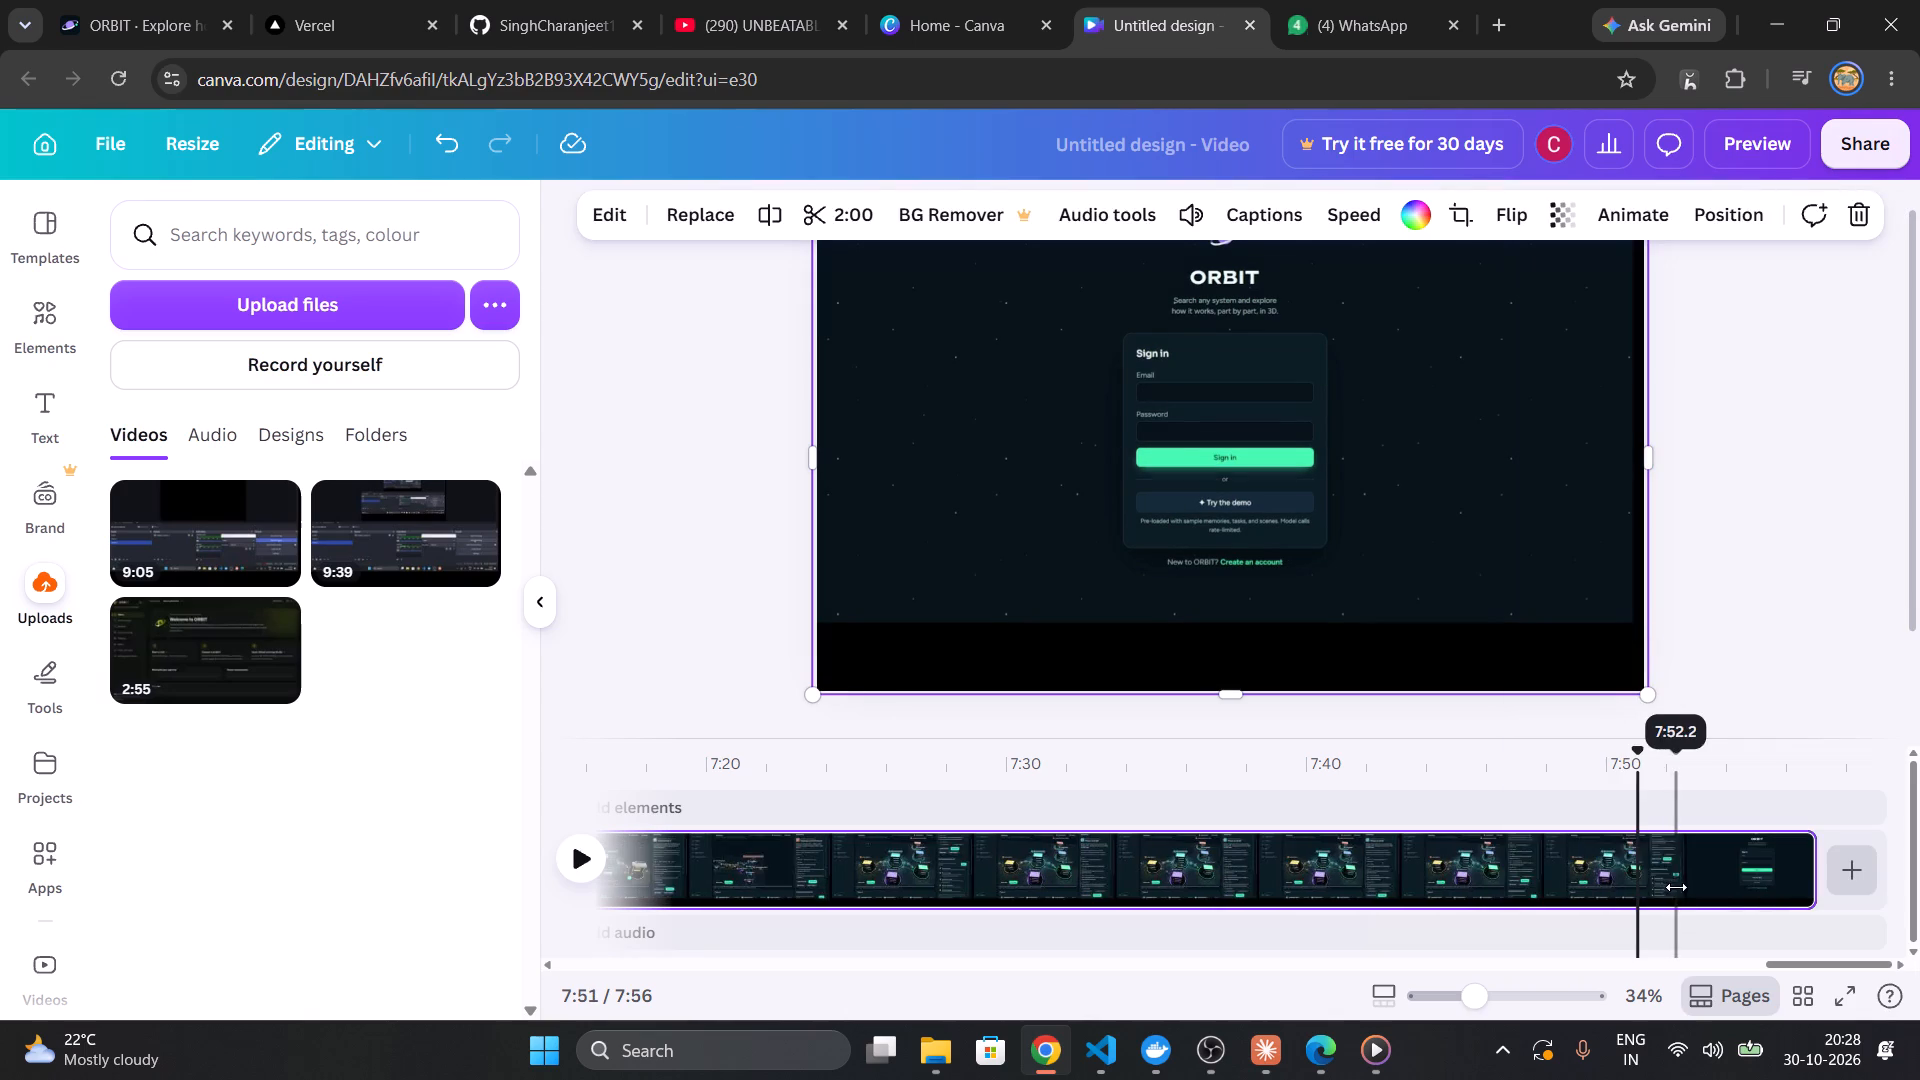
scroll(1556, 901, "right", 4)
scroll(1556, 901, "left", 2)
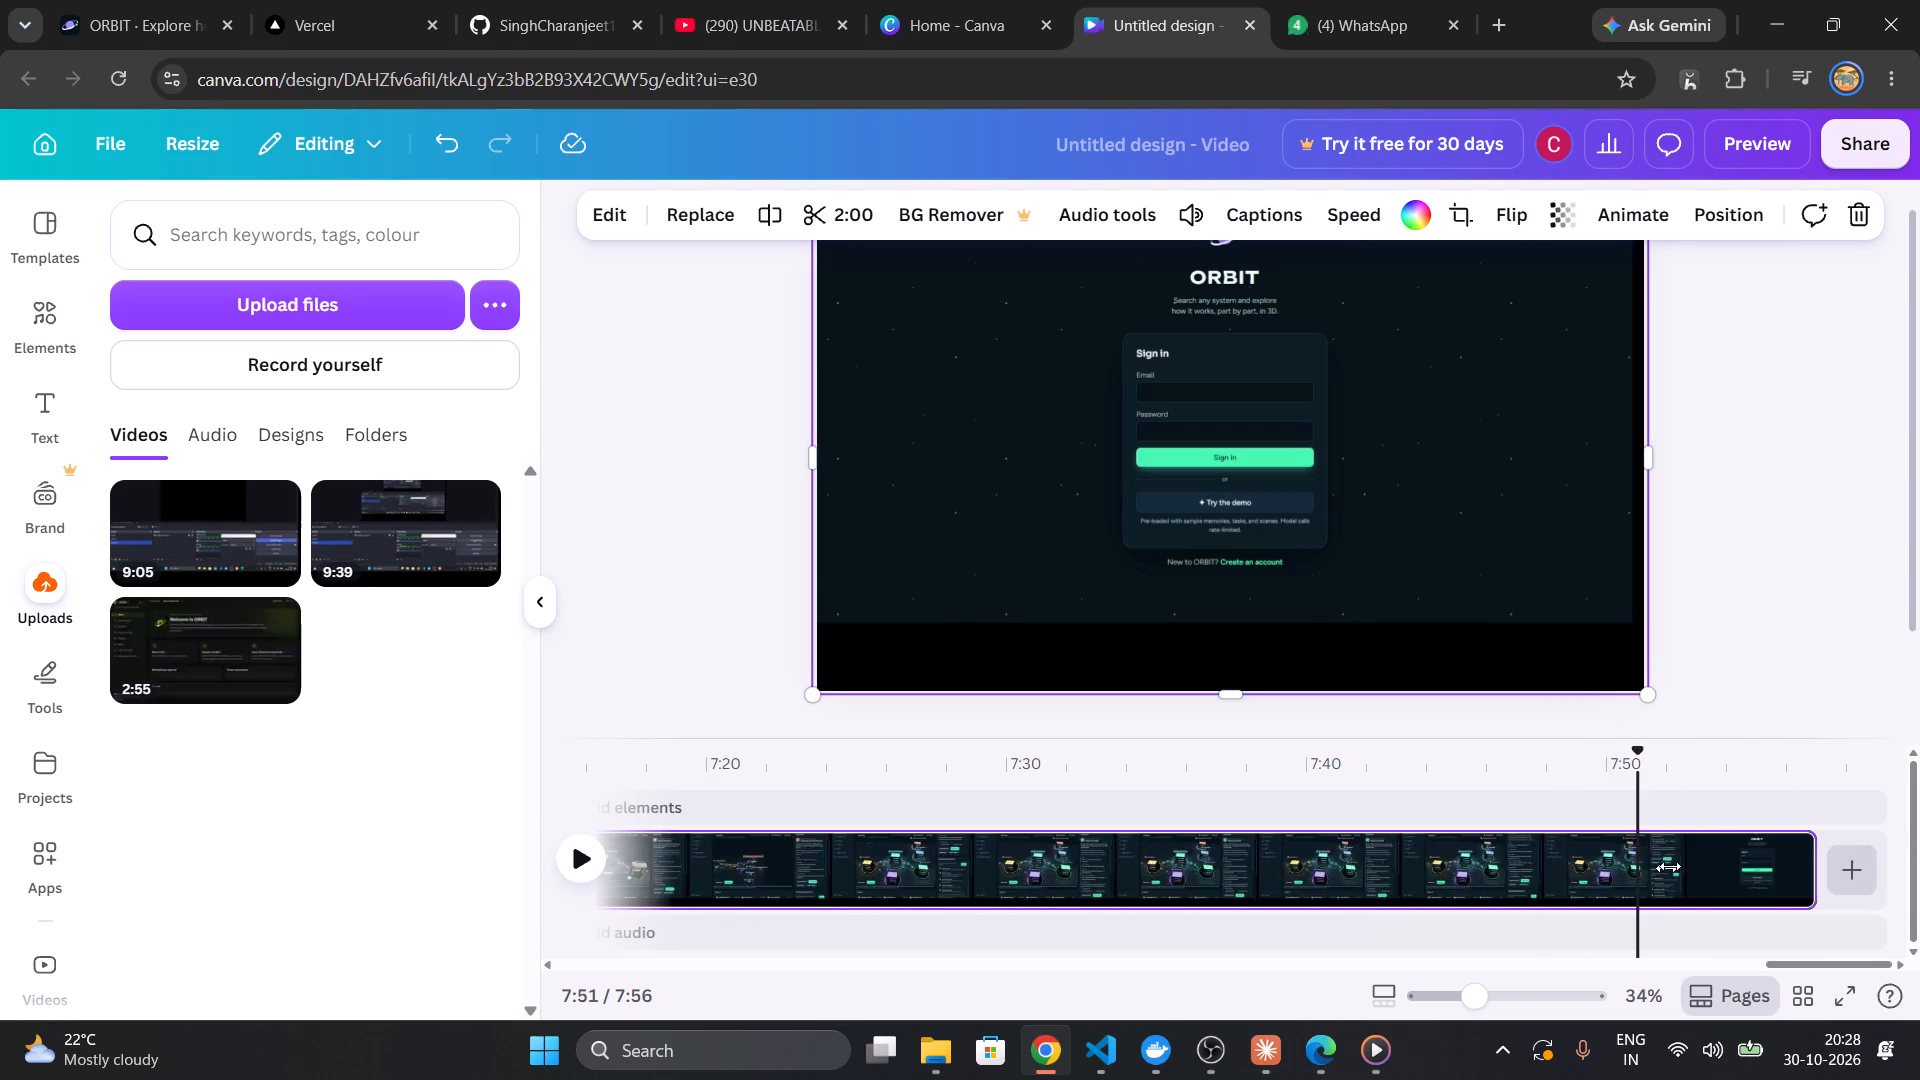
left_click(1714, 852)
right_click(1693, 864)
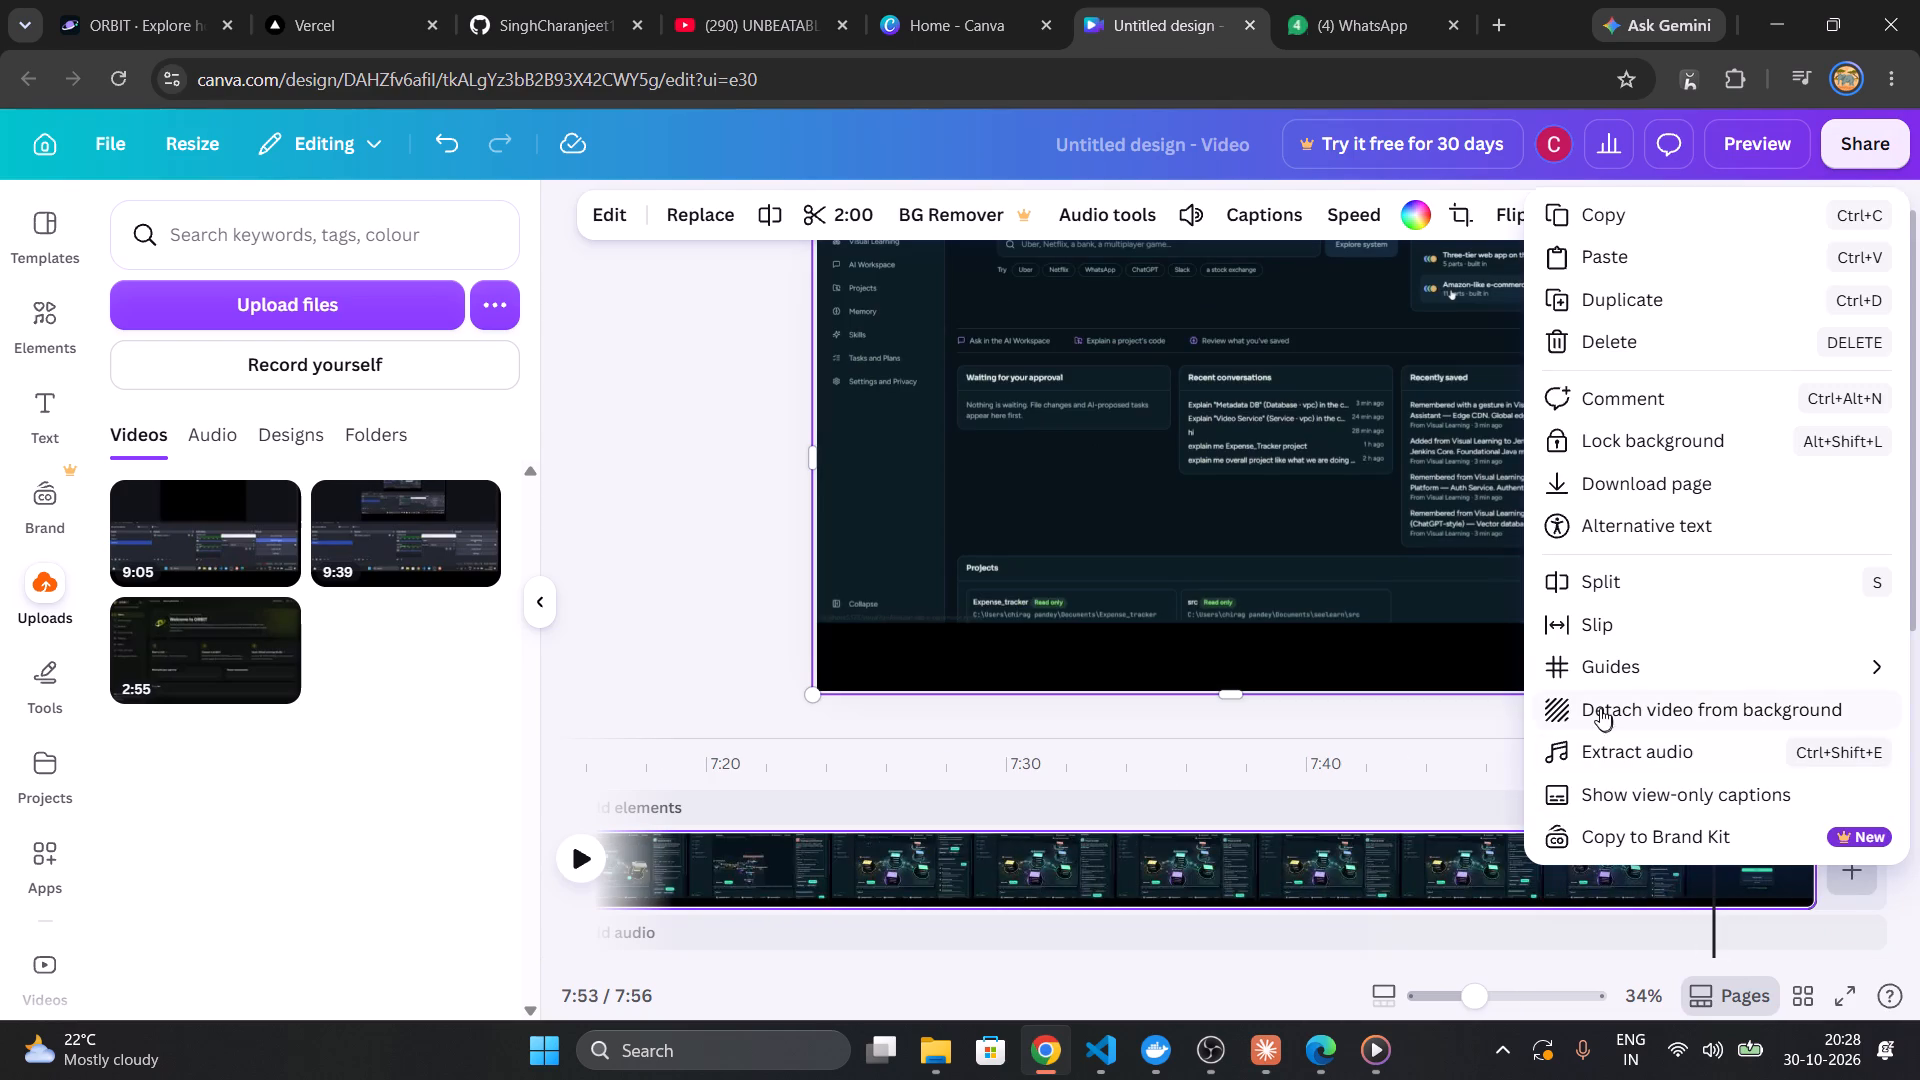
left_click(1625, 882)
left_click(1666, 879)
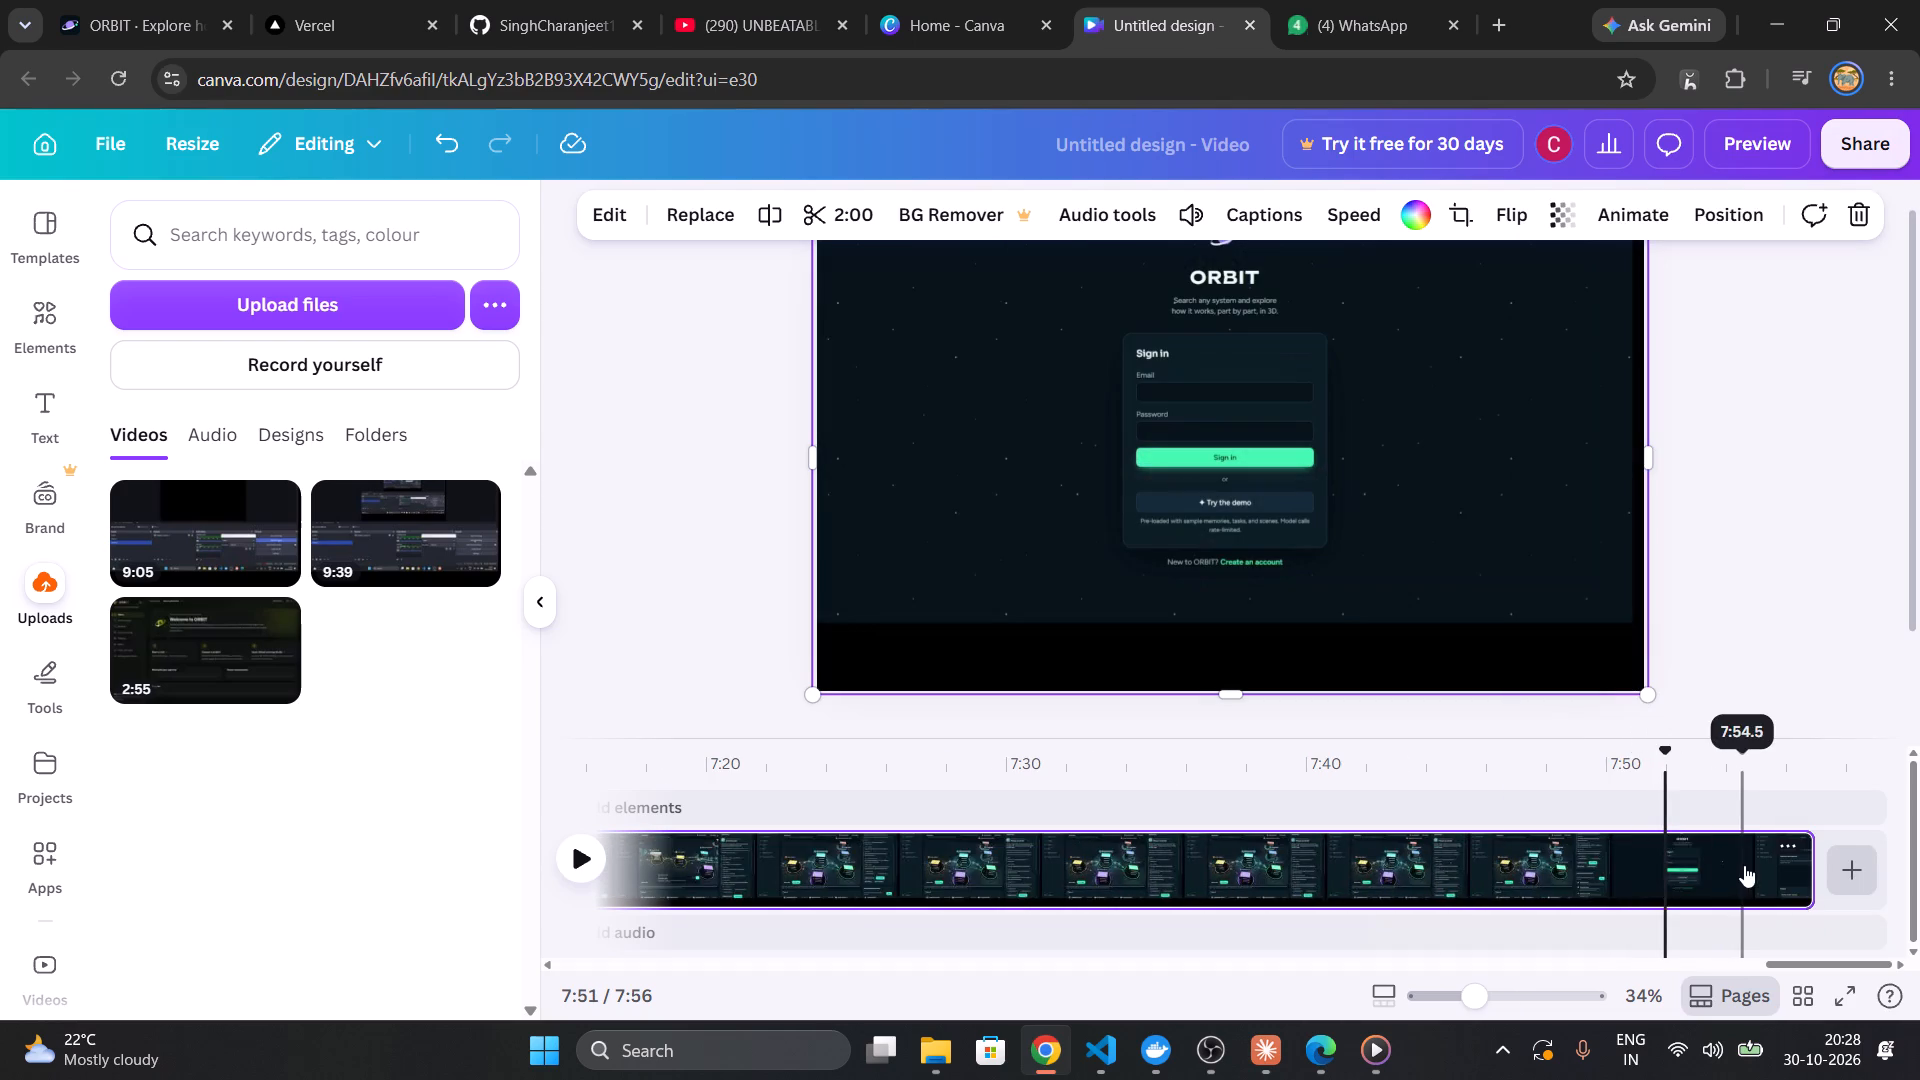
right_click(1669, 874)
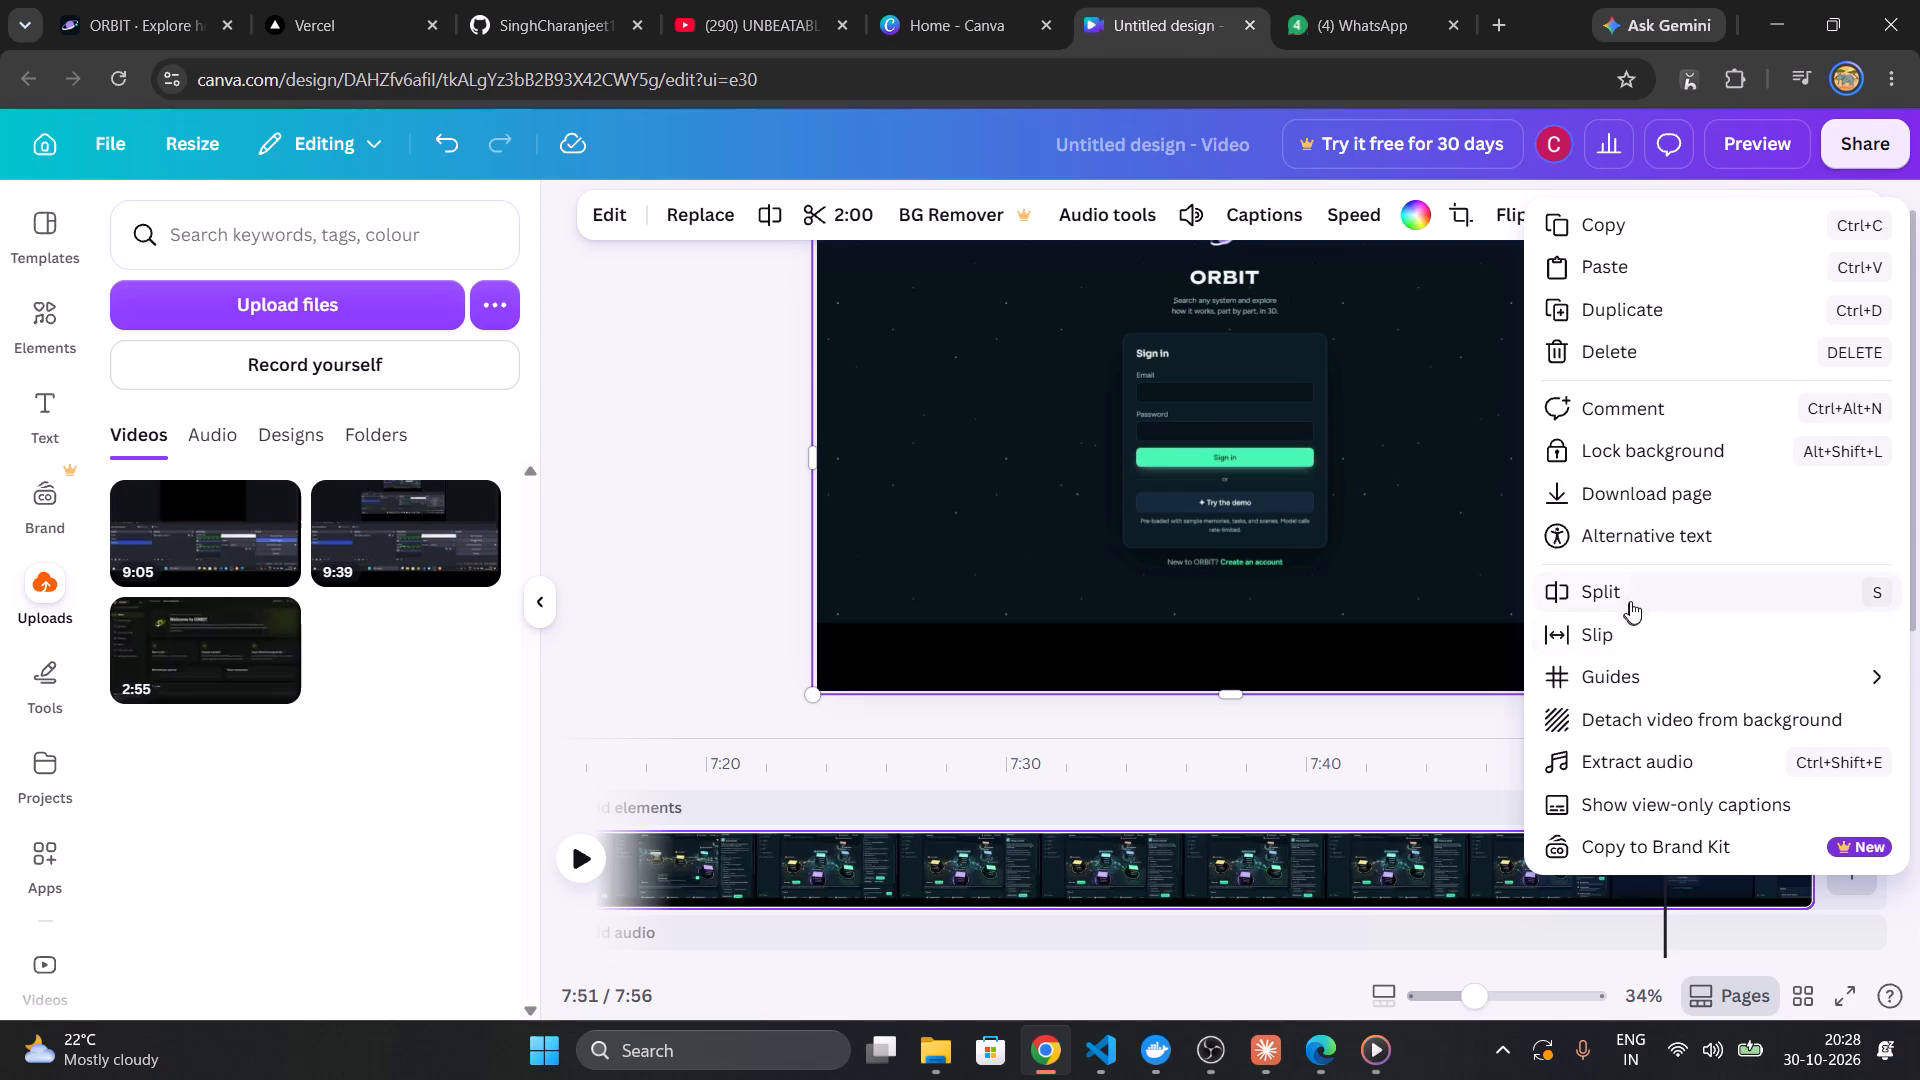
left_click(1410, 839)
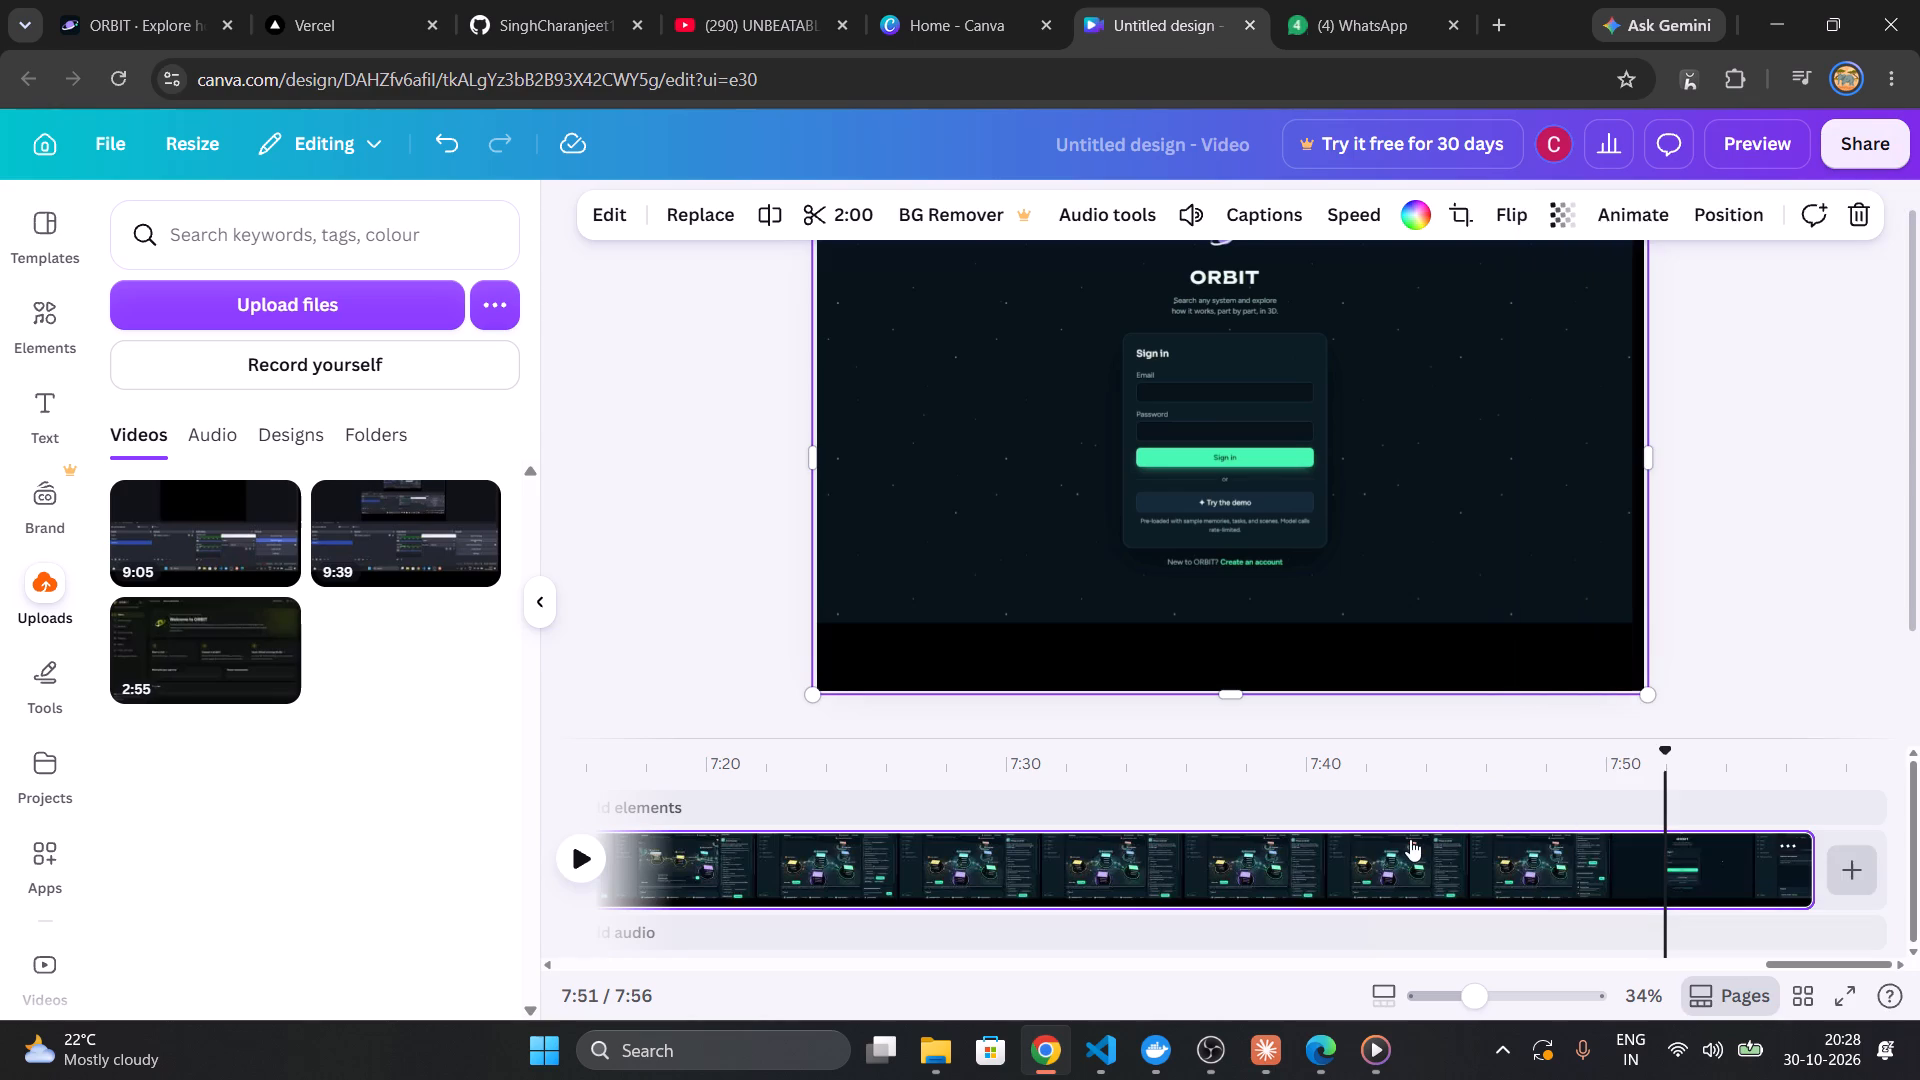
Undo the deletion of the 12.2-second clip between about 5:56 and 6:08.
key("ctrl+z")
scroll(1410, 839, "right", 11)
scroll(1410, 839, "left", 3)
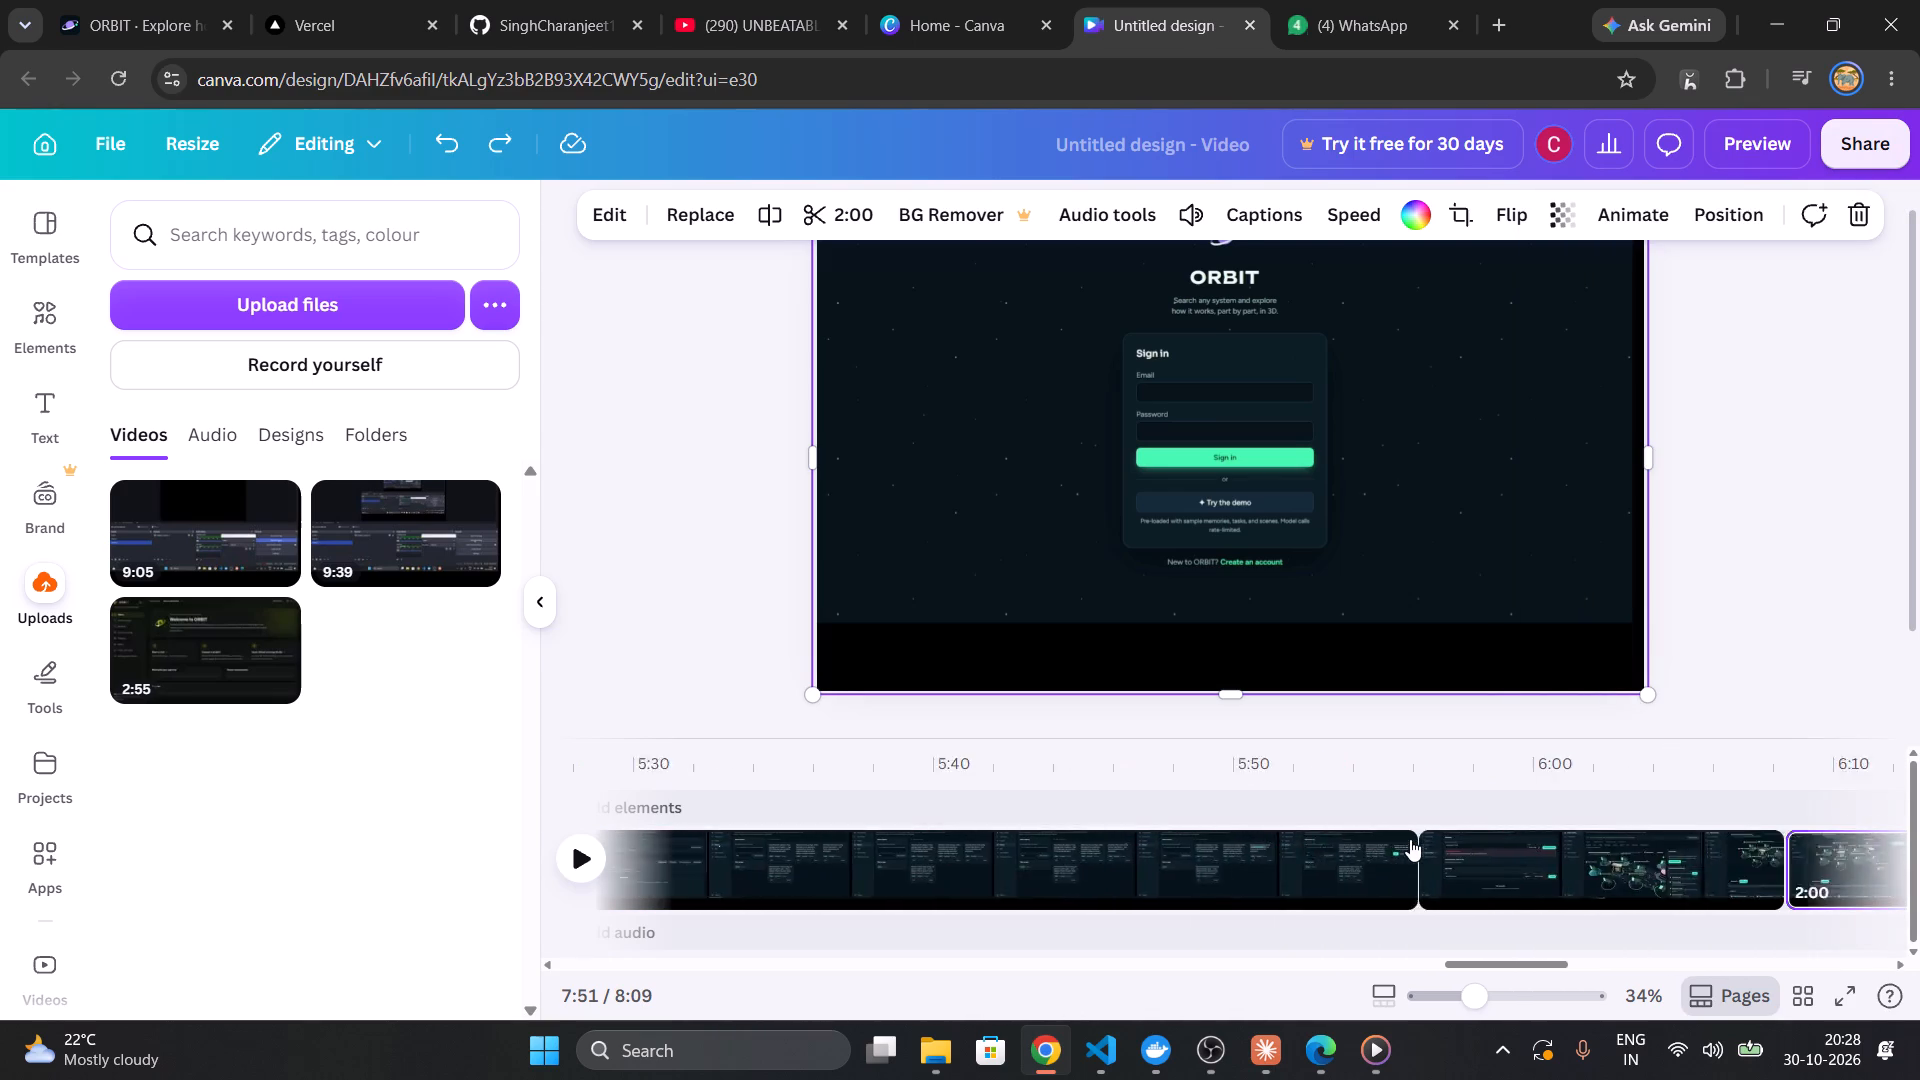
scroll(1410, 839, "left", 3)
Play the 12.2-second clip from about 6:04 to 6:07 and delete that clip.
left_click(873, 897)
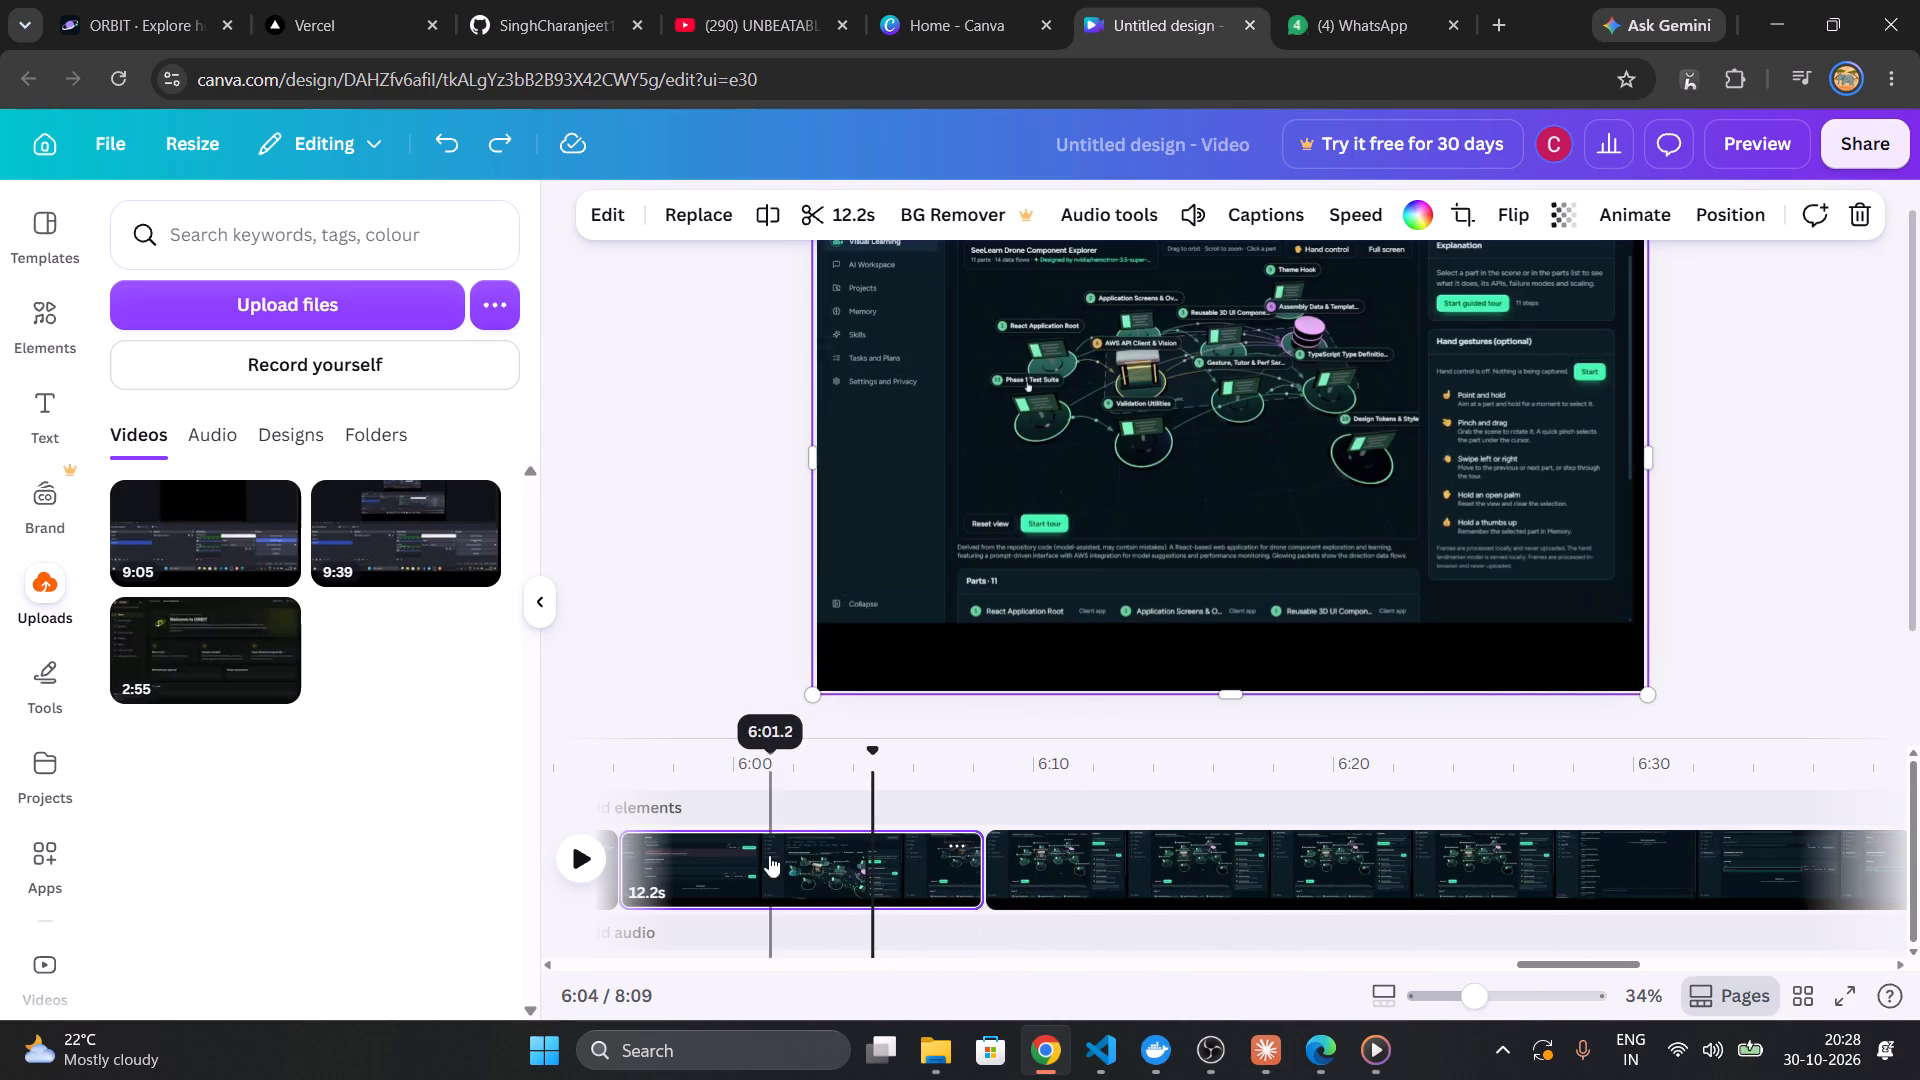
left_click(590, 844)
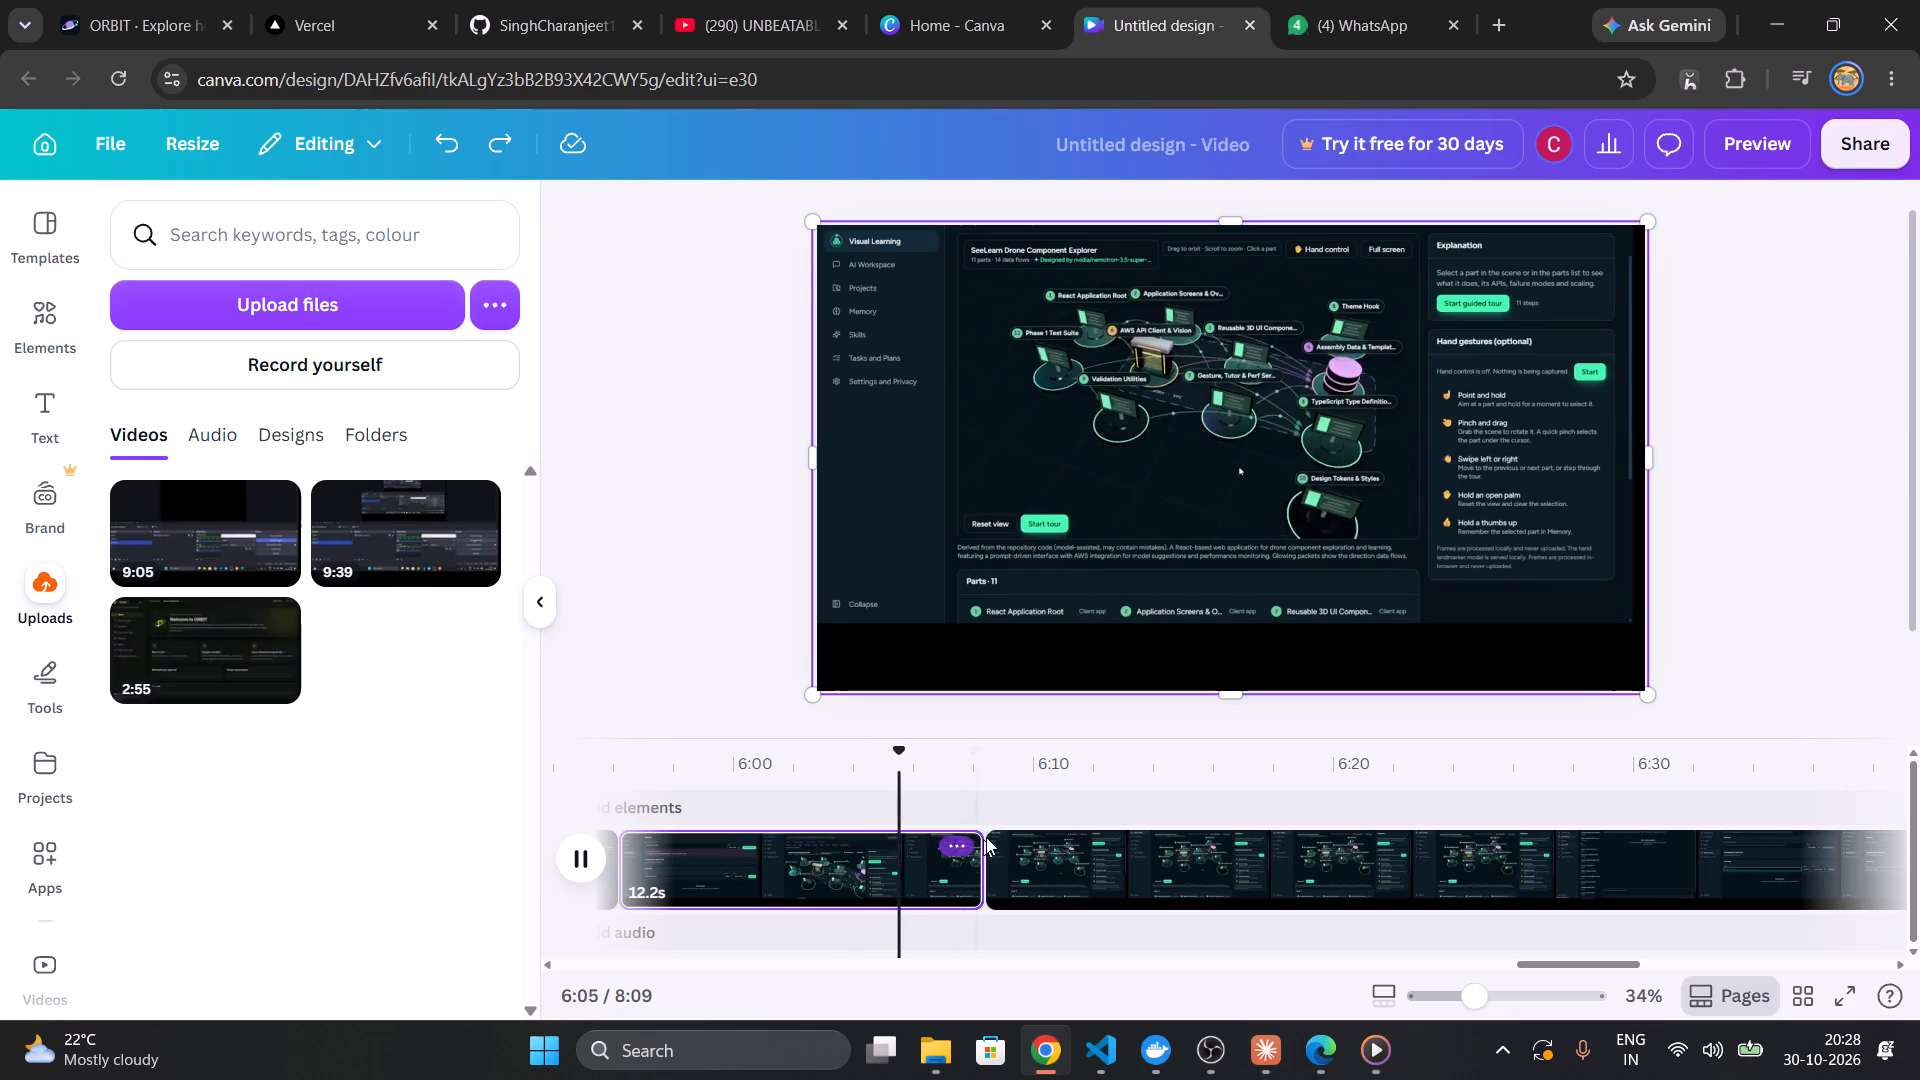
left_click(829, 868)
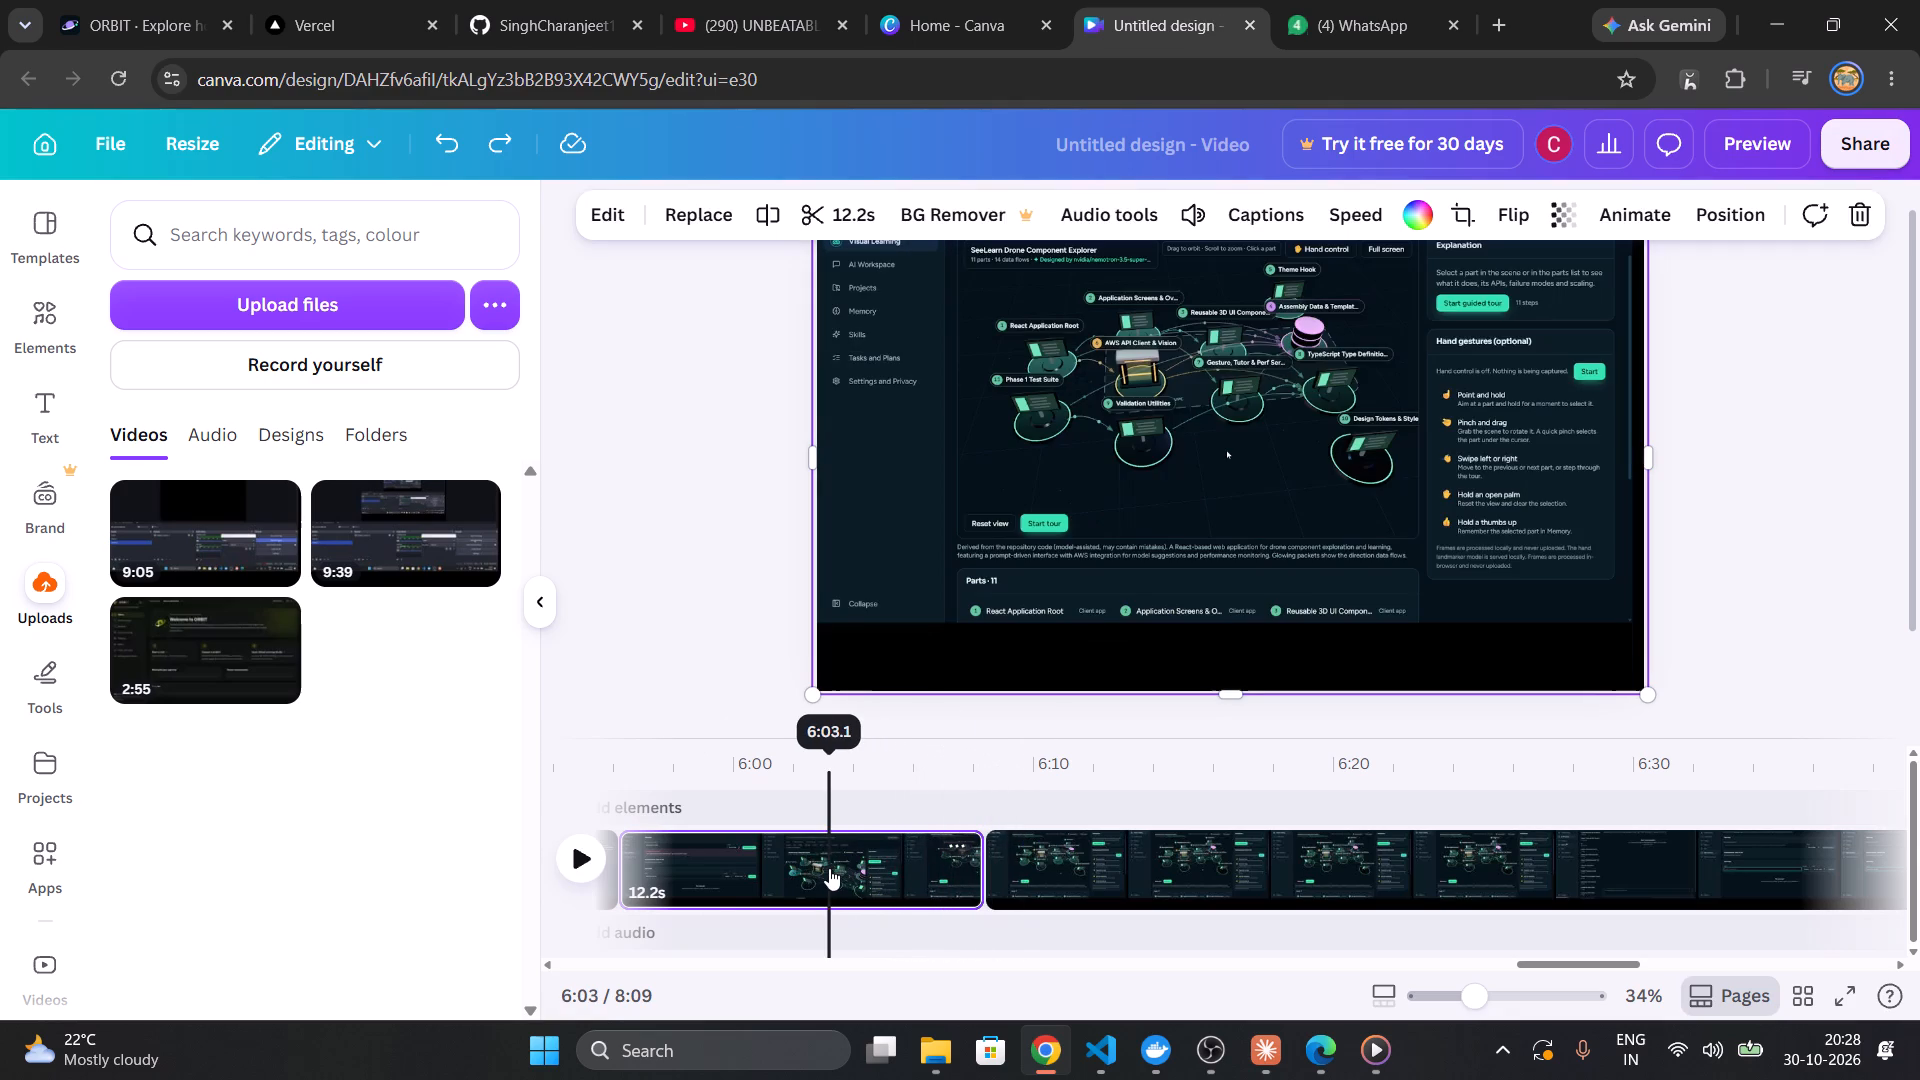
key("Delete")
Spot-check the 2:00 clip at about 7:34 and between about 6:56 and 7:03, examining the window switching and VaaniNotes footage.
scroll(829, 868, "left", 11)
left_click(1173, 866)
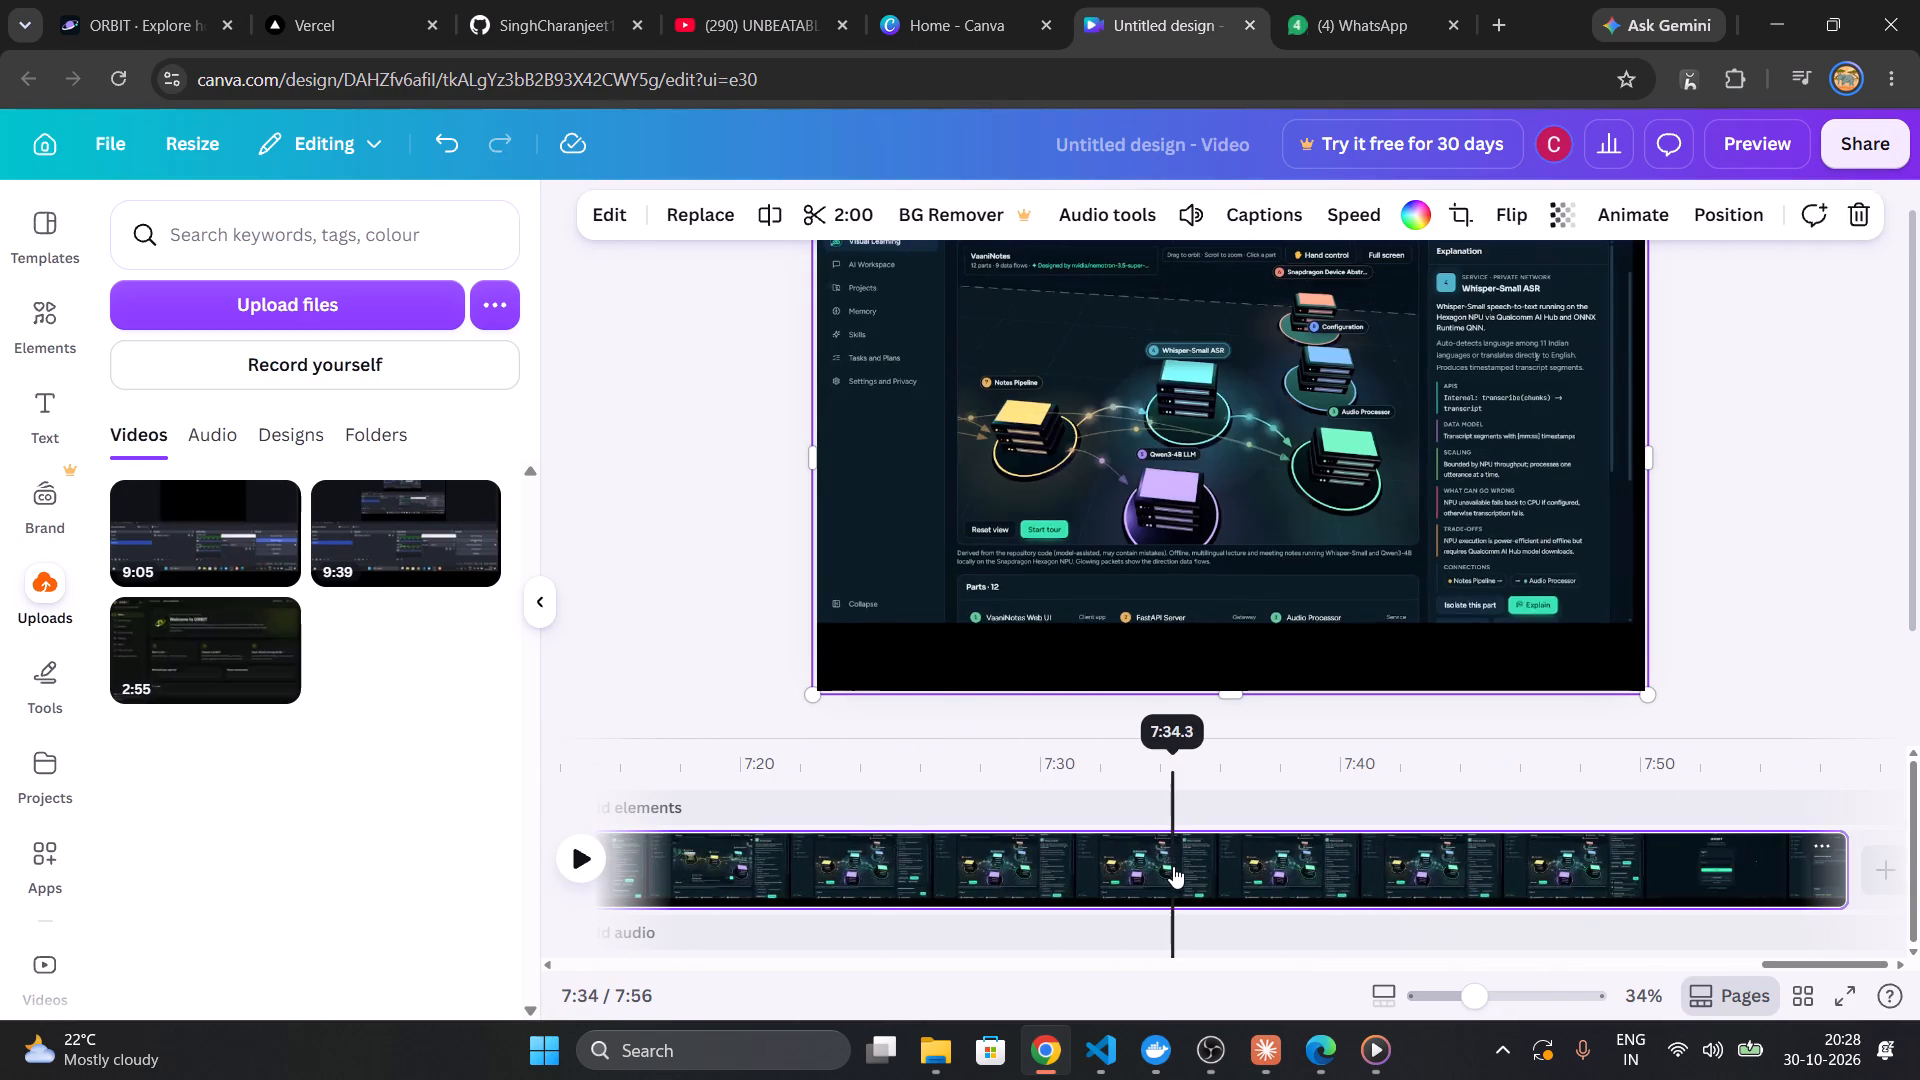
scroll(1173, 866, "right", 5)
left_click(1109, 868)
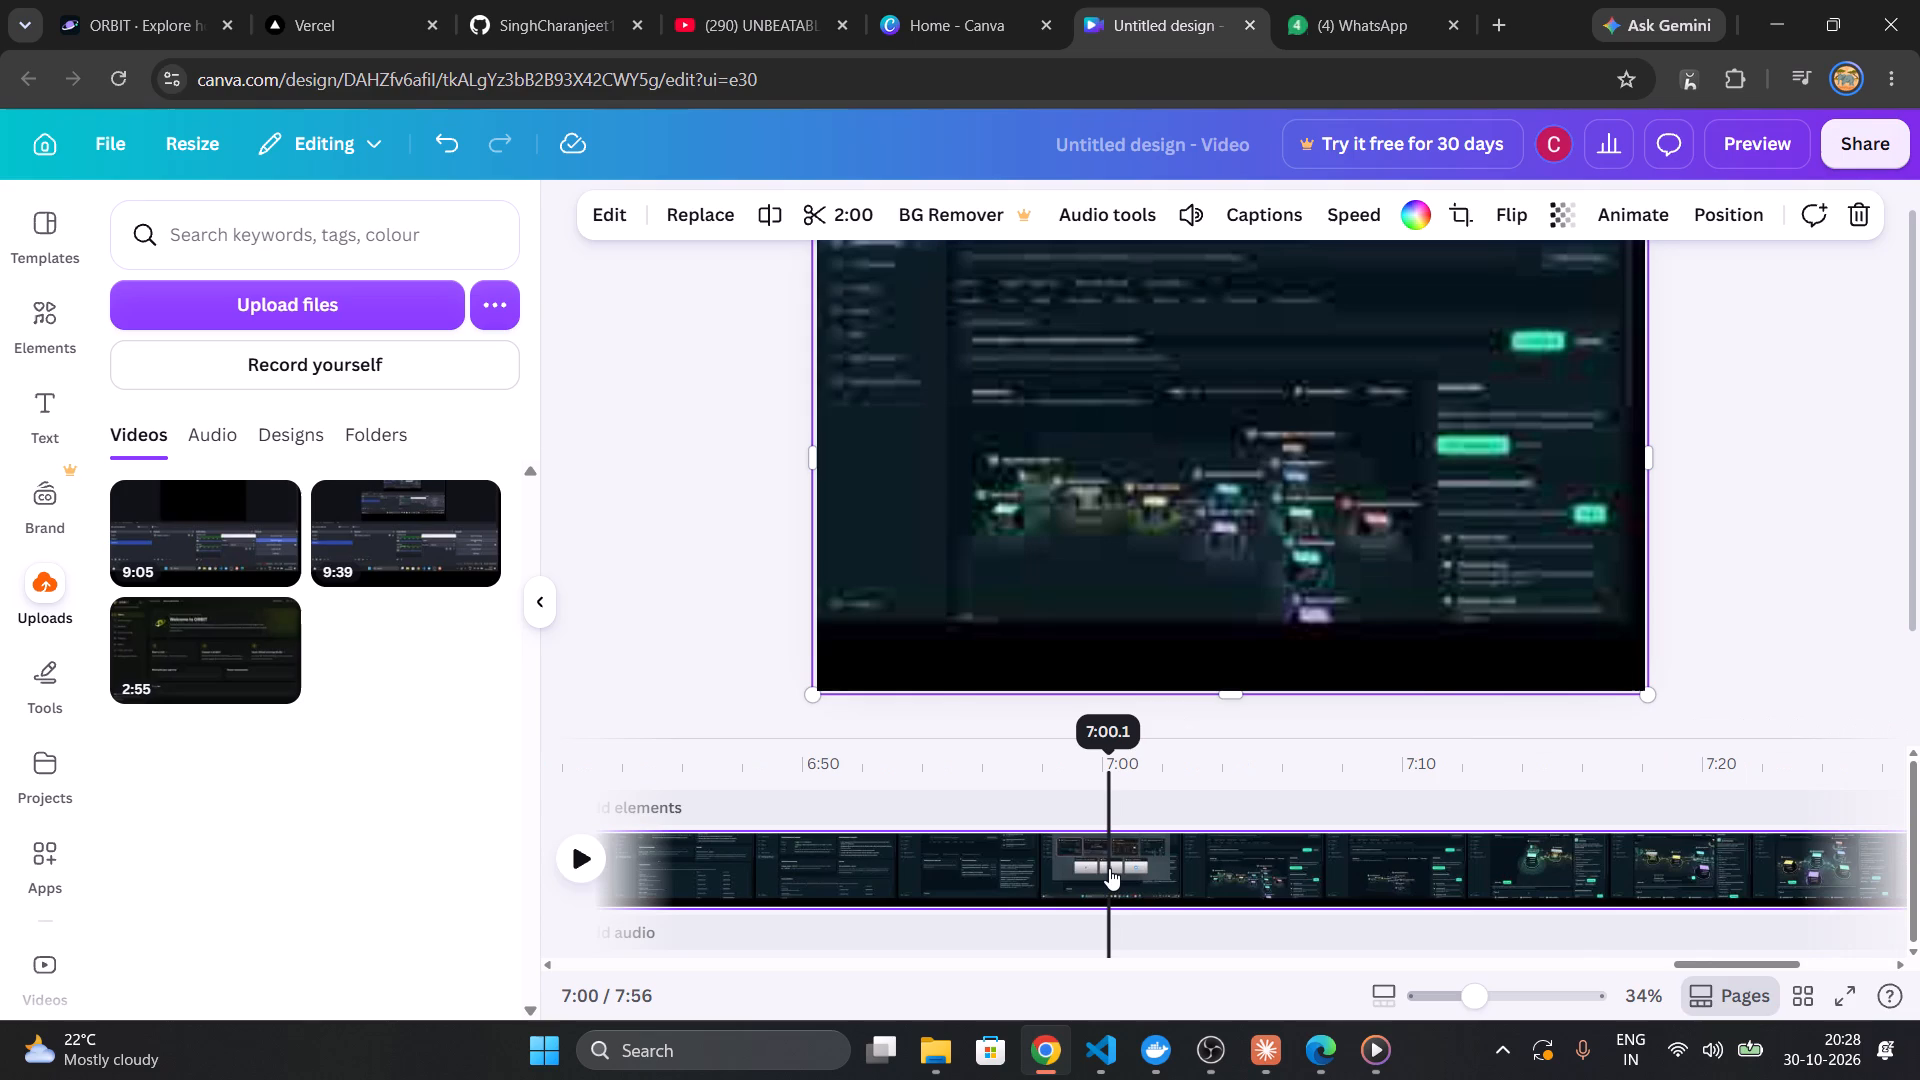
left_click(991, 867)
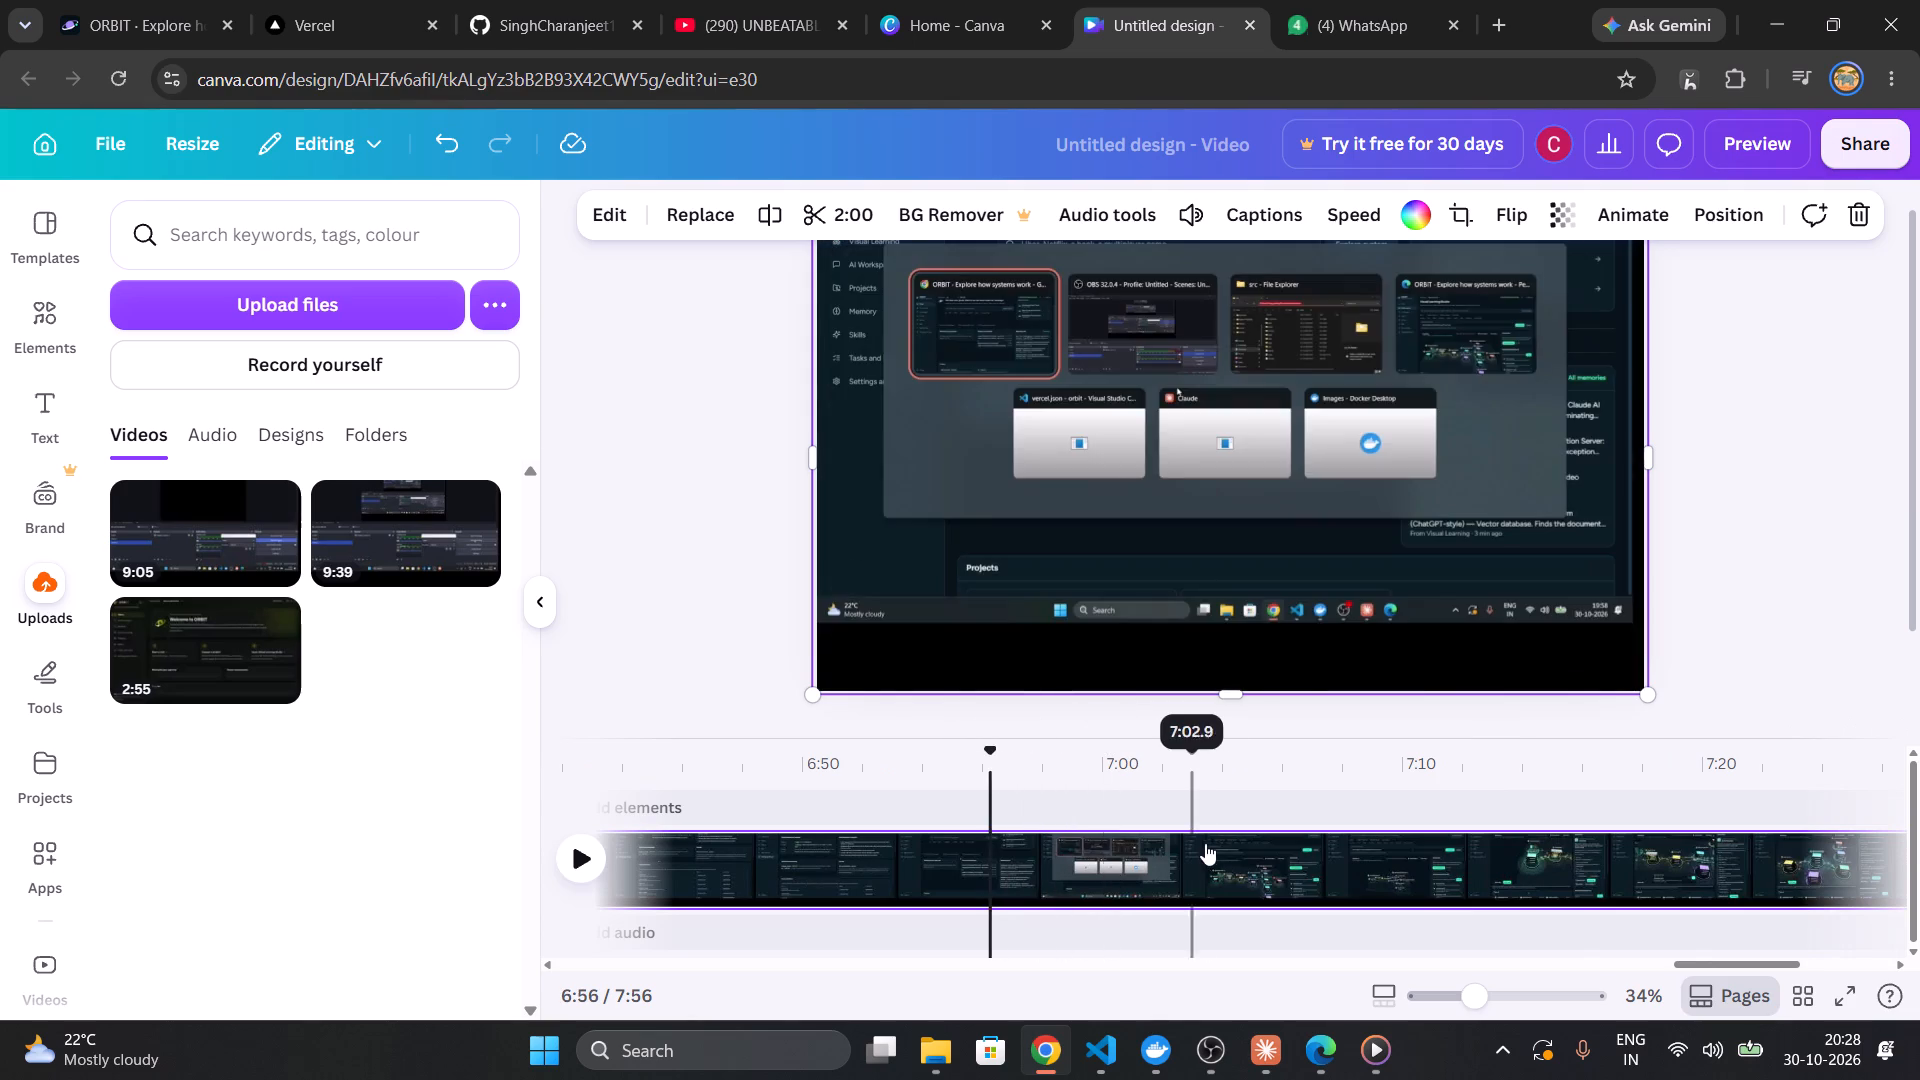
left_click(1208, 843)
left_click(1096, 860)
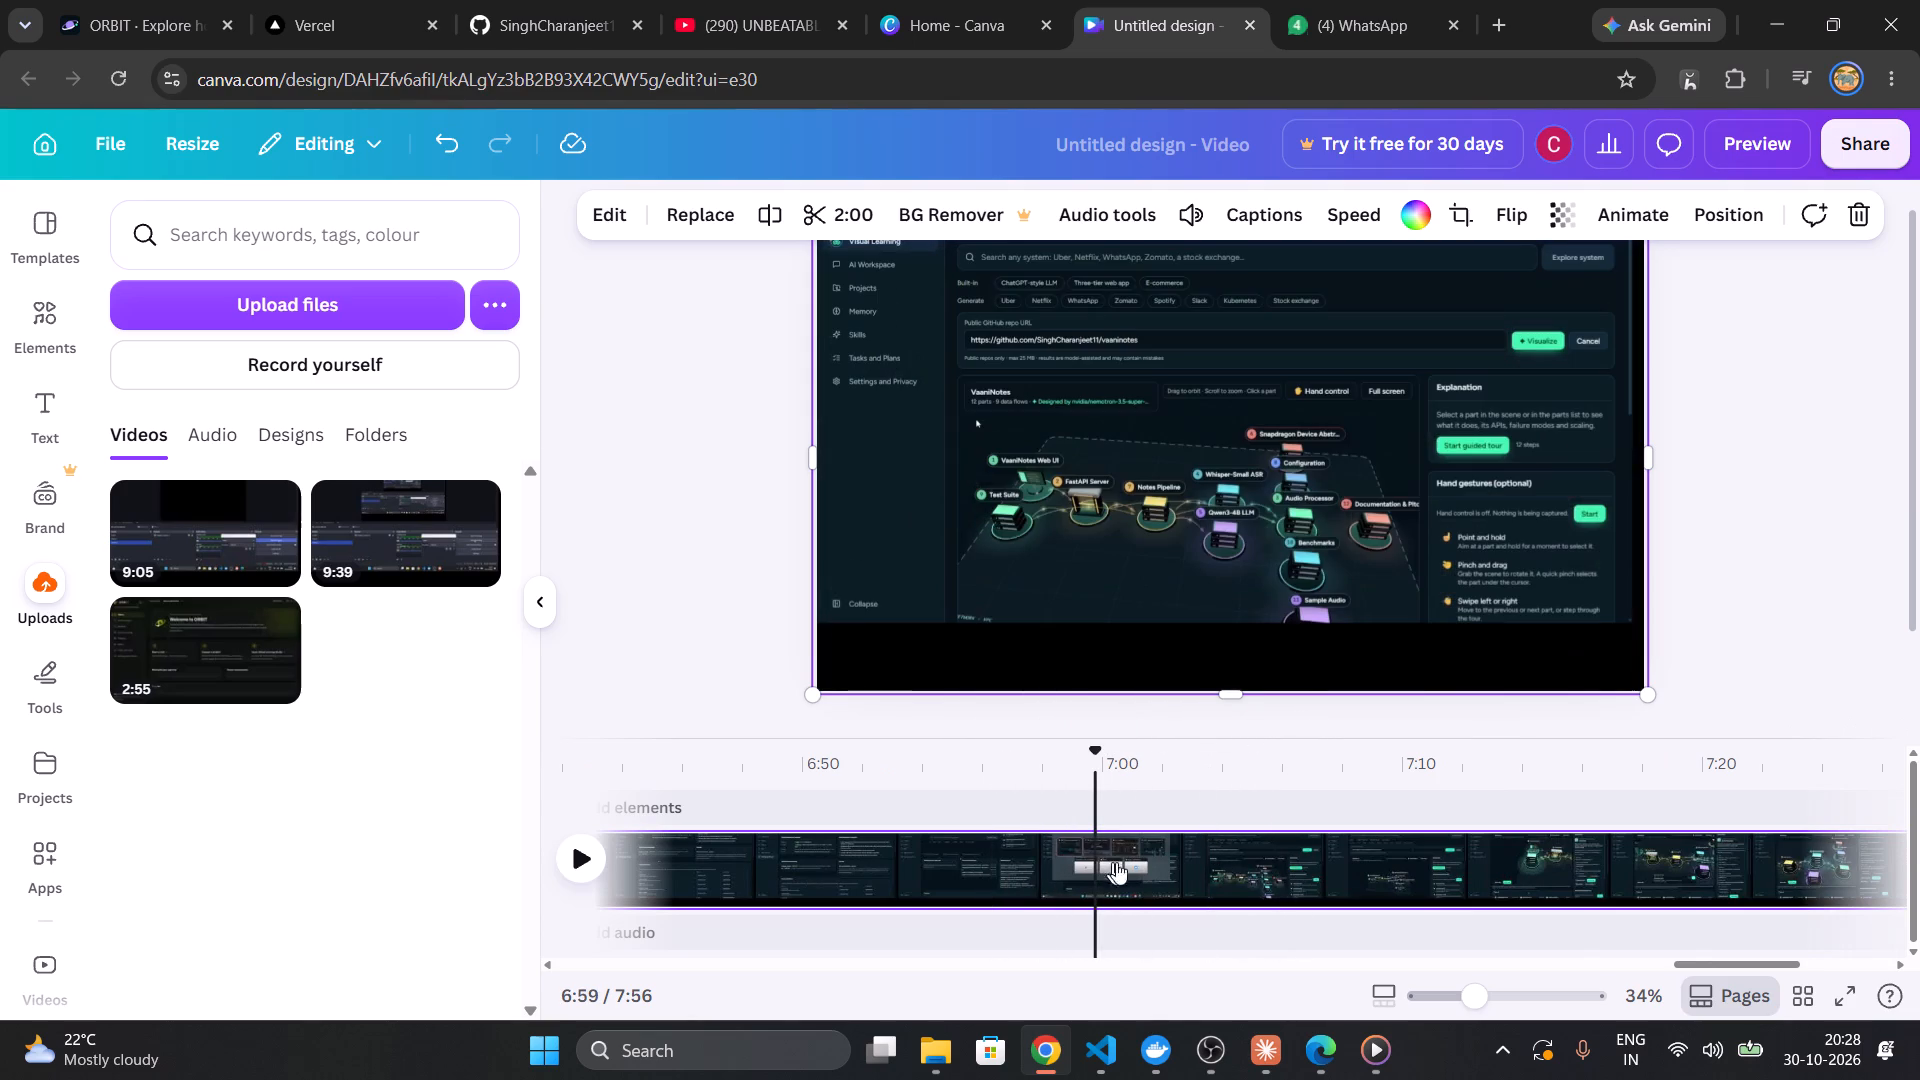
Split the 2:00 clip at about 7:50, where the ORBIT sign-in footage starts.
scroll(1425, 837, "left", 6)
left_click(1593, 875)
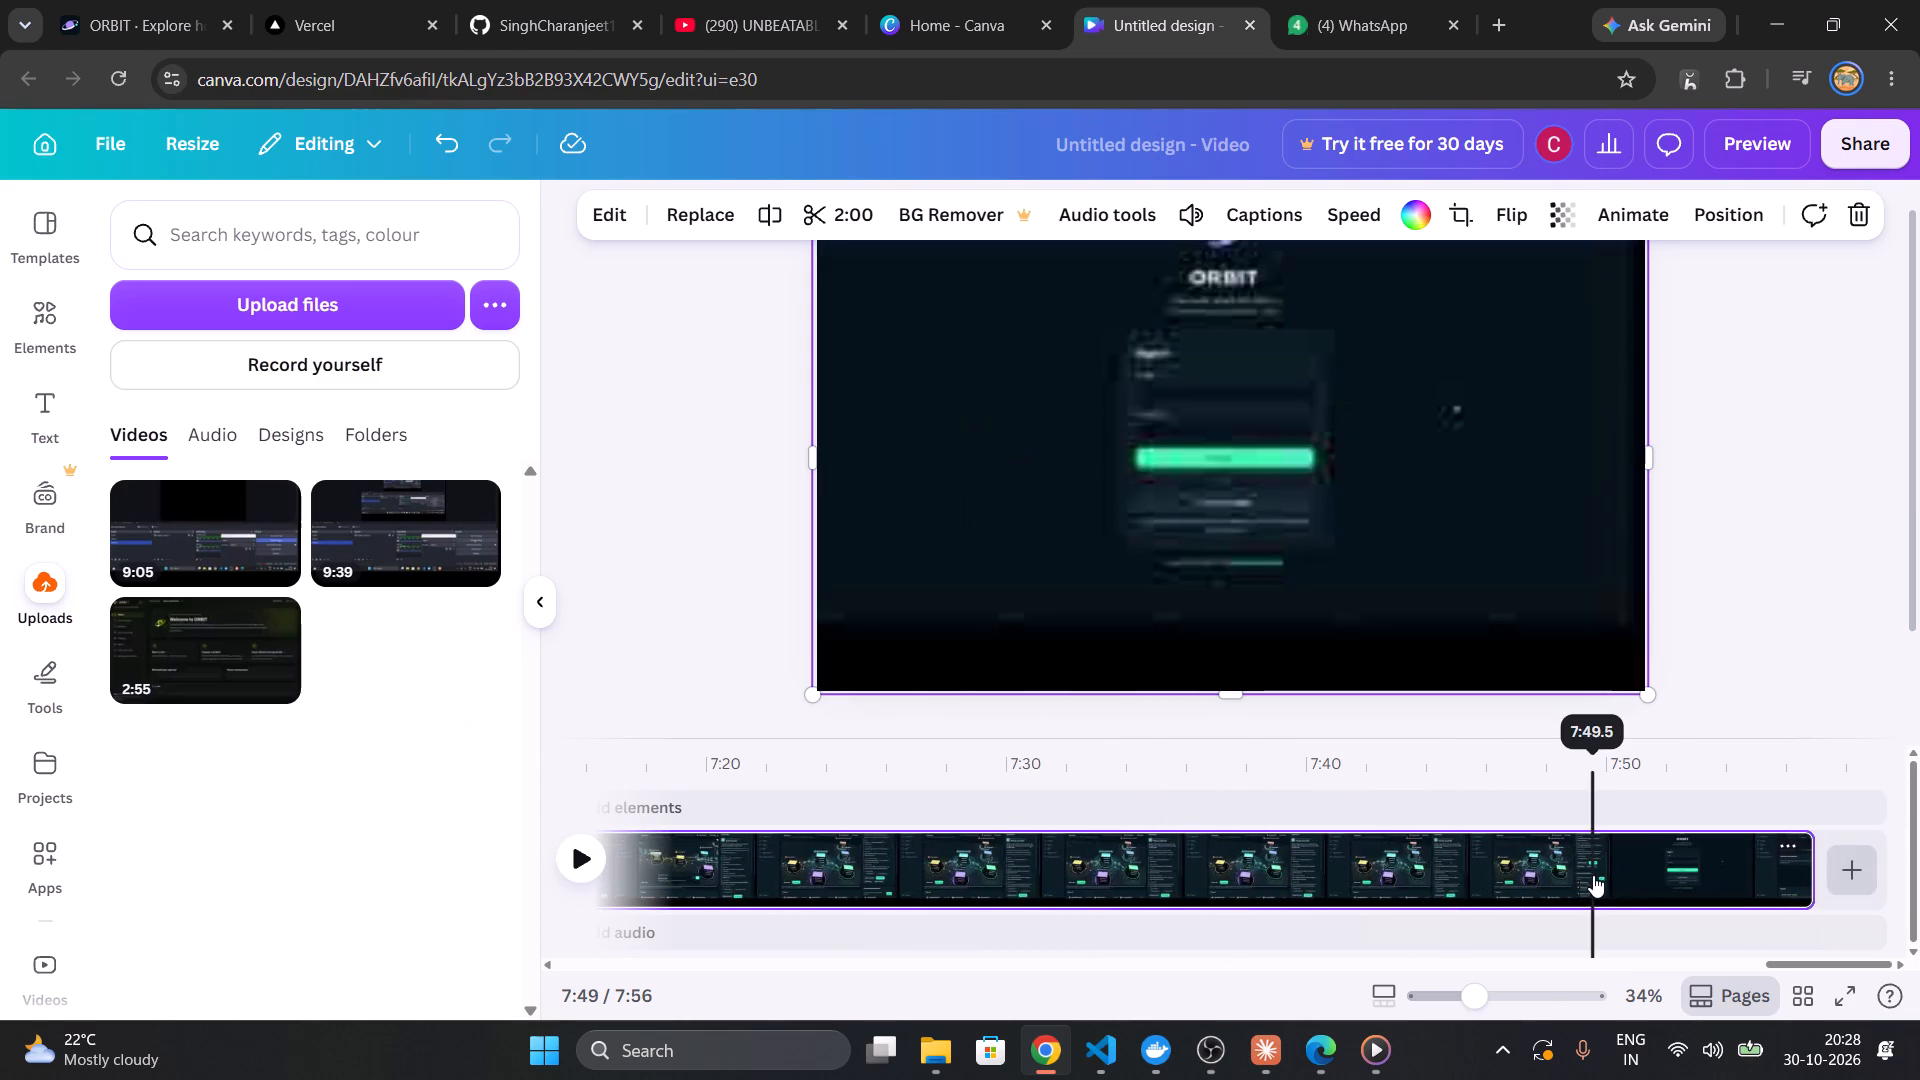
left_click(1655, 869)
left_click(1576, 876)
left_click(1636, 868)
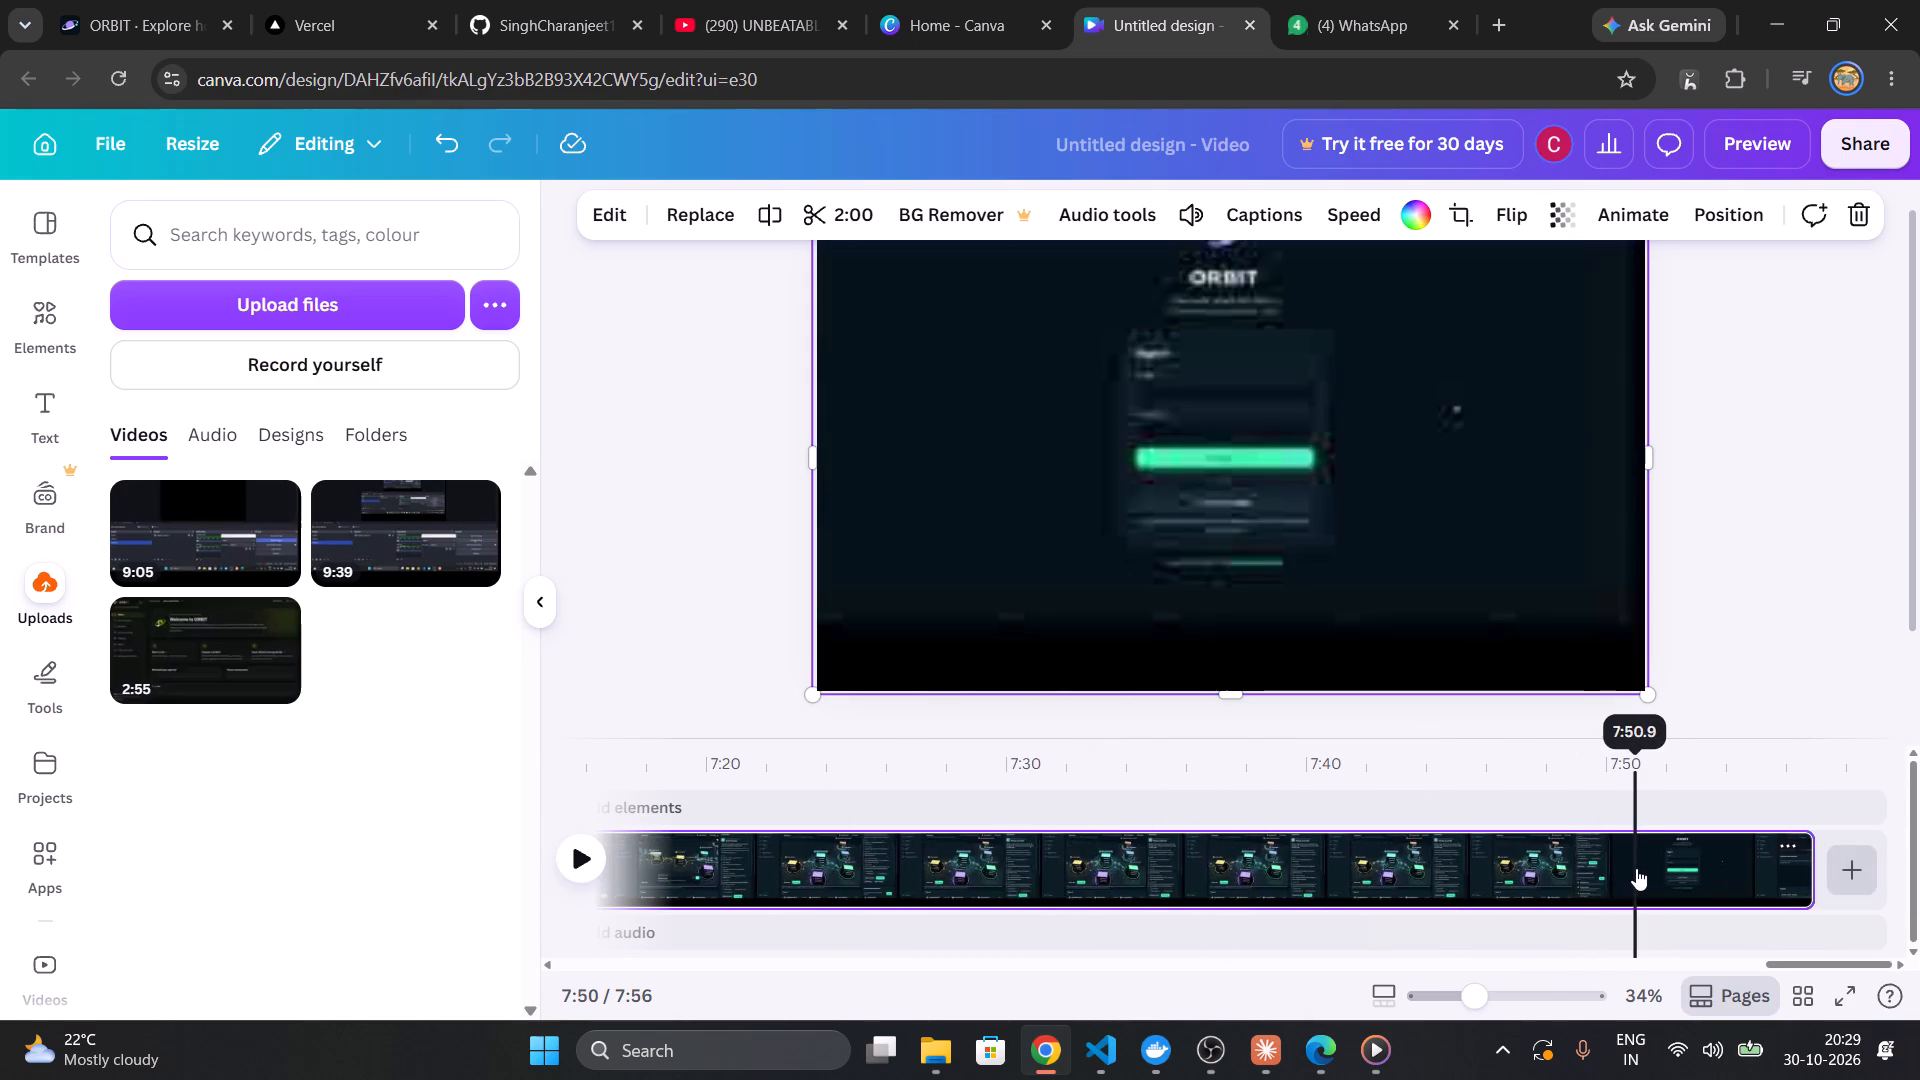
left_click(1624, 867)
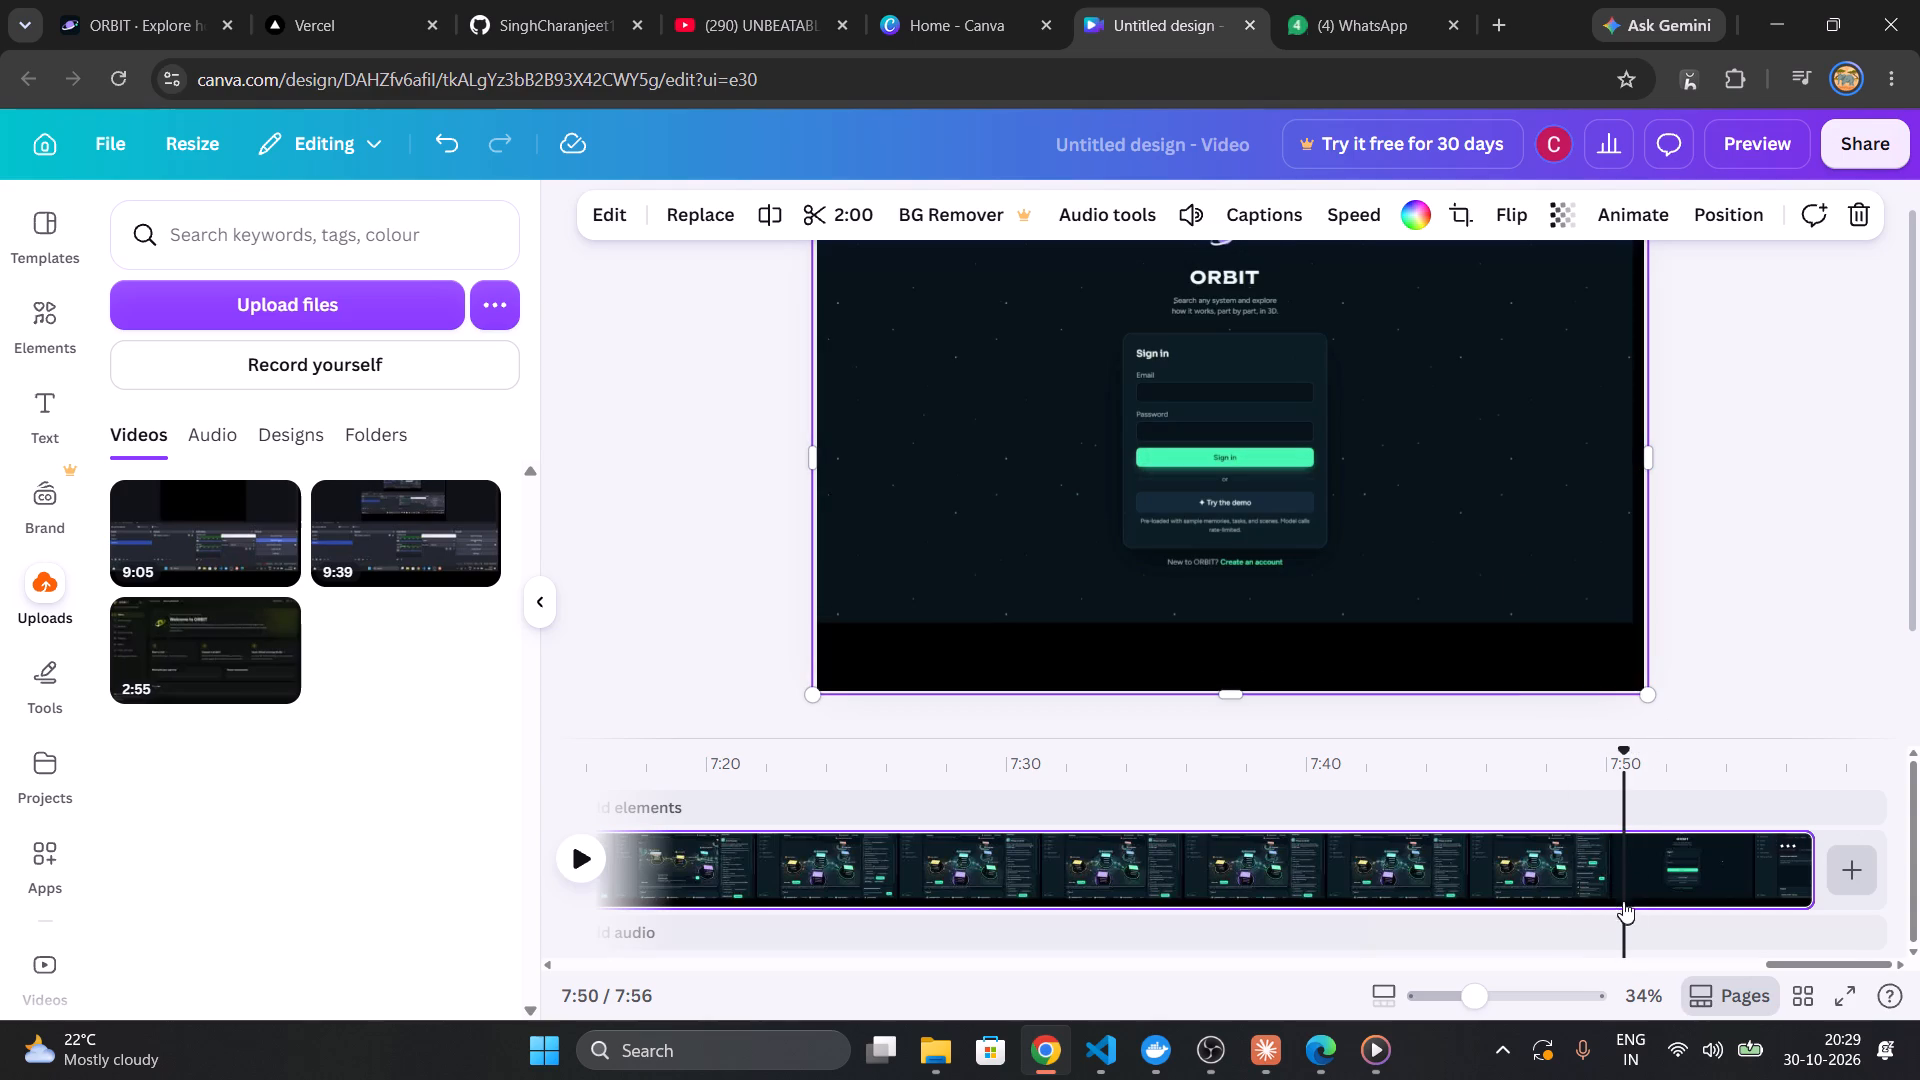
right_click(1623, 889)
left_click(1628, 603)
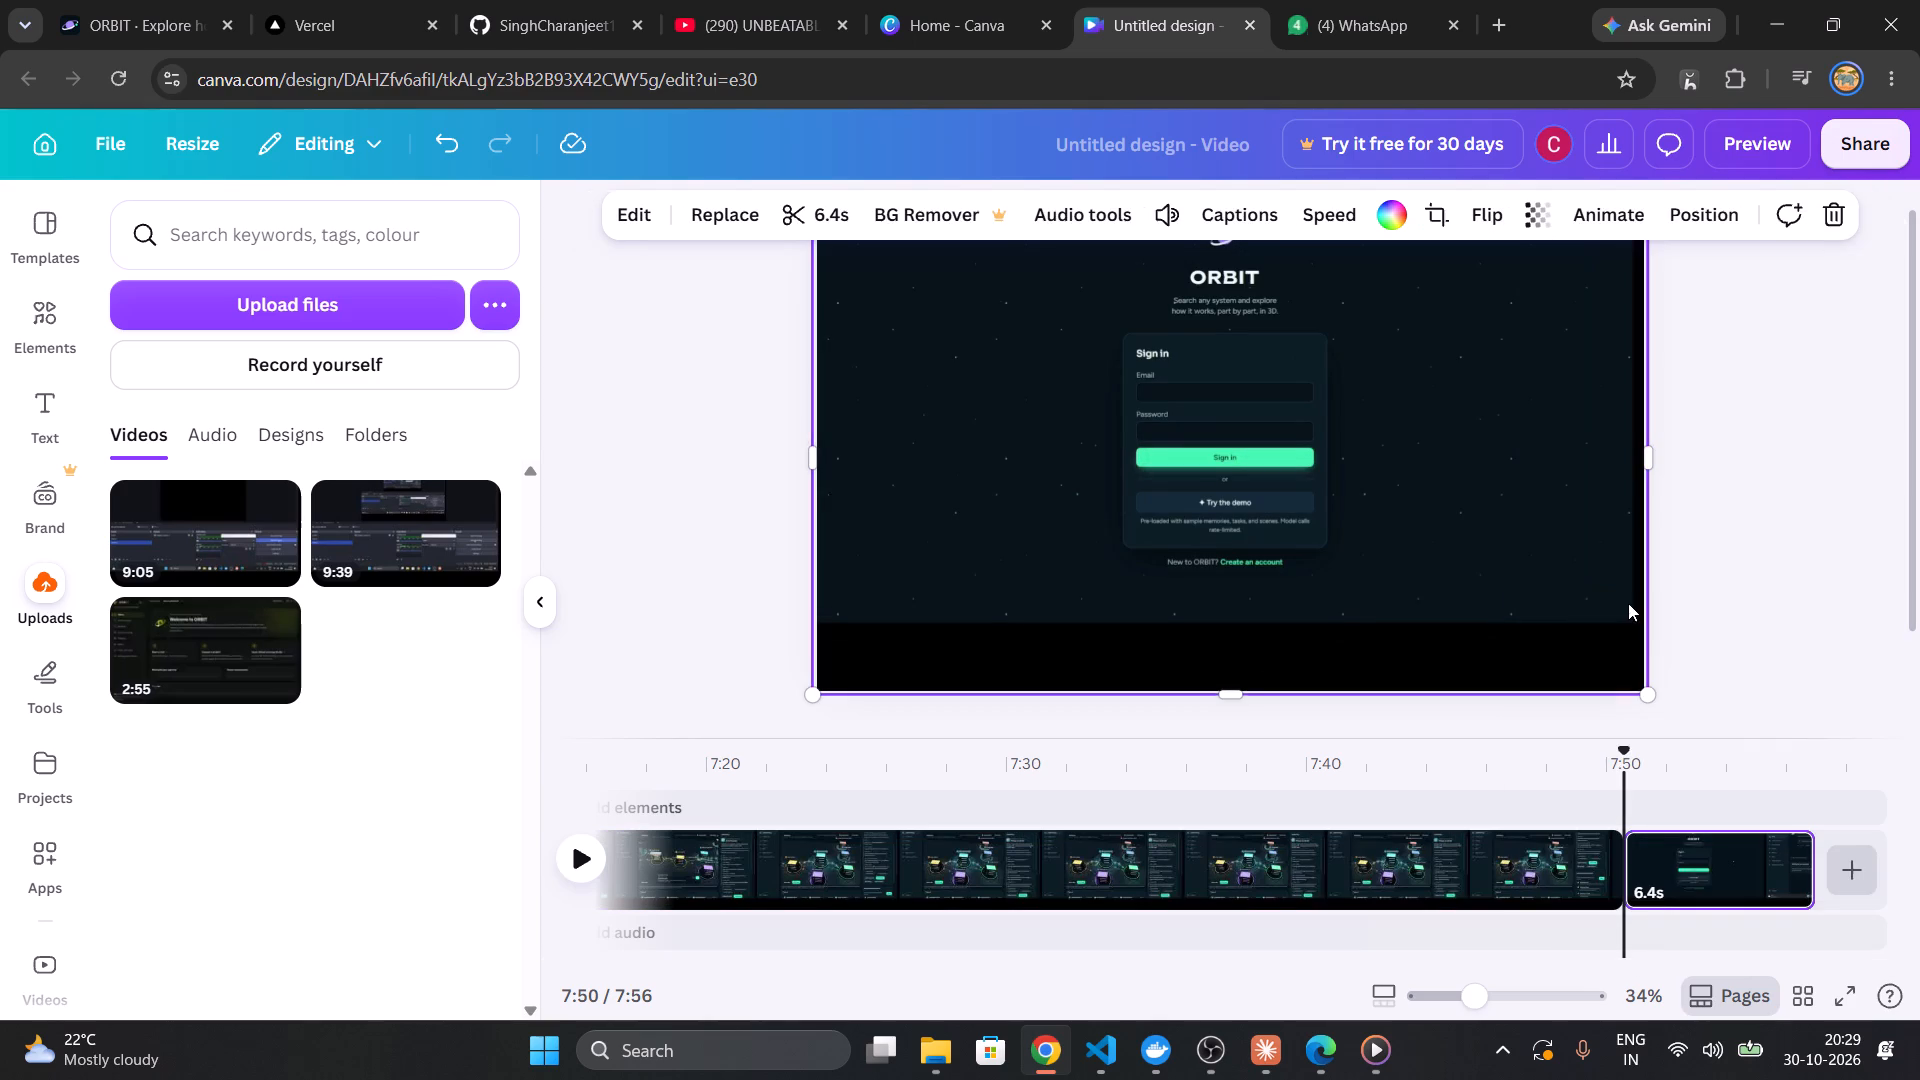
Delete the trailing 6.4-second clip with the ORBIT sign-in footage and check the end of the remaining clip at about 7:48.
left_click(1689, 872)
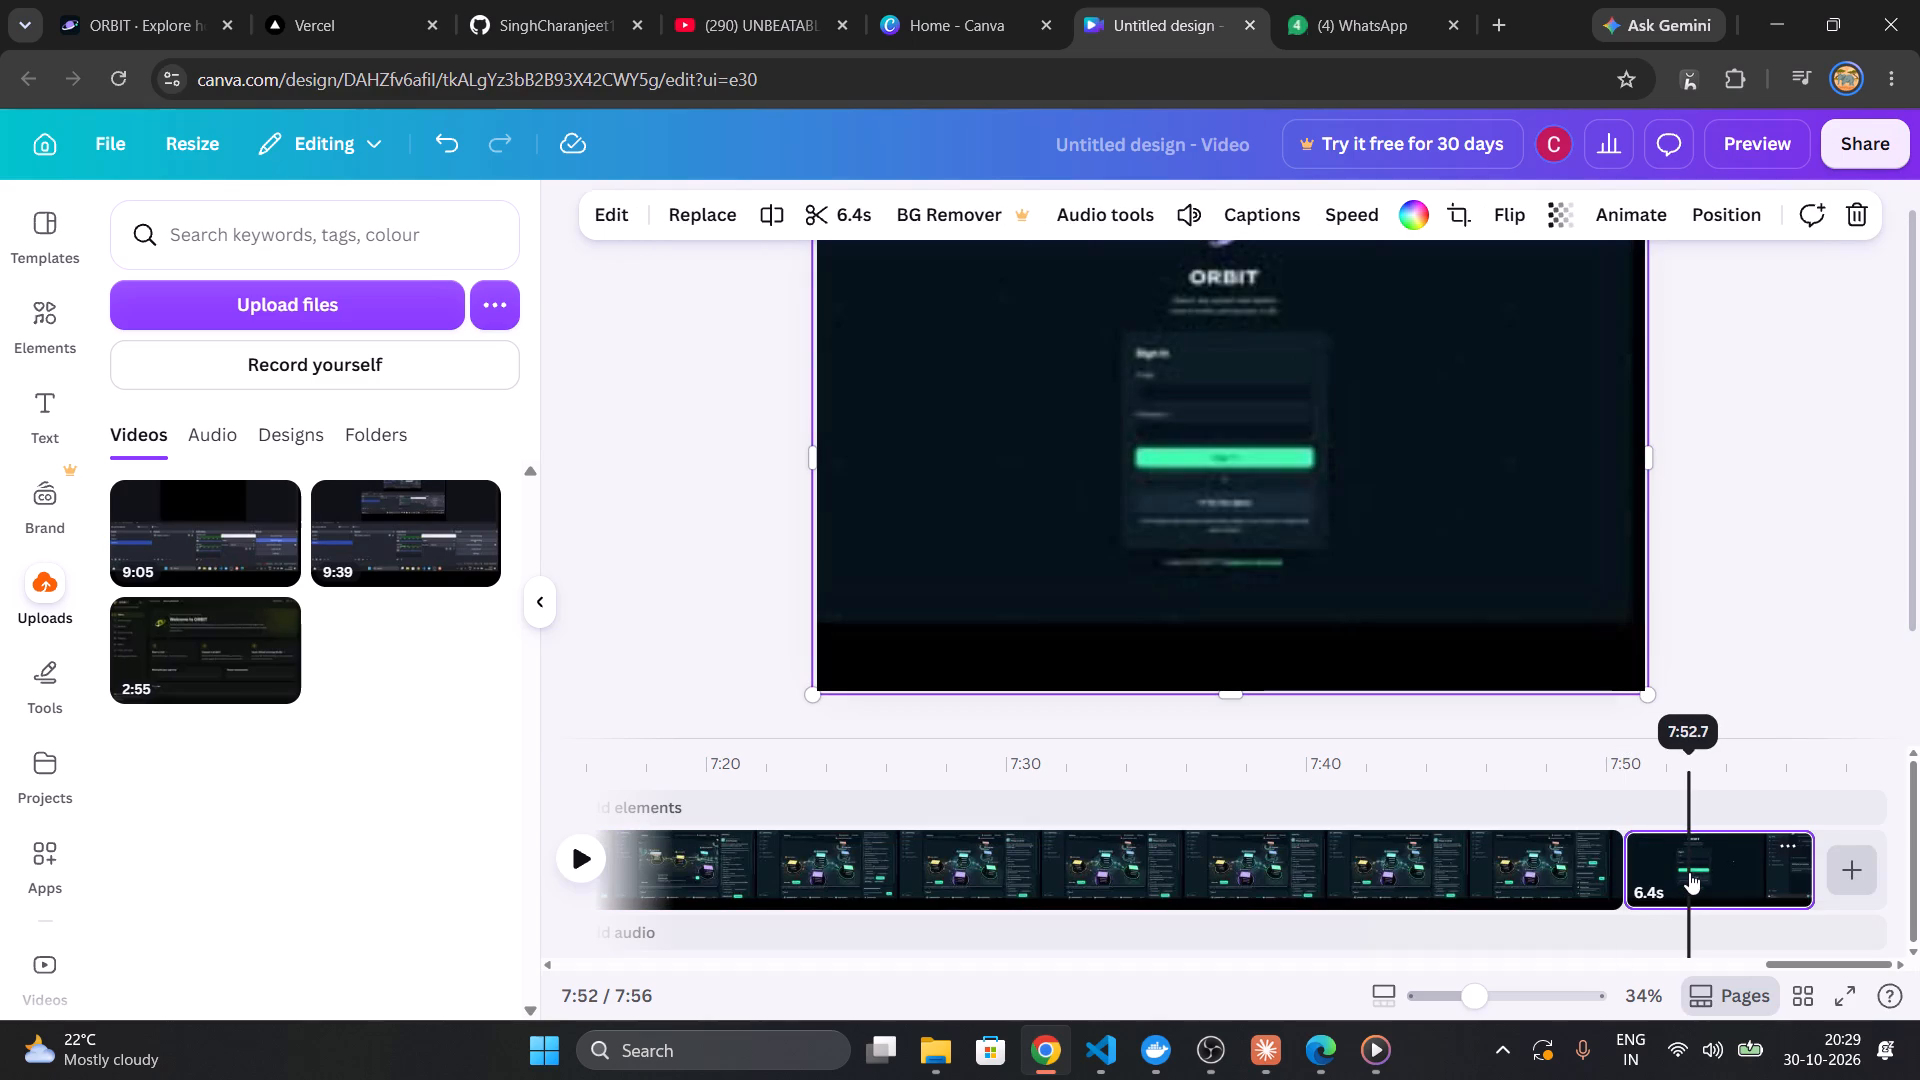
key("Delete")
left_click(1767, 870)
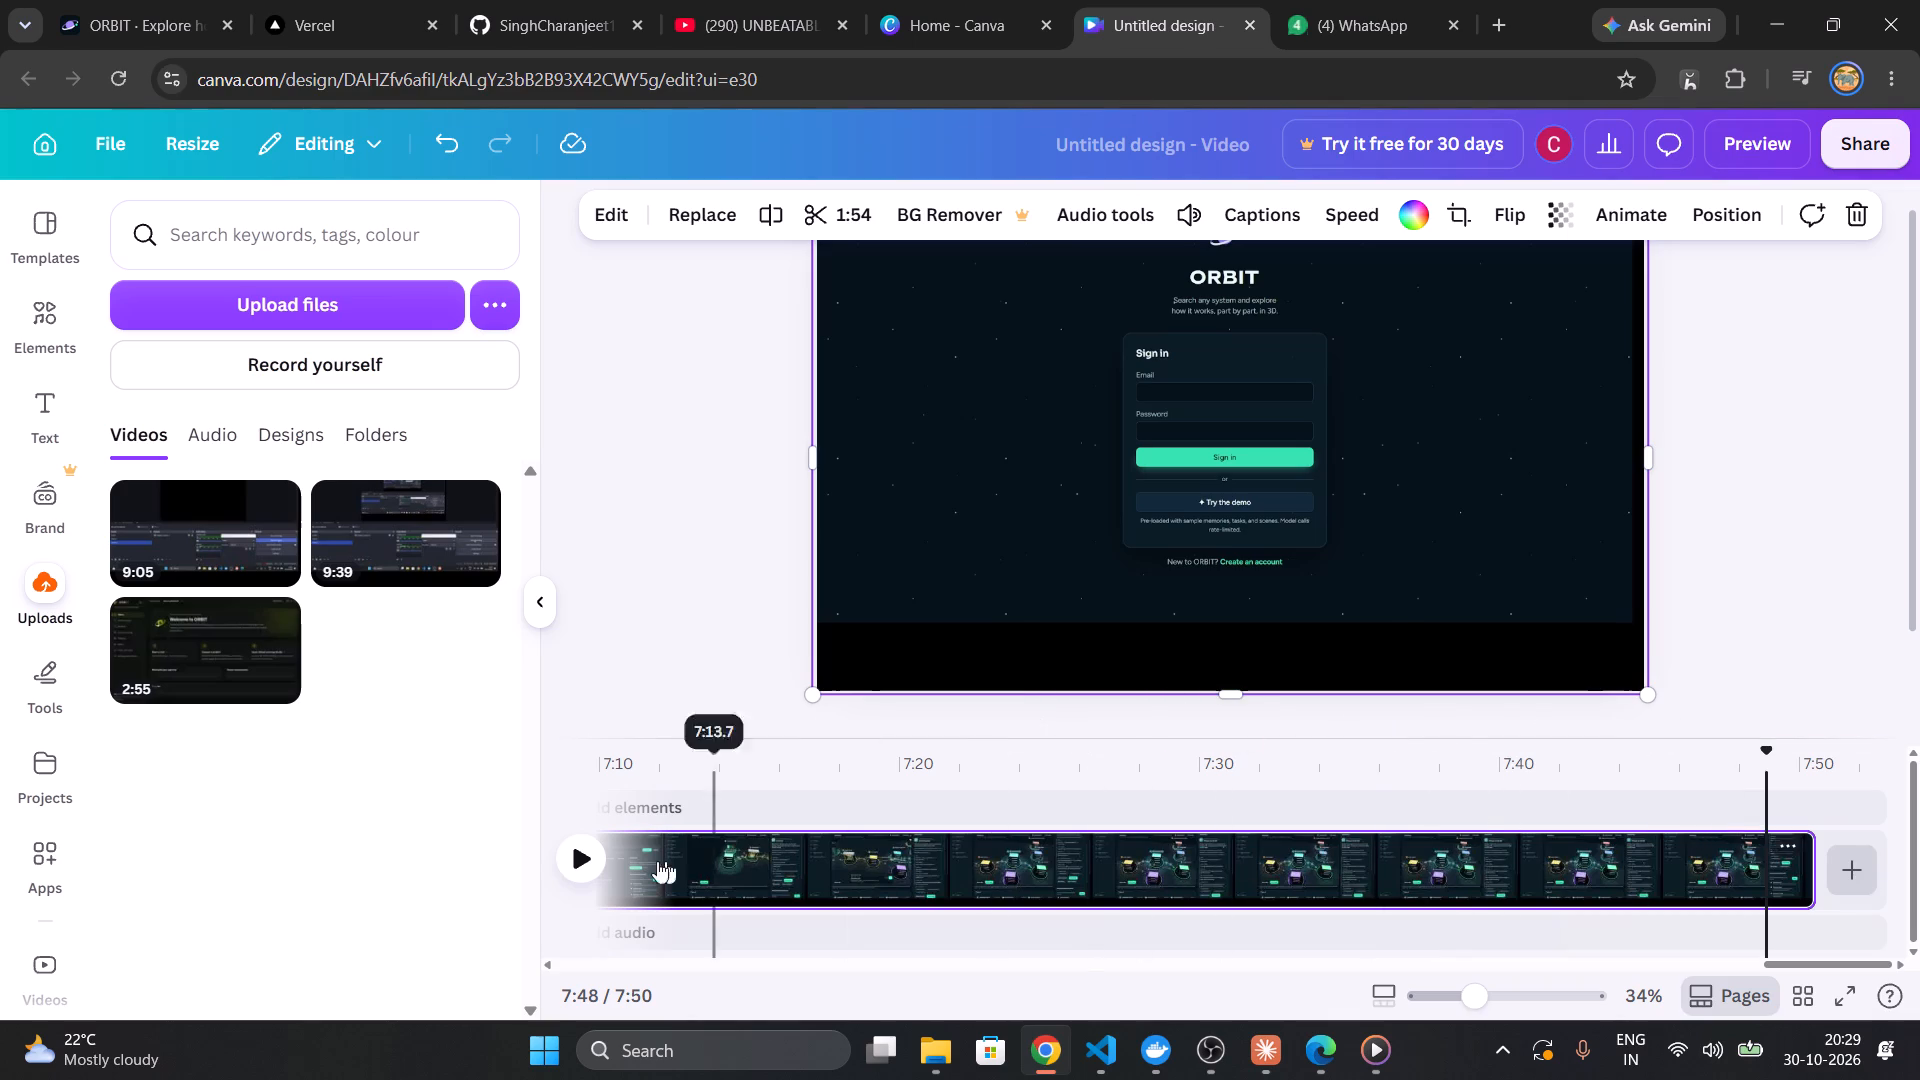
Play the last seconds of the trimmed video from 7:48 to its end and return to the timeline's start.
left_click(579, 857)
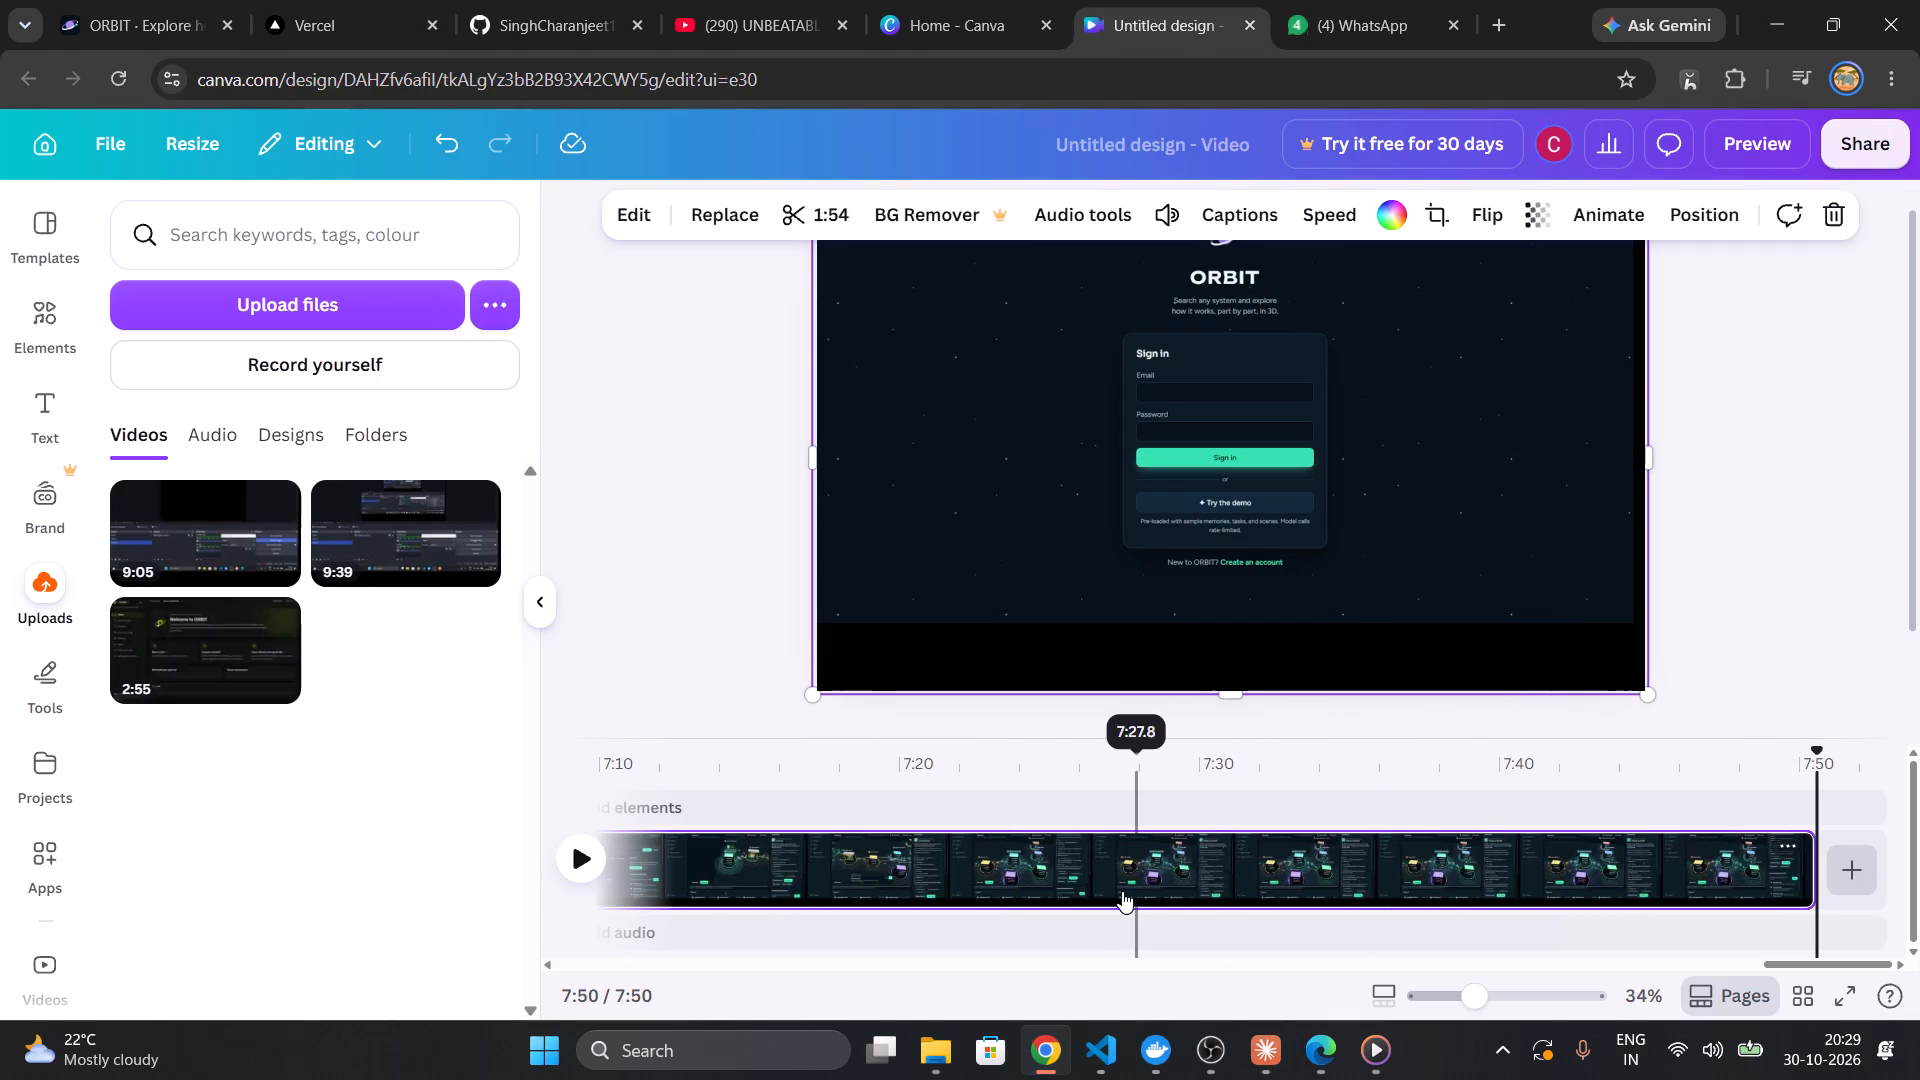
scroll(1066, 875, "right", 17)
scroll(1066, 875, "right", 9)
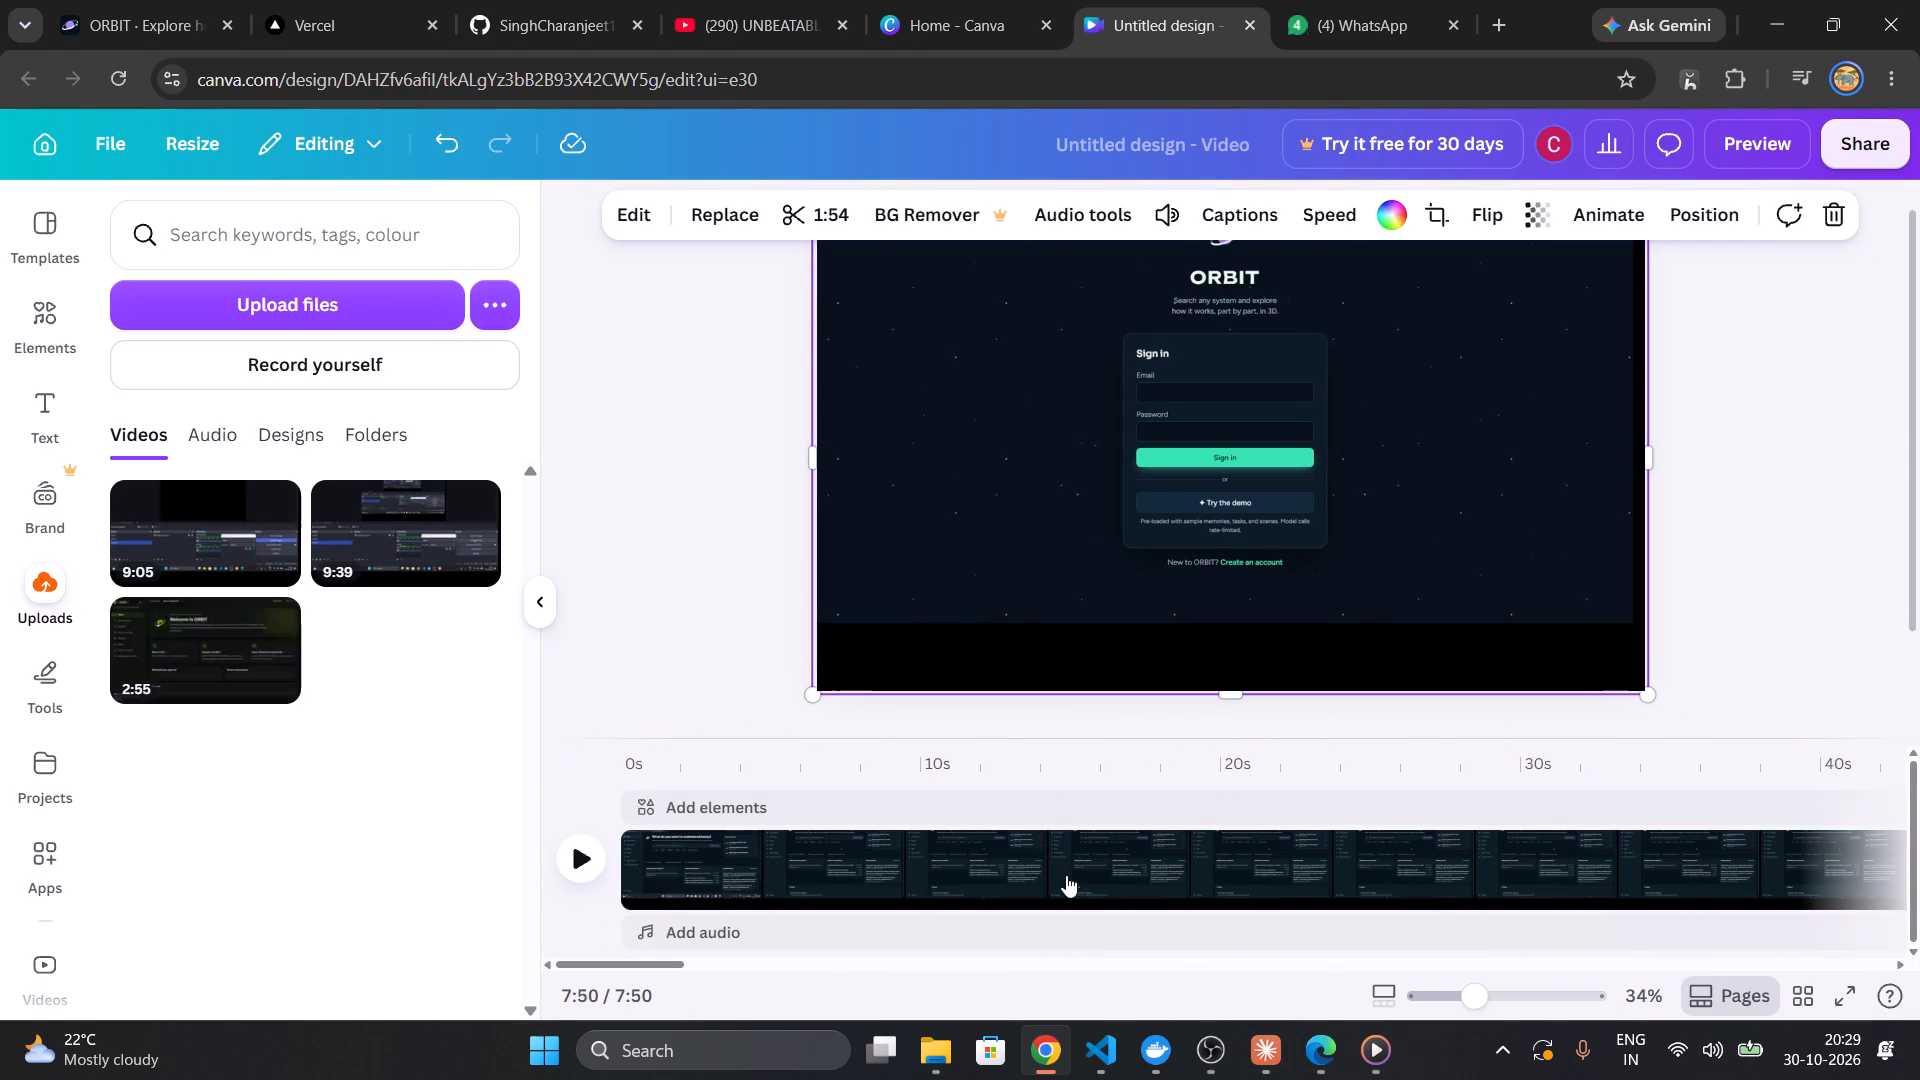
scroll(1066, 875, "right", 1)
Download the edited design as an MP4 video at 1080p quality.
left_click(1855, 155)
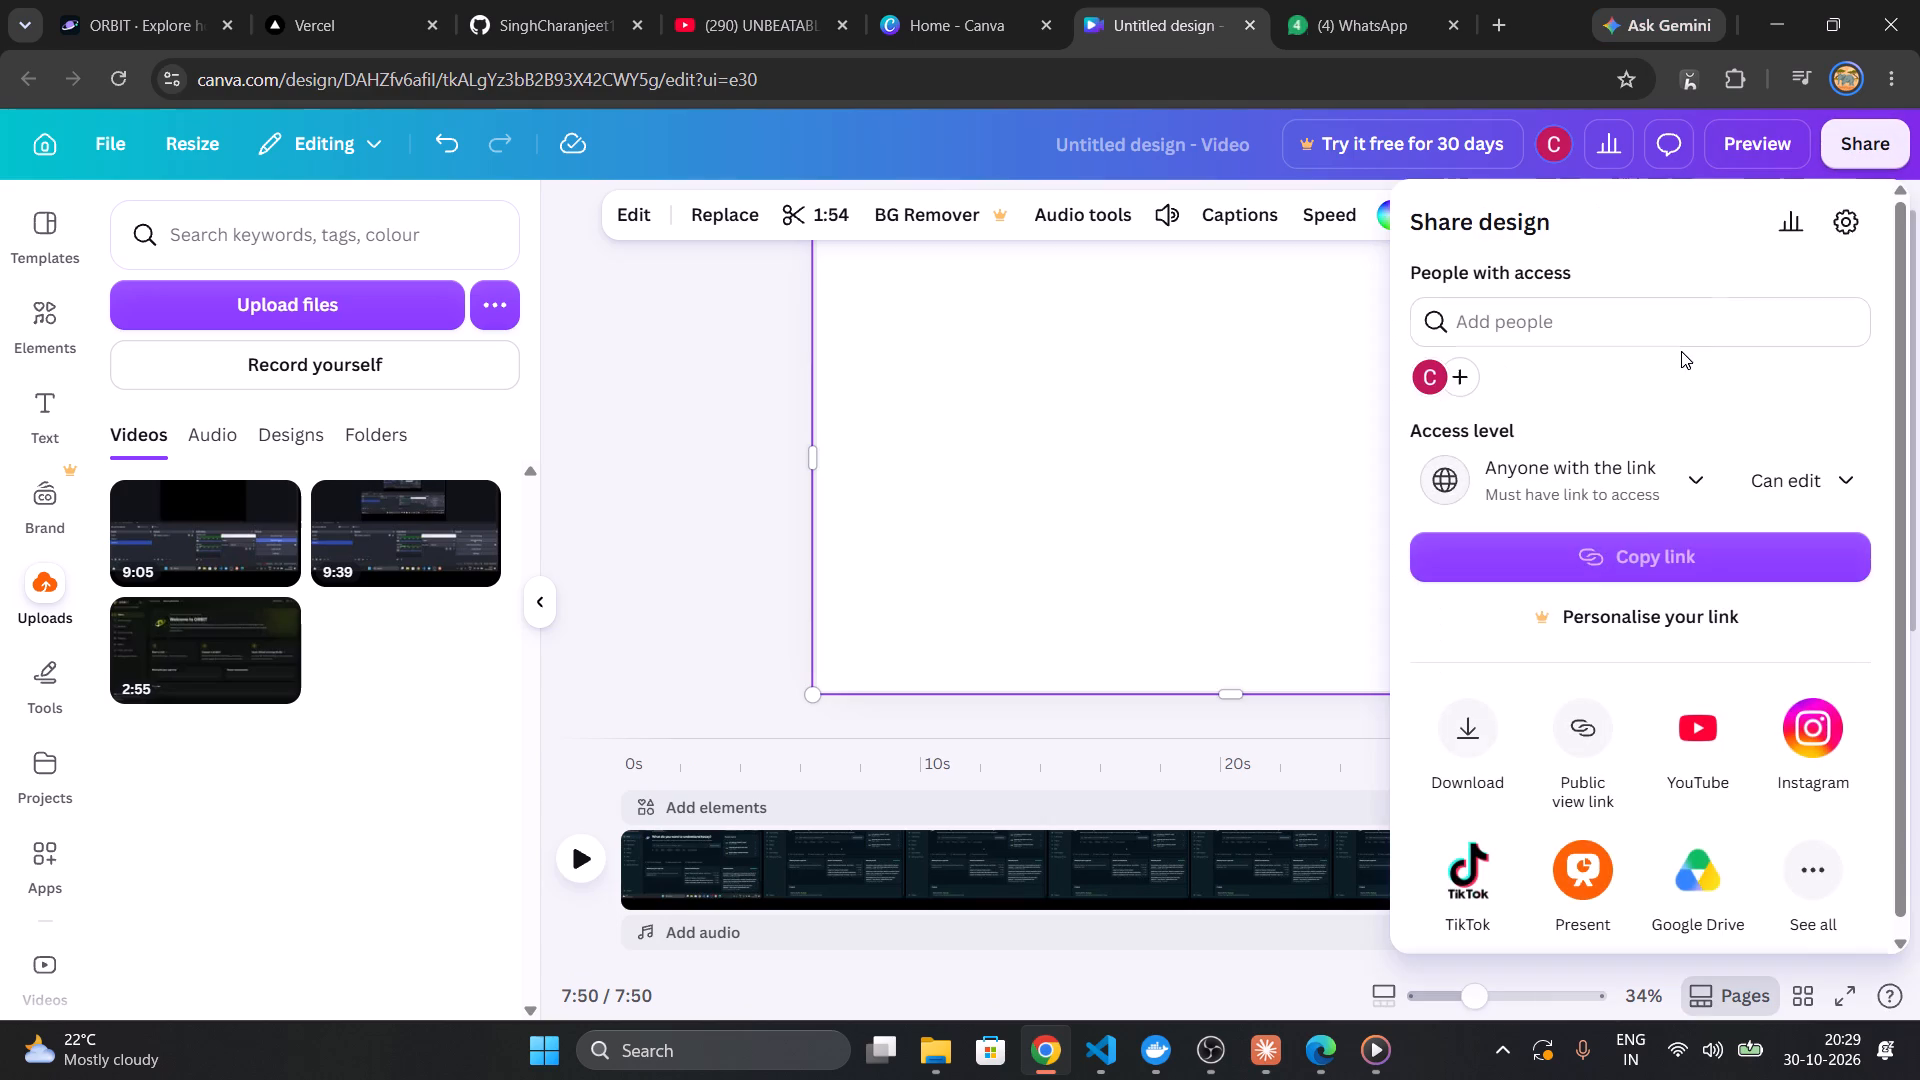
scroll(1606, 735, "down", 1)
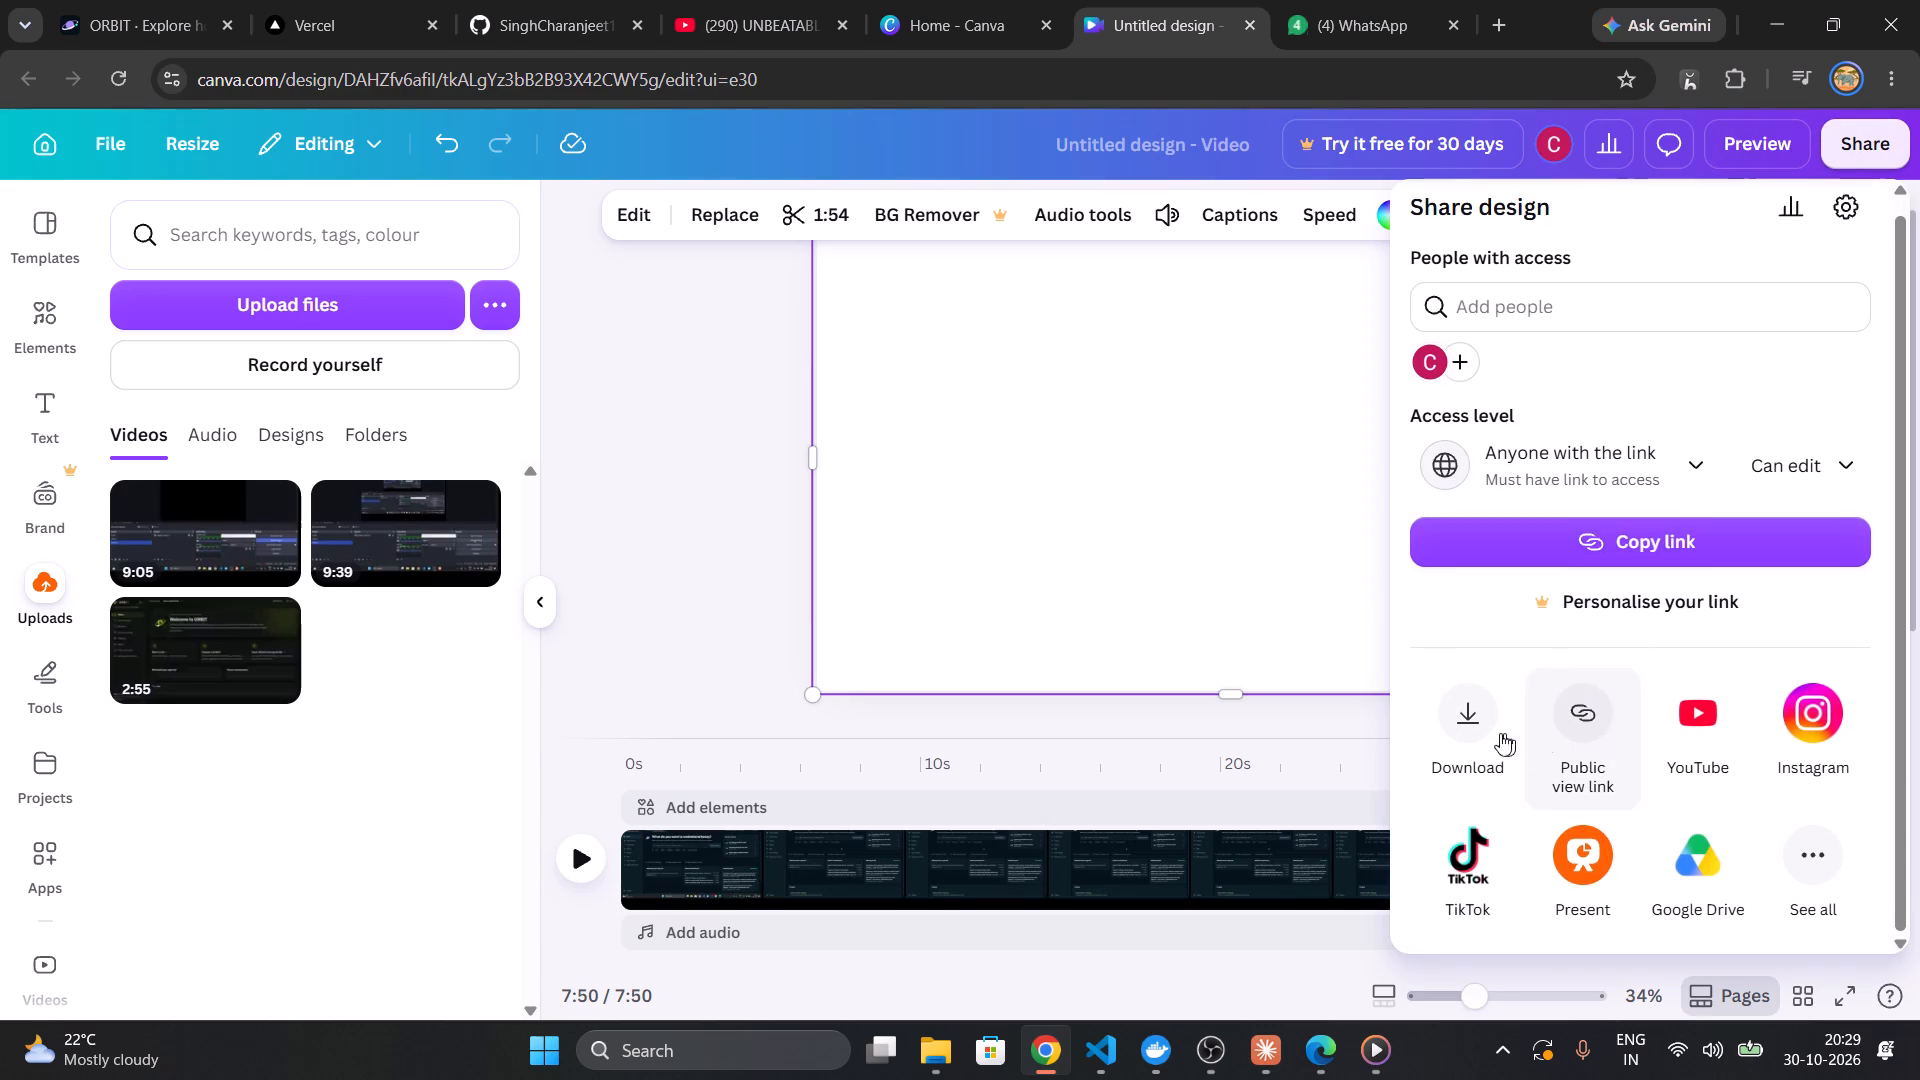
left_click(1466, 733)
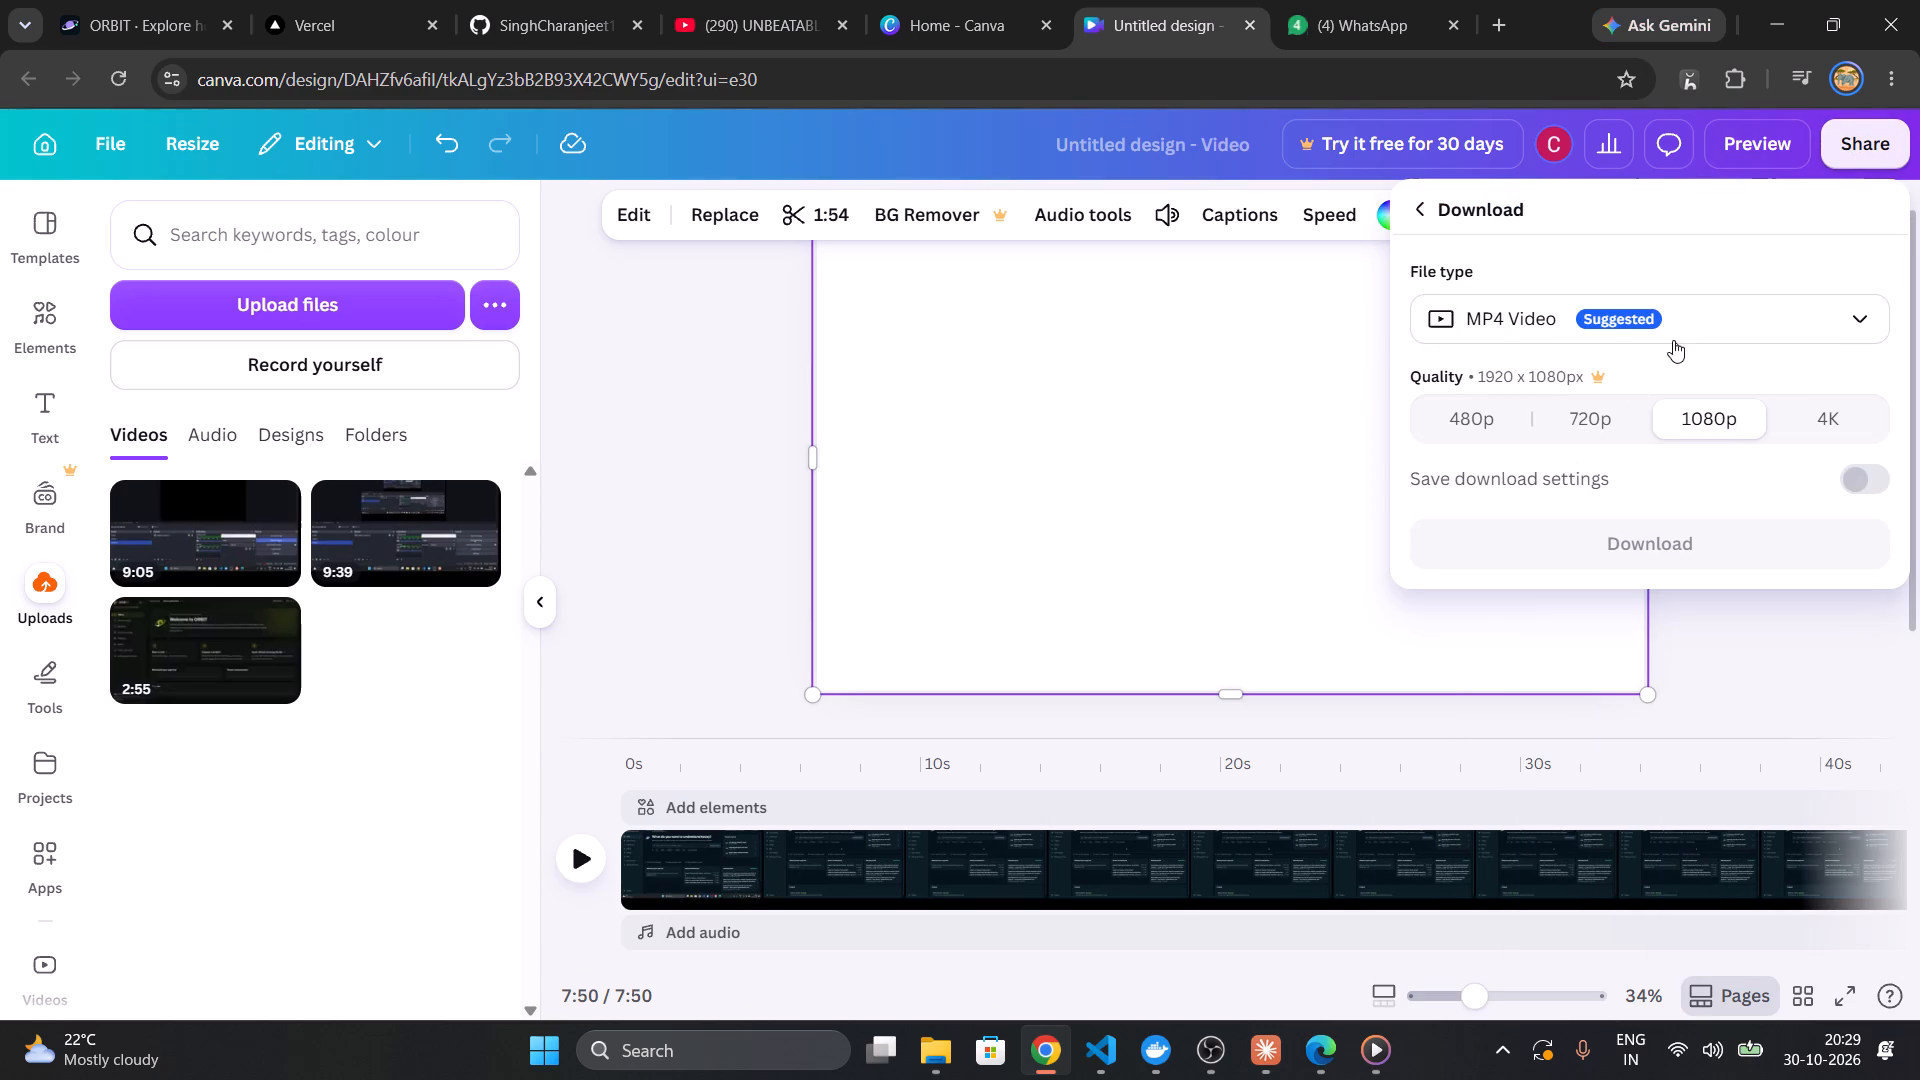
left_click(1617, 553)
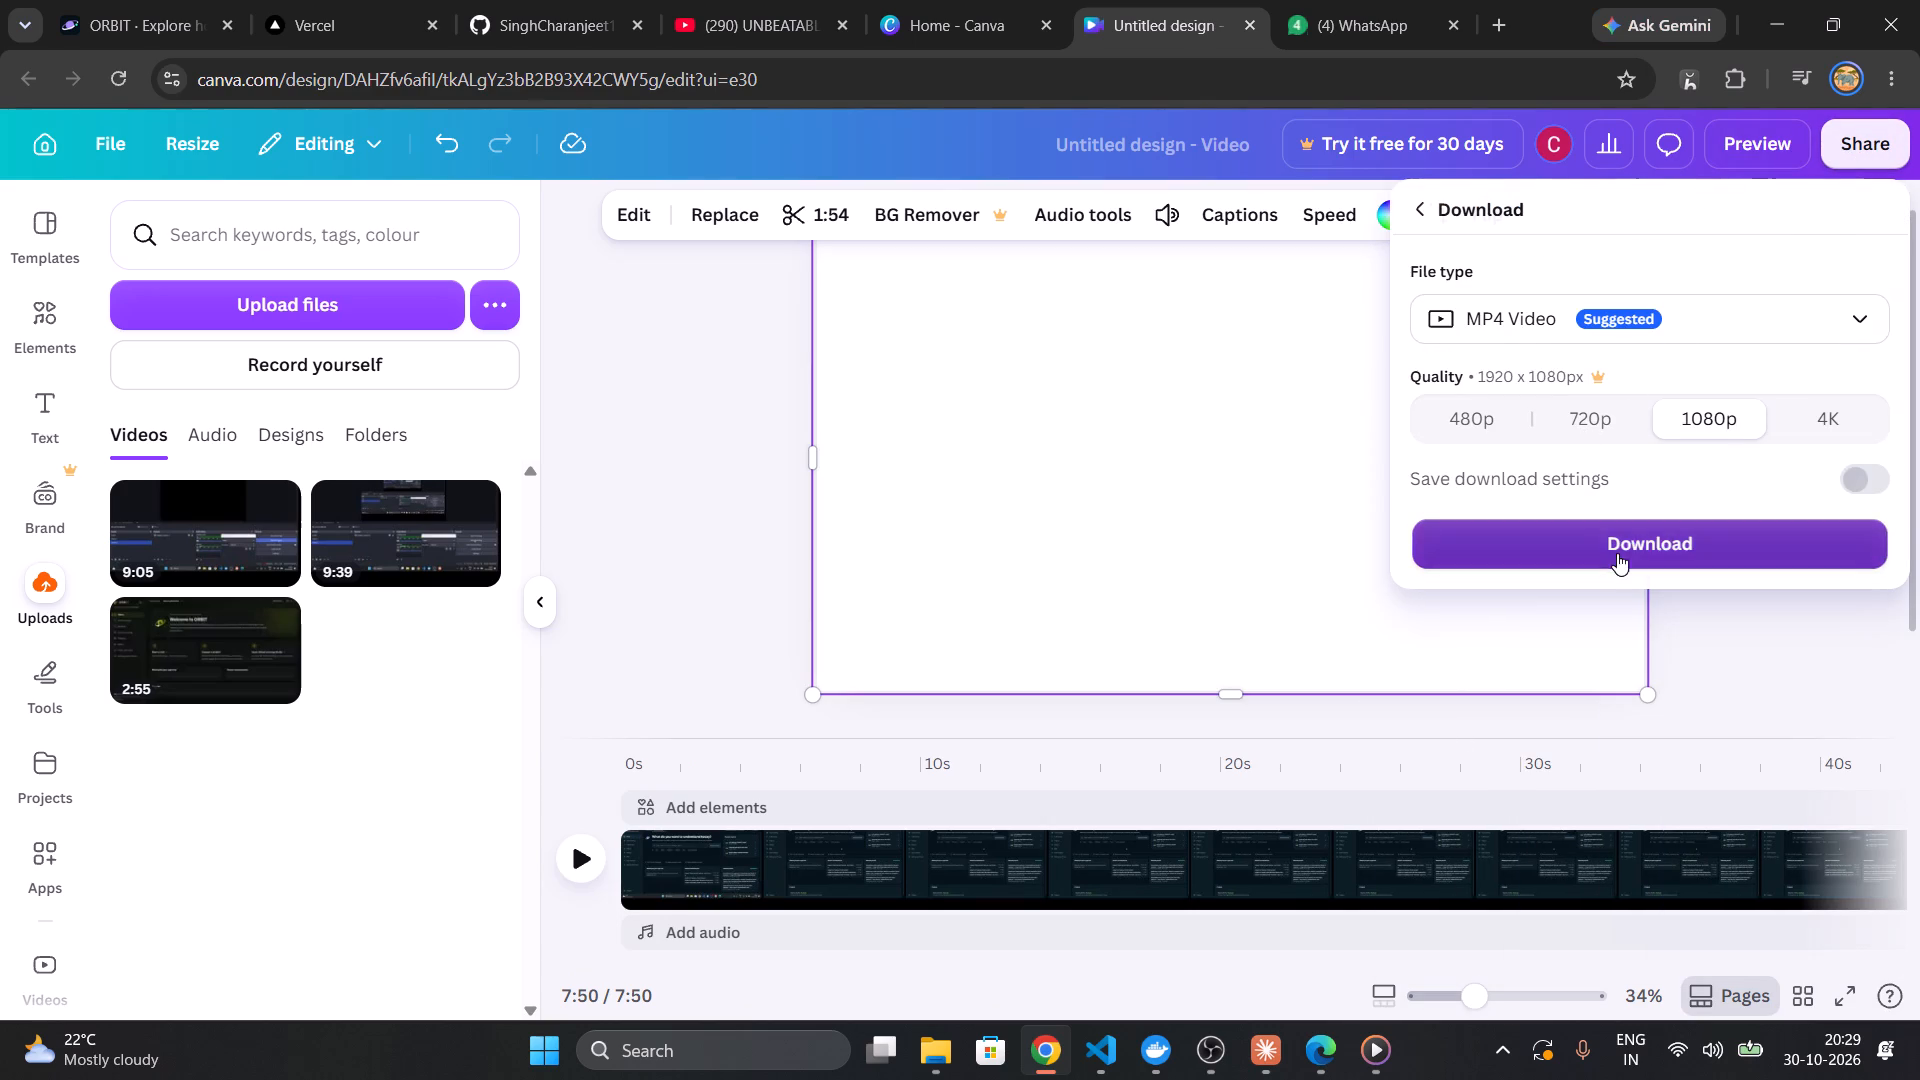